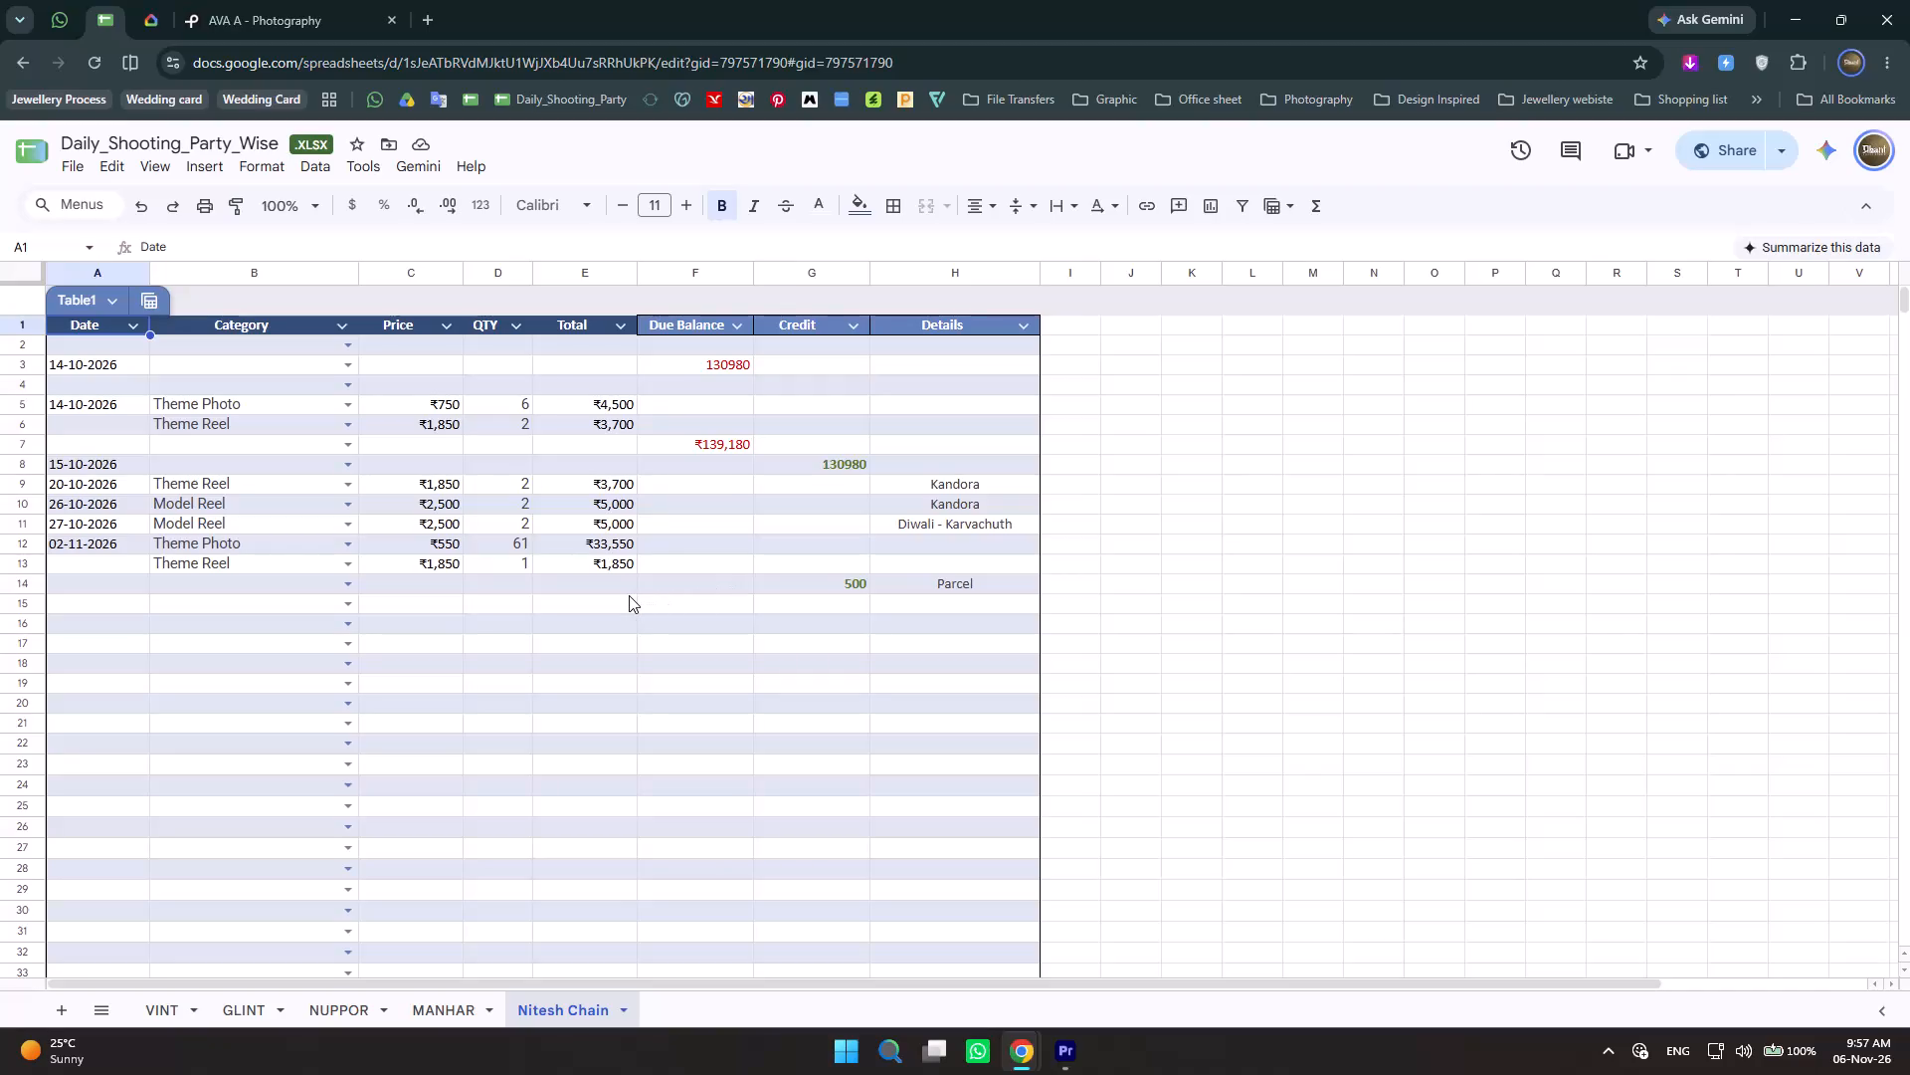
Switch to Adobe Premiere, open the recent Velliza project and move the playhead to the start of the VELLIZA sequence.
click(1064, 1059)
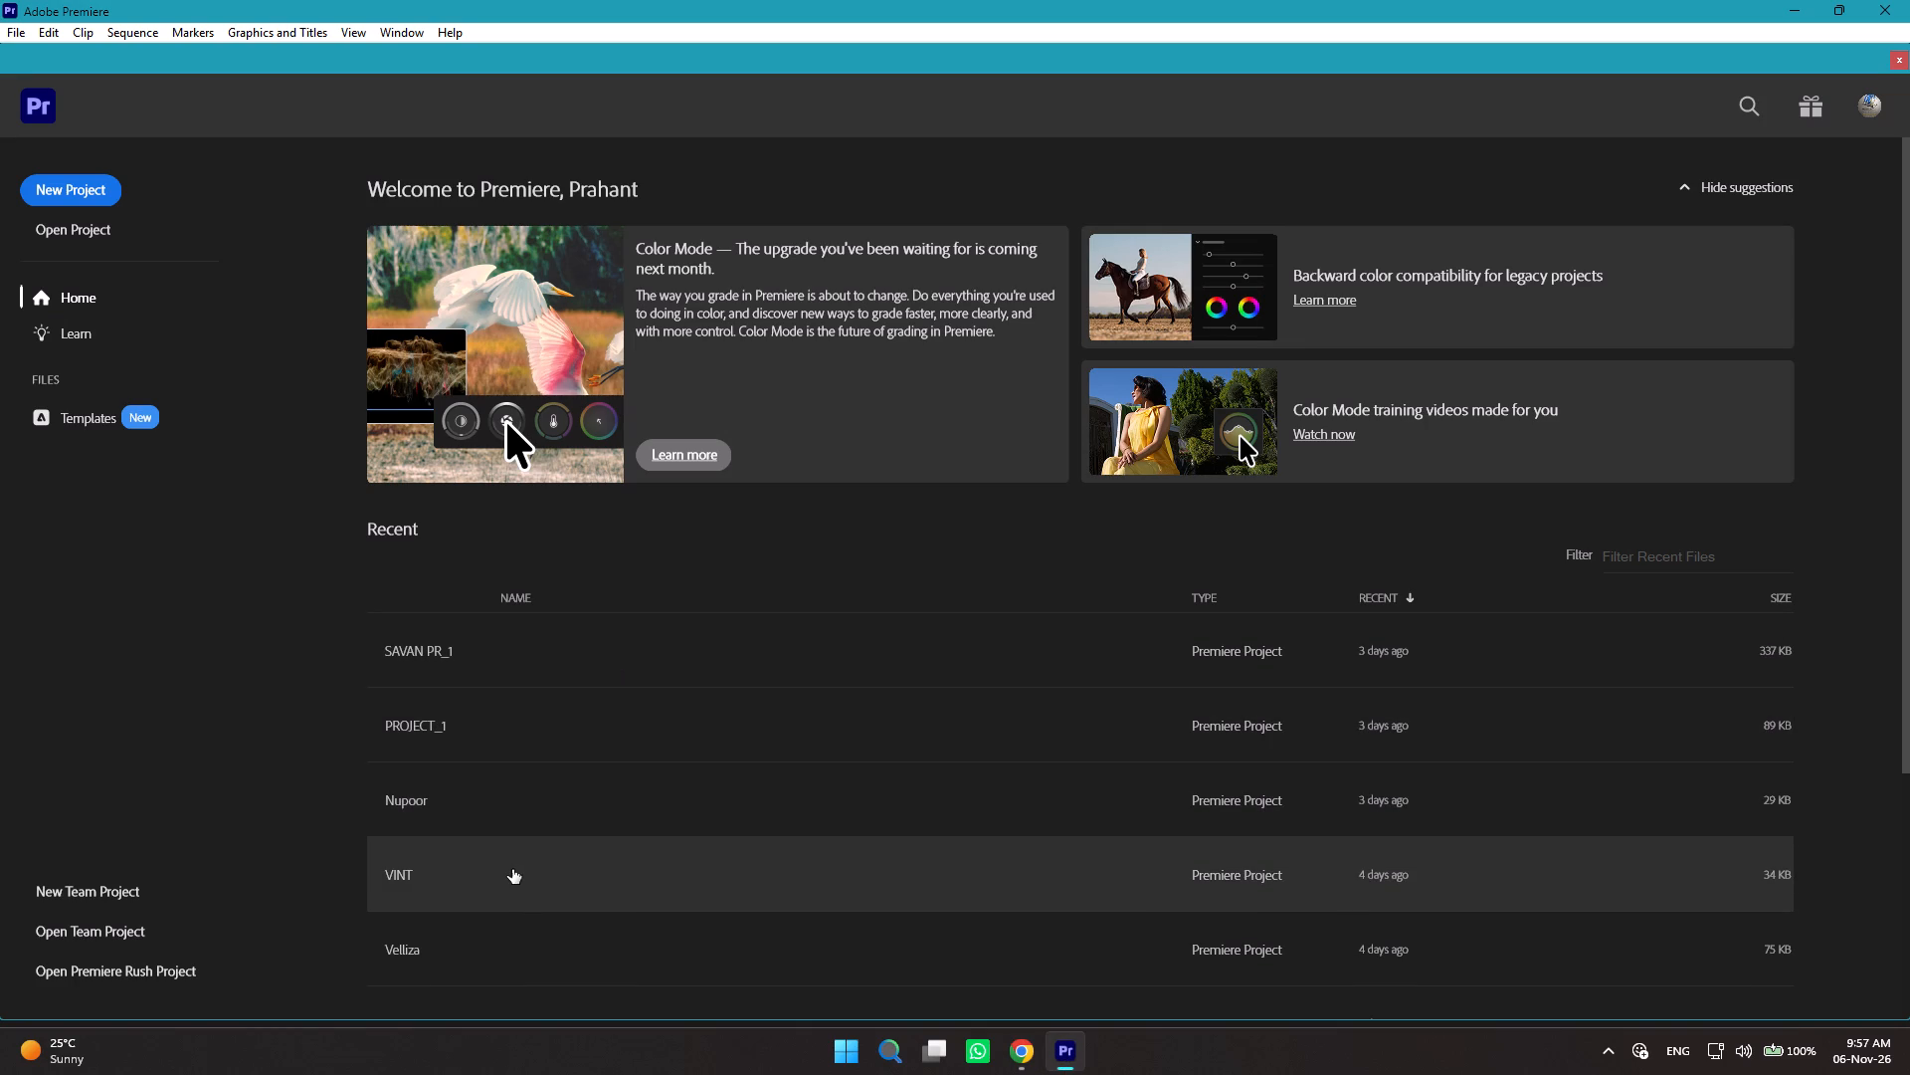
click(449, 956)
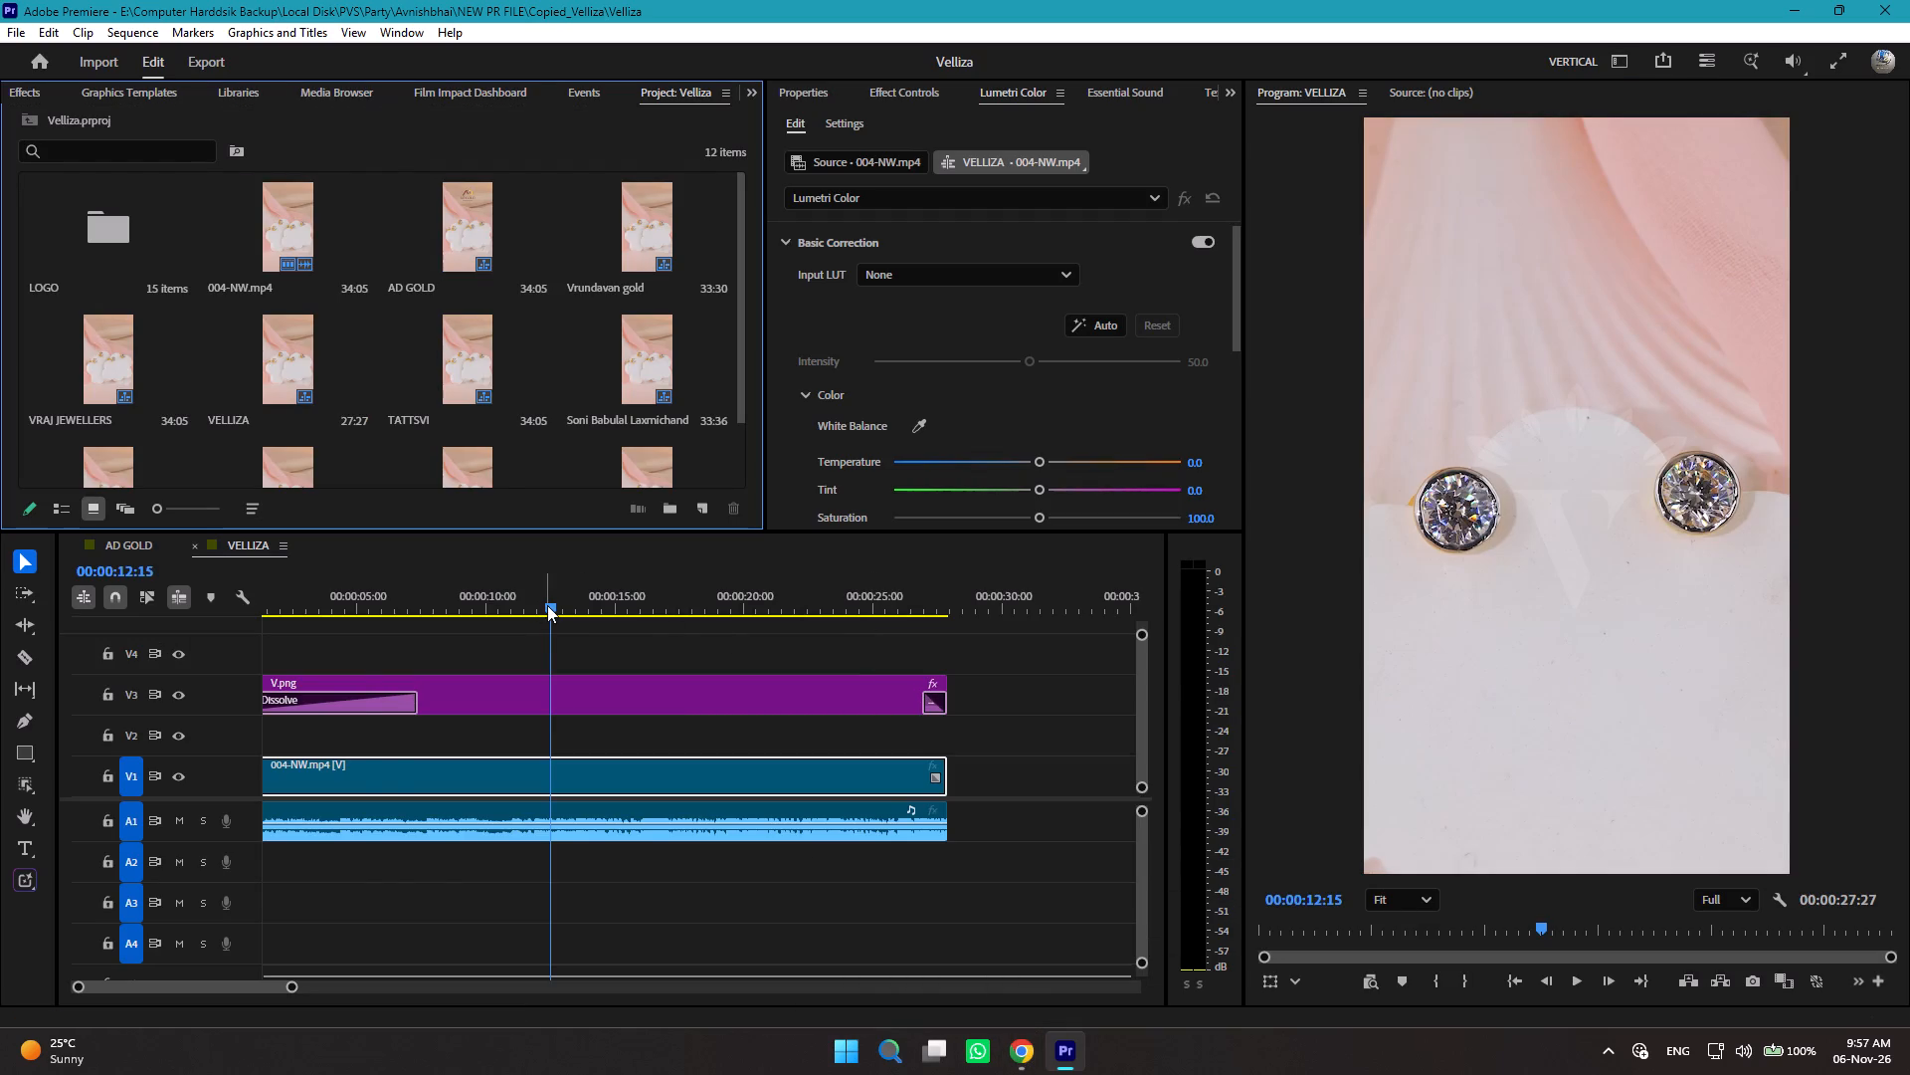
drag(547, 604, 92, 588)
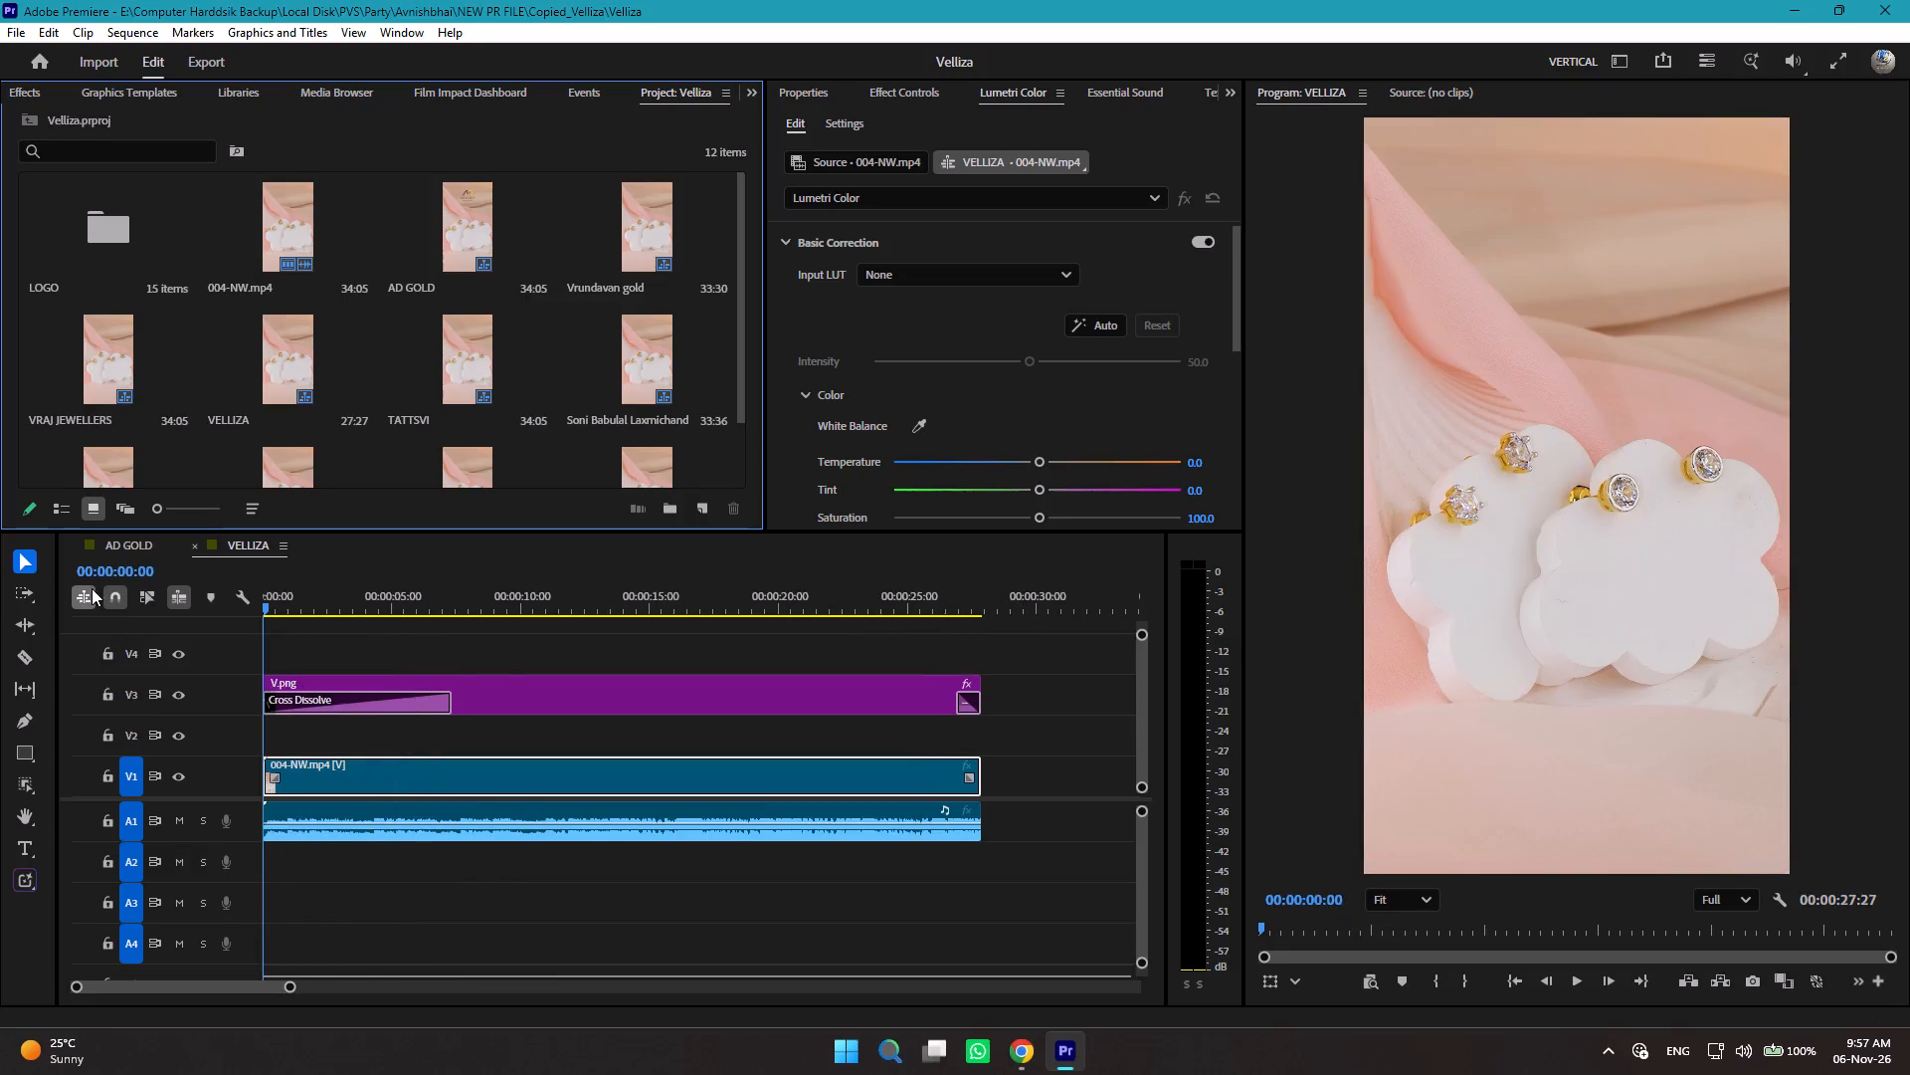
Start Replace Footage for the 004-NW.mp4 clip and browse to the Photo + Reel folder inside Party > VELLIZA.
click(290, 212)
right_click(290, 212)
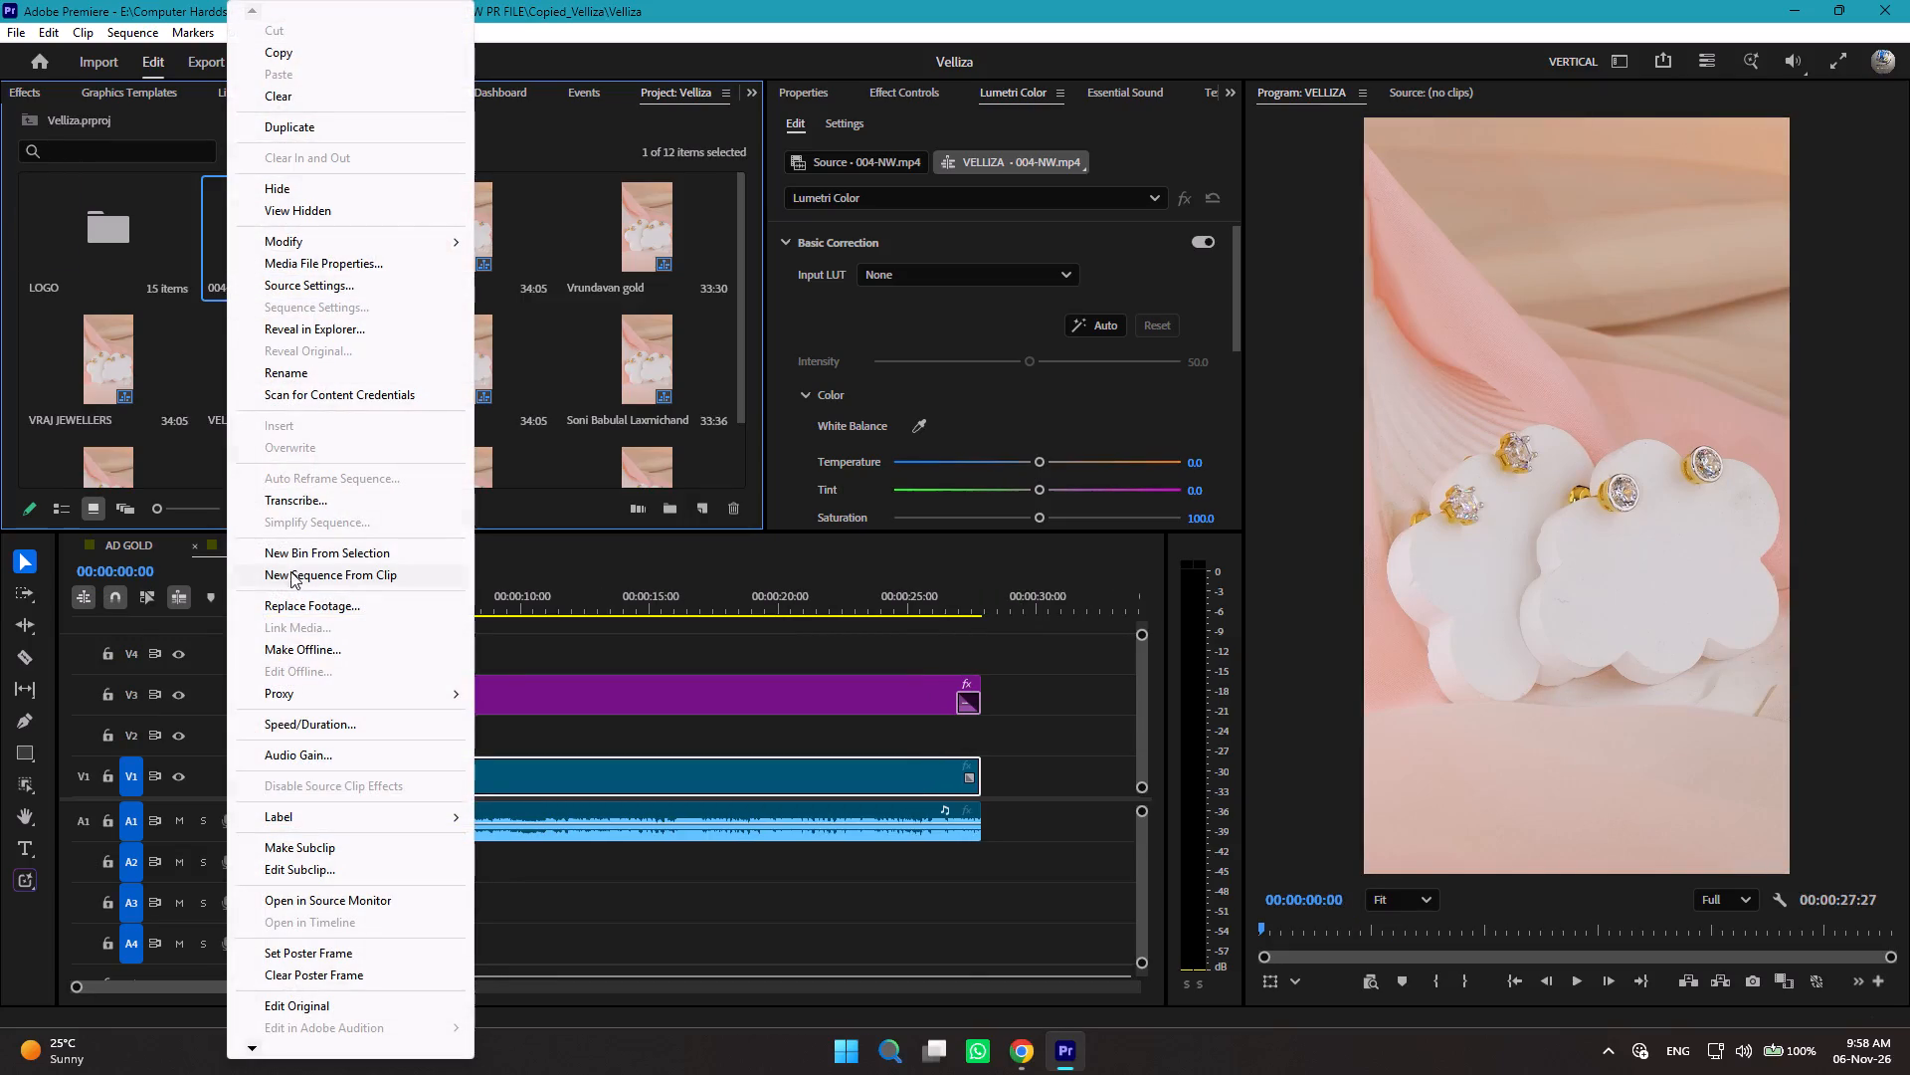
click(302, 603)
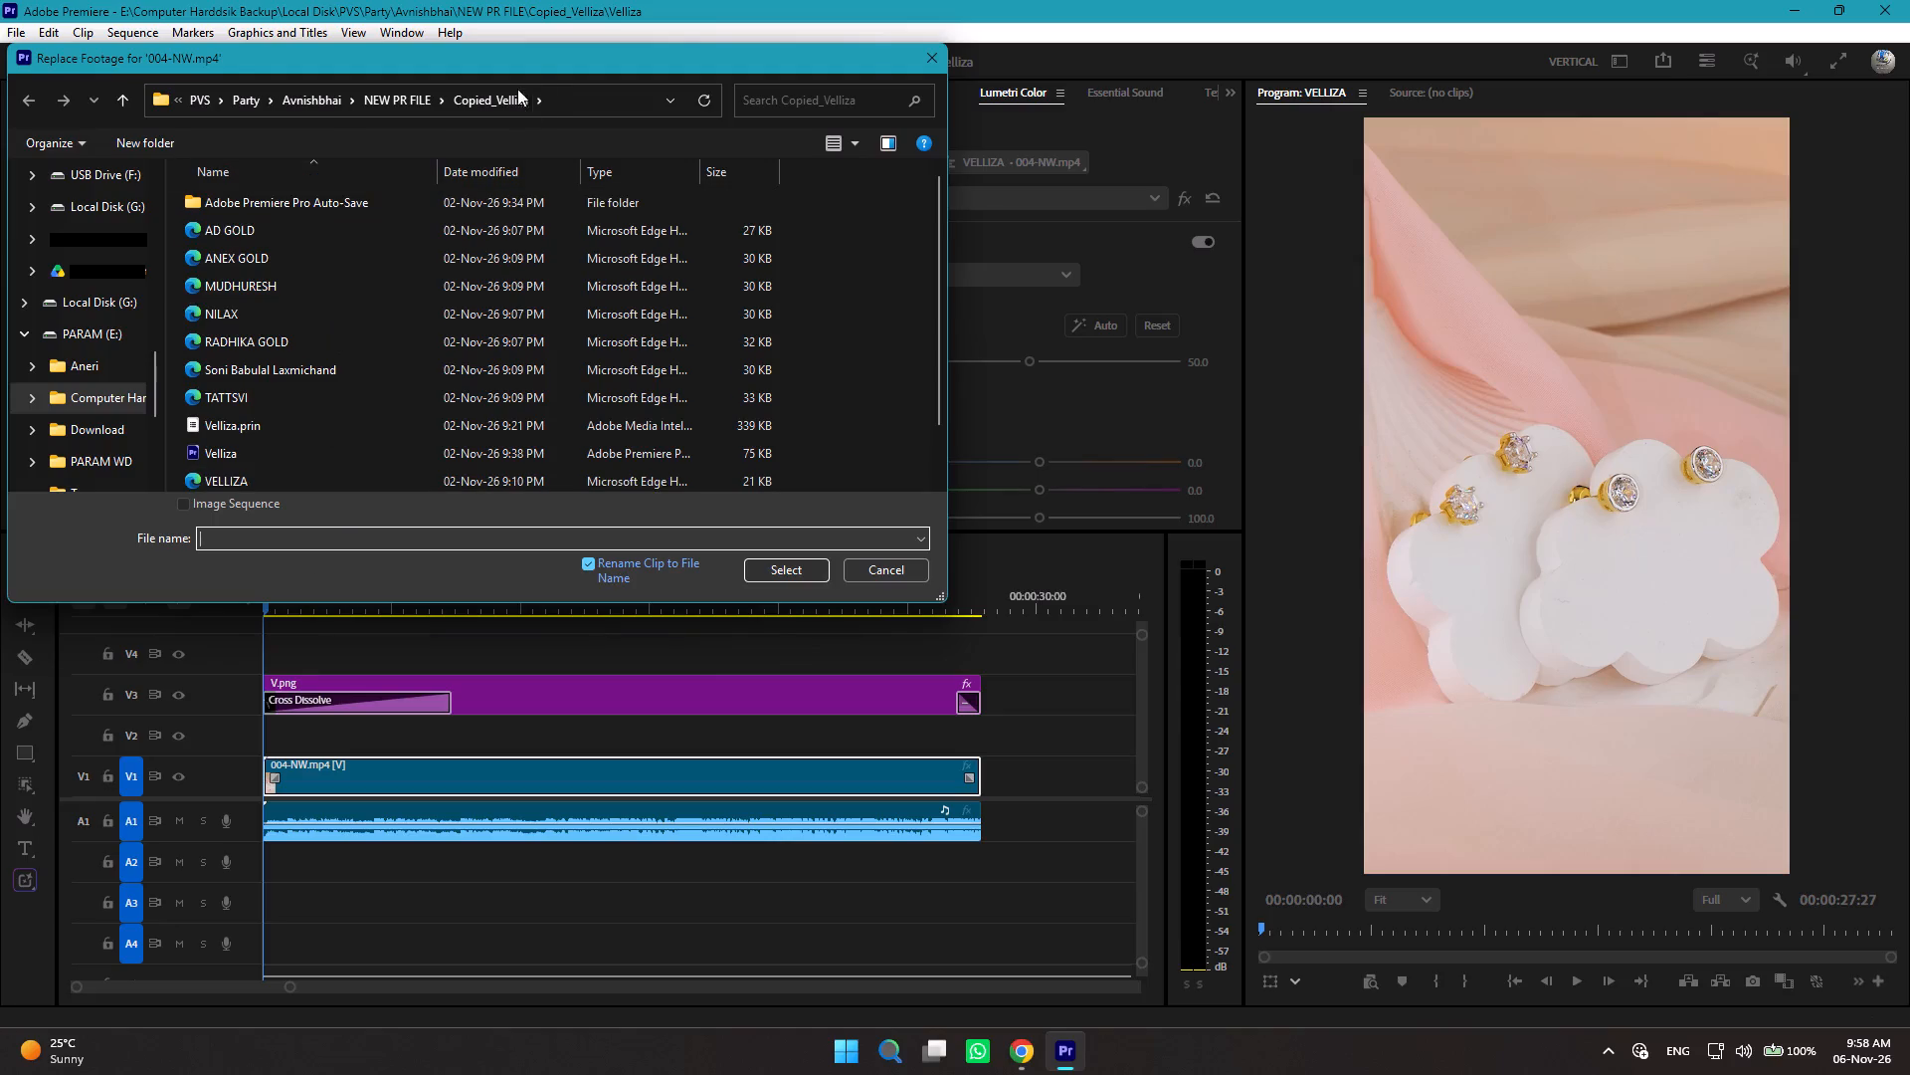
click(391, 96)
click(308, 97)
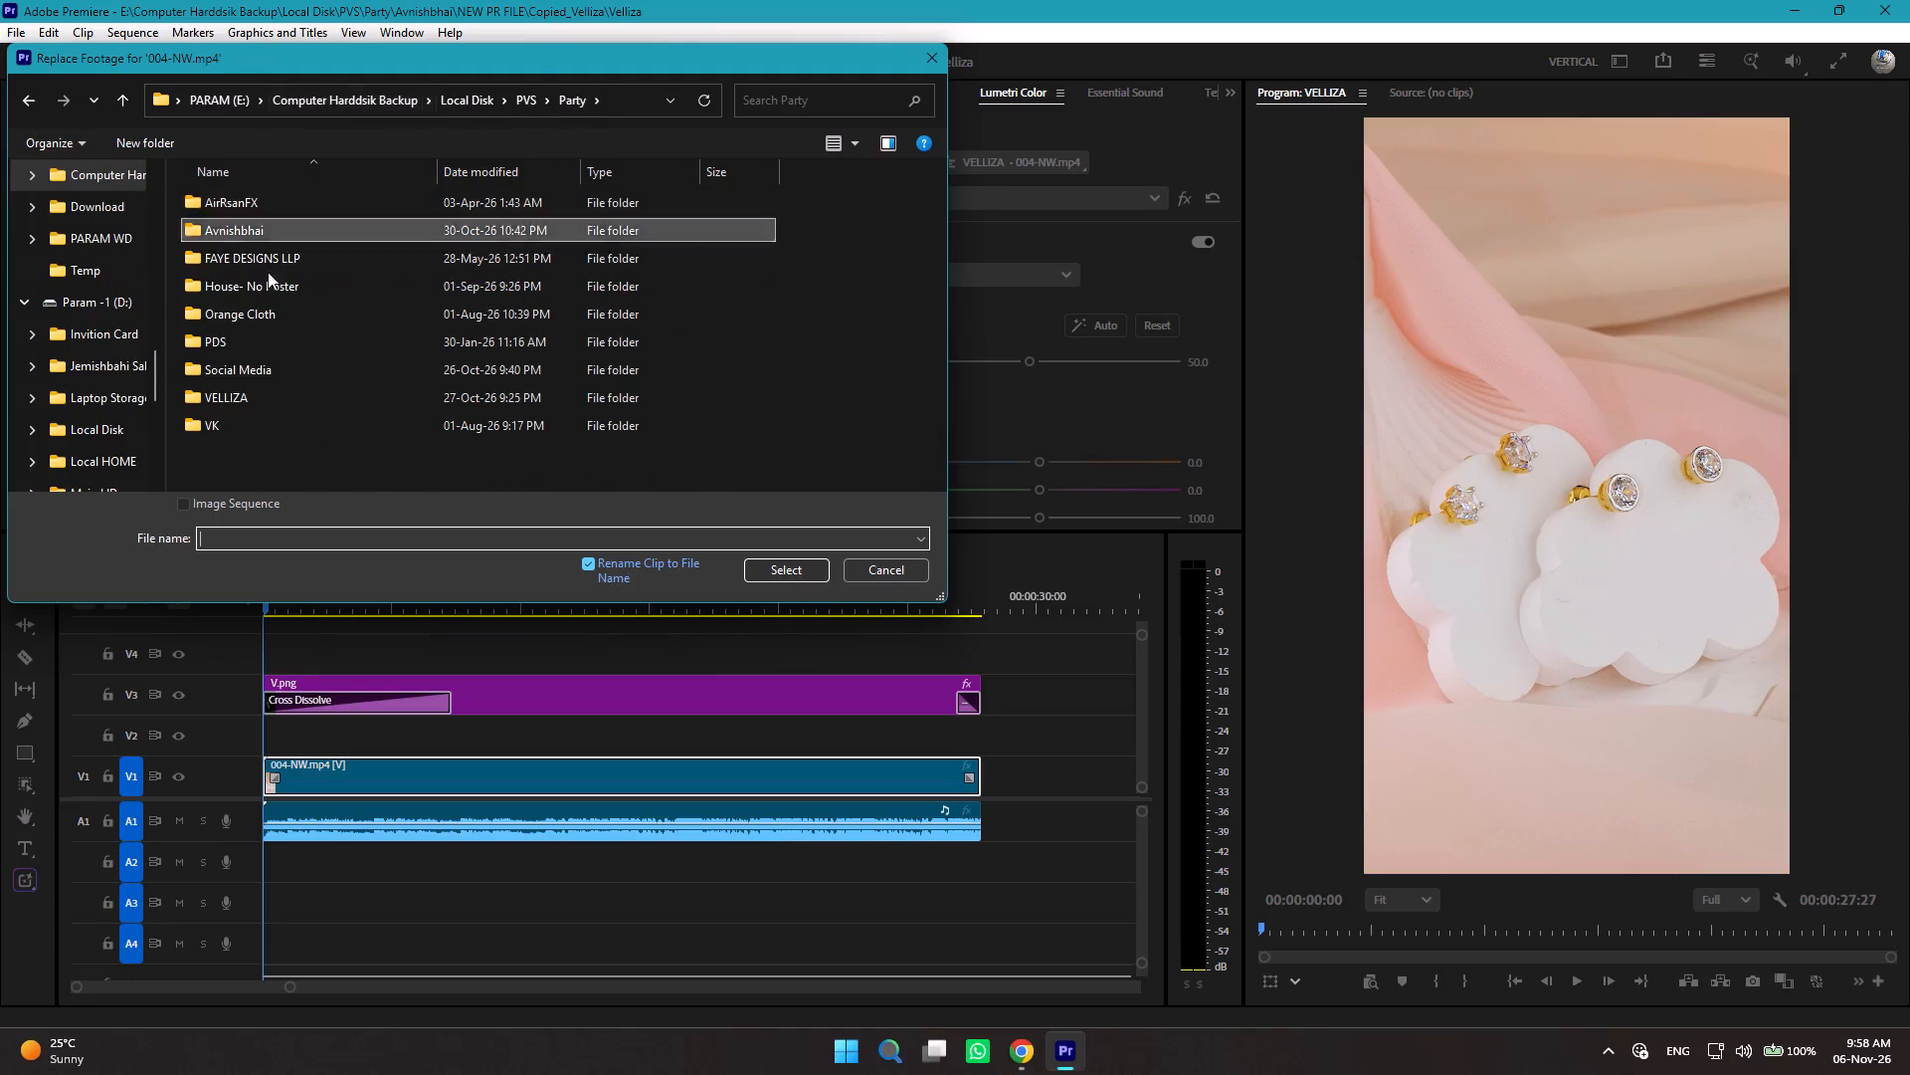
double_click(228, 408)
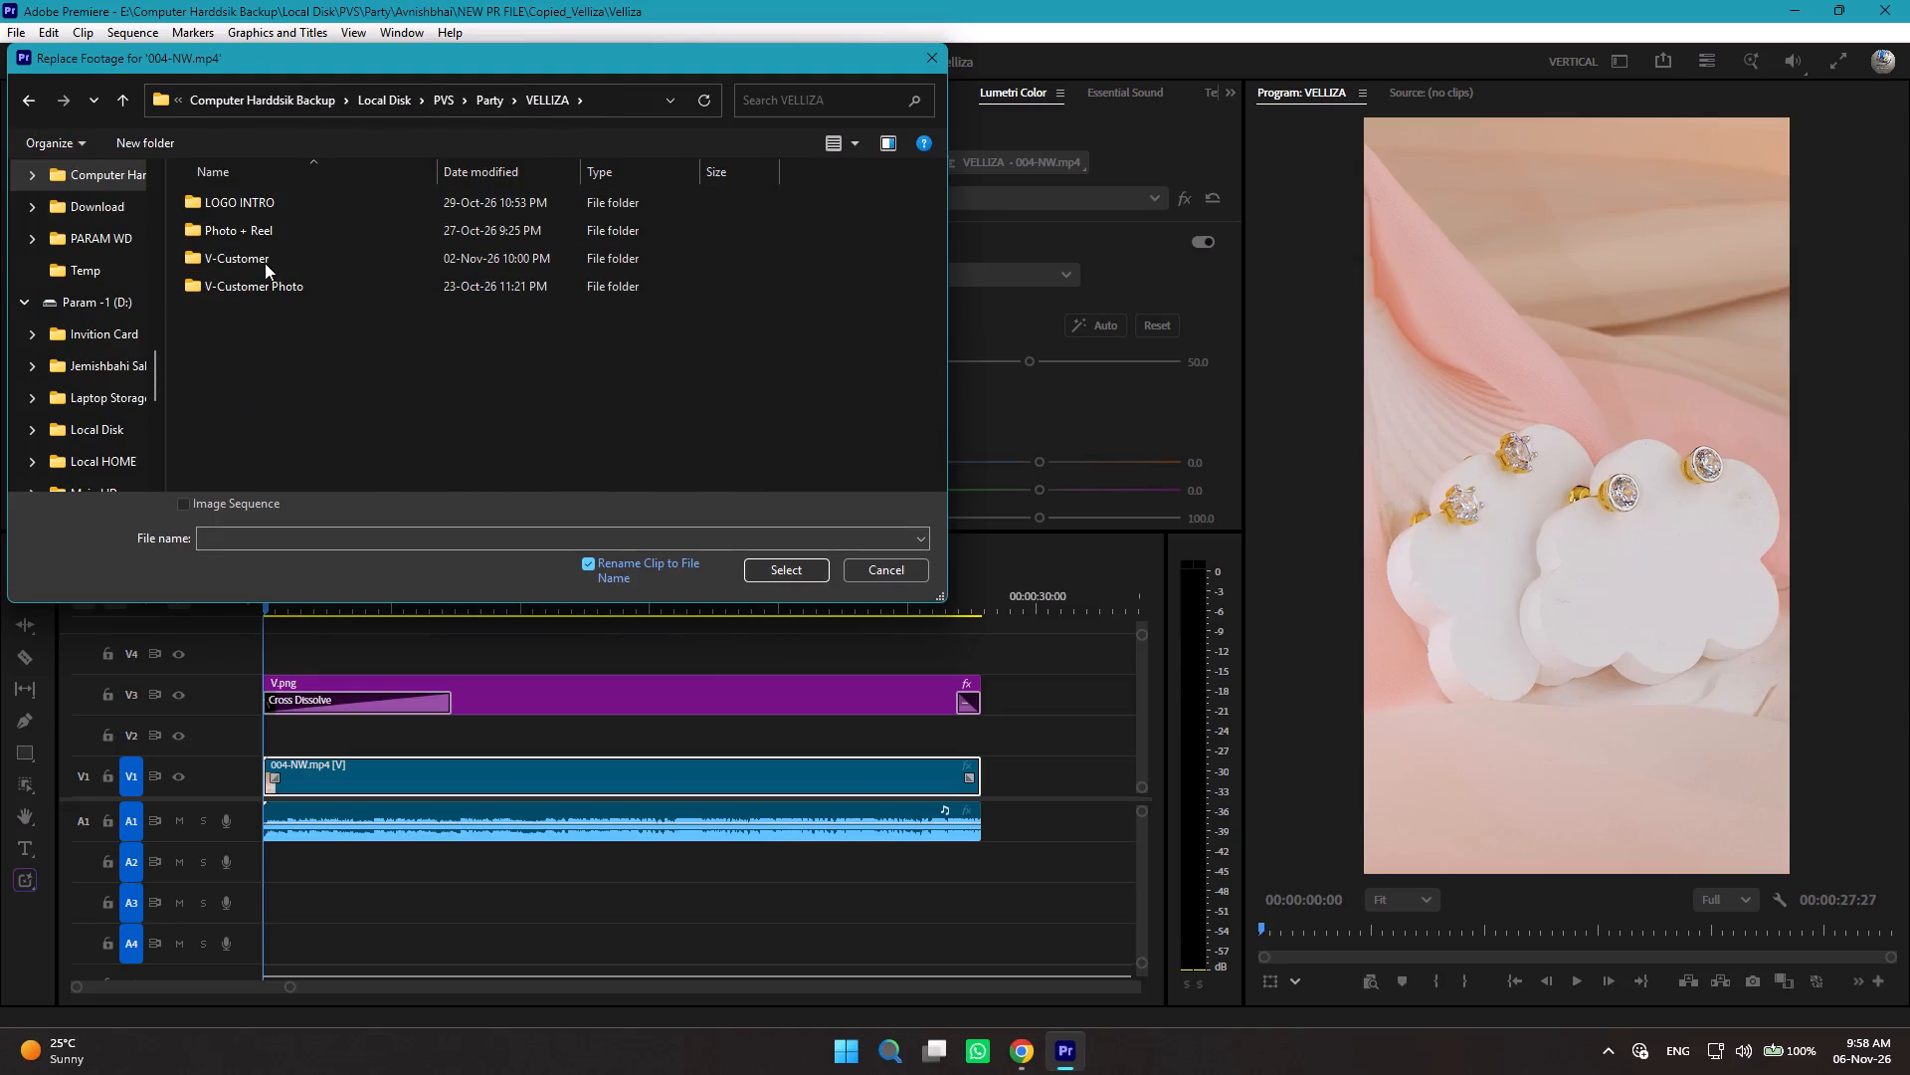
double_click(263, 229)
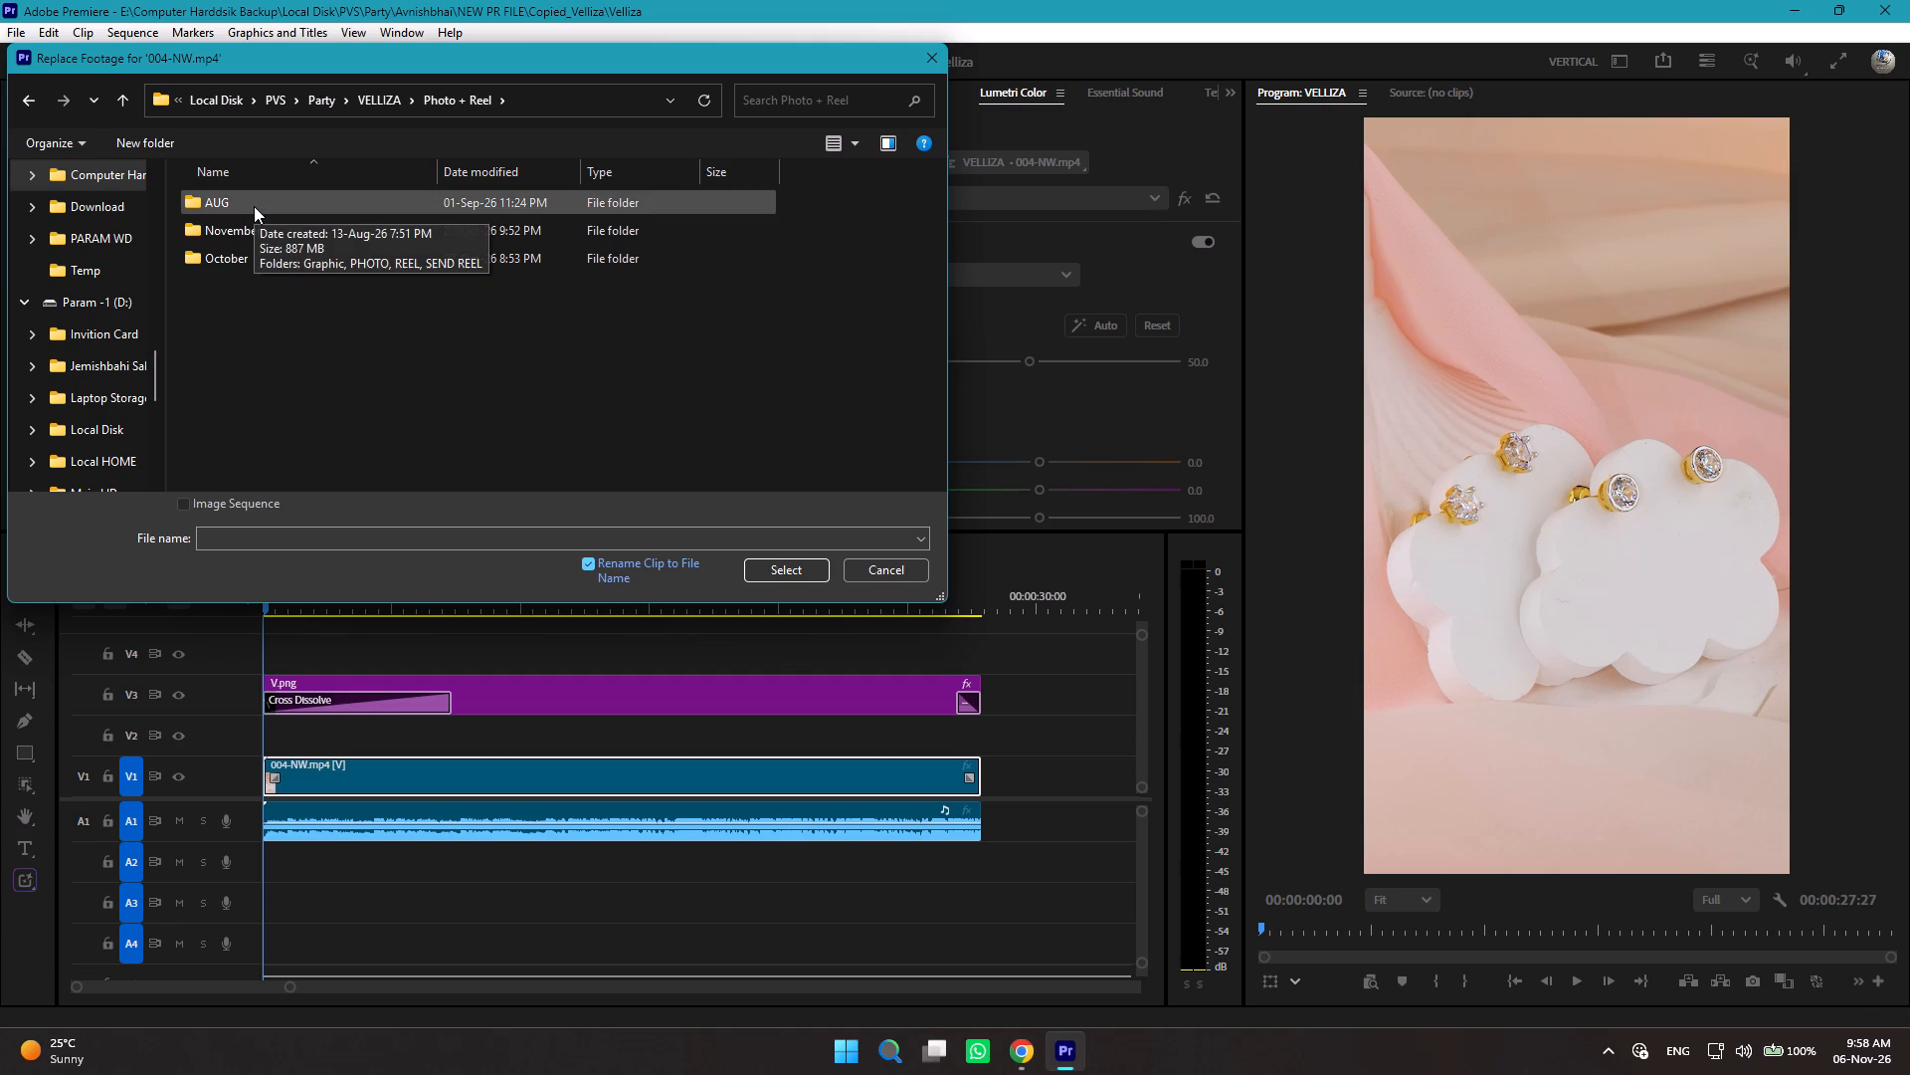
Look through the October folder with large thumbnails for a replacement clip and return to Photo + Reel.
click(245, 293)
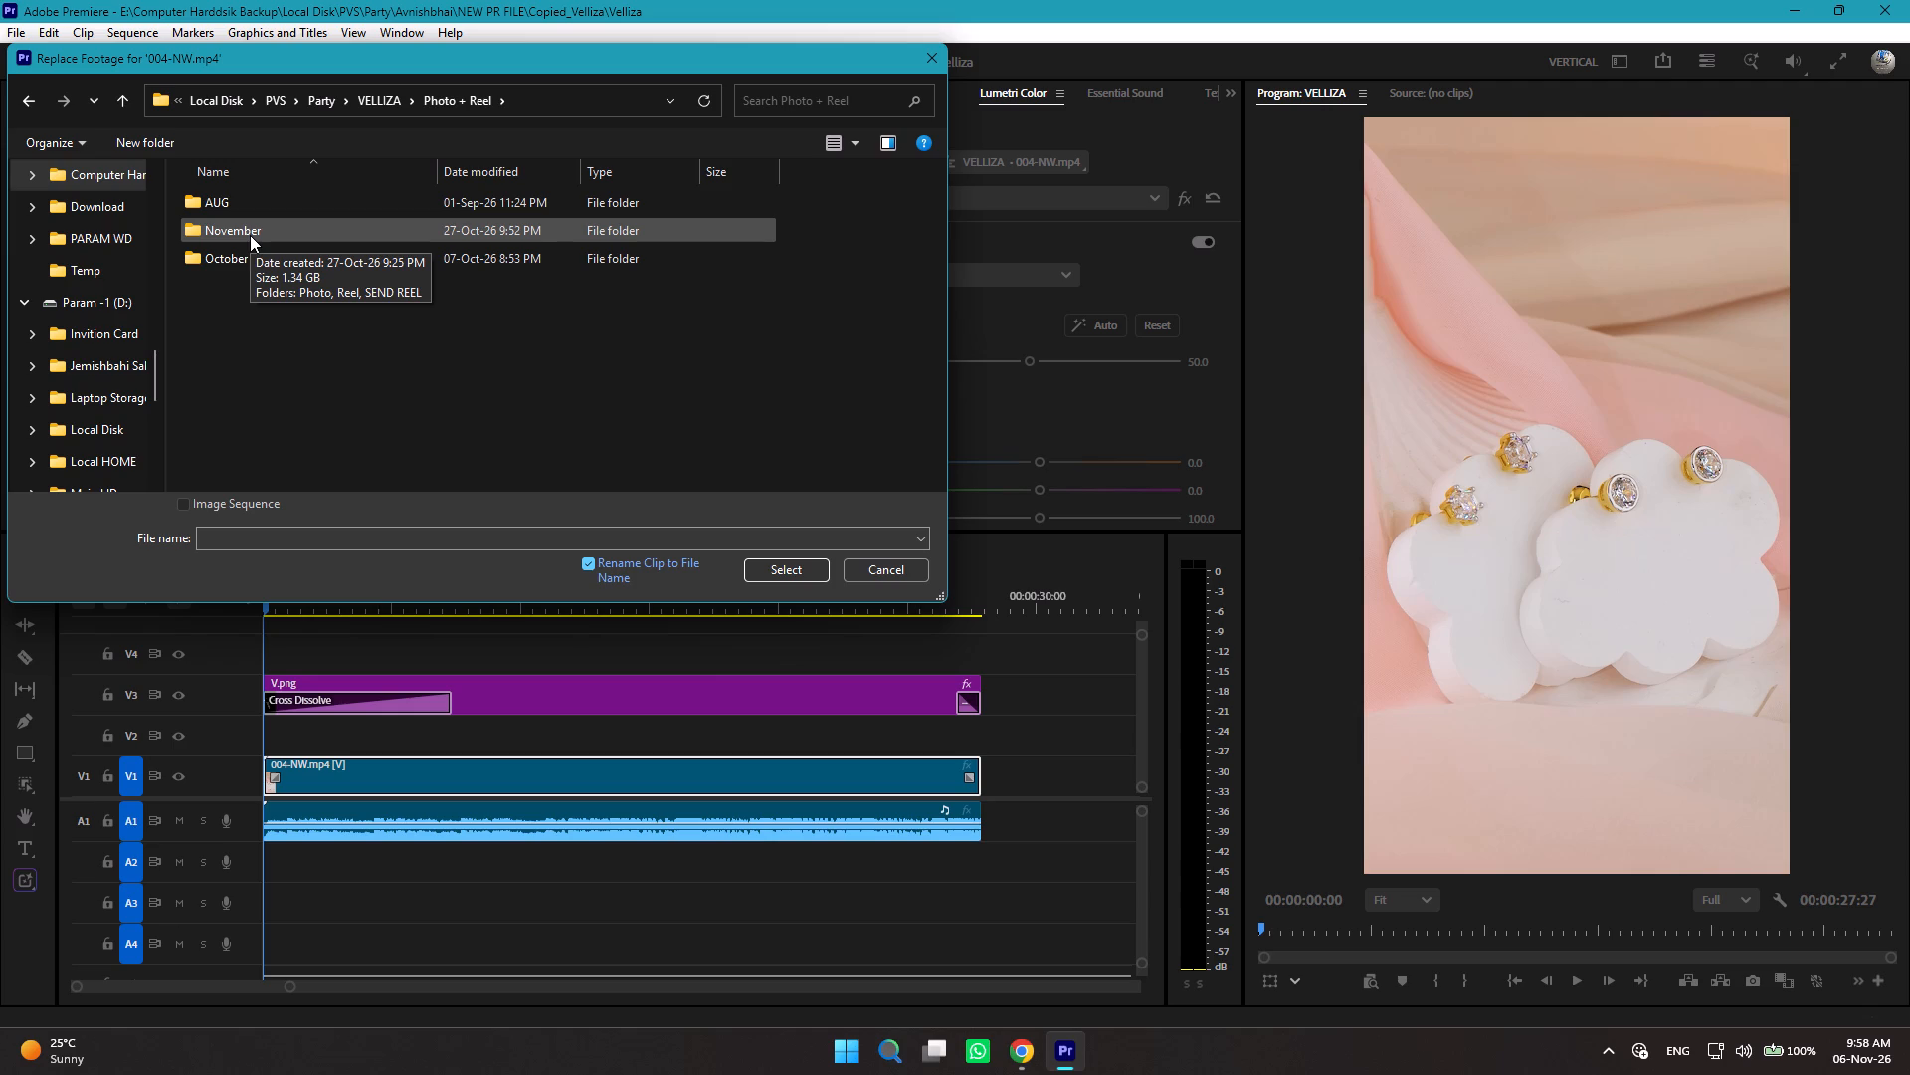
click(548, 426)
key(ctrl+shift+1)
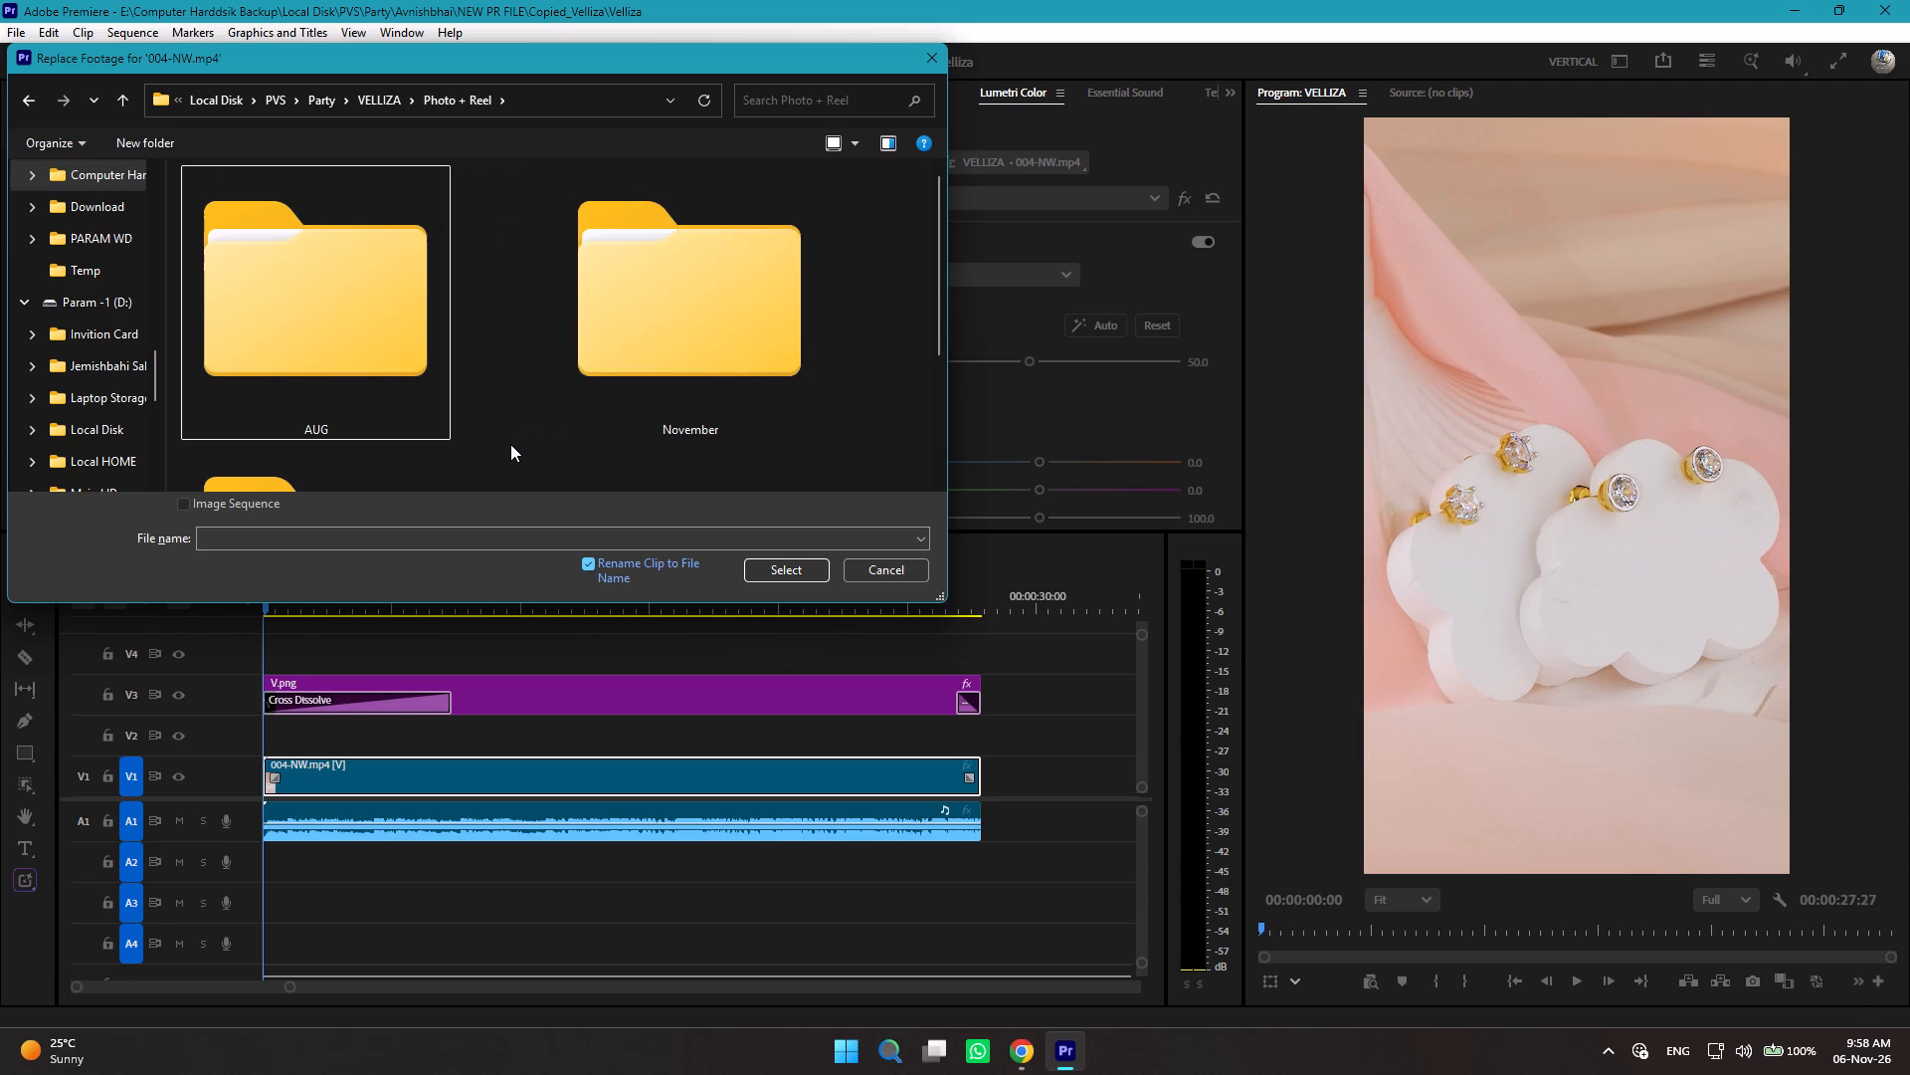
scroll(683, 341, down, 3)
ctrl+scroll(567, 344, down, 1)
double_click(385, 354)
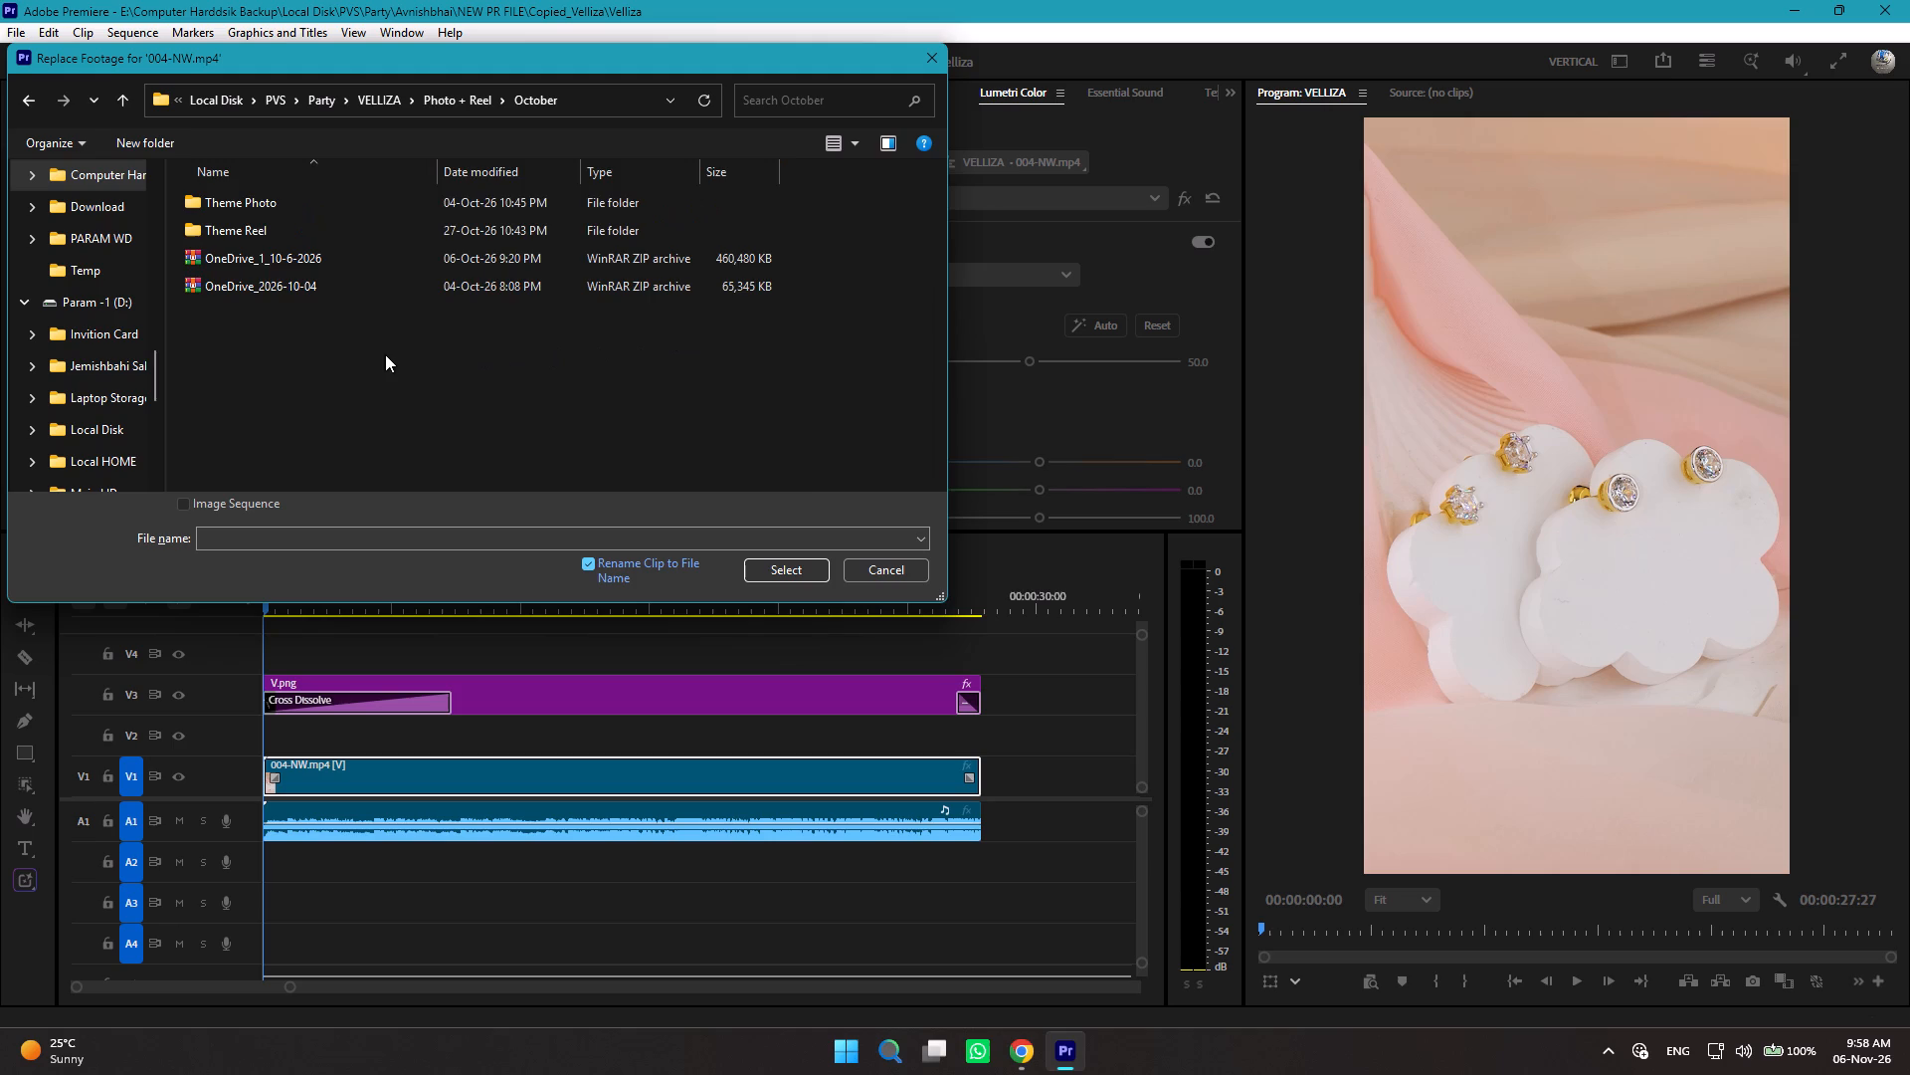
key(ctrl+shift+1)
ctrl+scroll(438, 364, down, 5)
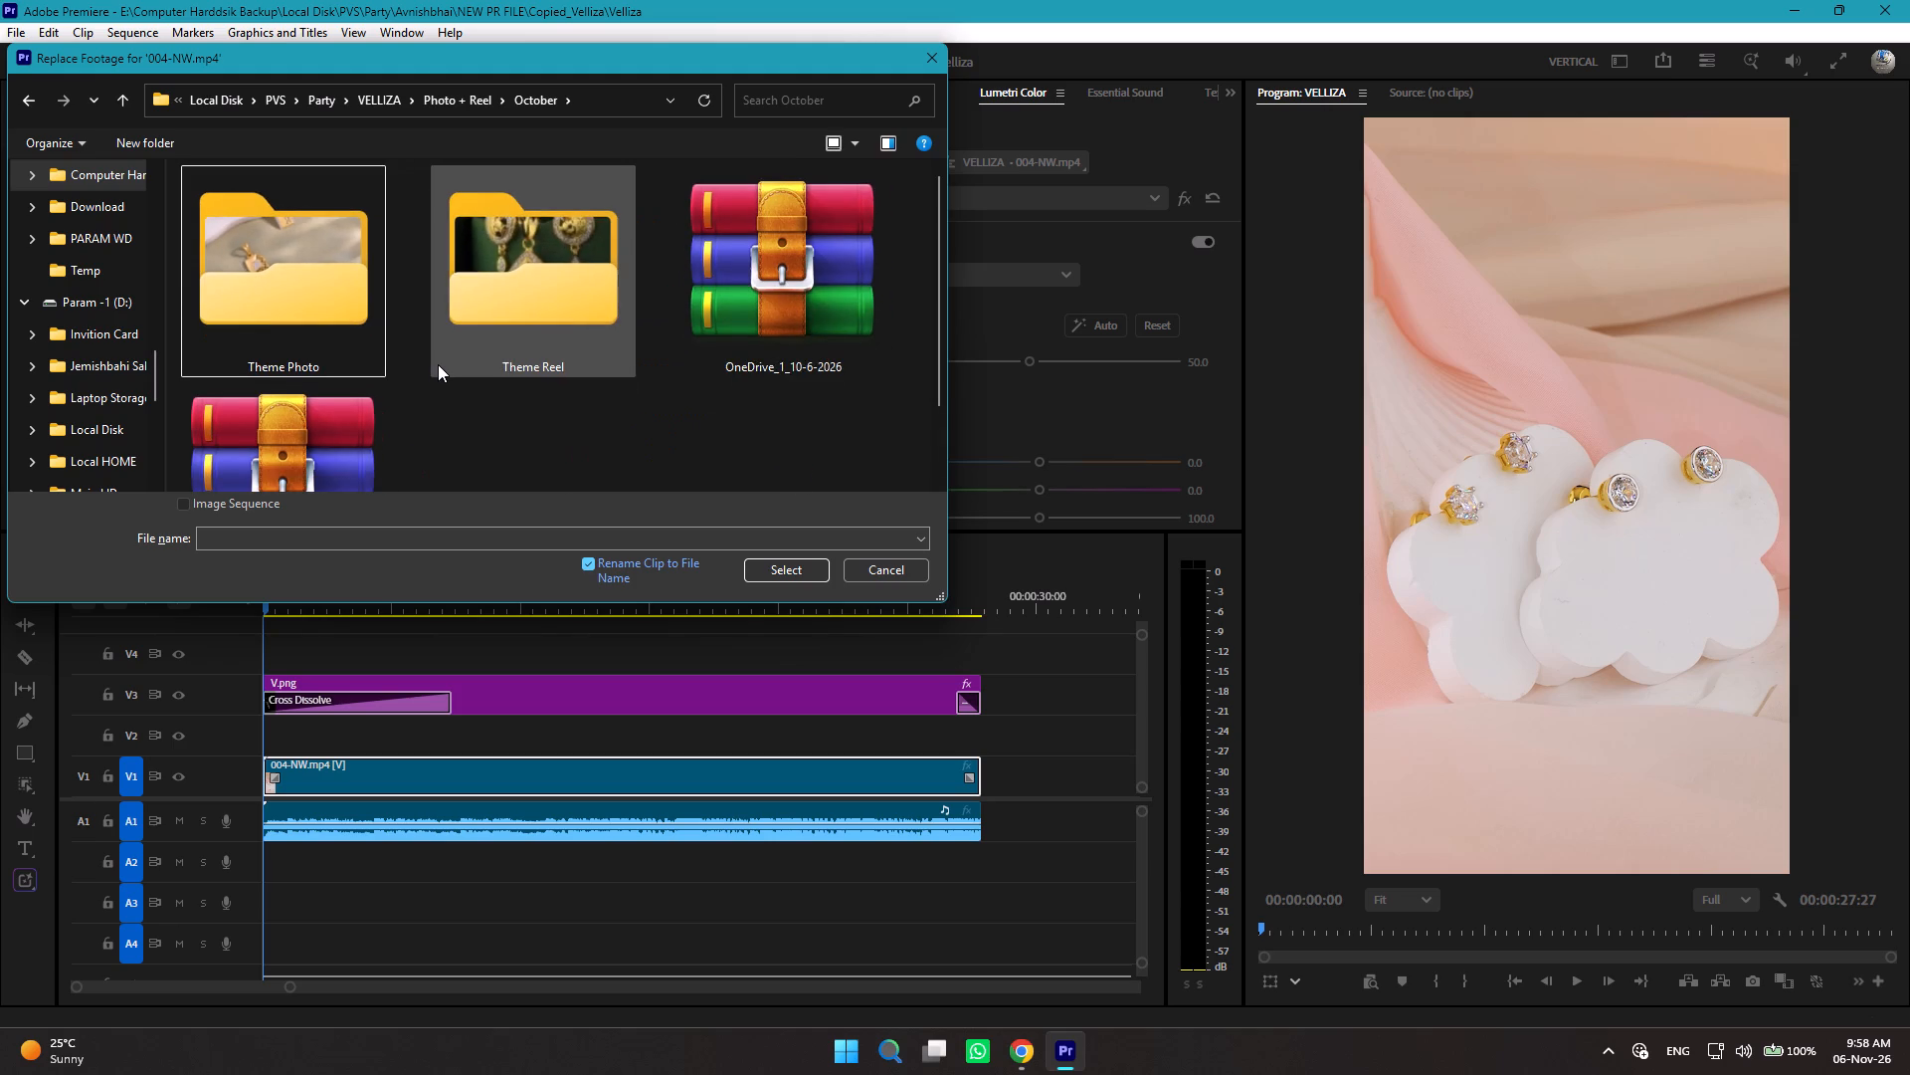
ctrl+scroll(438, 364, down, 1)
click(446, 391)
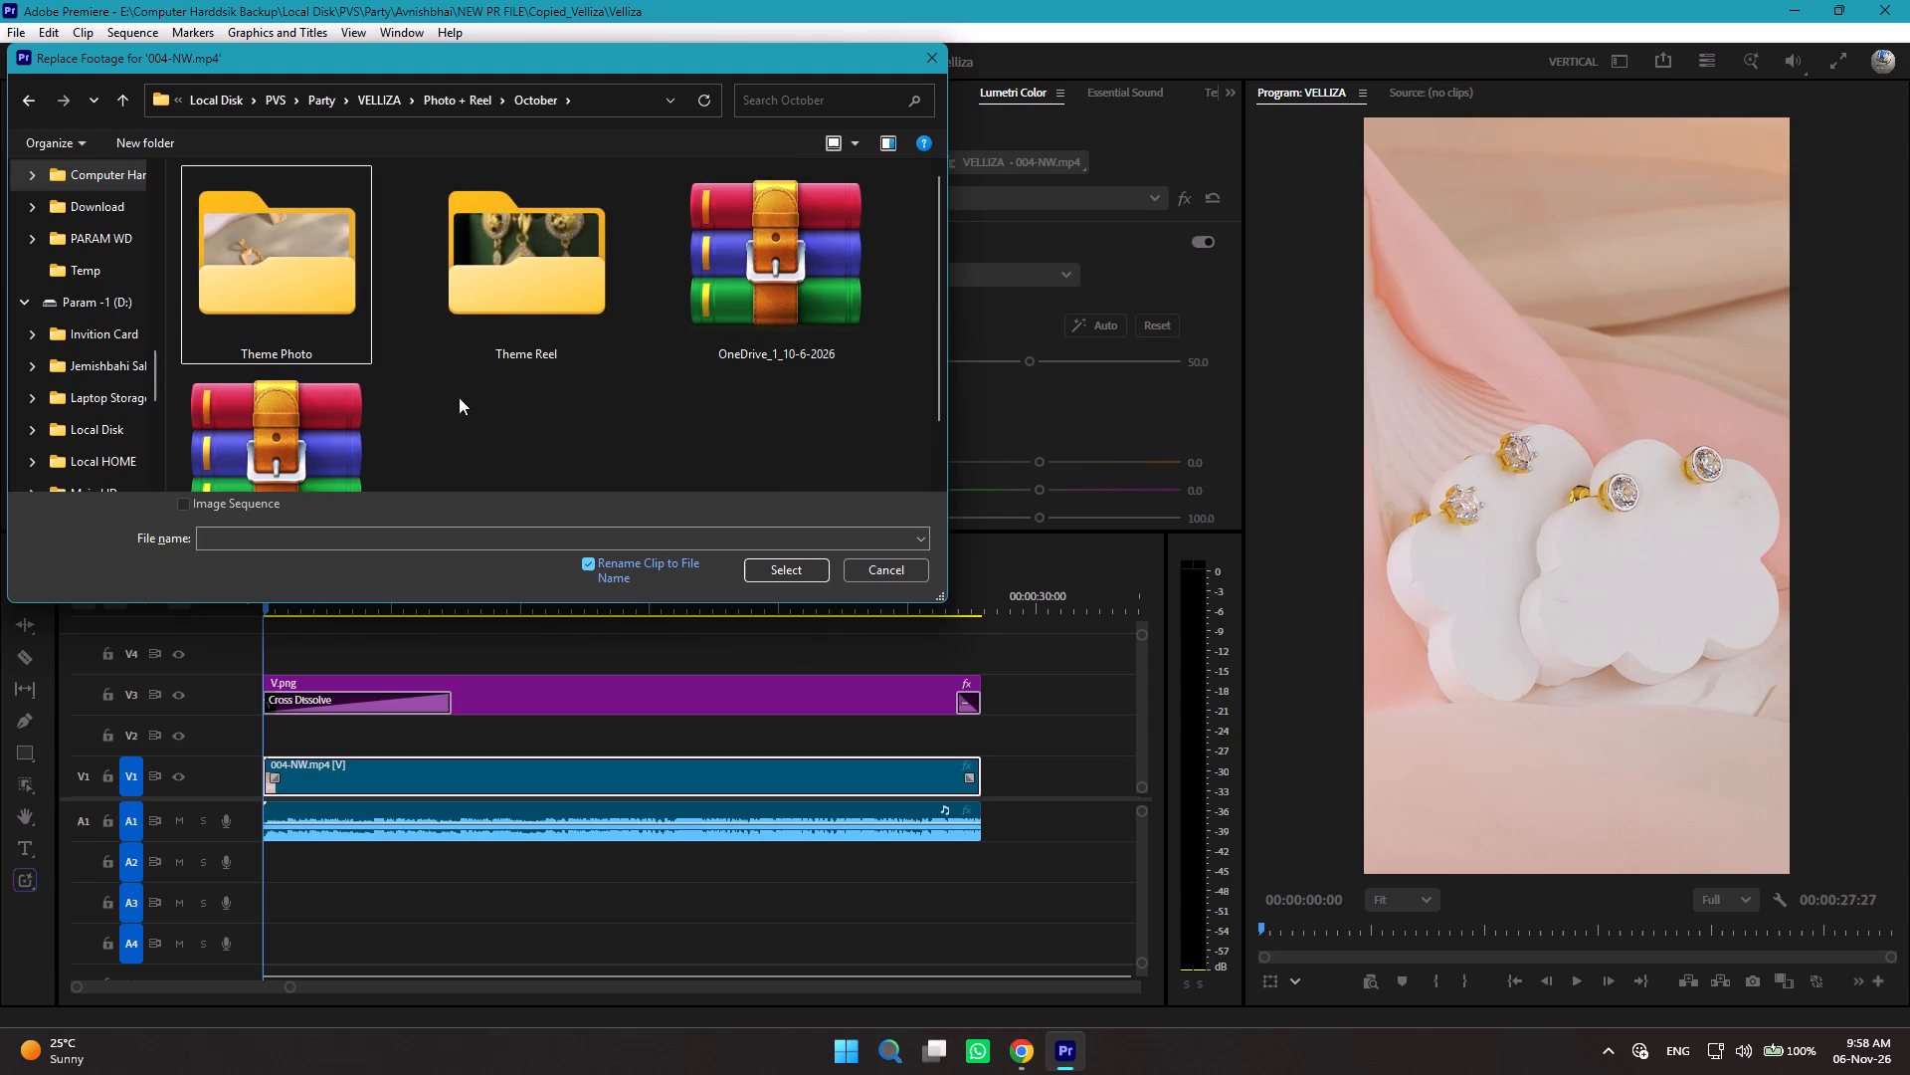
key(BackSpace)
Open the SEND REEL folder inside November and select the 0.5 video as the replacement file.
double_click(580, 342)
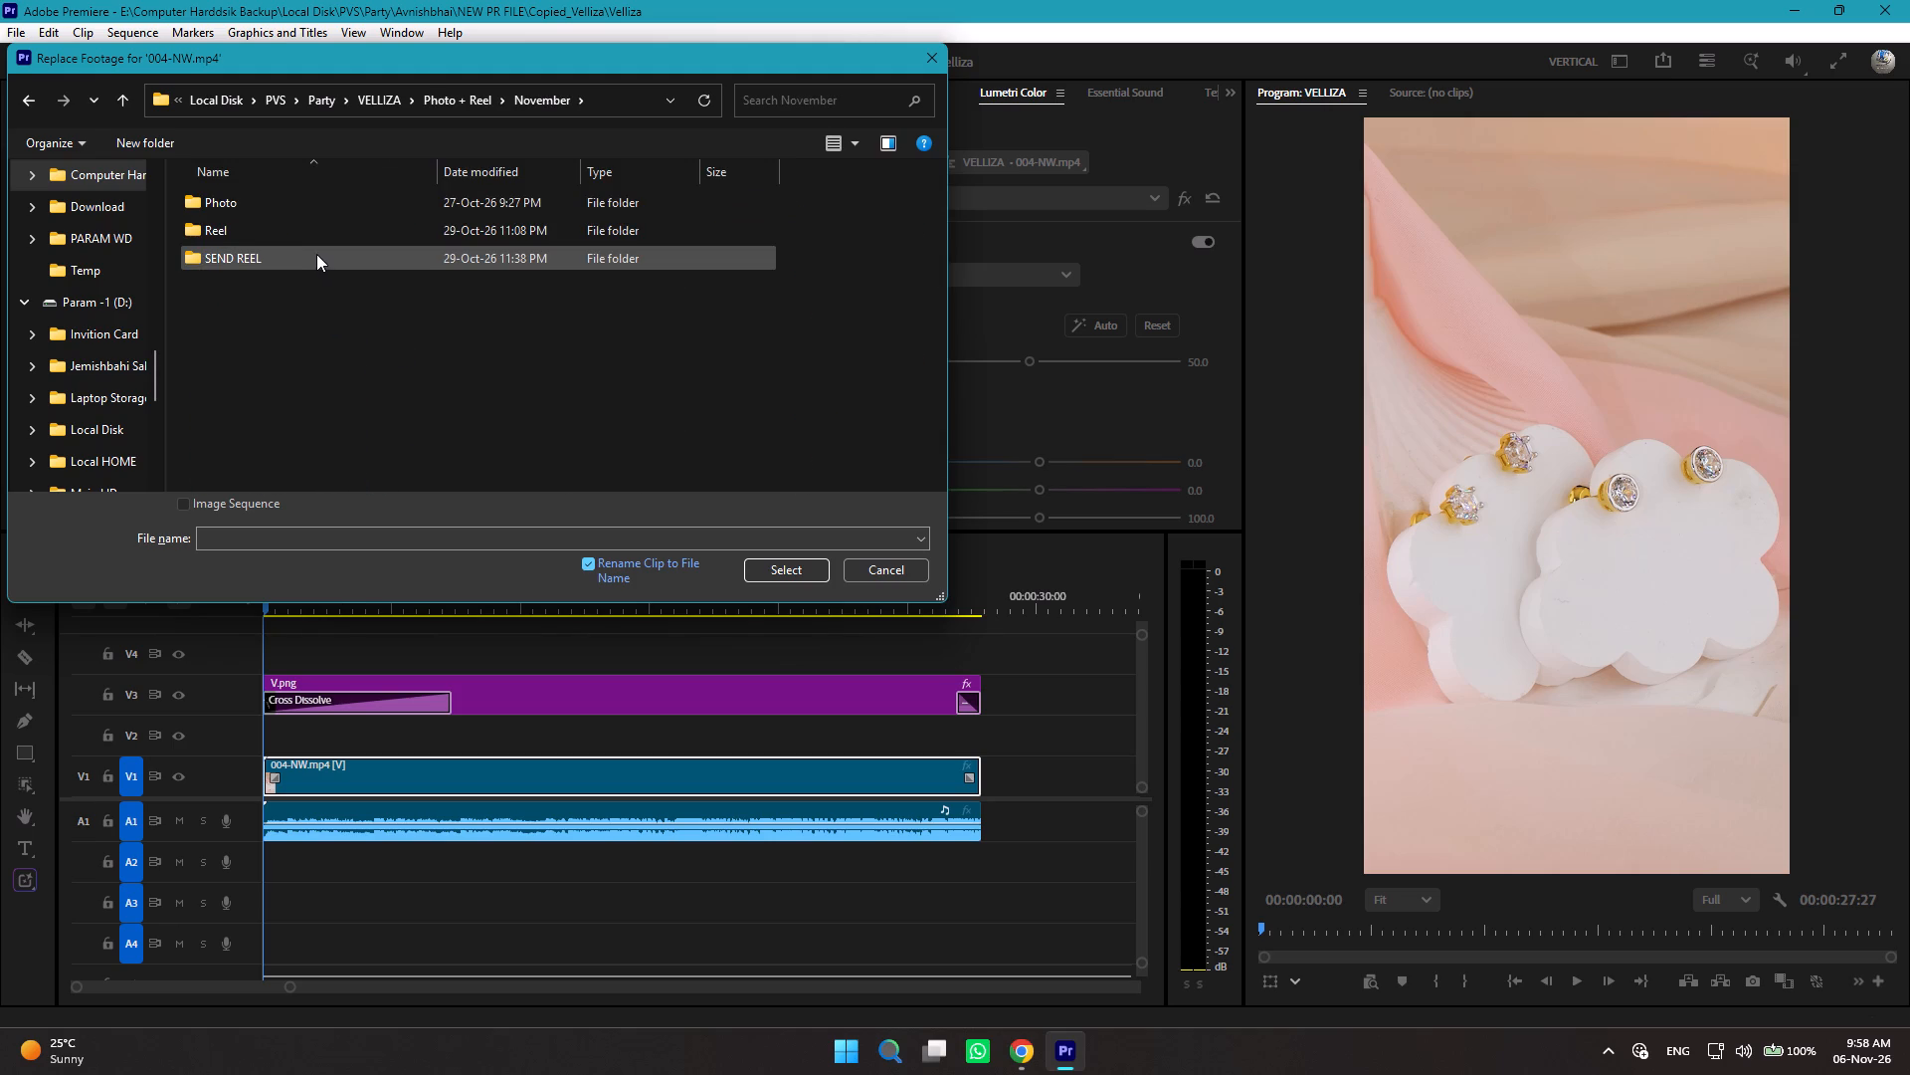
double_click(247, 252)
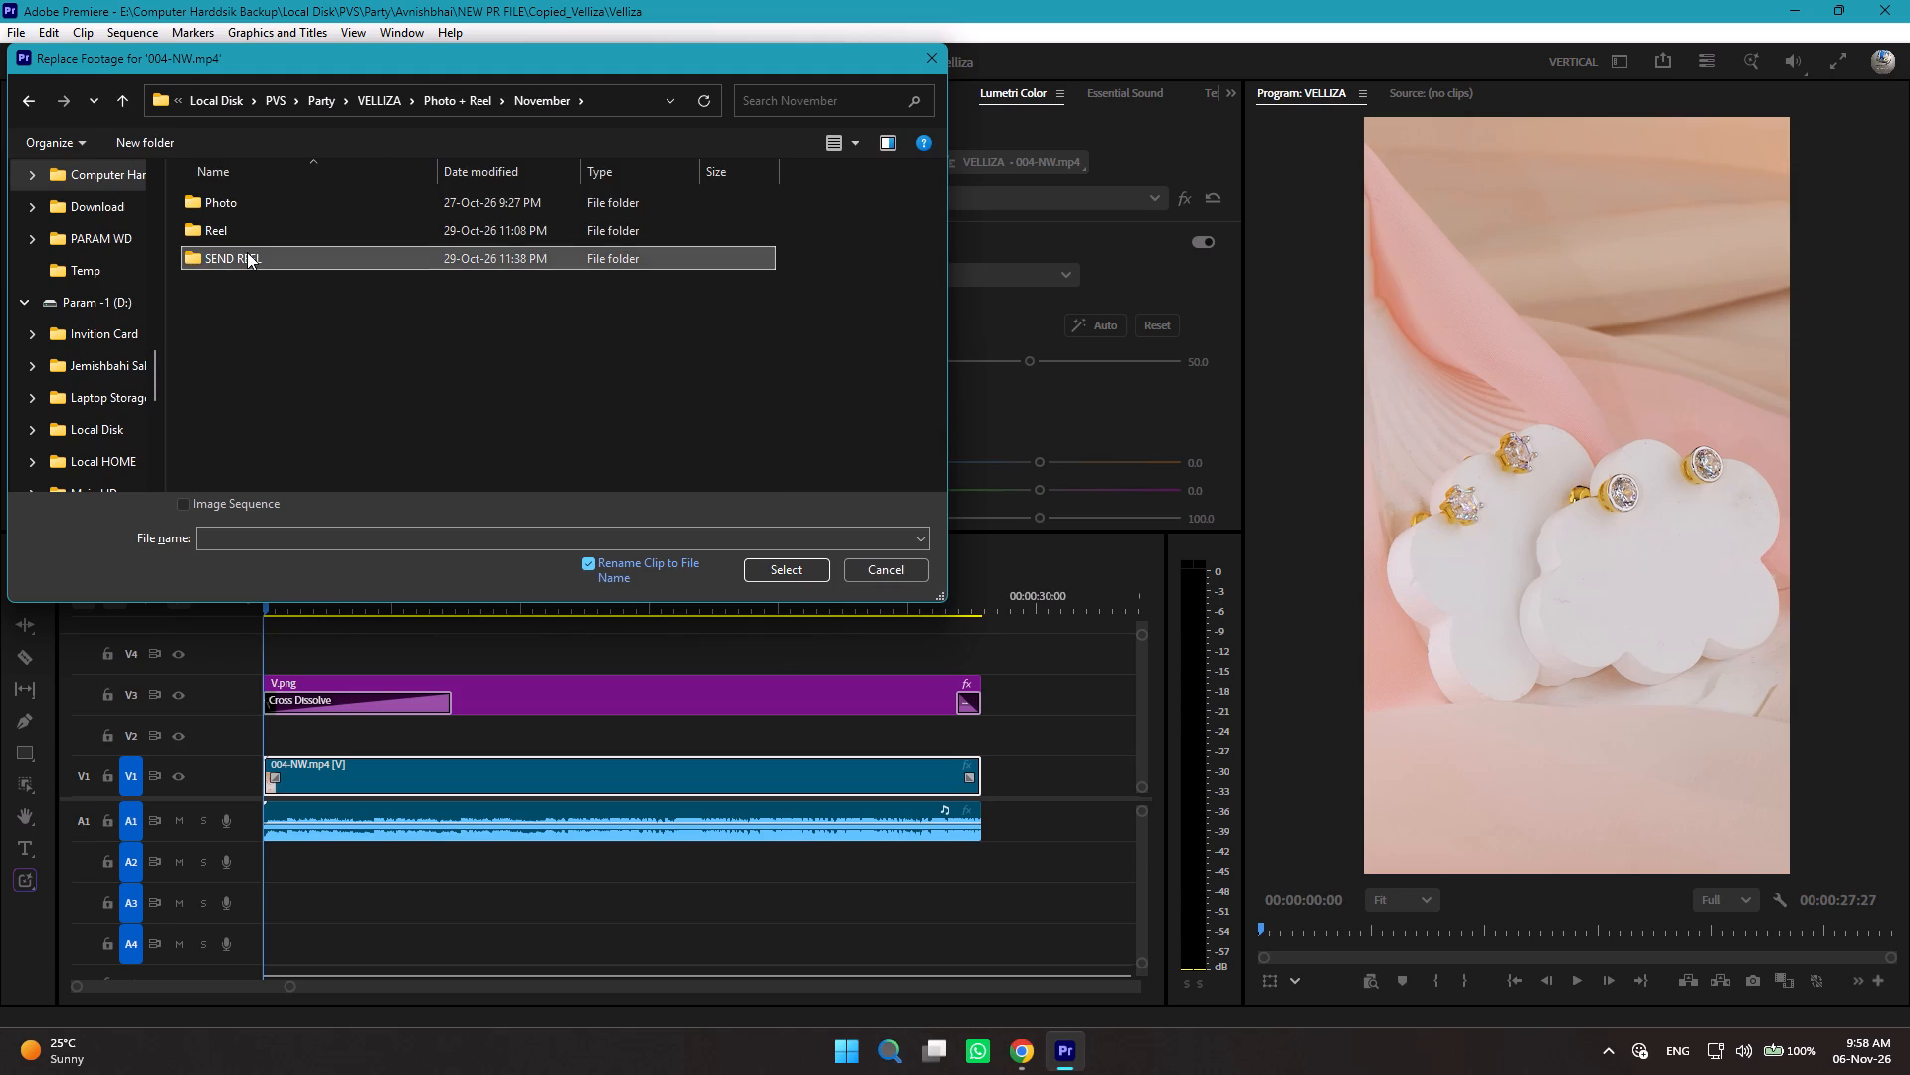
click(362, 459)
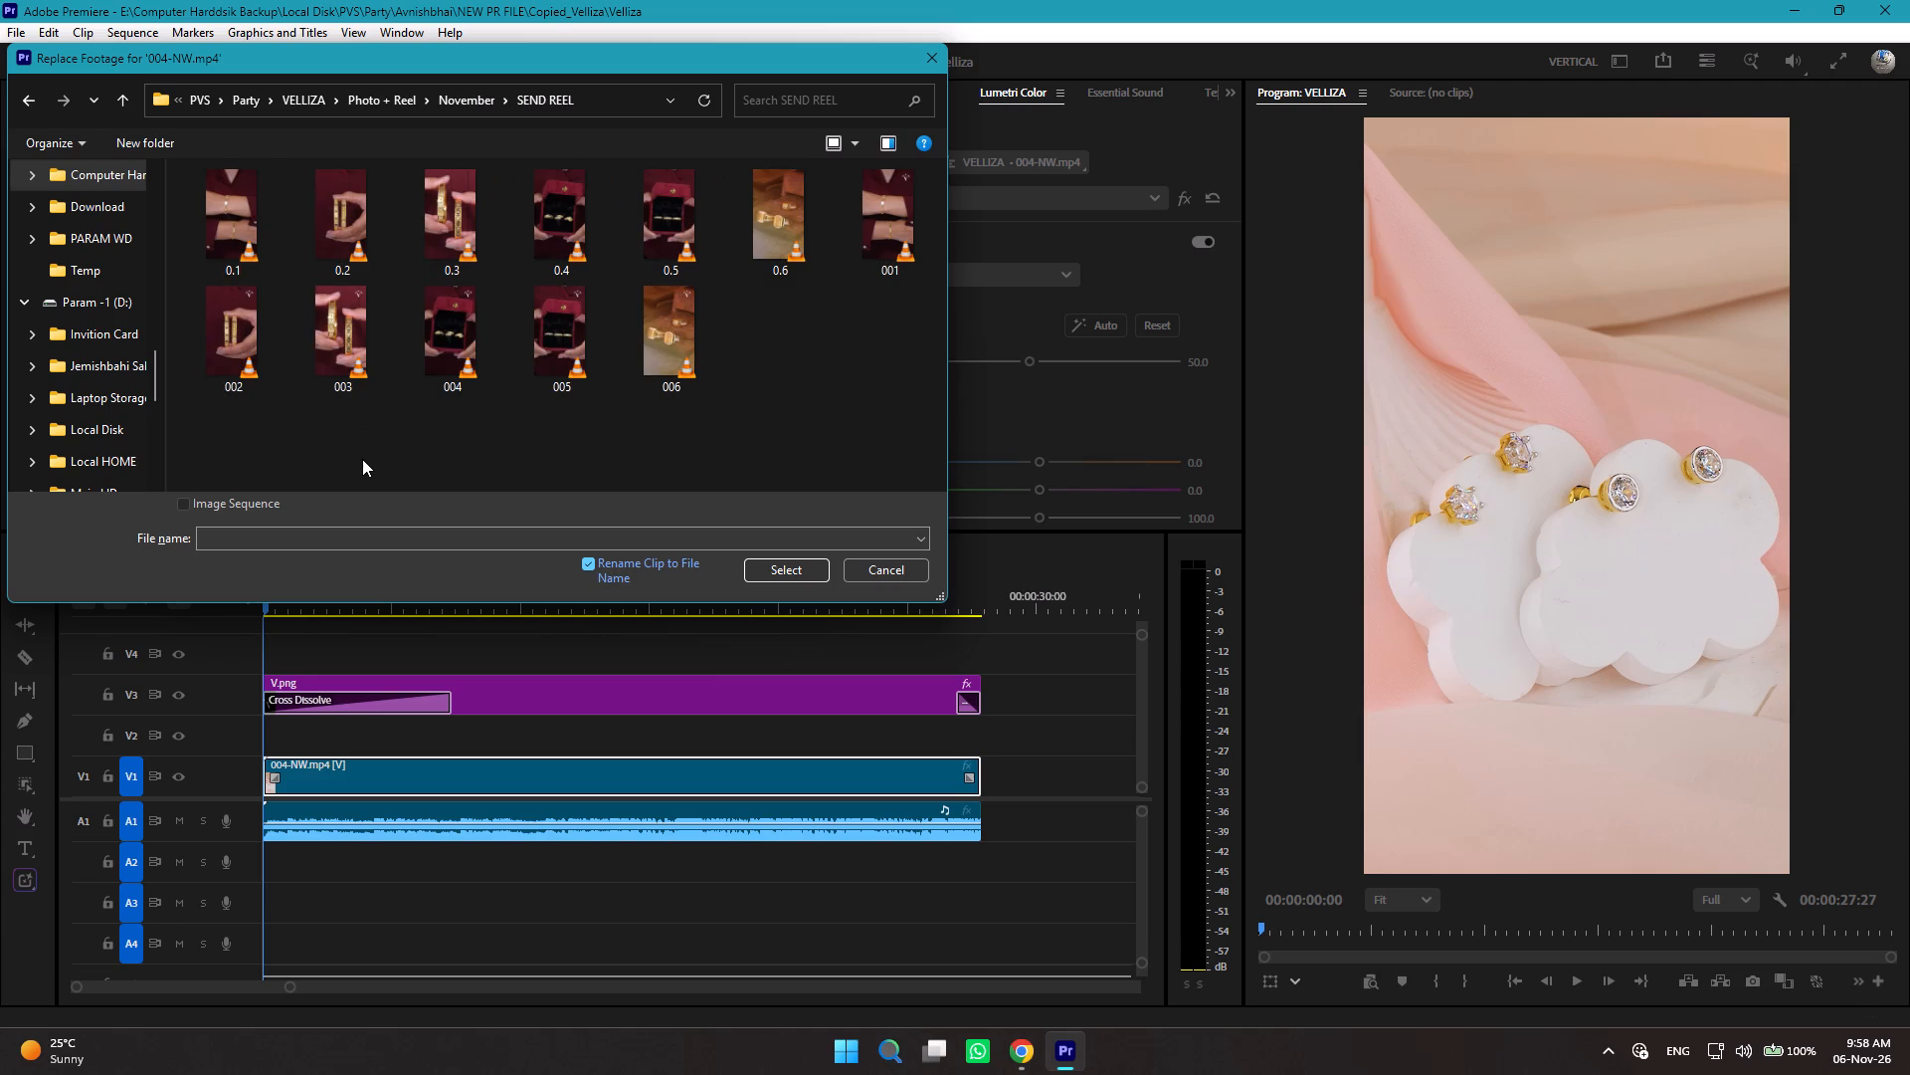
click(644, 218)
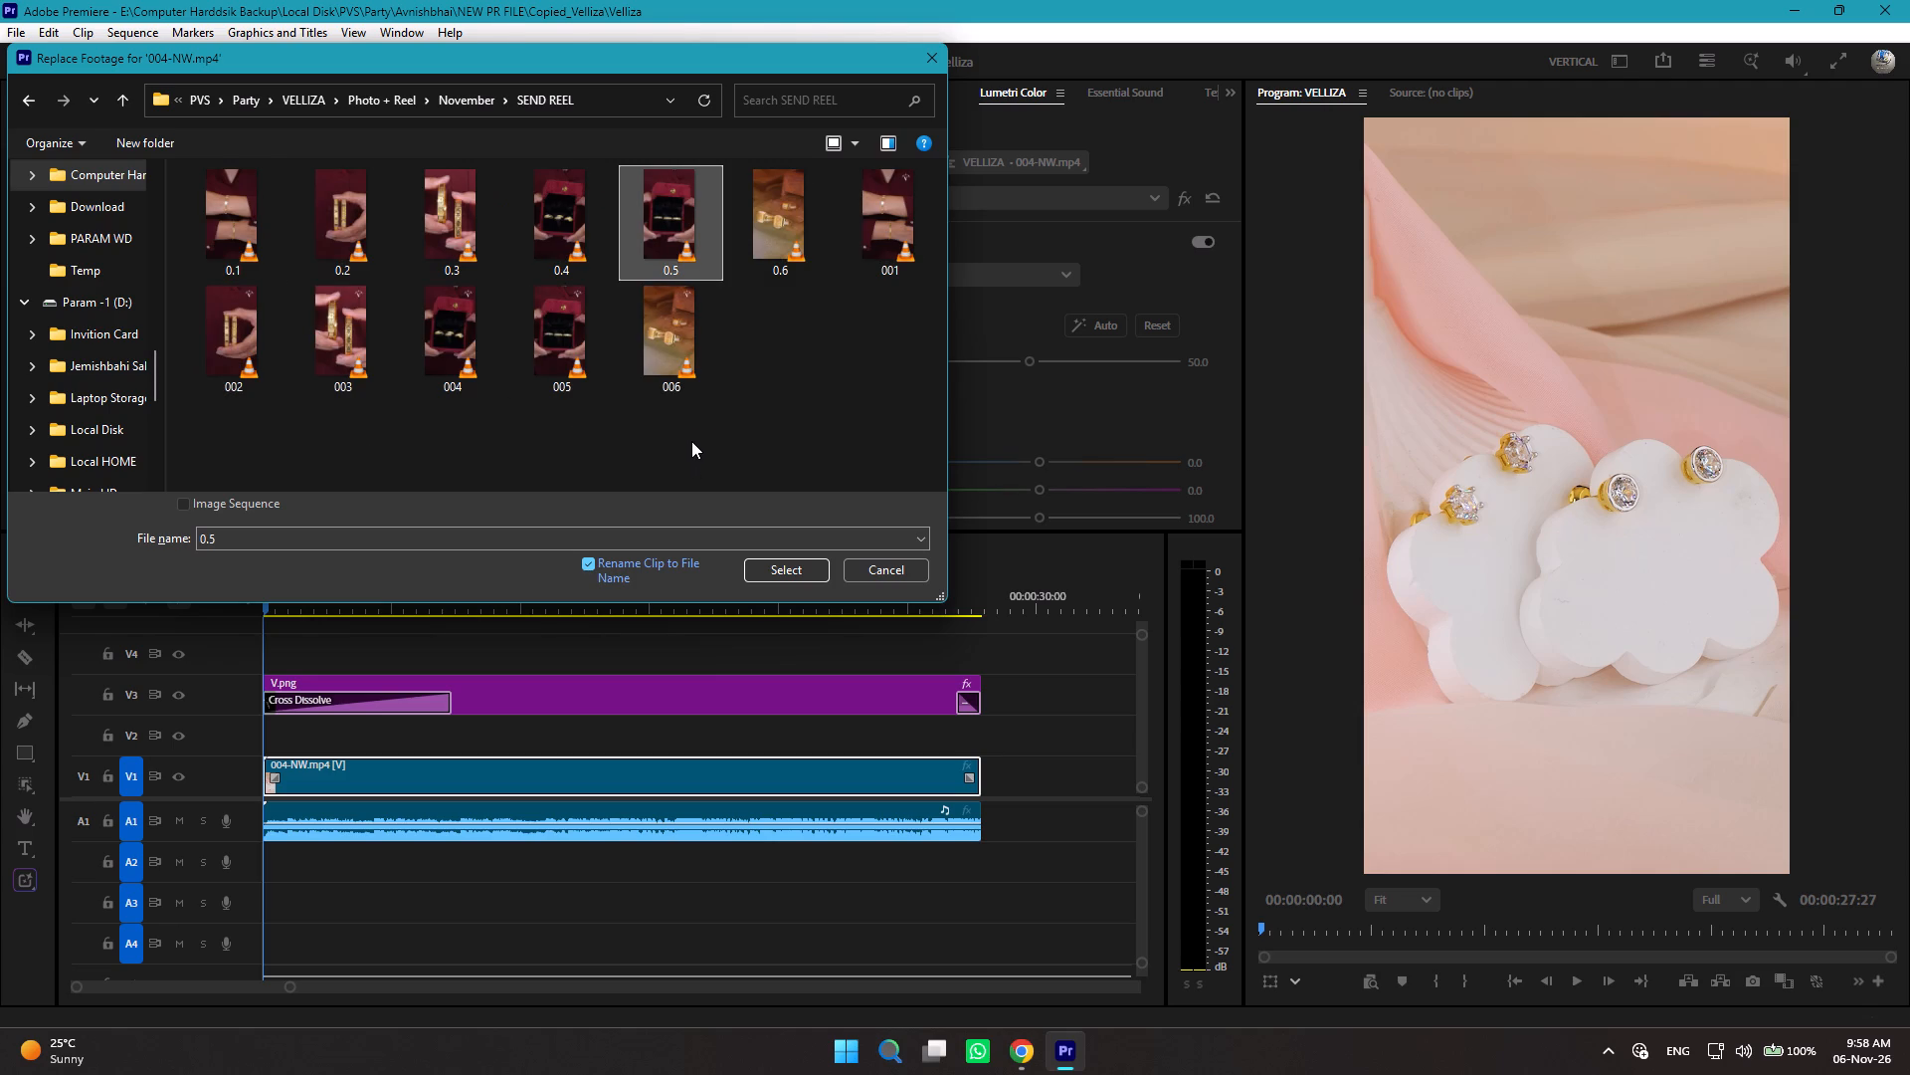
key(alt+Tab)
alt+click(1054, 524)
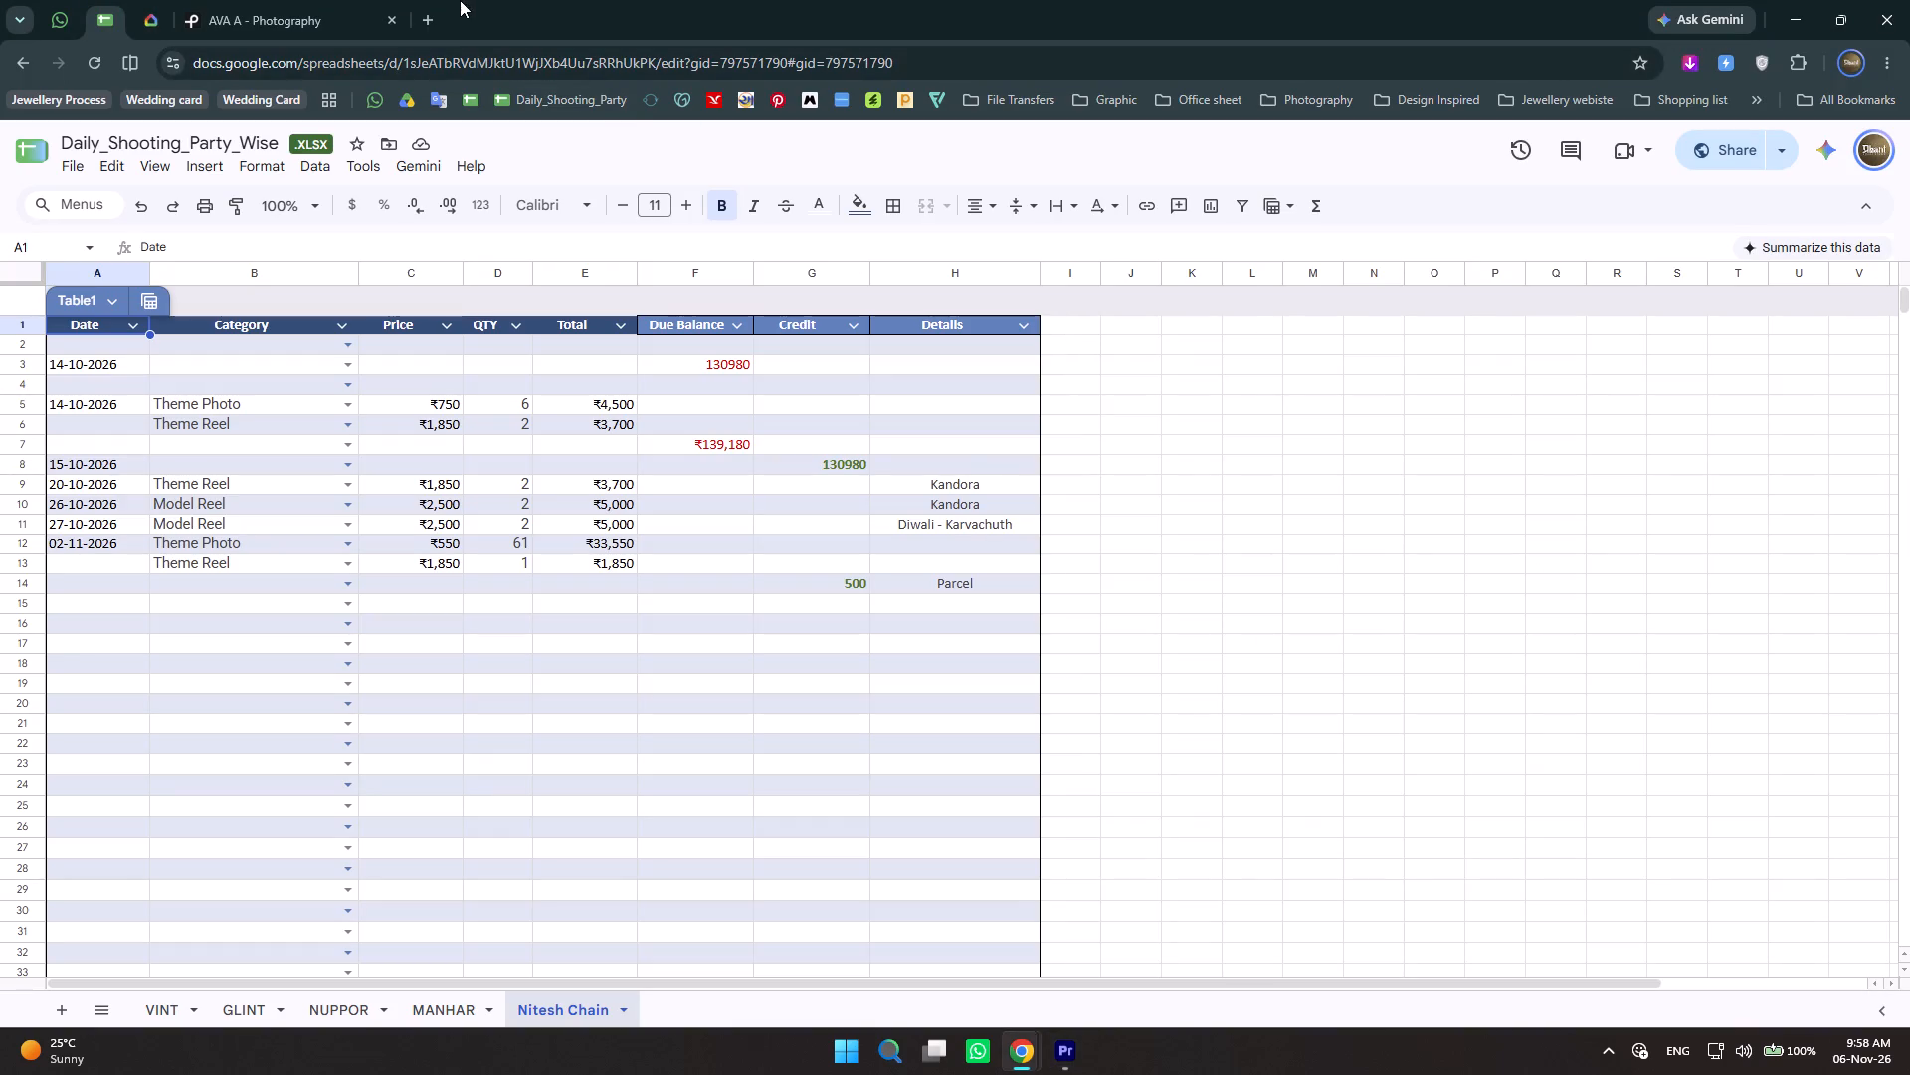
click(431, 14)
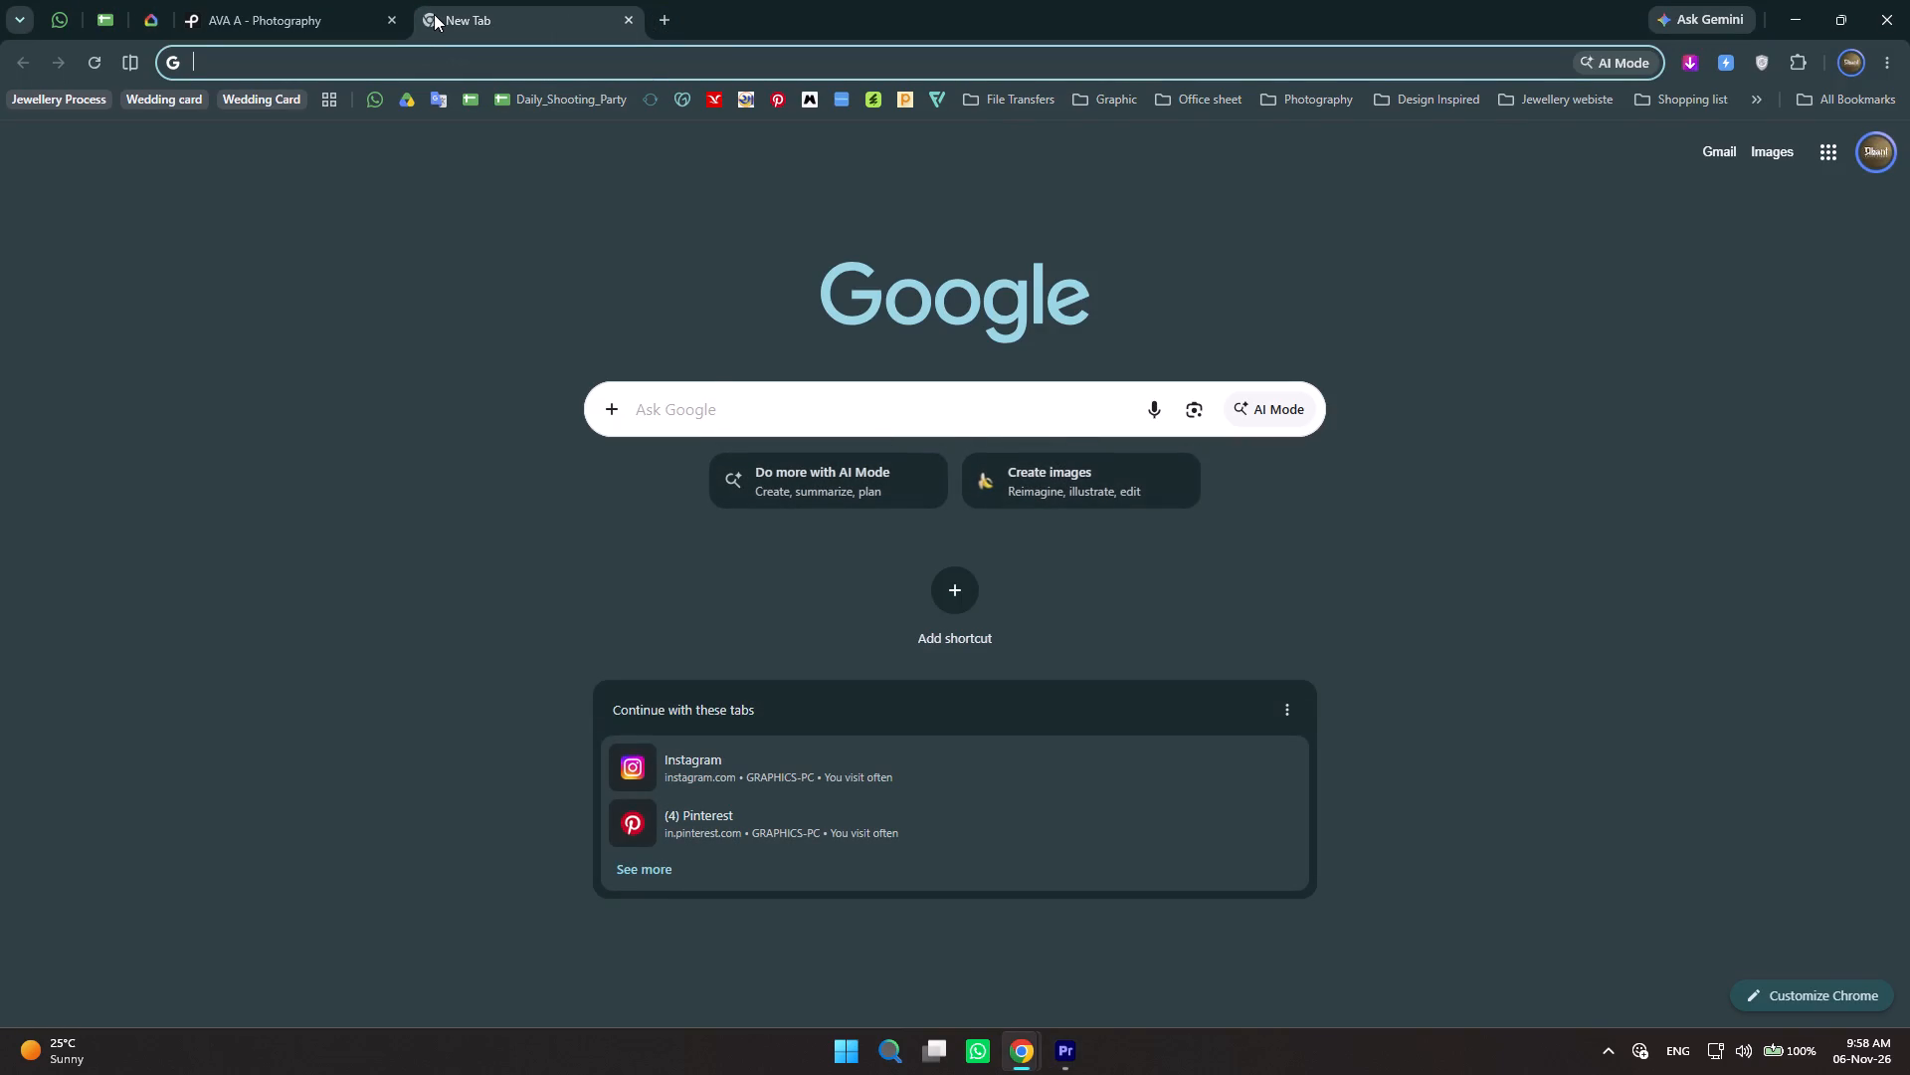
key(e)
Open a File Explorer window and go to the PARAM (E:) drive.
key(super+e)
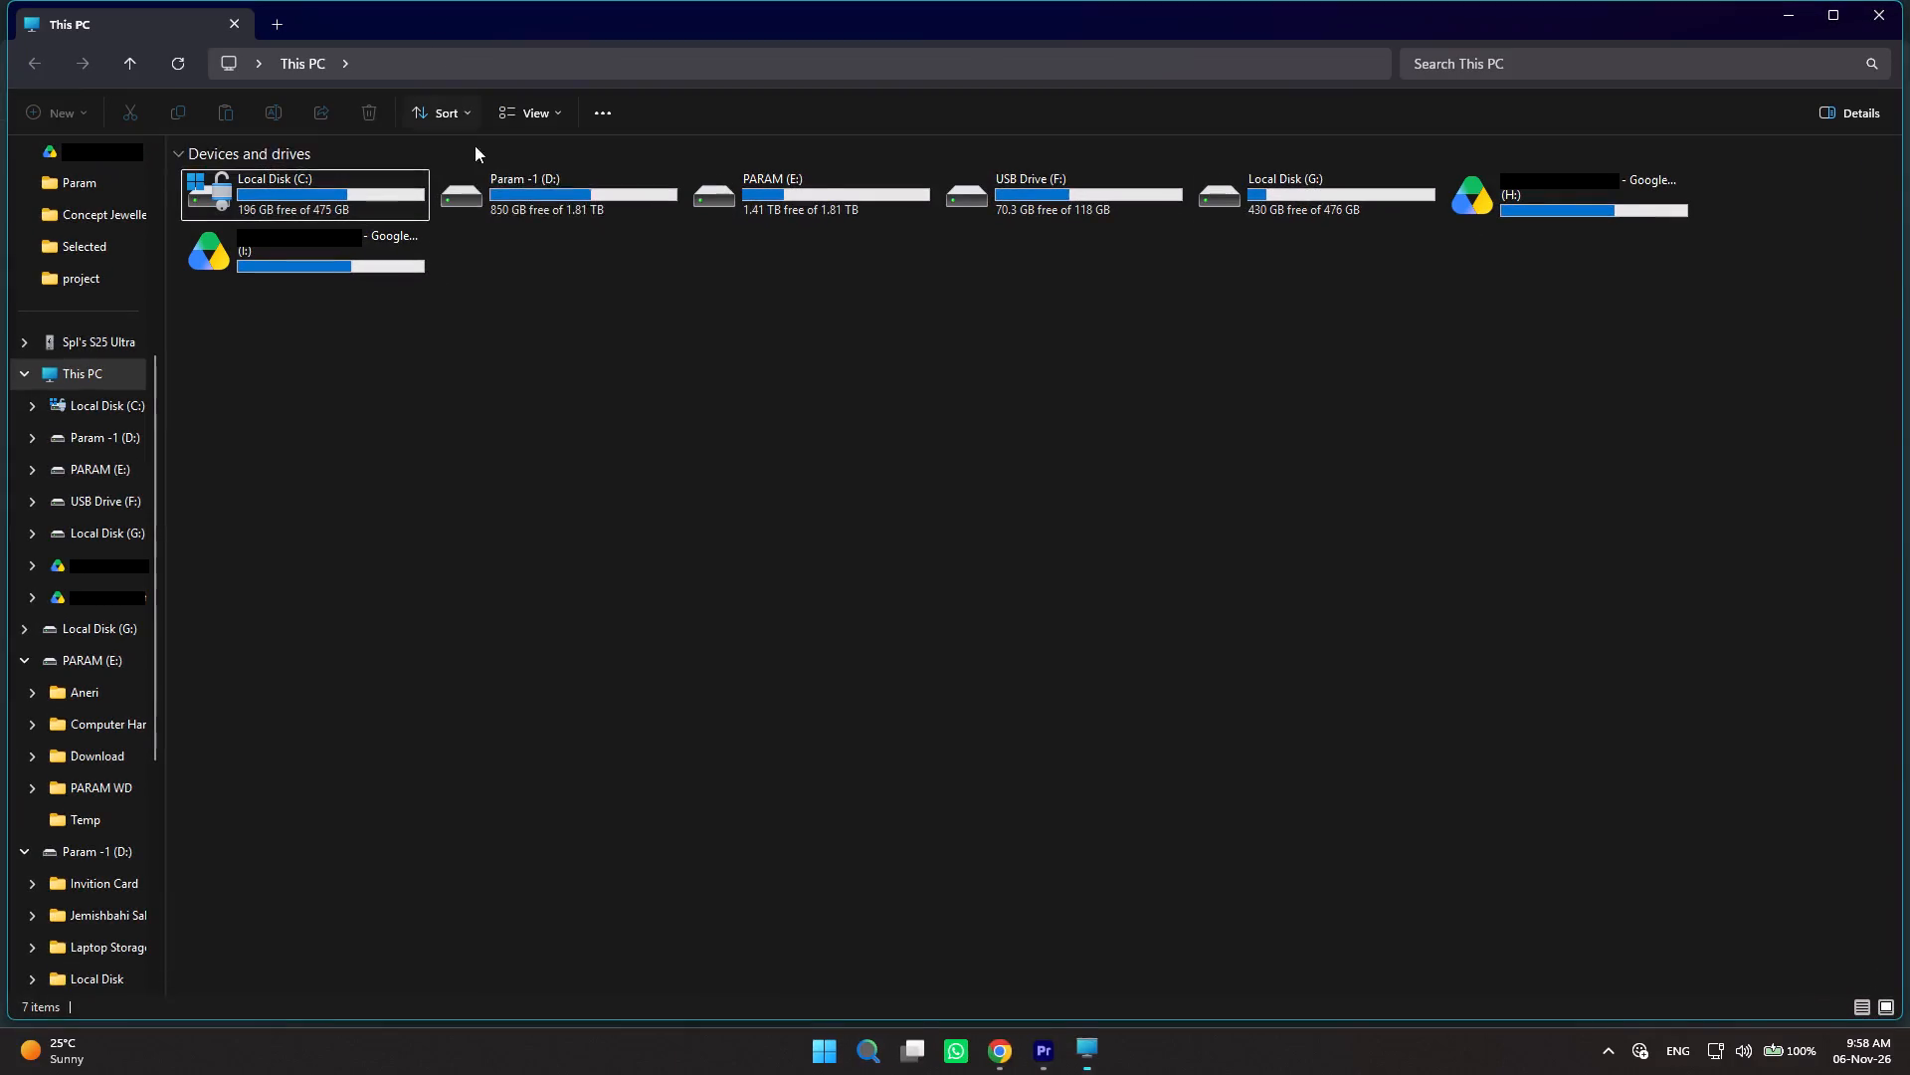
click(982, 316)
key(alt+Tab)
key(alt+Tab)
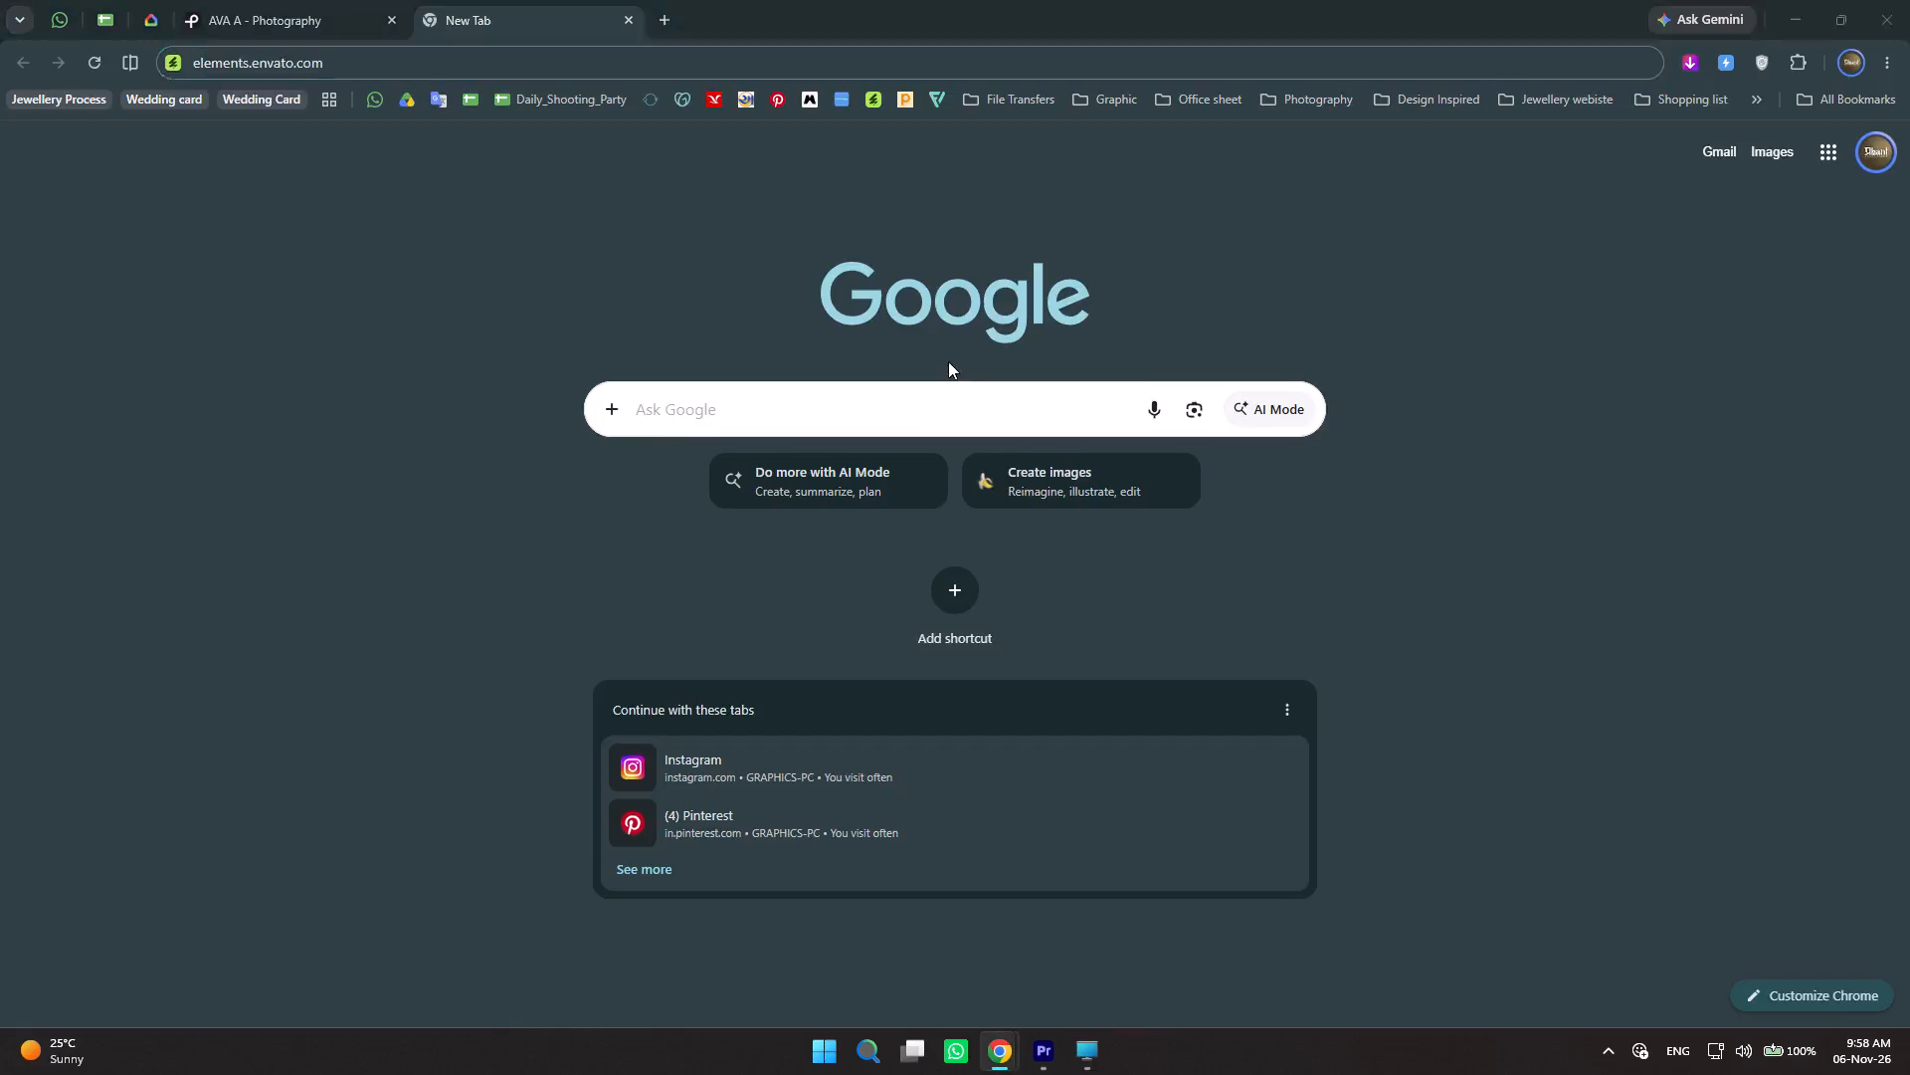
click(738, 480)
click(534, 186)
click(766, 198)
double_click(805, 205)
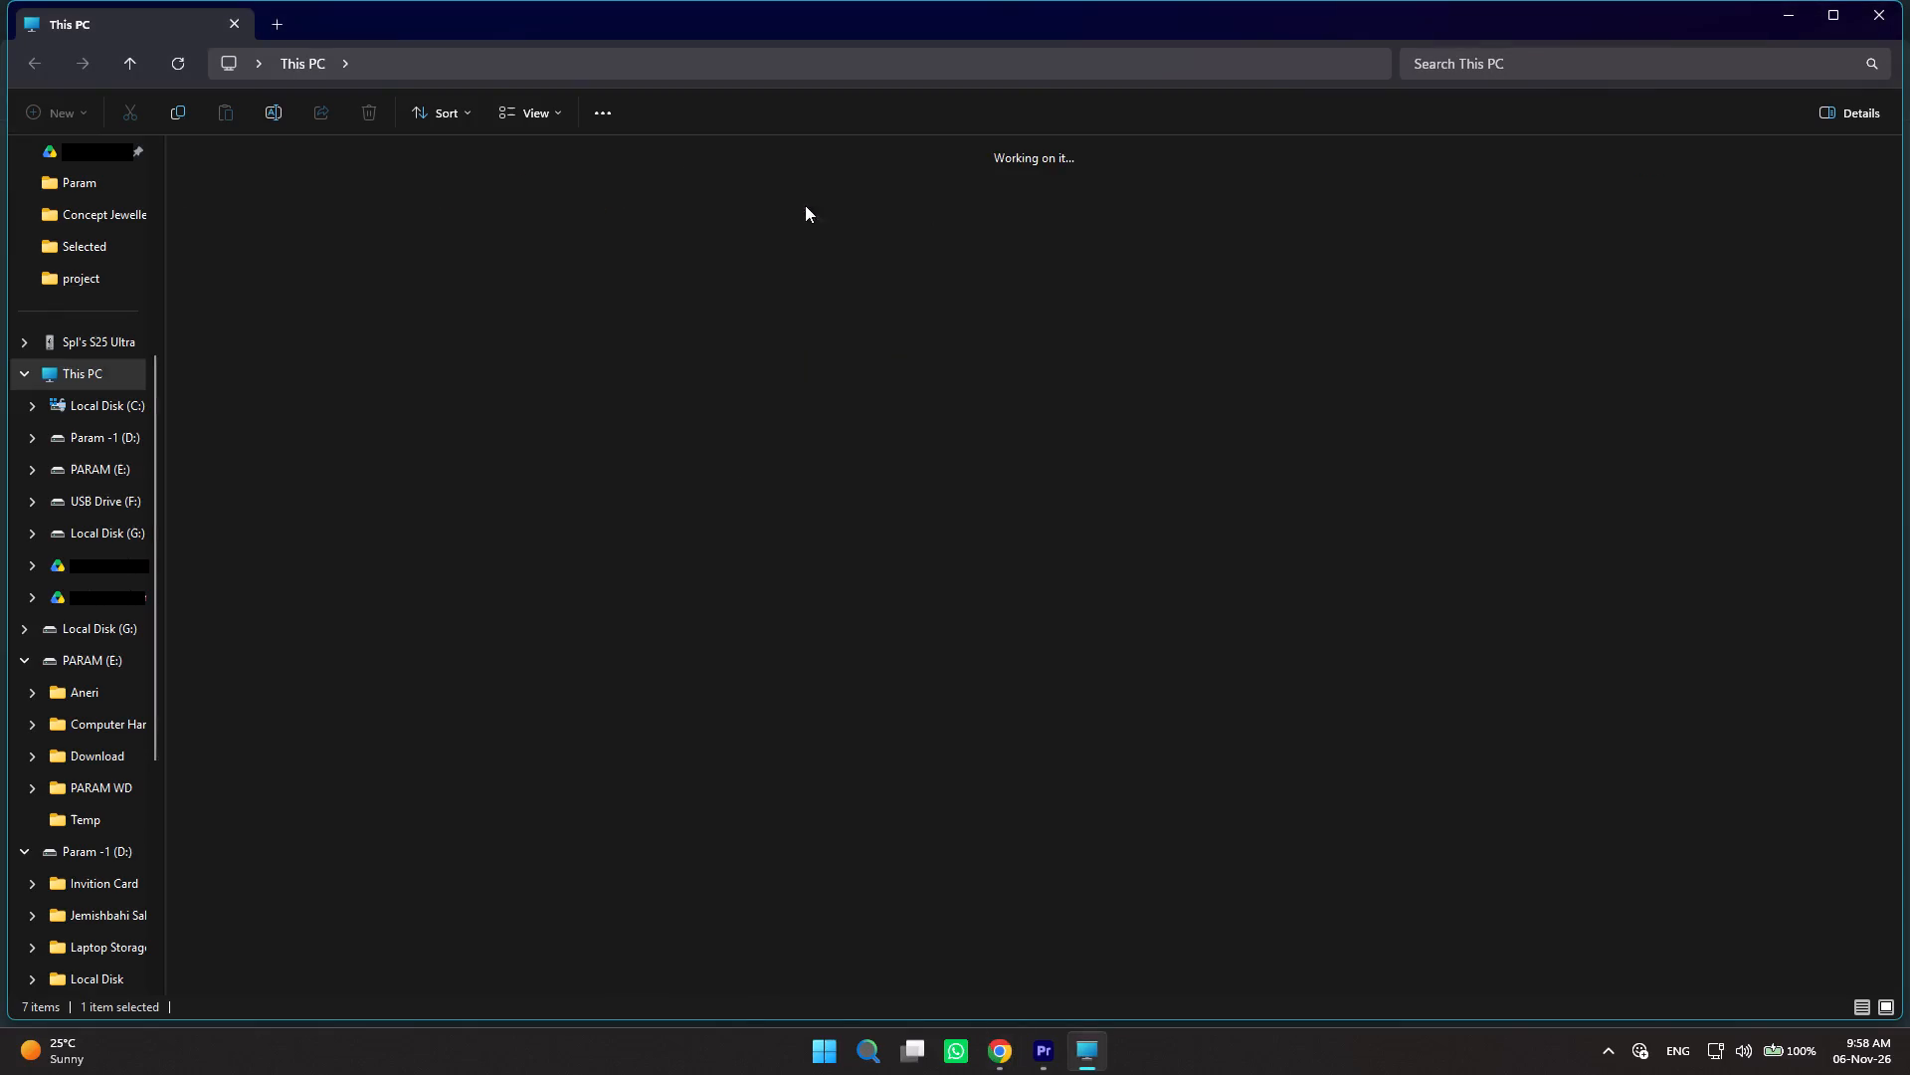
Browse through Computer Harddsik Backup, Local Disk, PVS and Party to the VELLIZA folder.
click(723, 446)
double_click(672, 346)
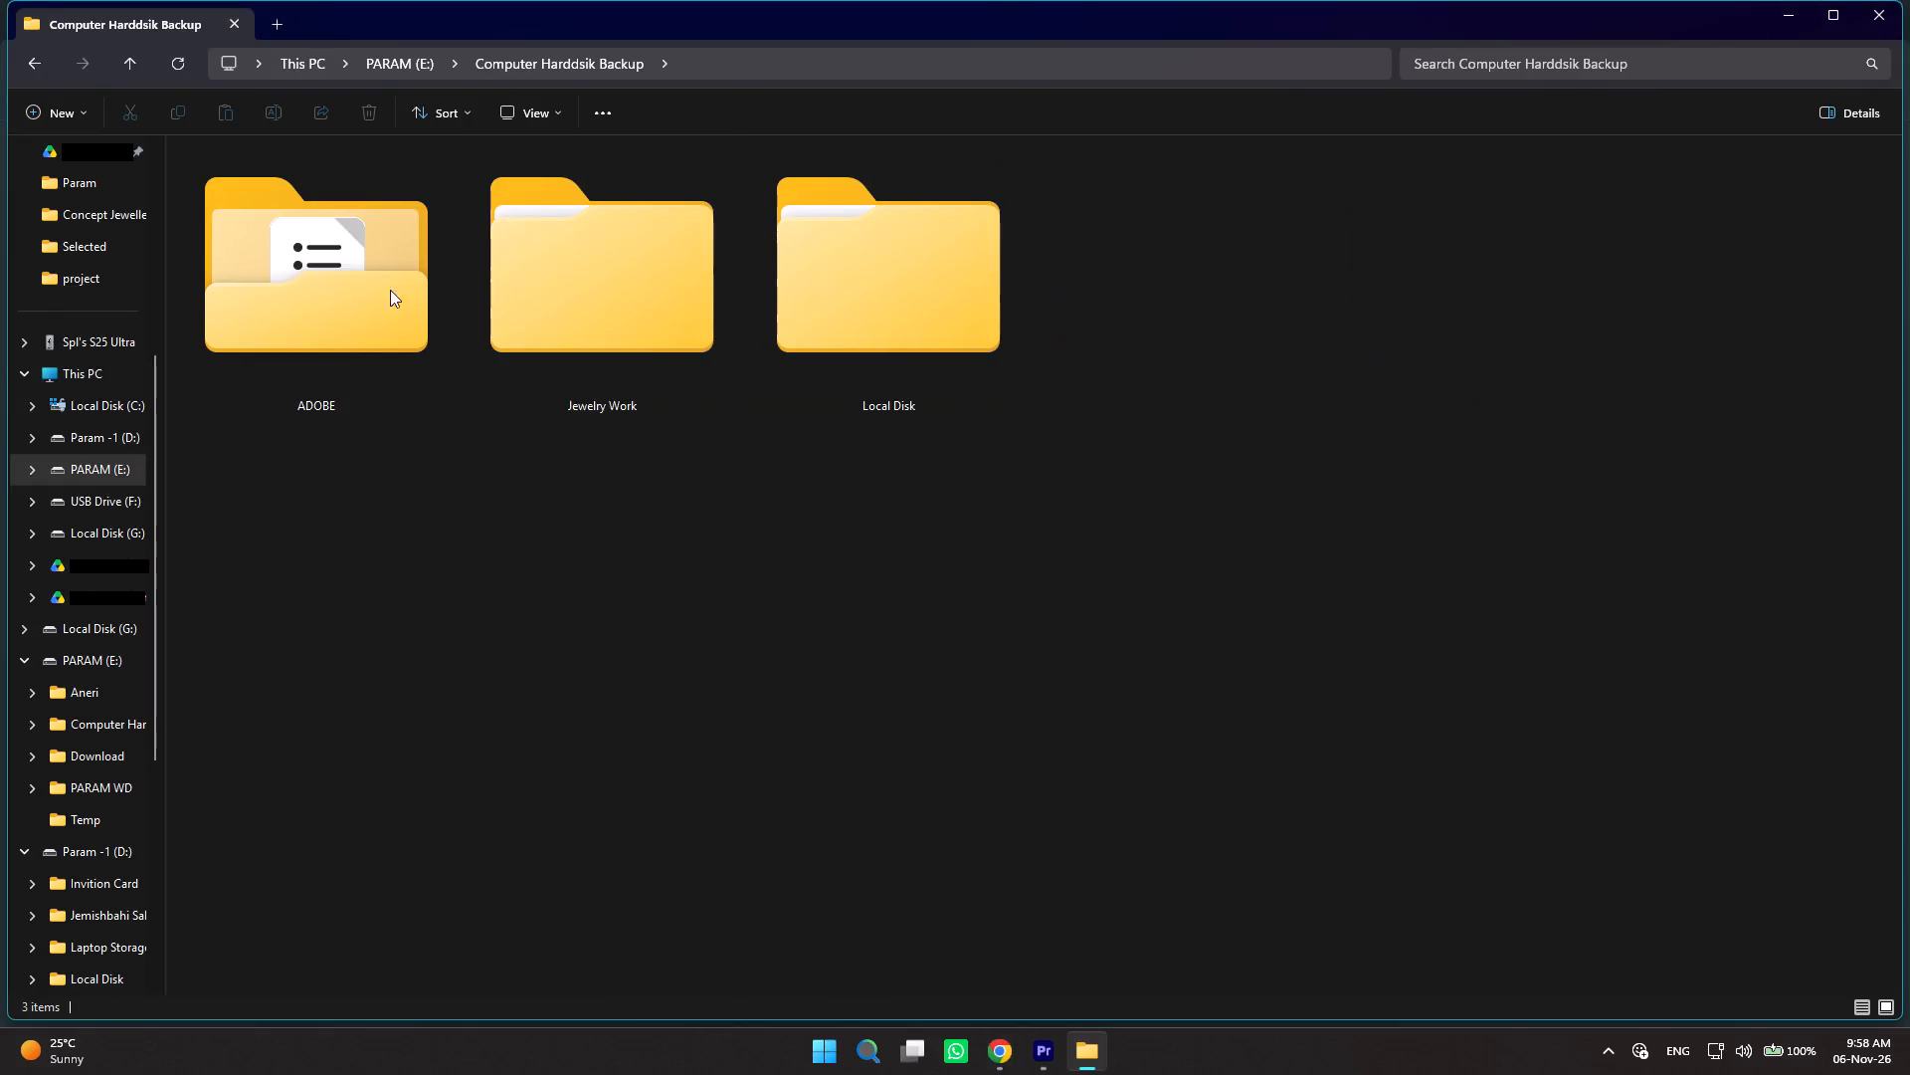
double_click(607, 303)
click(41, 55)
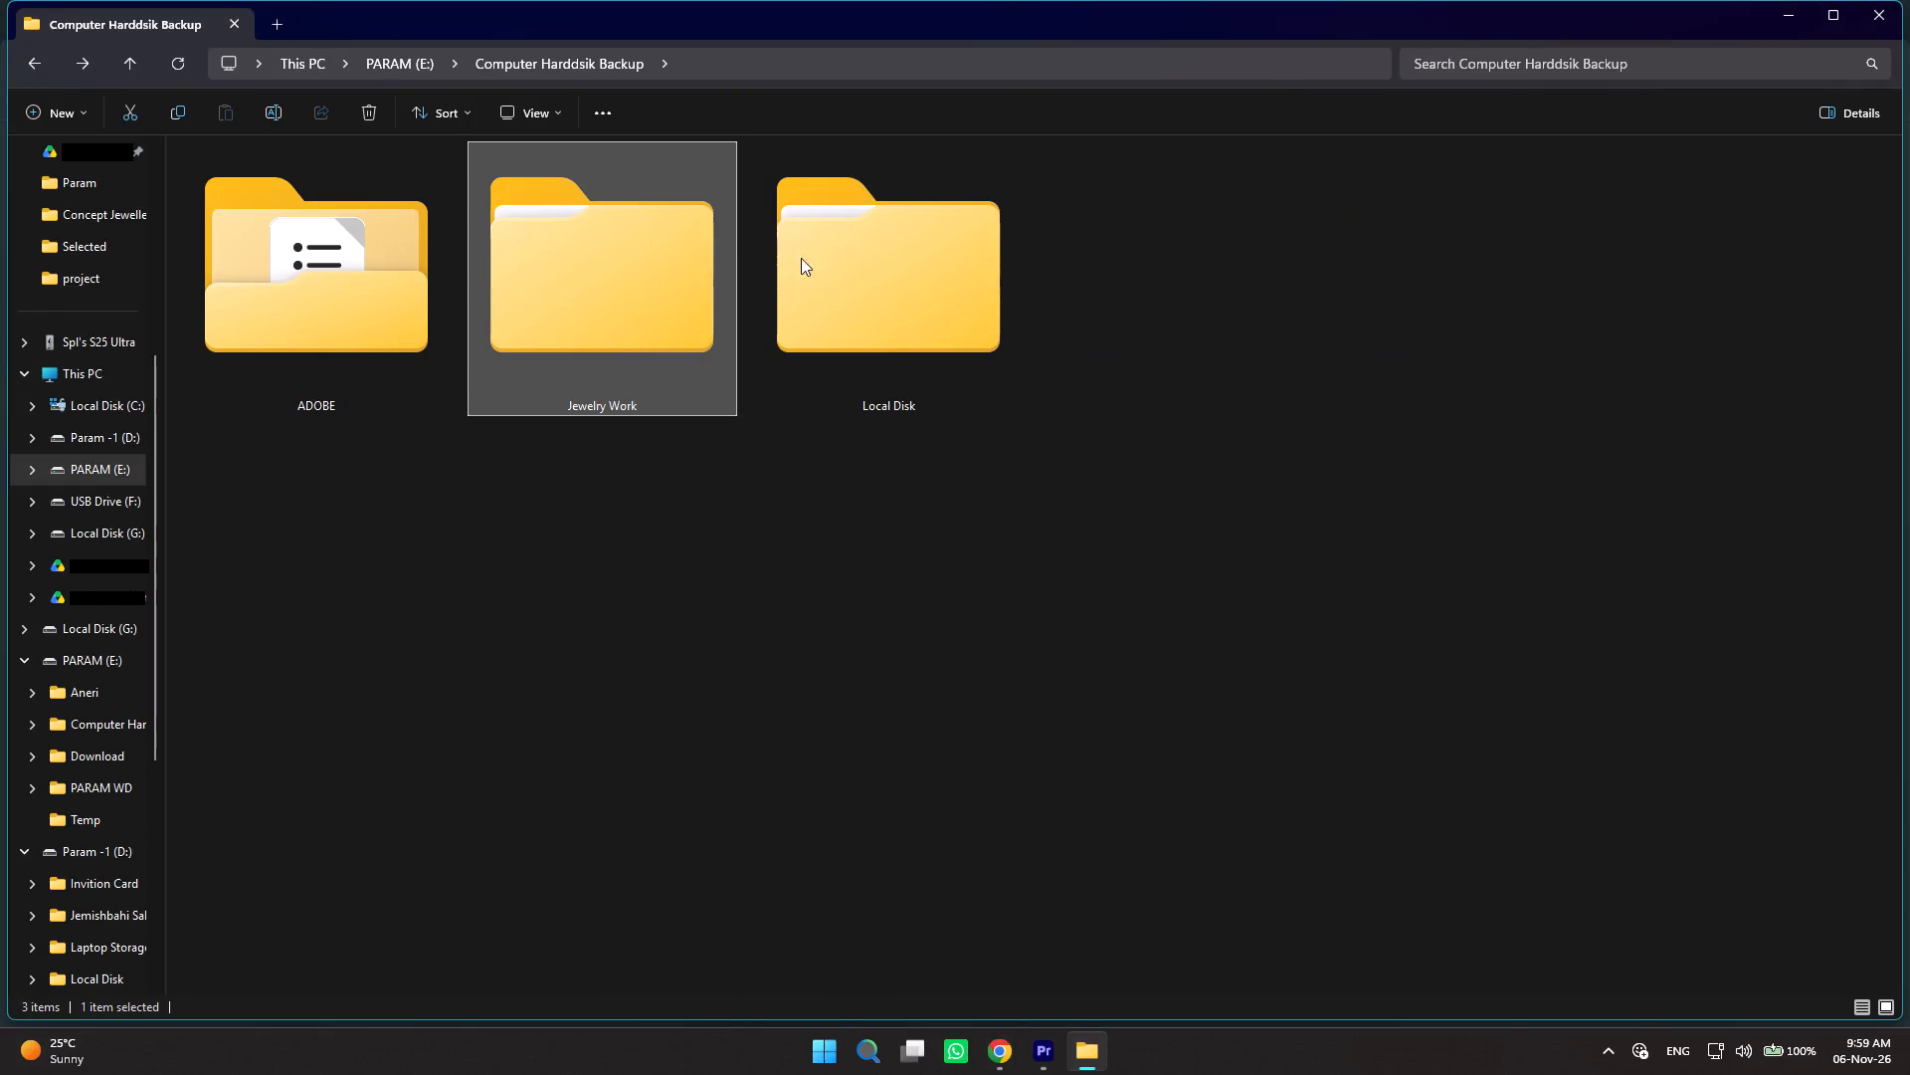
click(760, 253)
click(34, 57)
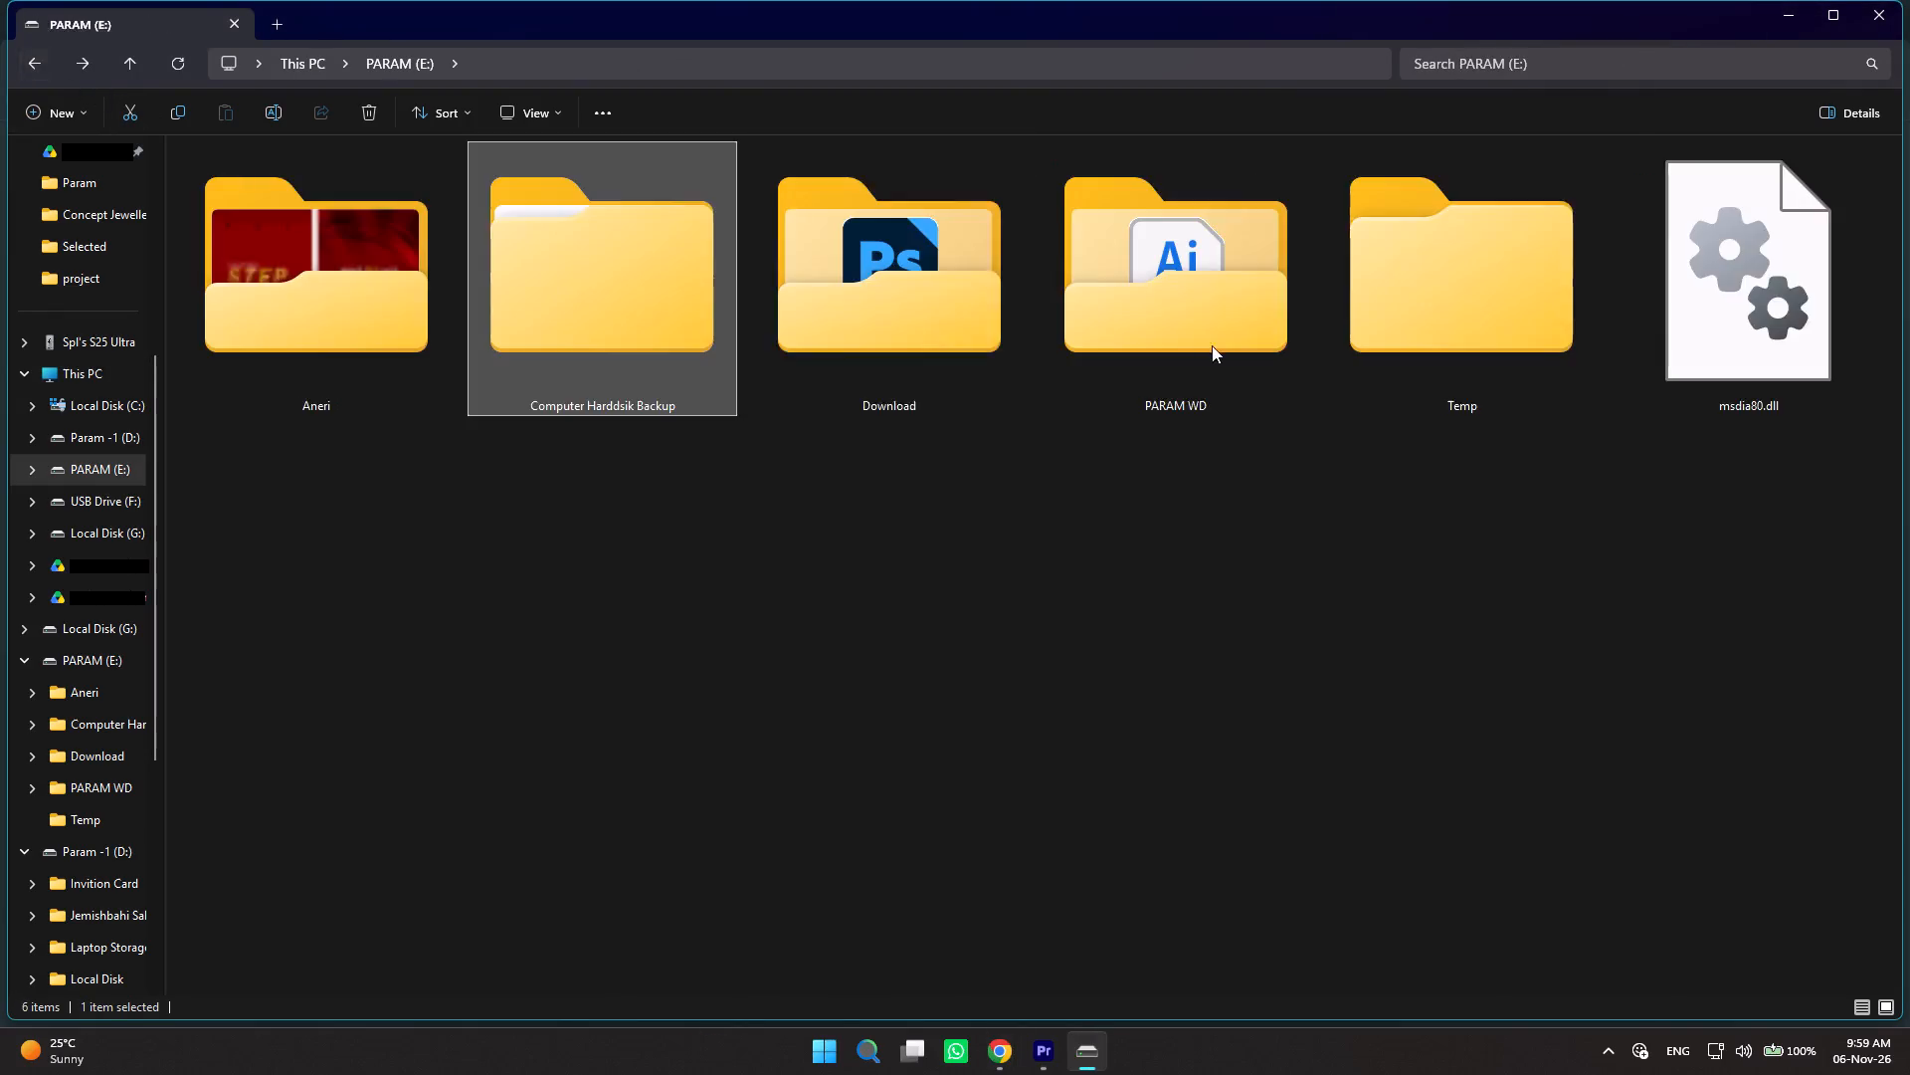
double_click(632, 265)
double_click(900, 286)
triple_click(382, 246)
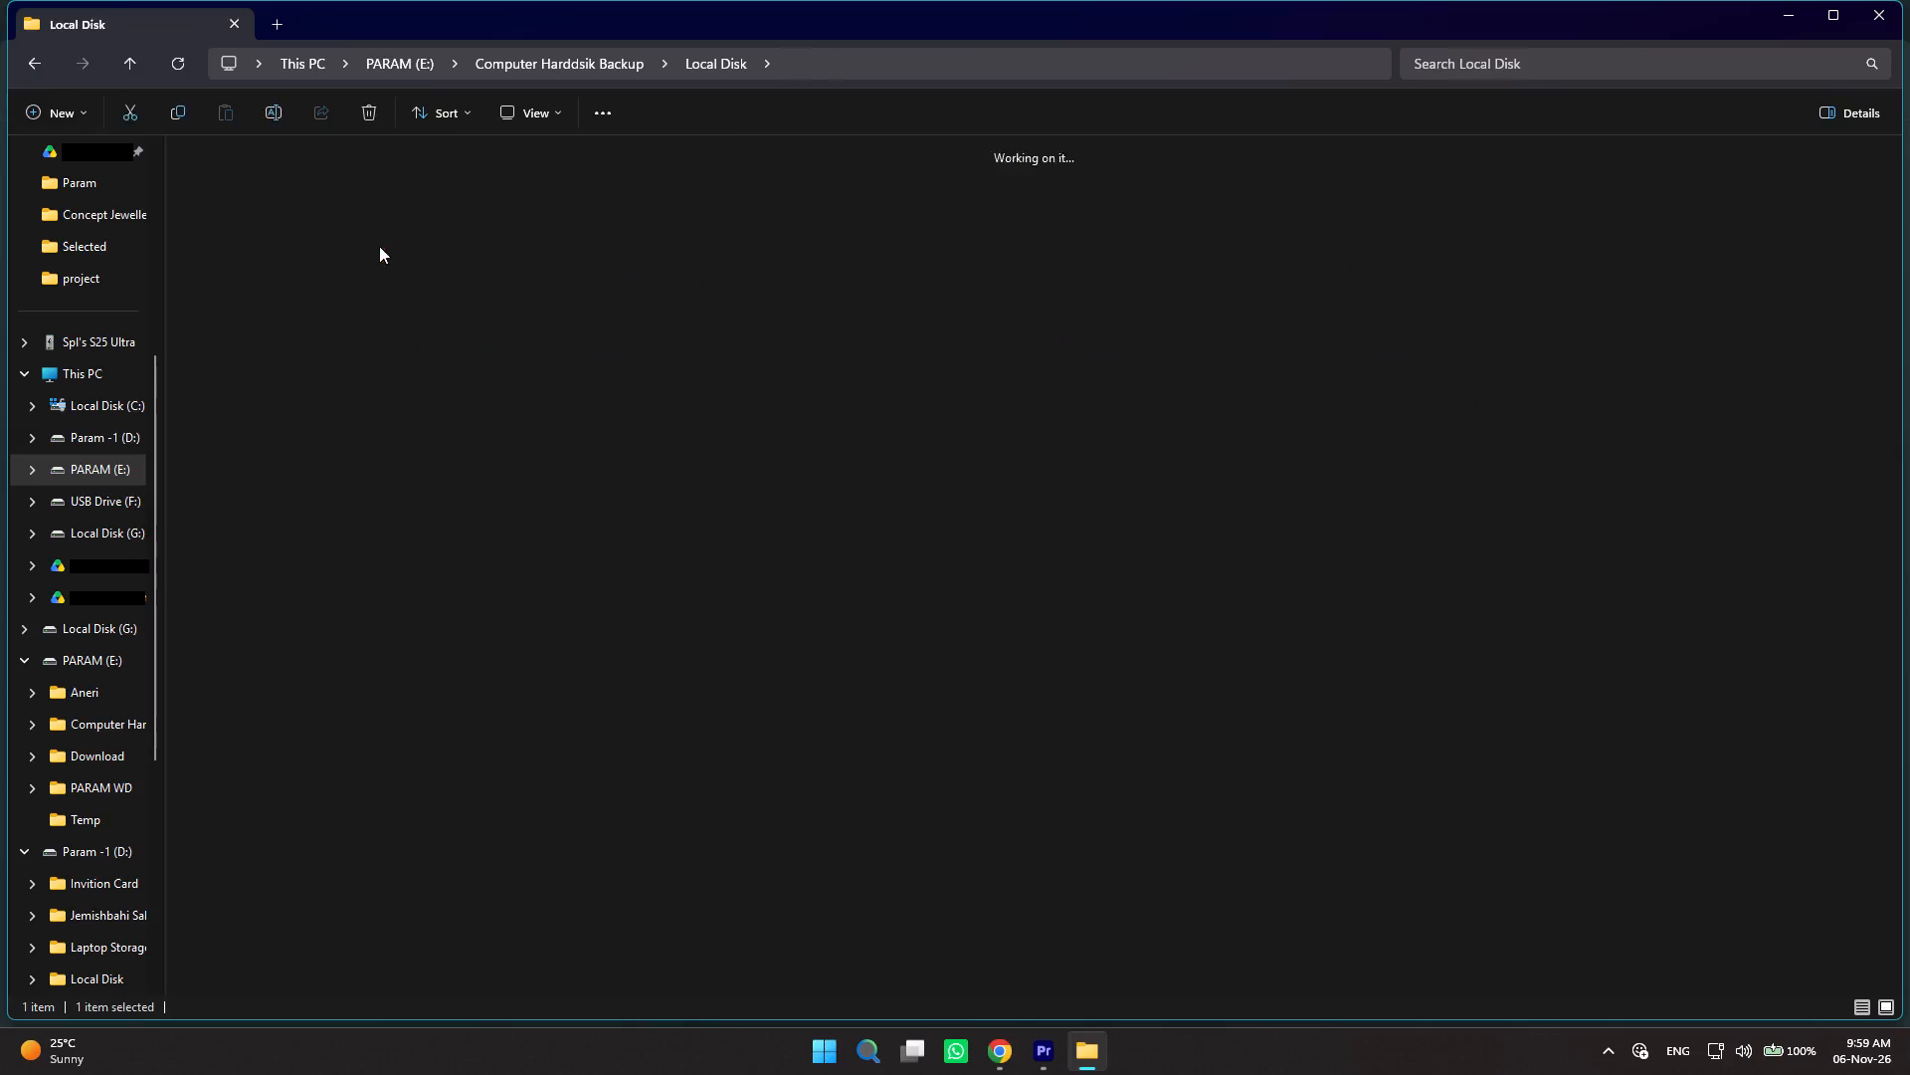
click(377, 246)
double_click(554, 586)
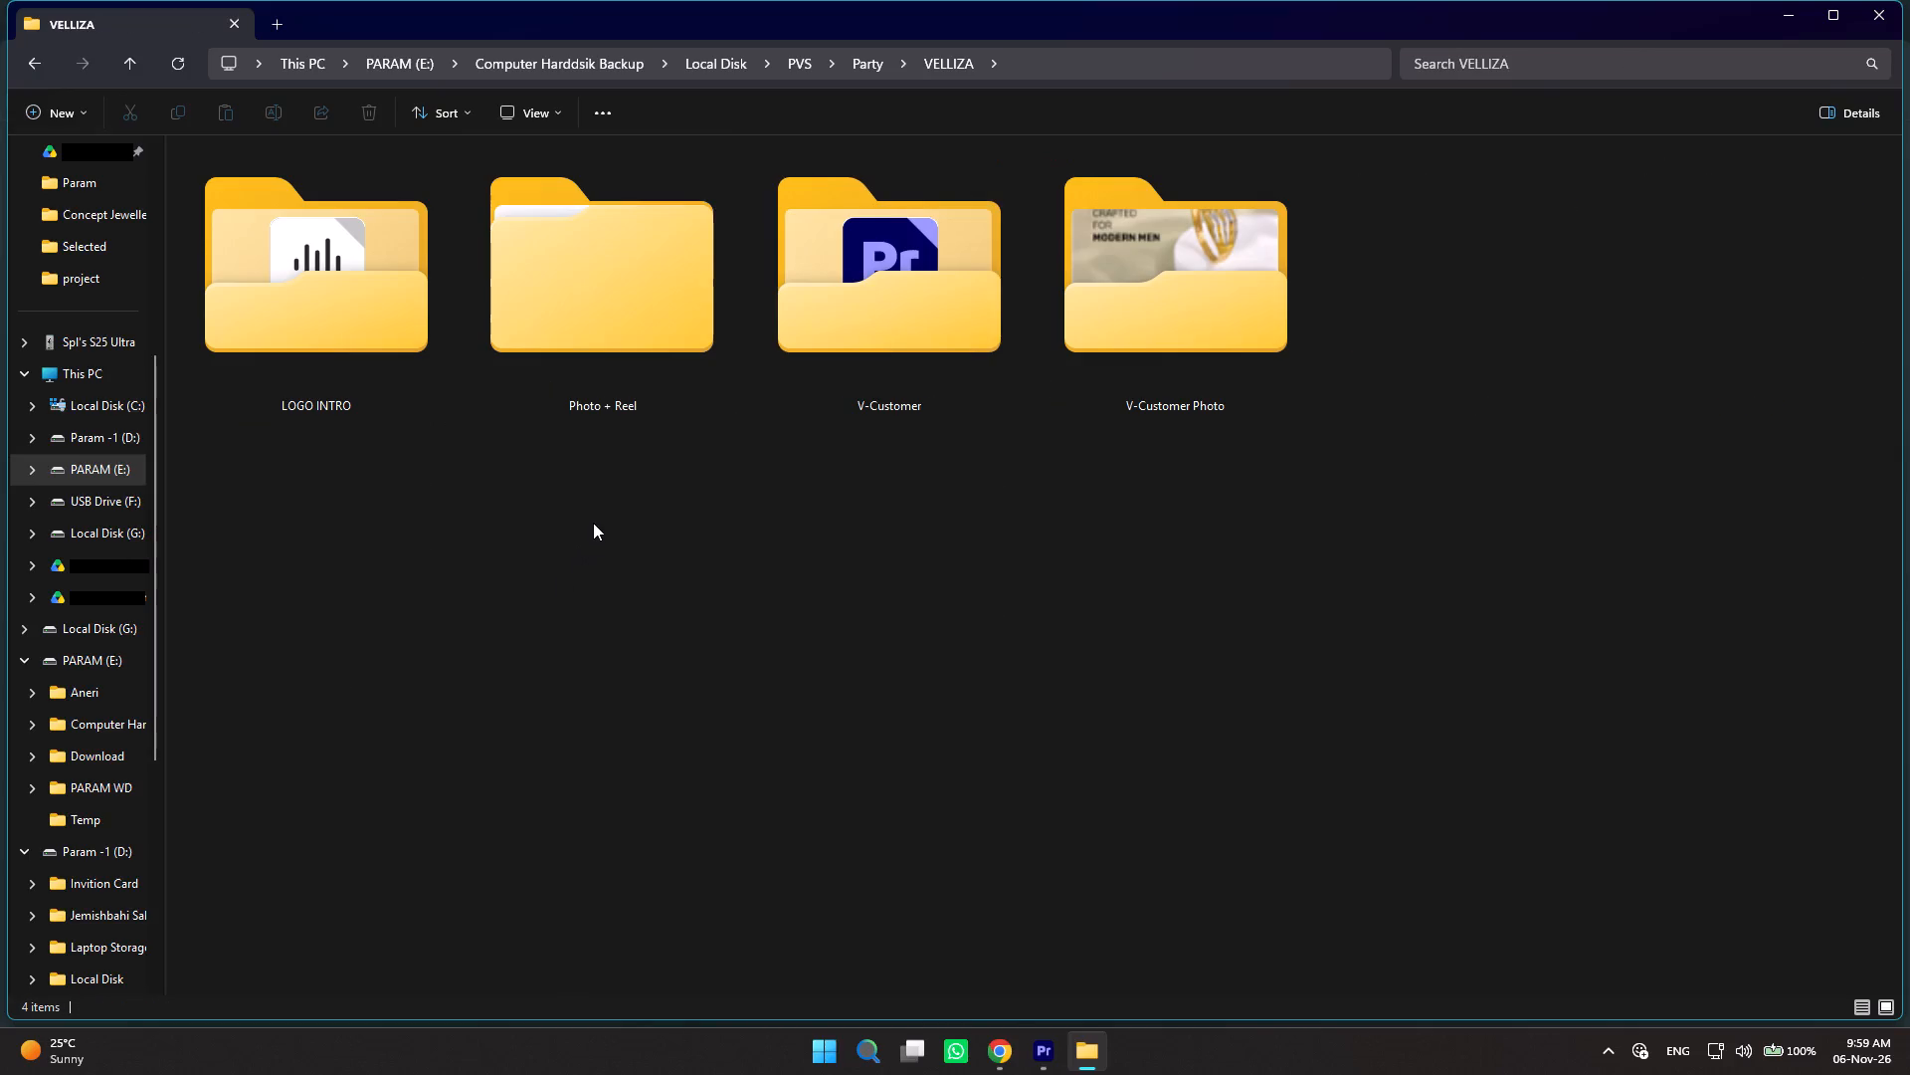
Open the SEND REEL folder inside Photo + Reel > November.
click(787, 598)
click(1199, 352)
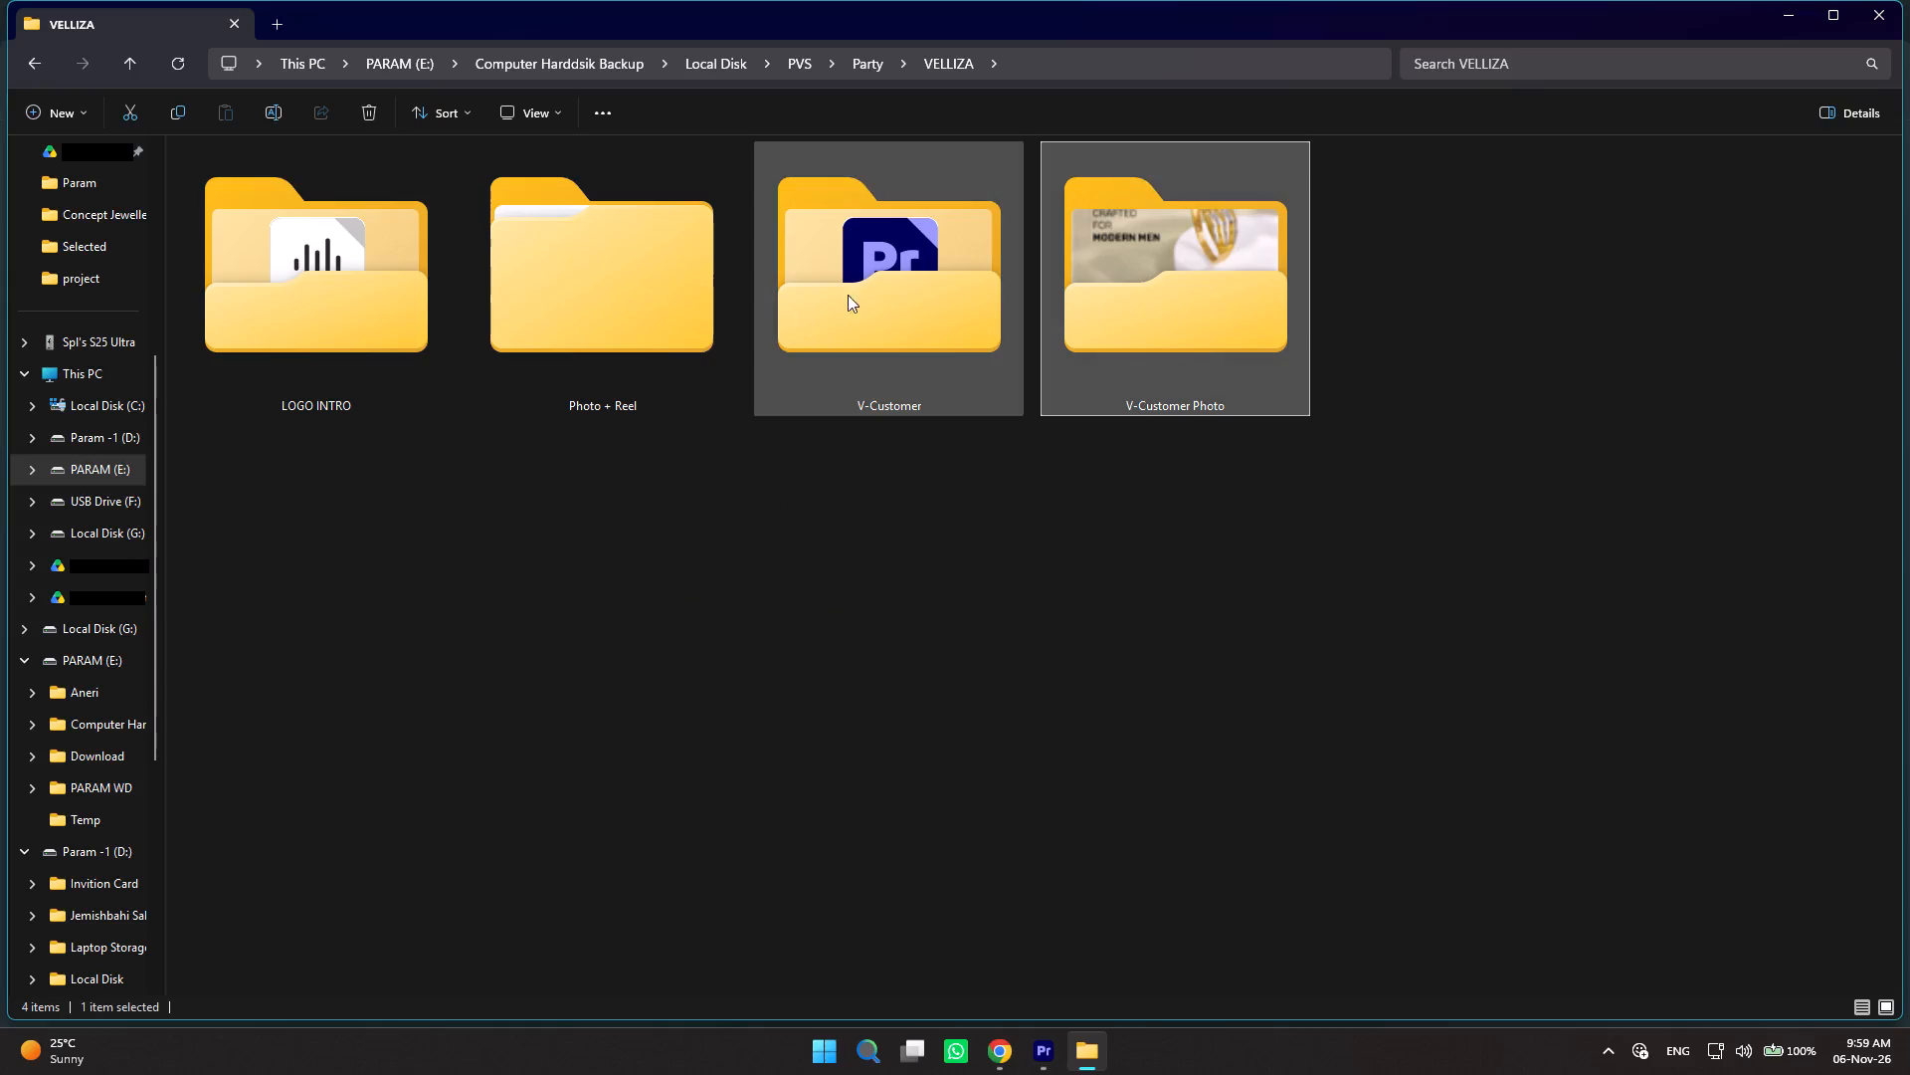
double_click(858, 293)
key(BackSpace)
key(Left)
key(Return)
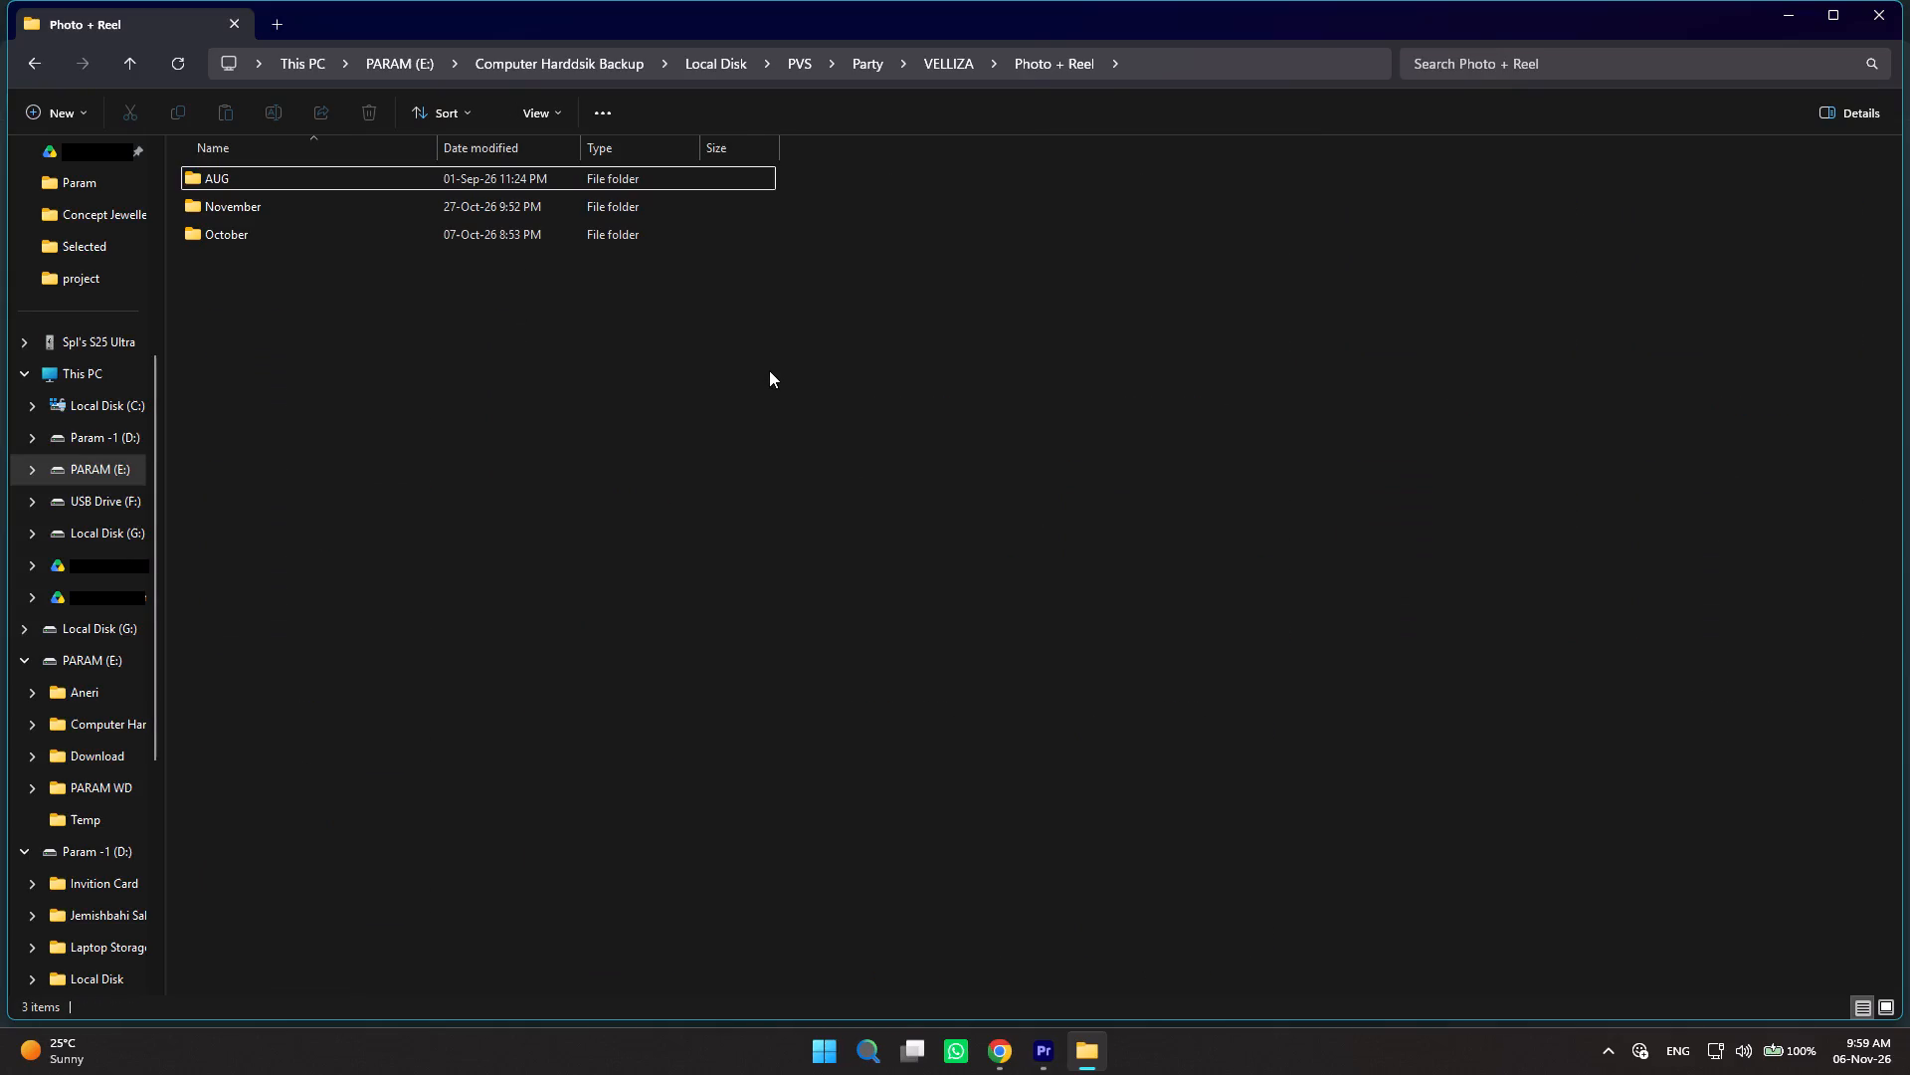
key(Right)
key(Down)
key(Return)
key(ctrl+shift+1)
key(Right)
key(Right)
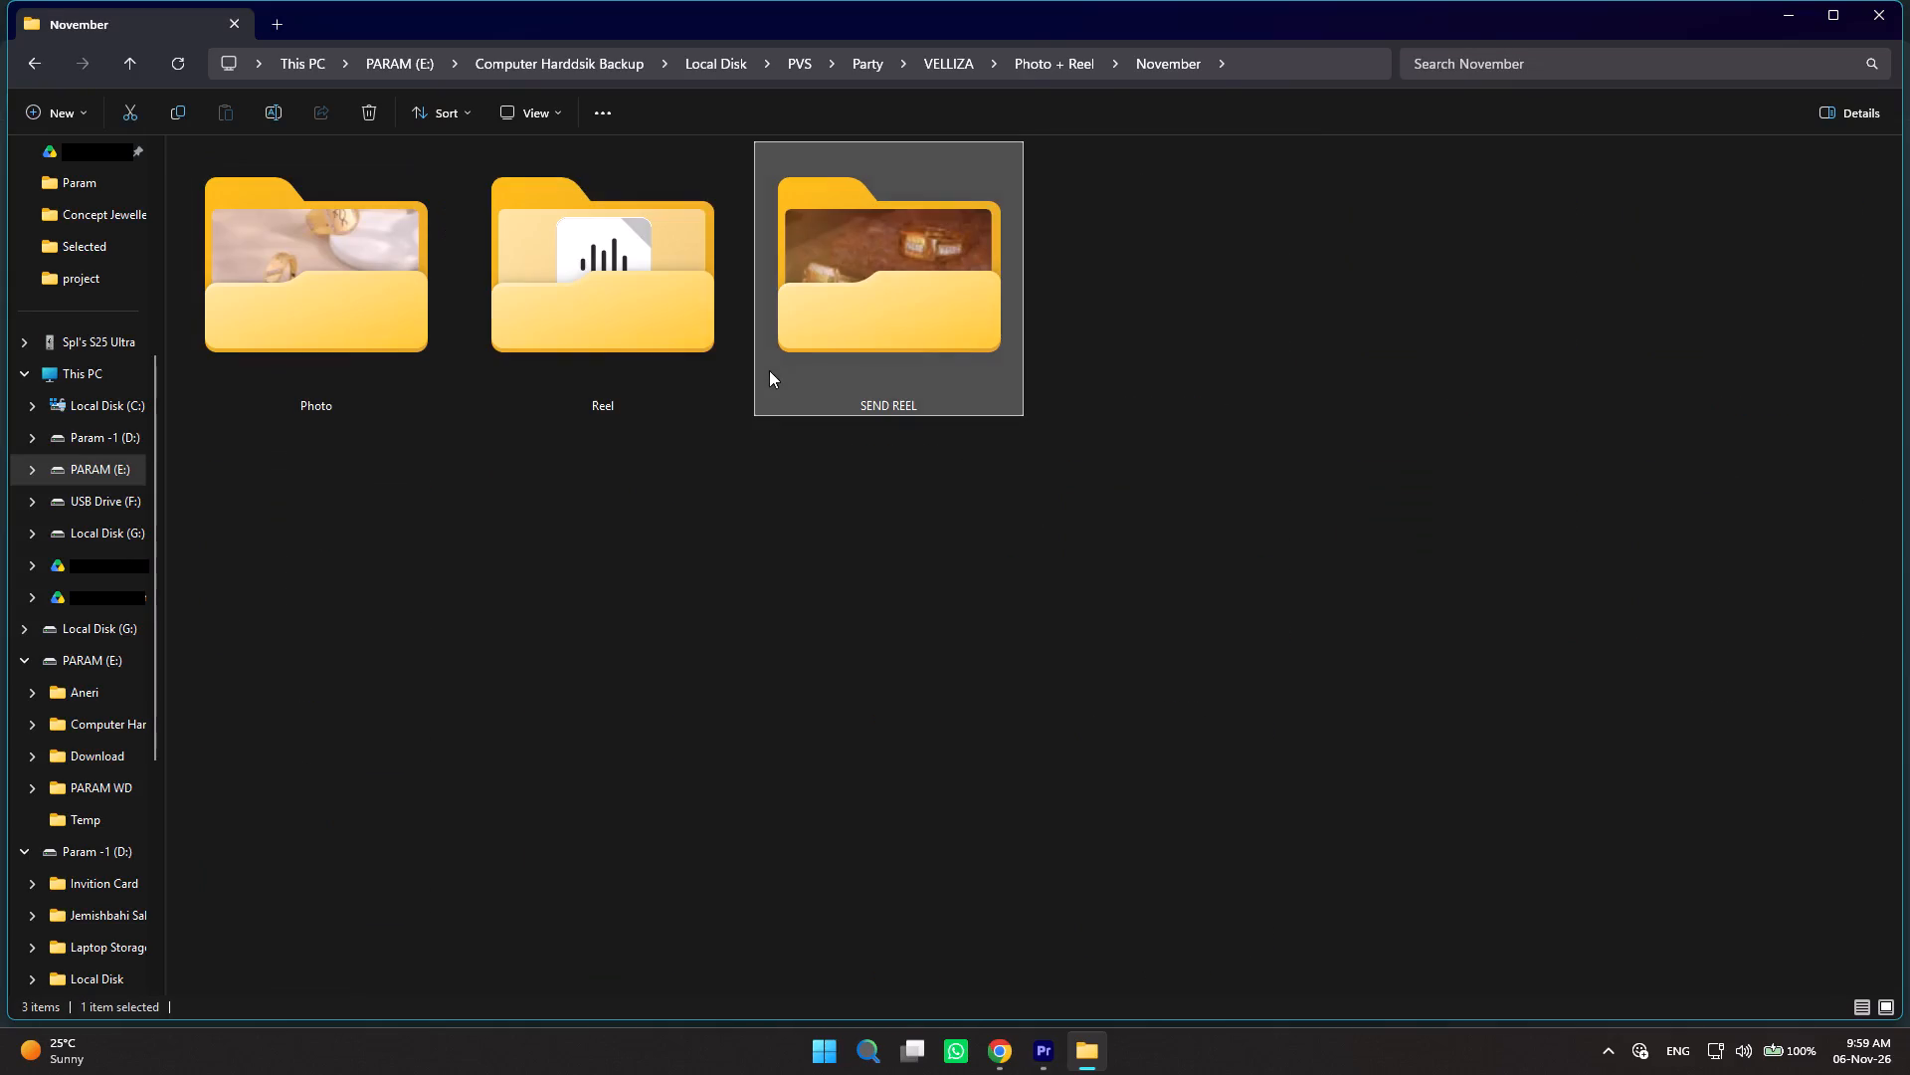
key(Return)
Show the SEND REEL videos as extra large thumbnails and select the 0.4 clip.
key(ctrl+shift+1)
key(Right)
key(Right)
key(Right)
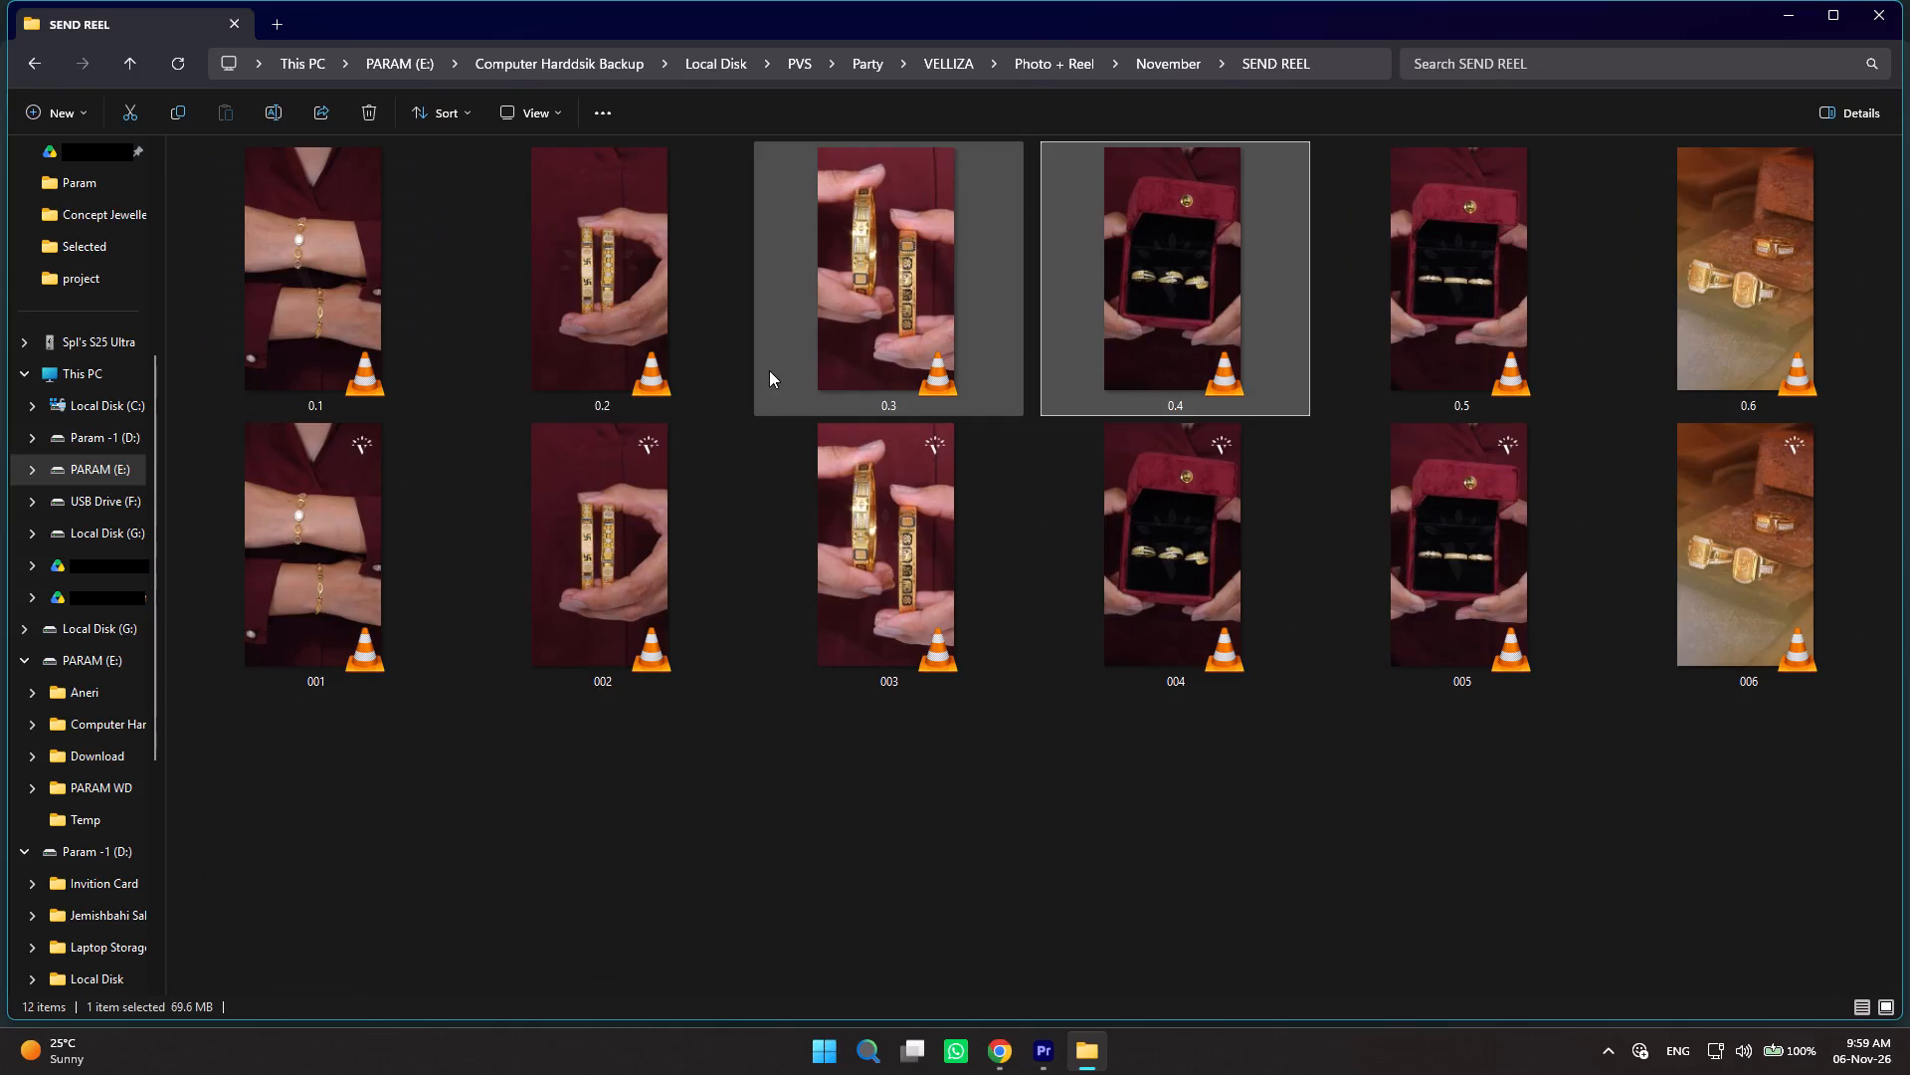
key(Right)
key(Left)
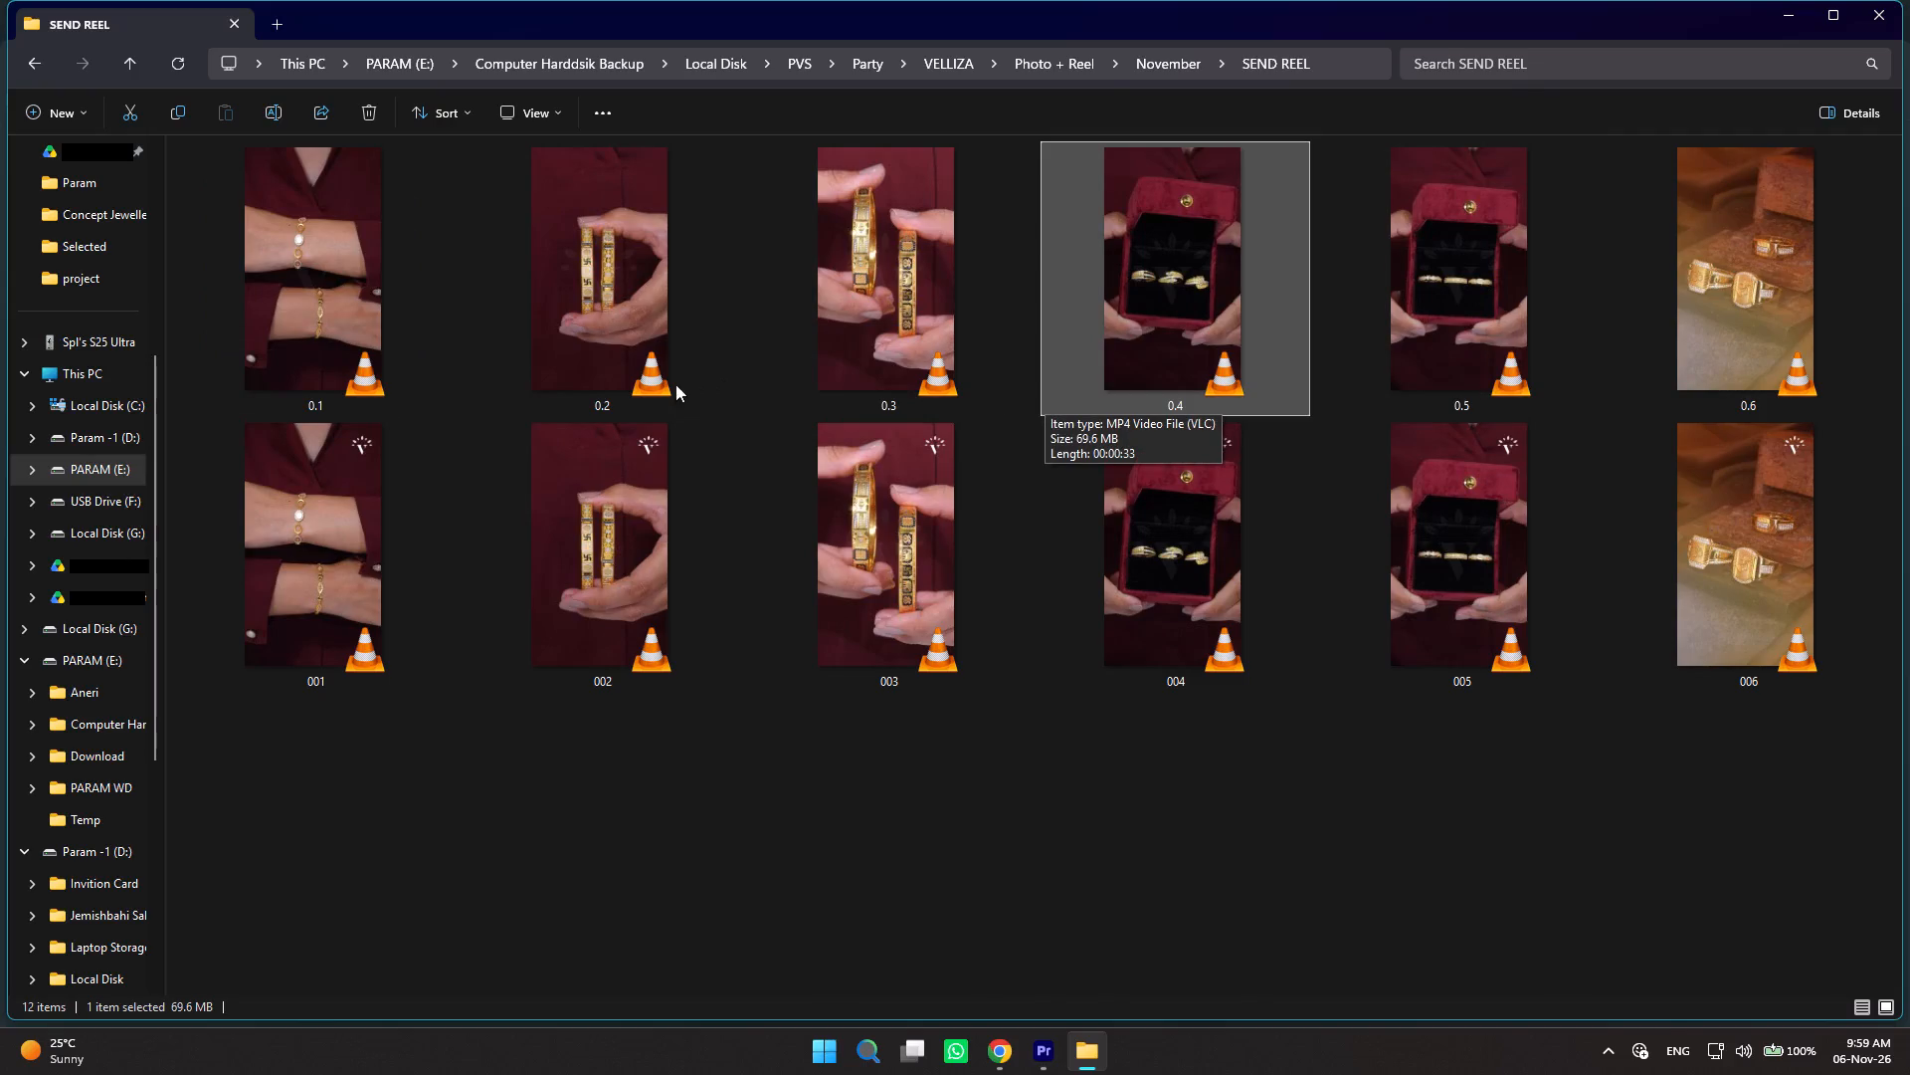
Play the 0.2 clip in VLC, skip to near the middle of the video, and close the player.
double_click(636, 334)
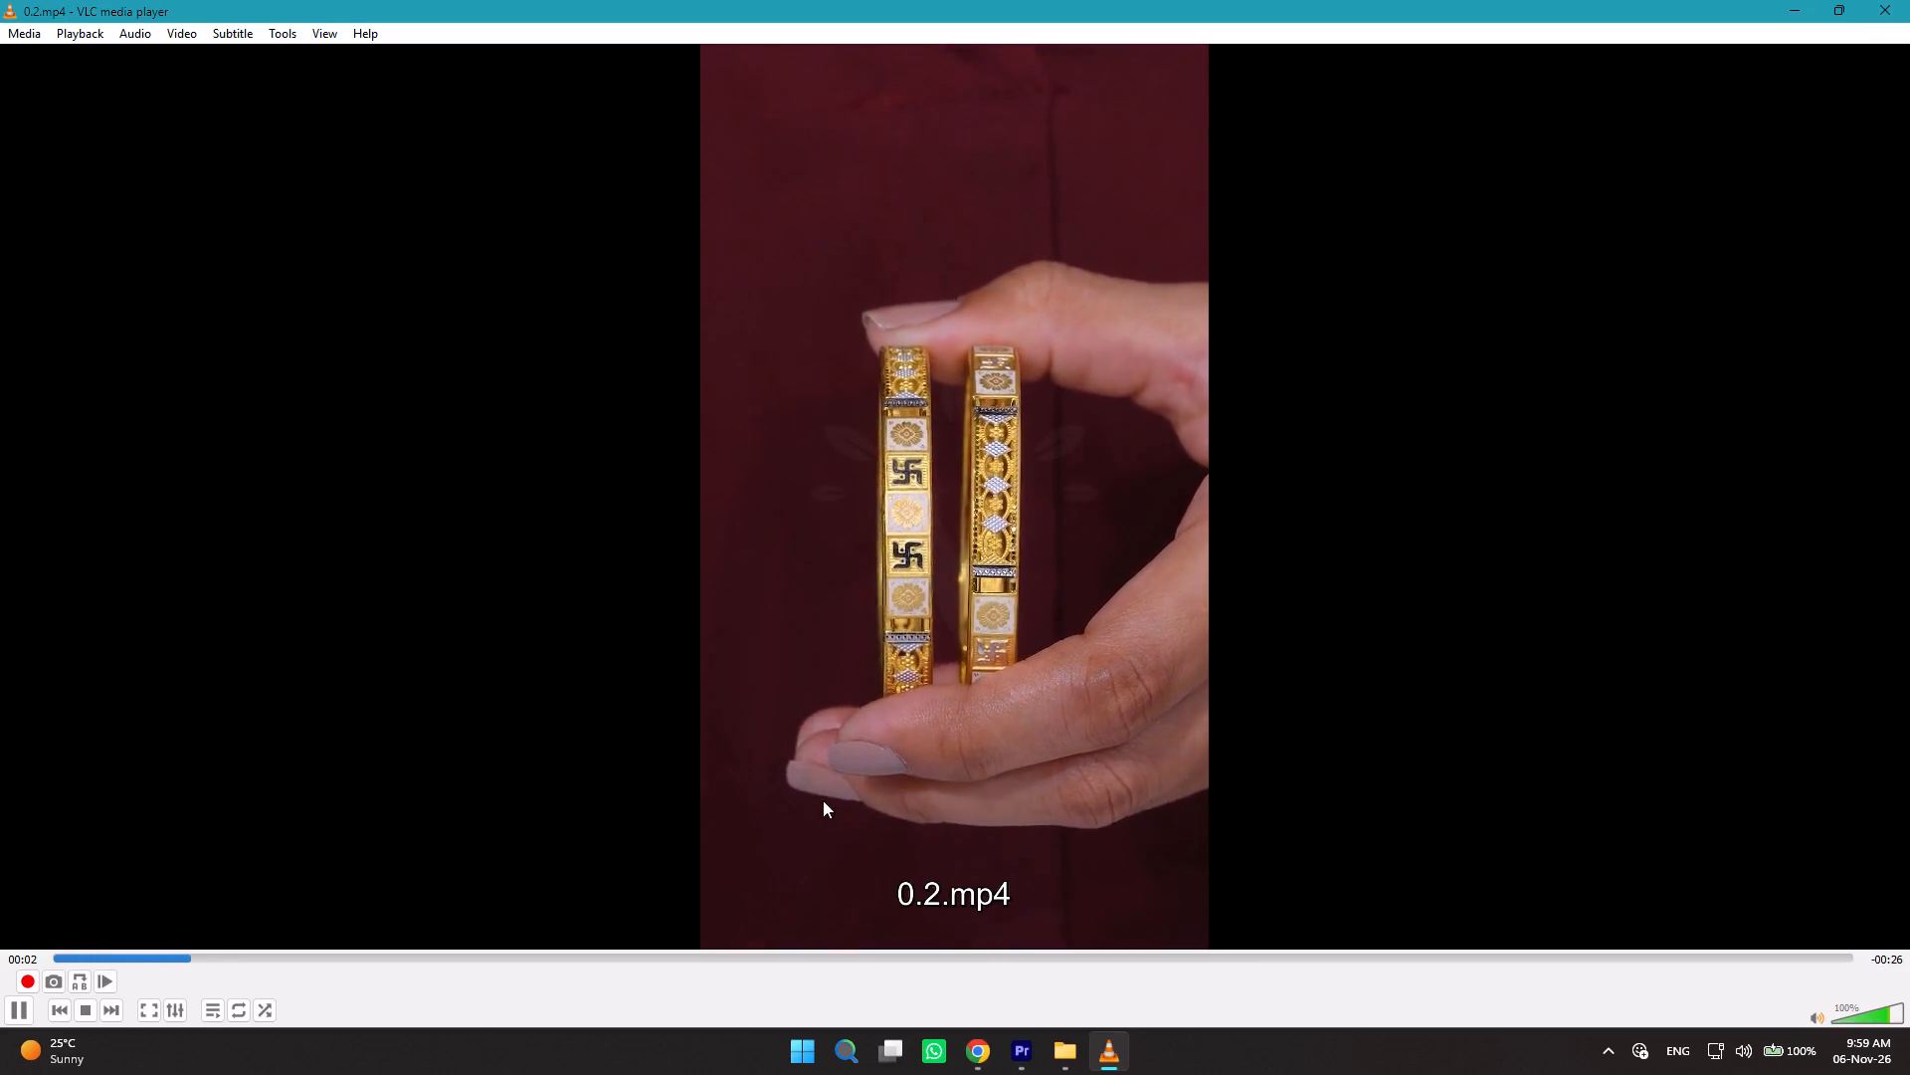
click(828, 958)
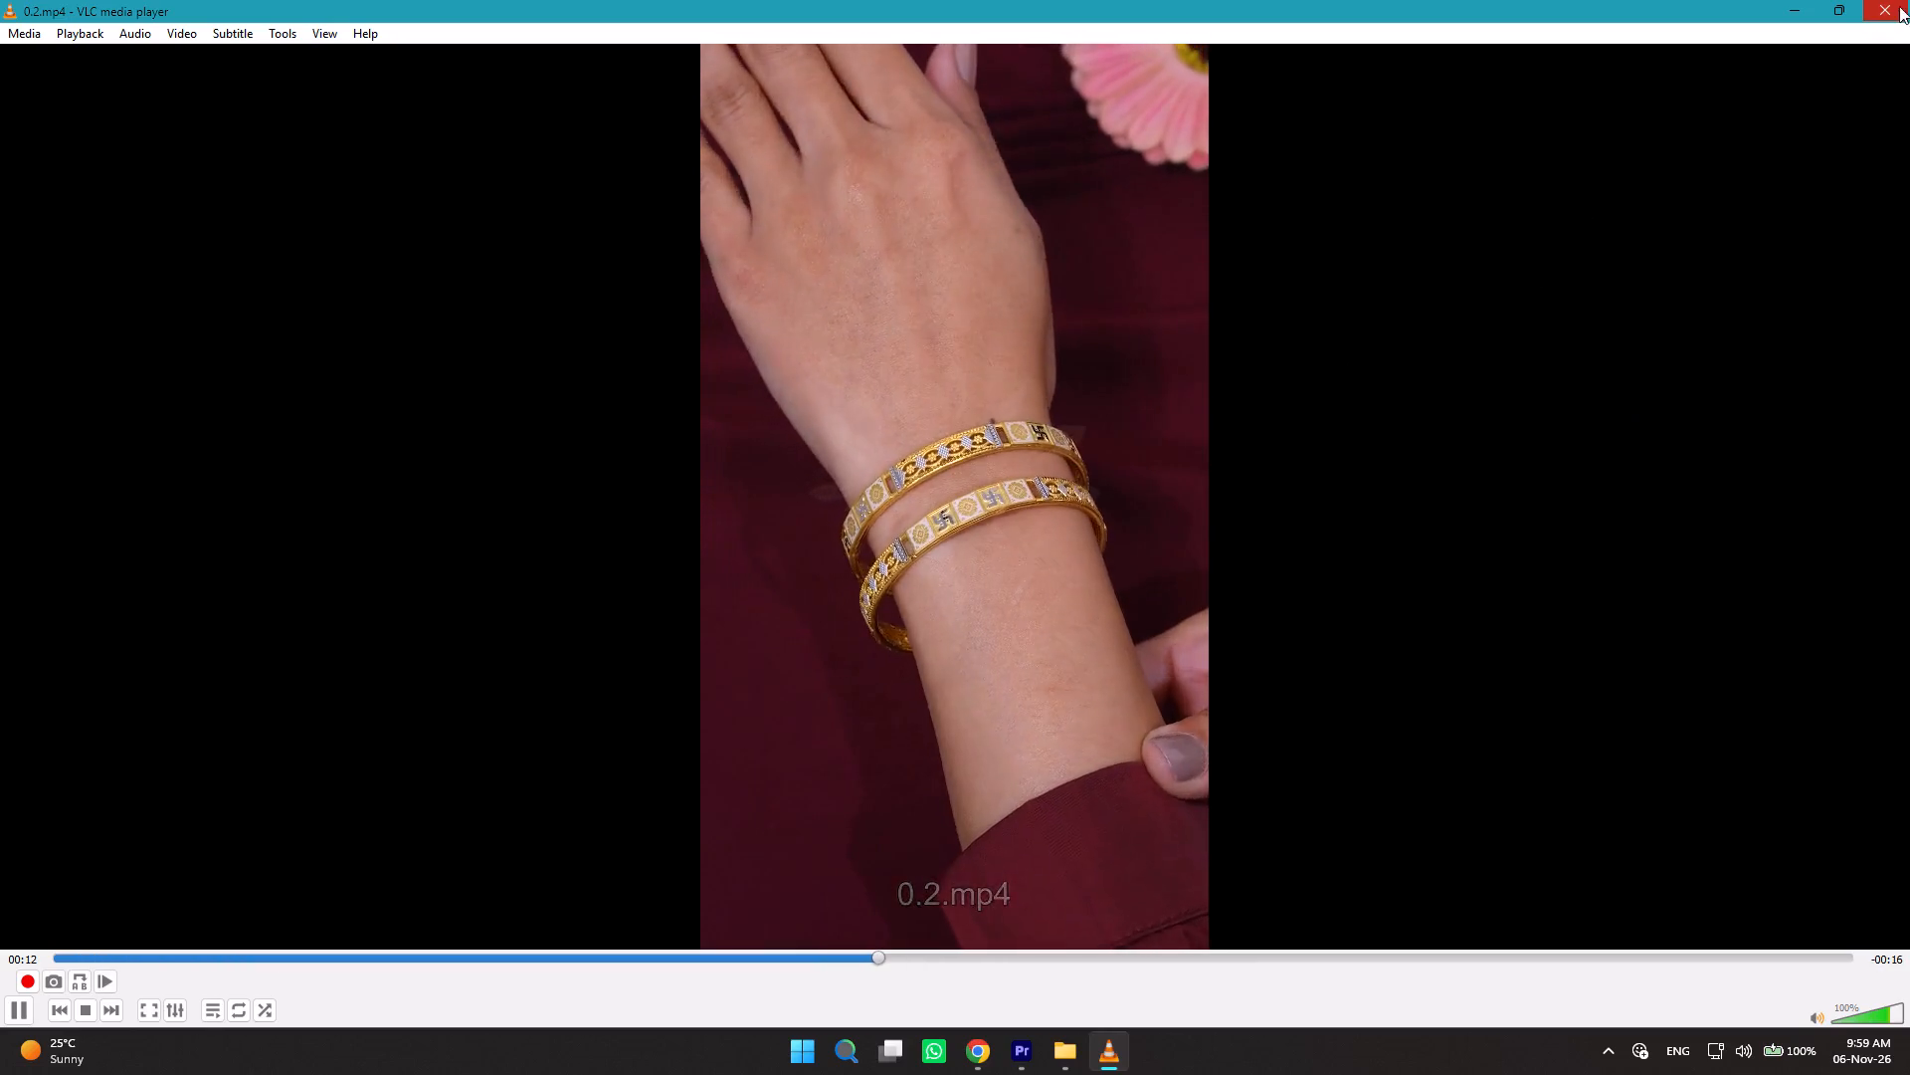
click(1887, 7)
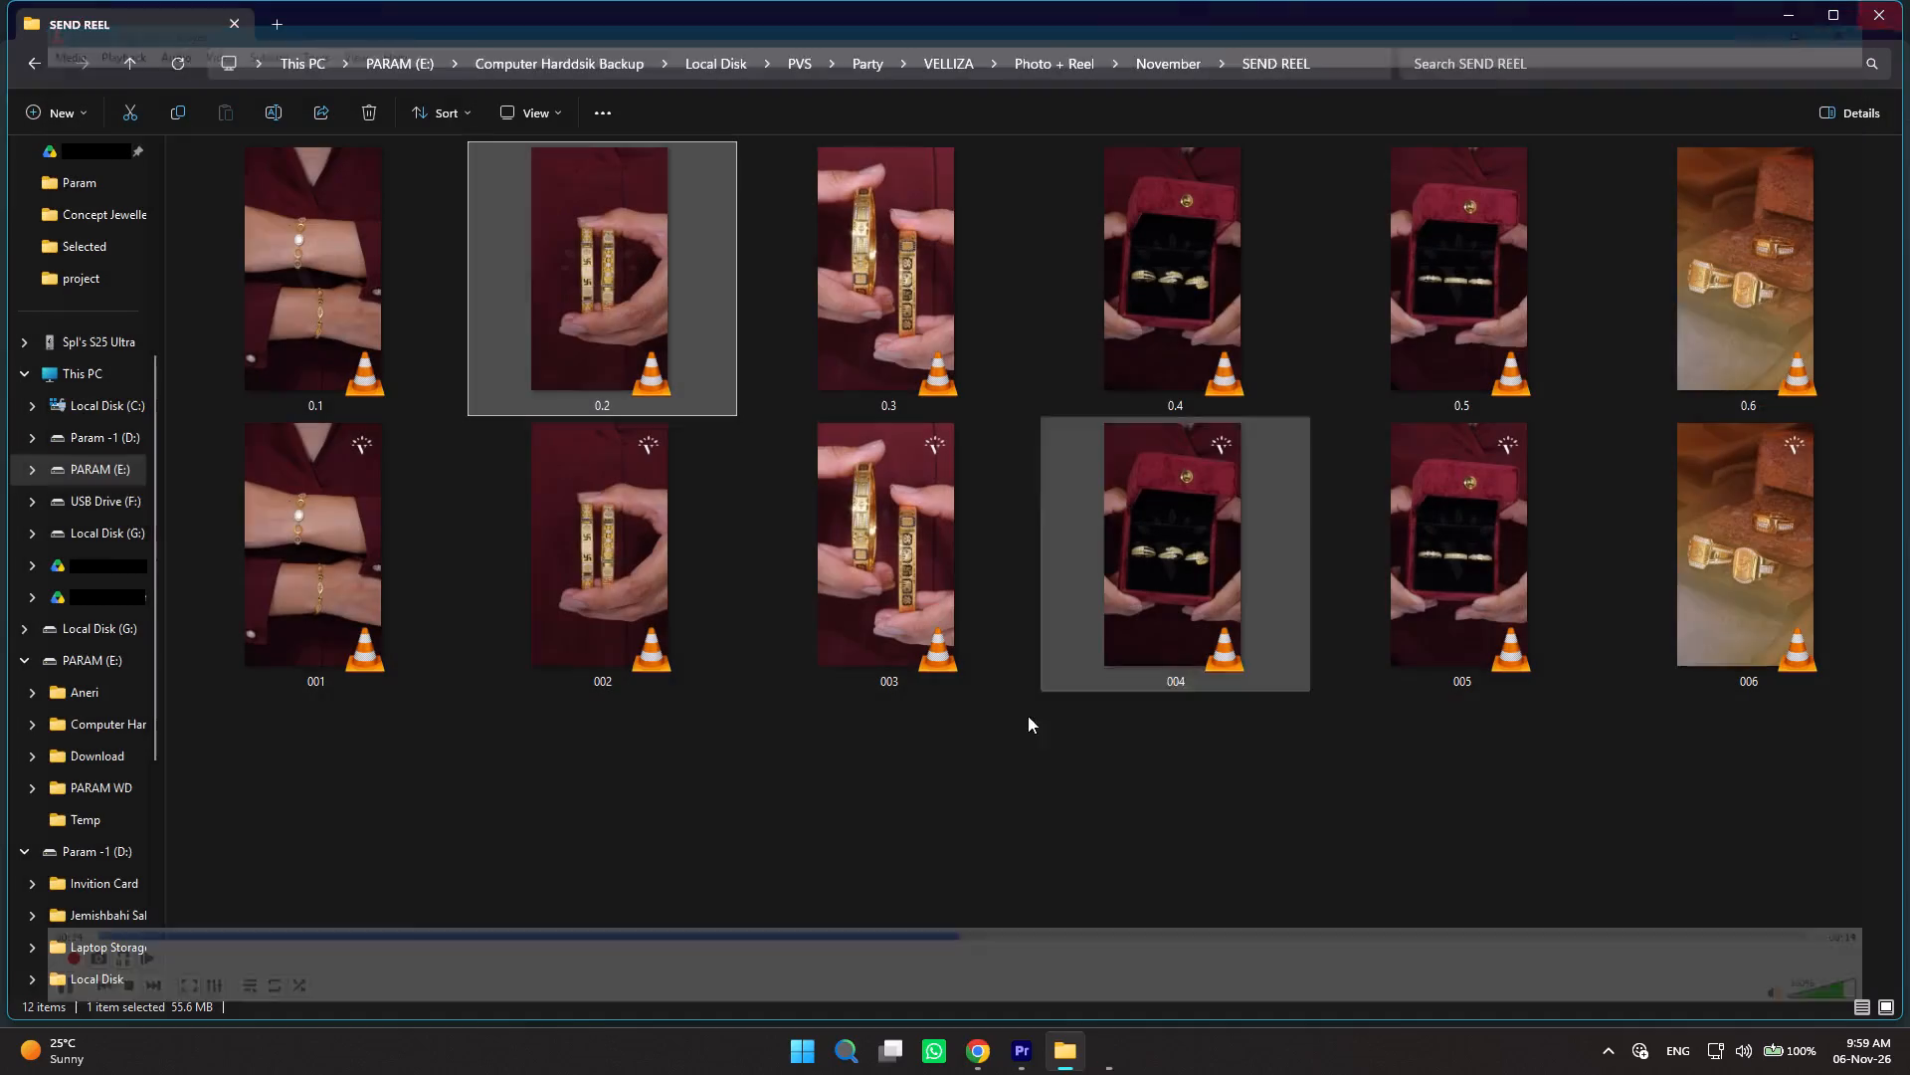
click(1012, 1063)
click(938, 981)
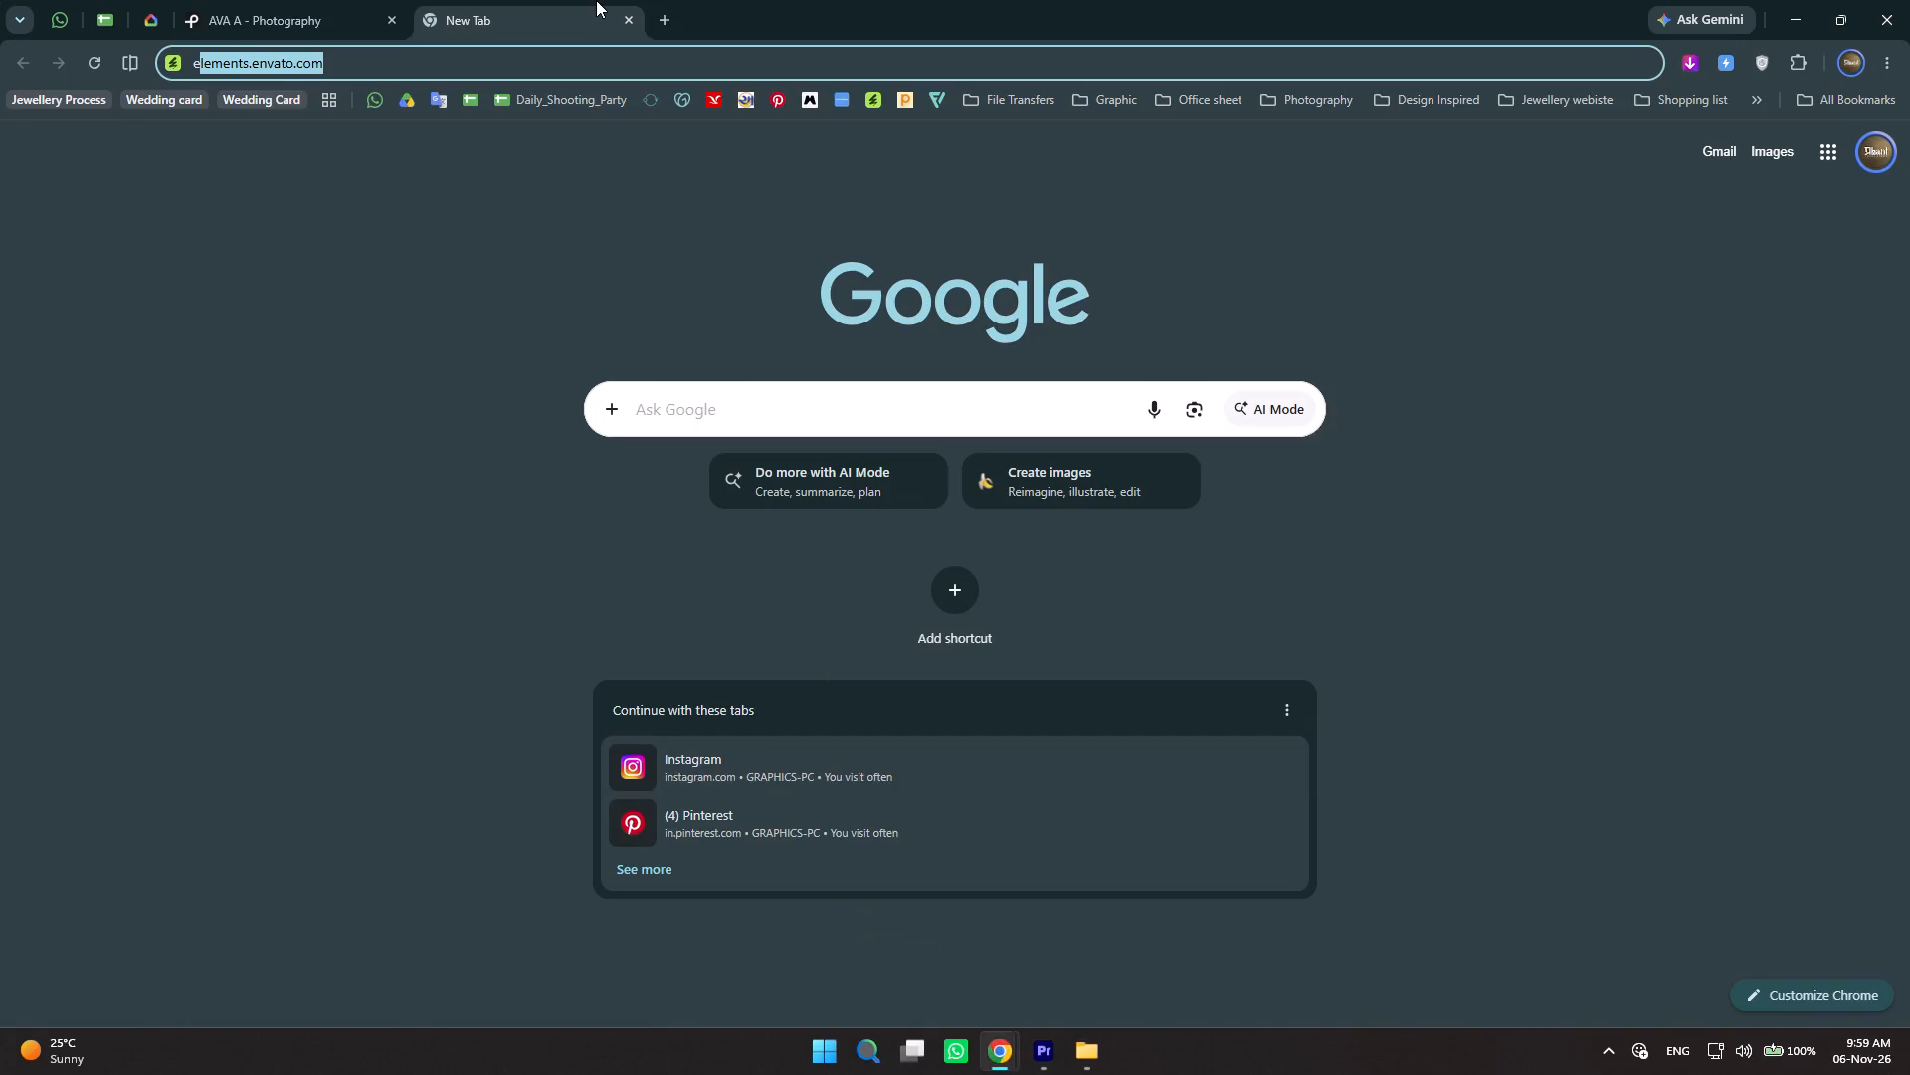
key(ctrl+a)
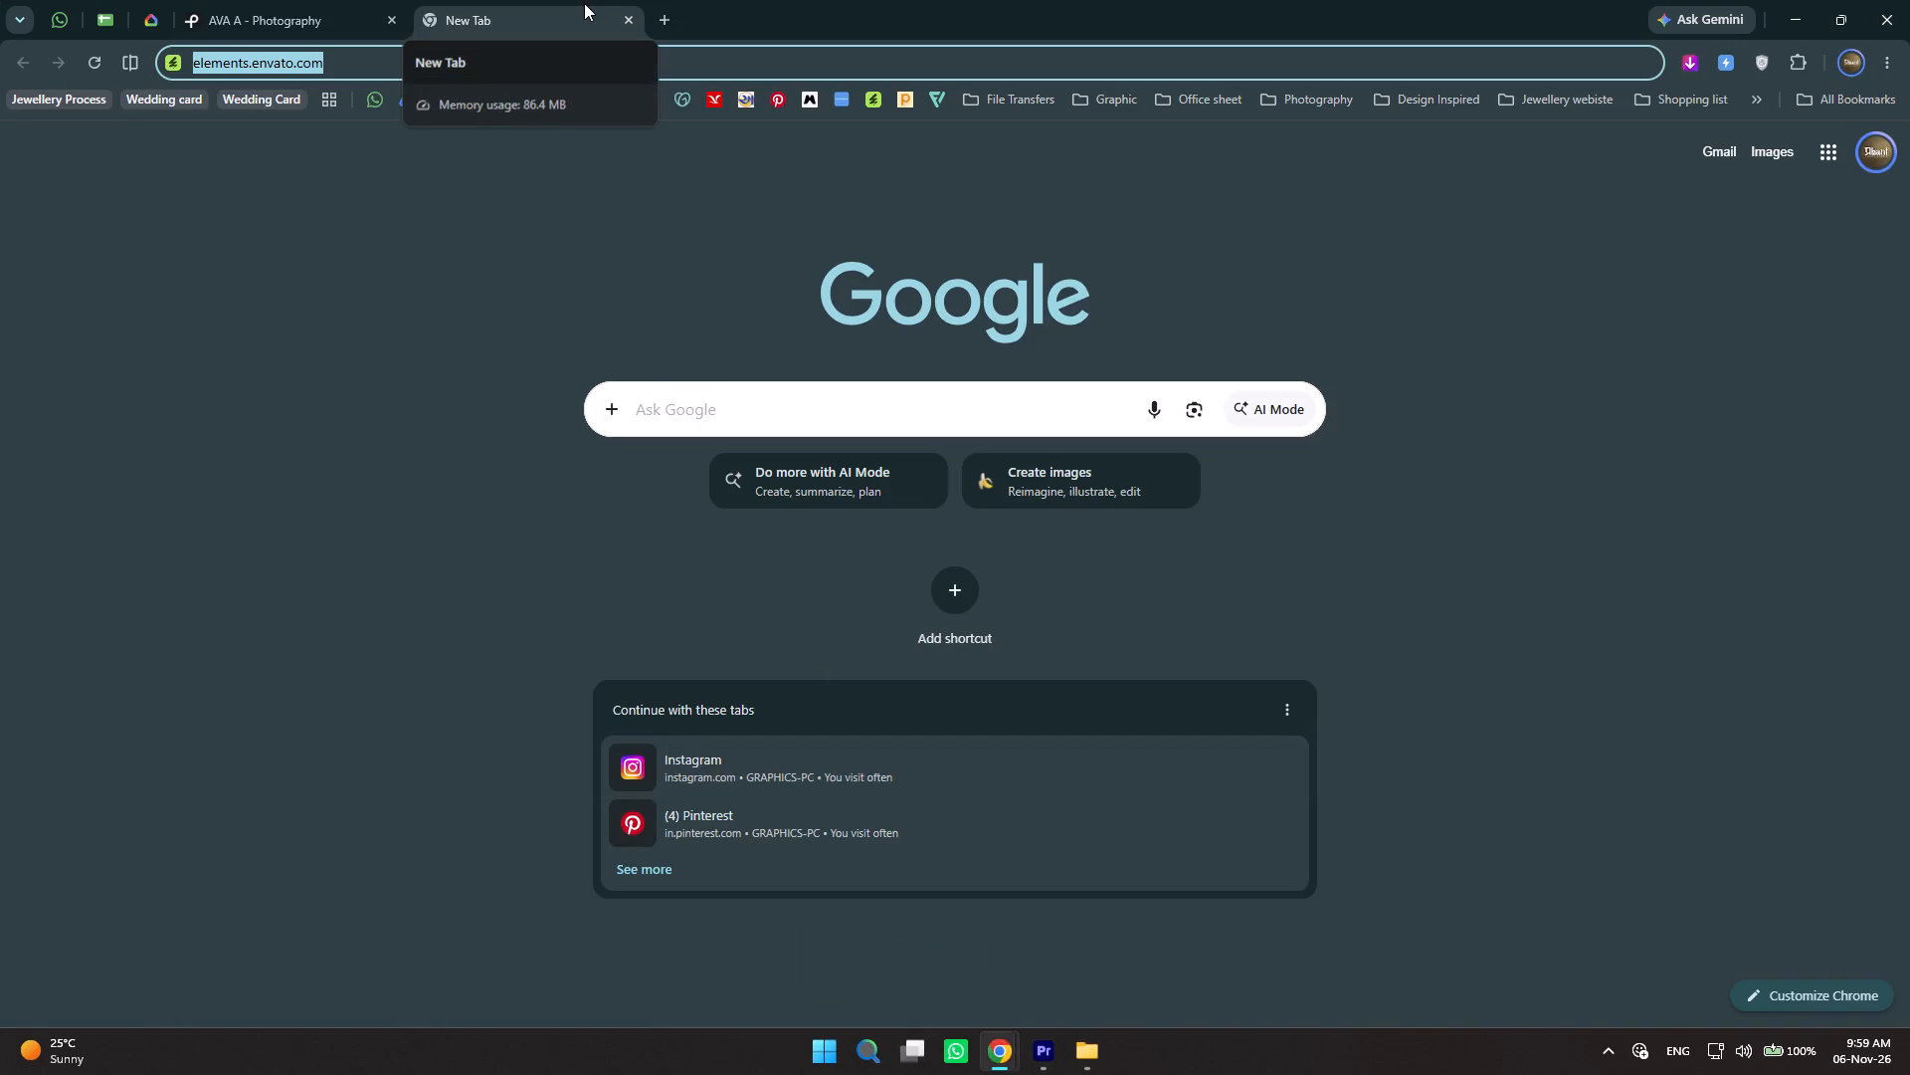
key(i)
key(Down)
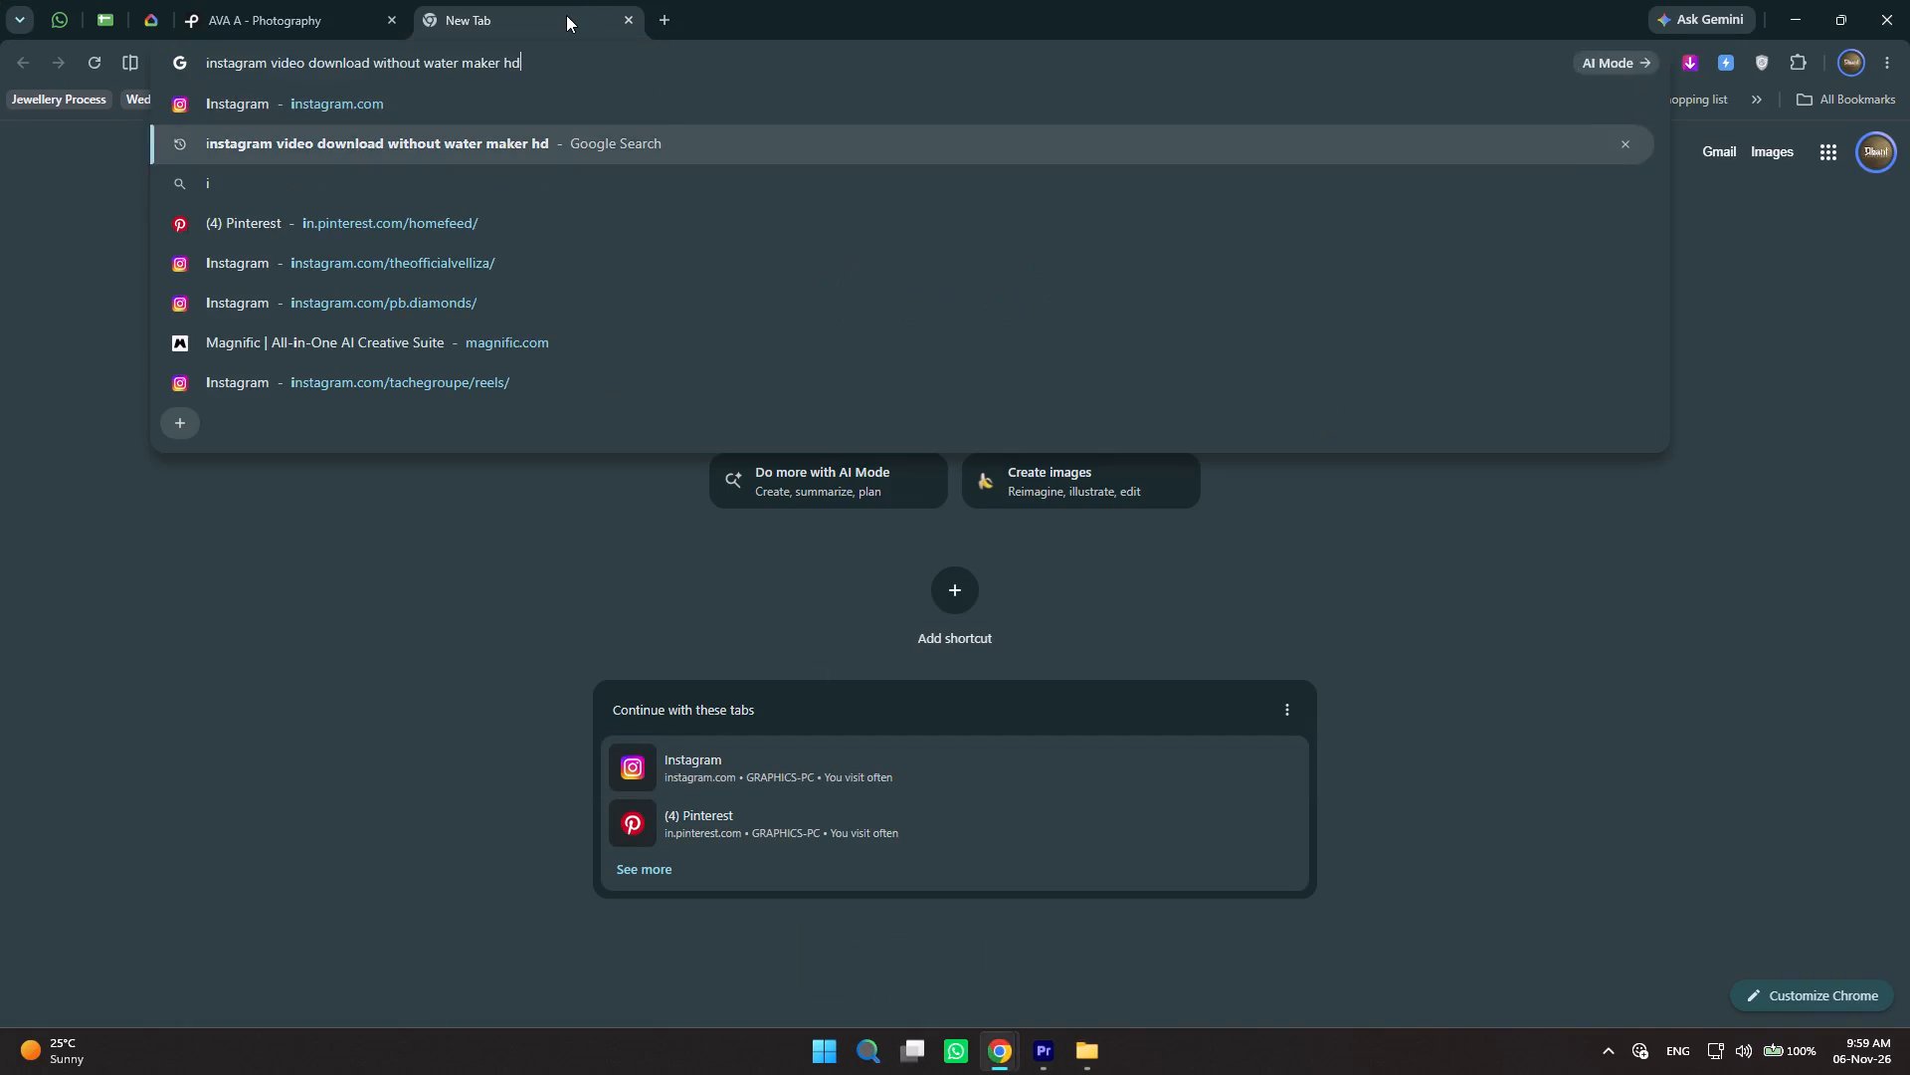
key(Down)
key(Down)
key(Down)
key(Return)
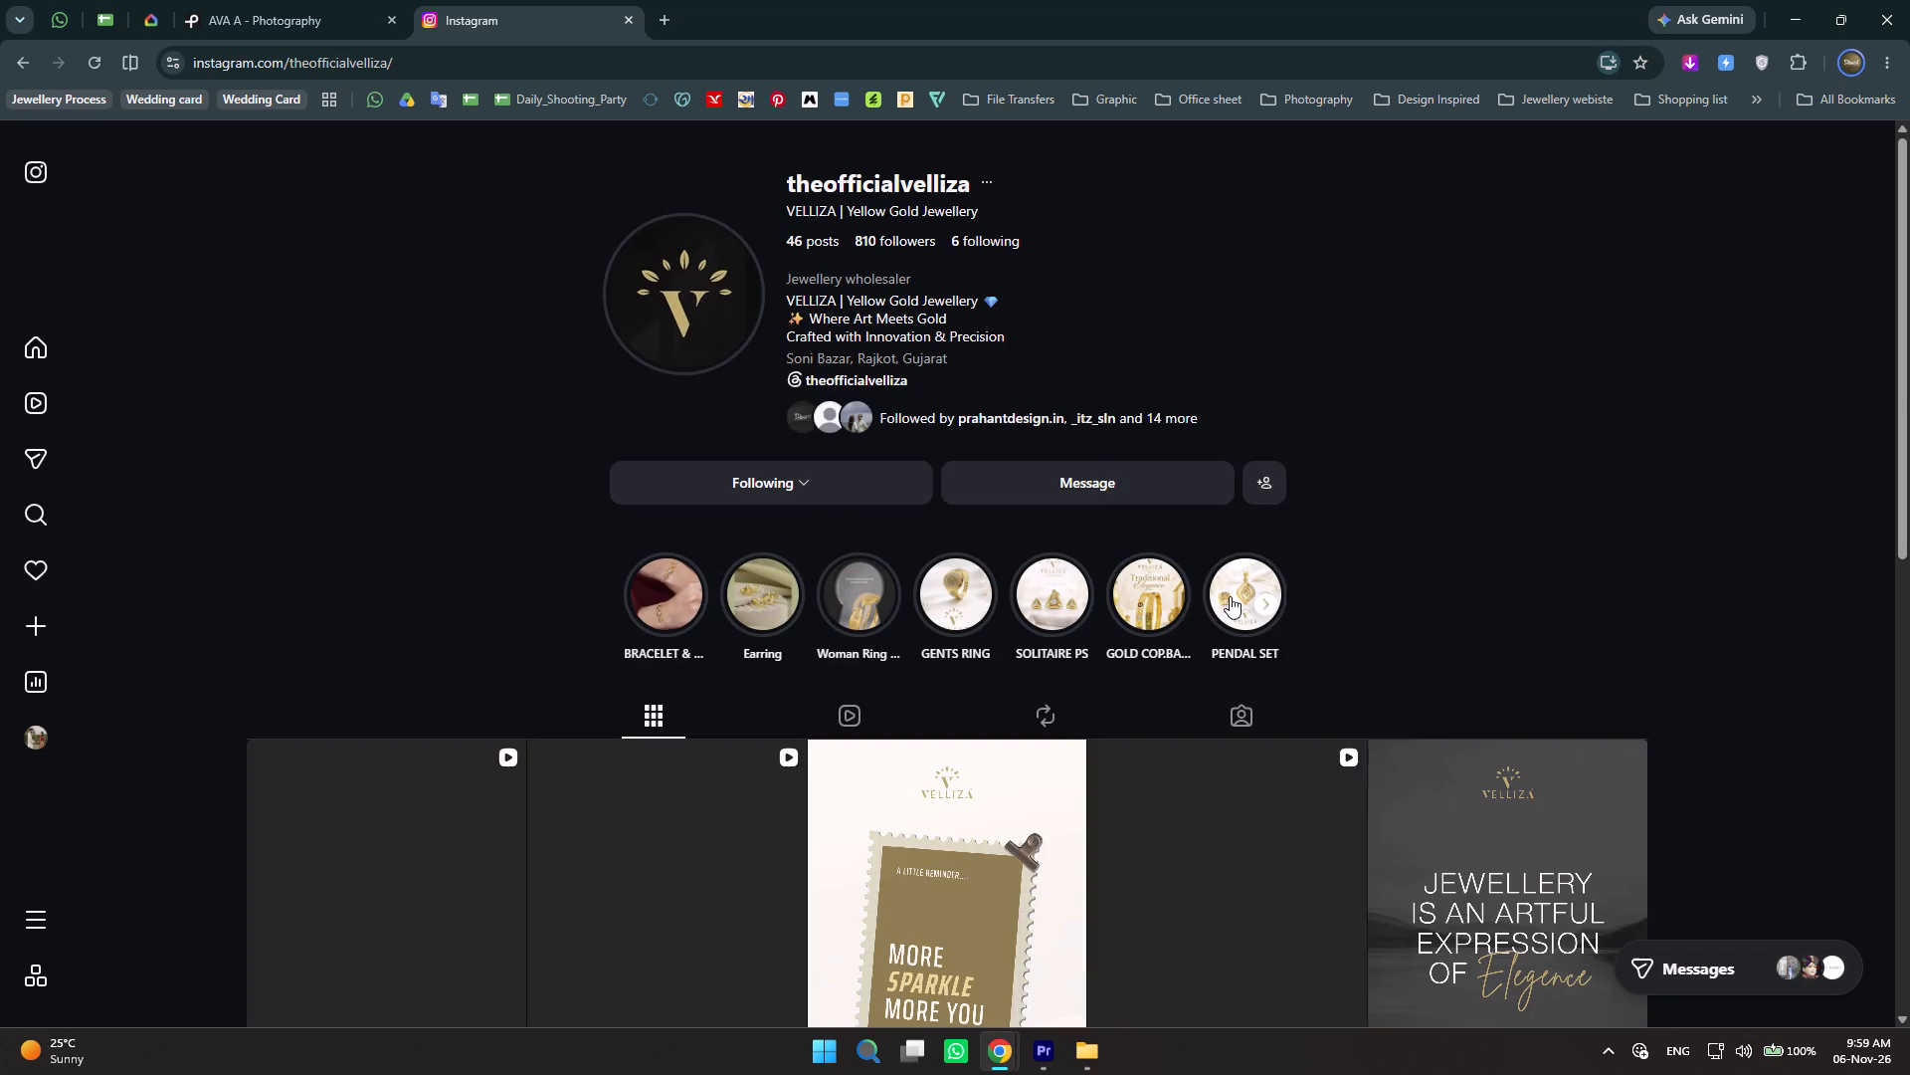
Open the first reel in the profile's post grid, with the gold bangles, for comparison with the 0.2 clip.
scroll(1199, 560, down, 3)
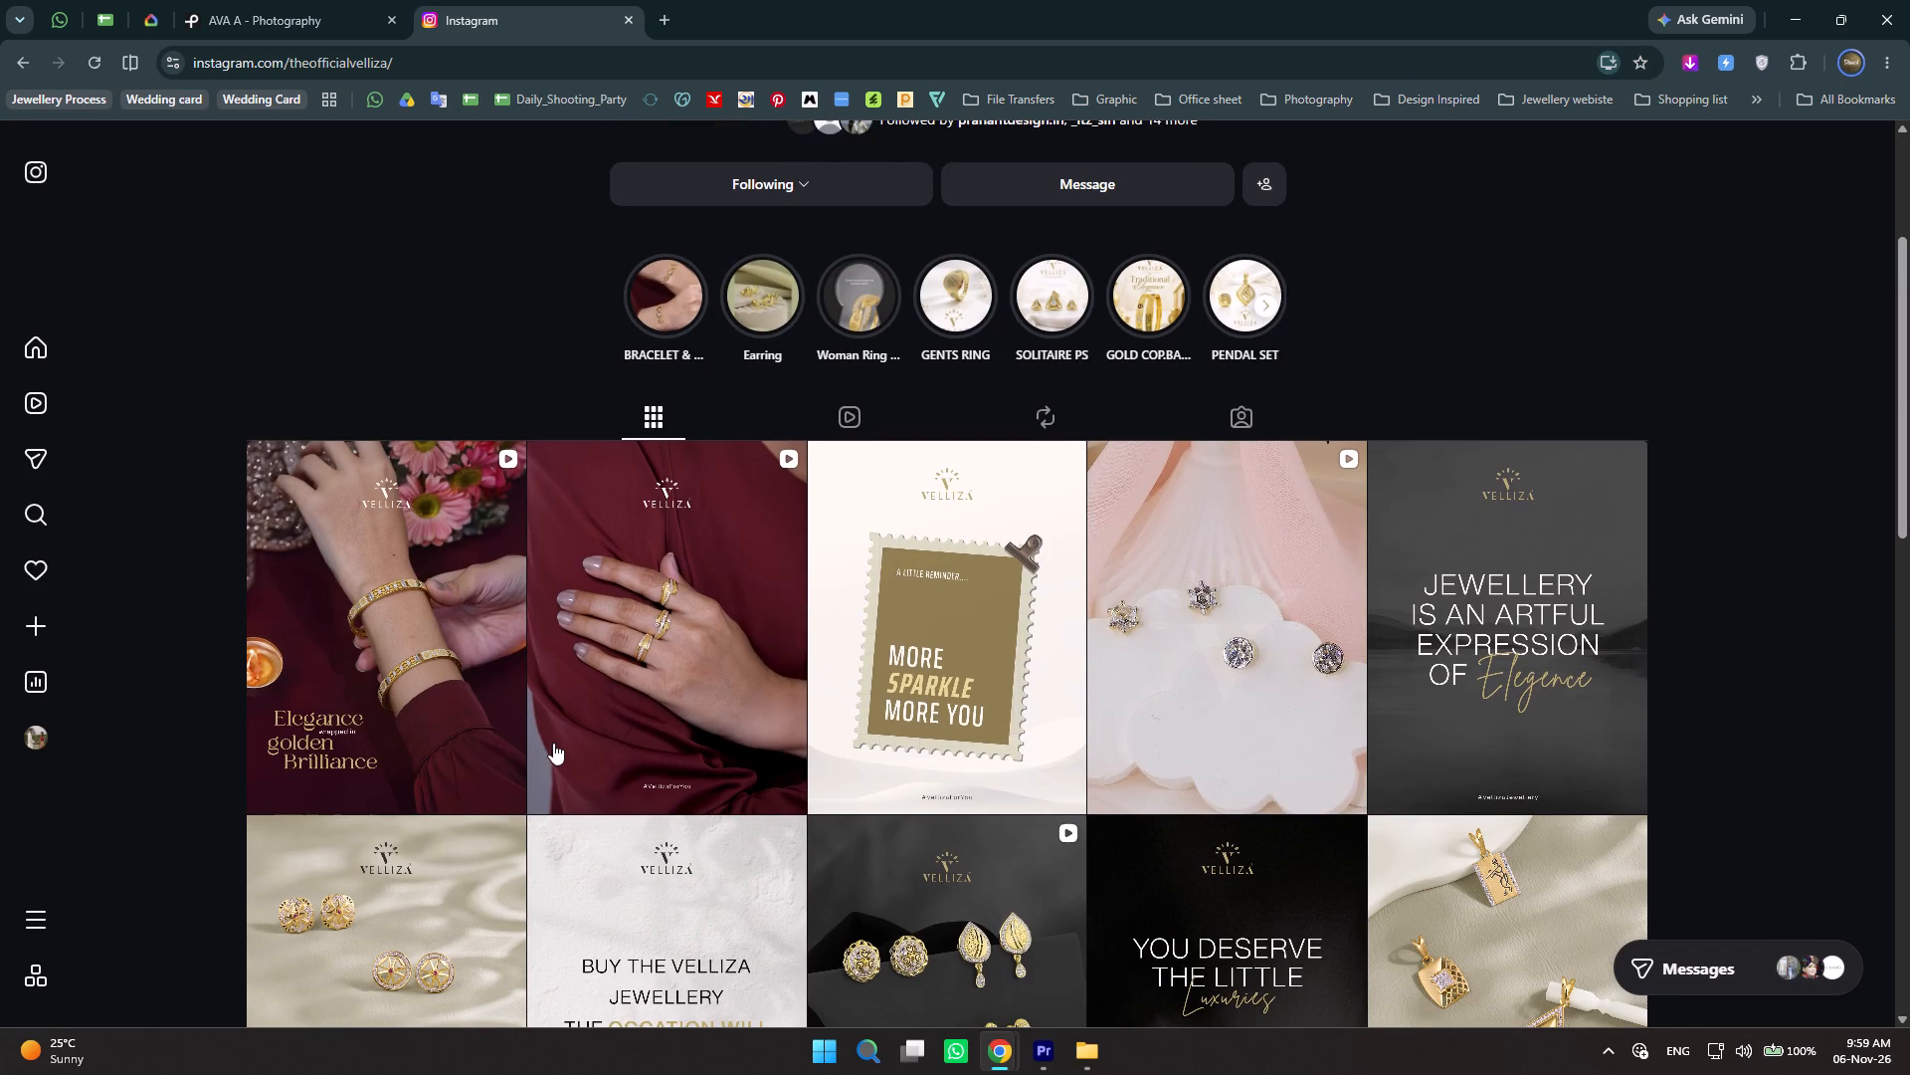
click(367, 686)
click(727, 467)
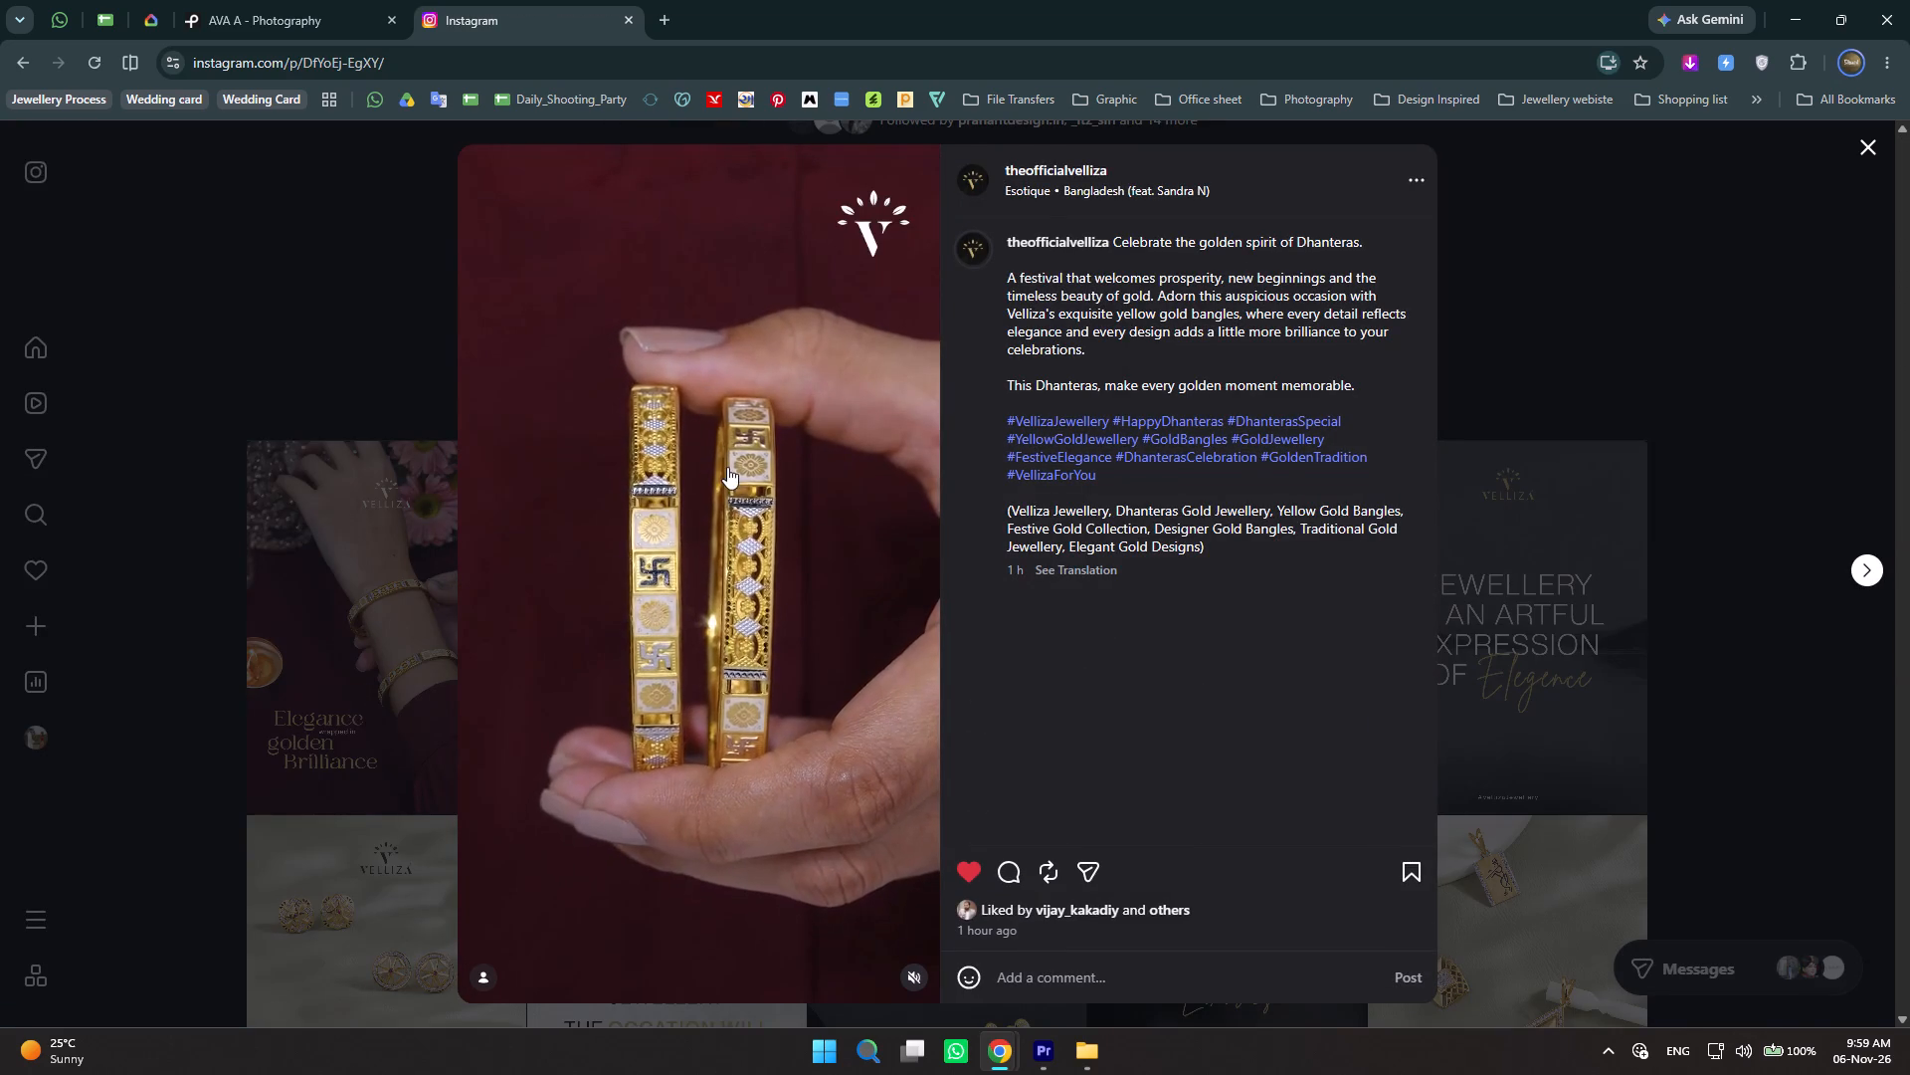
Return to the SEND REEL folder, check the 0.2 and 0.4 clips, and clear the selection.
key(alt+Tab)
click(606, 334)
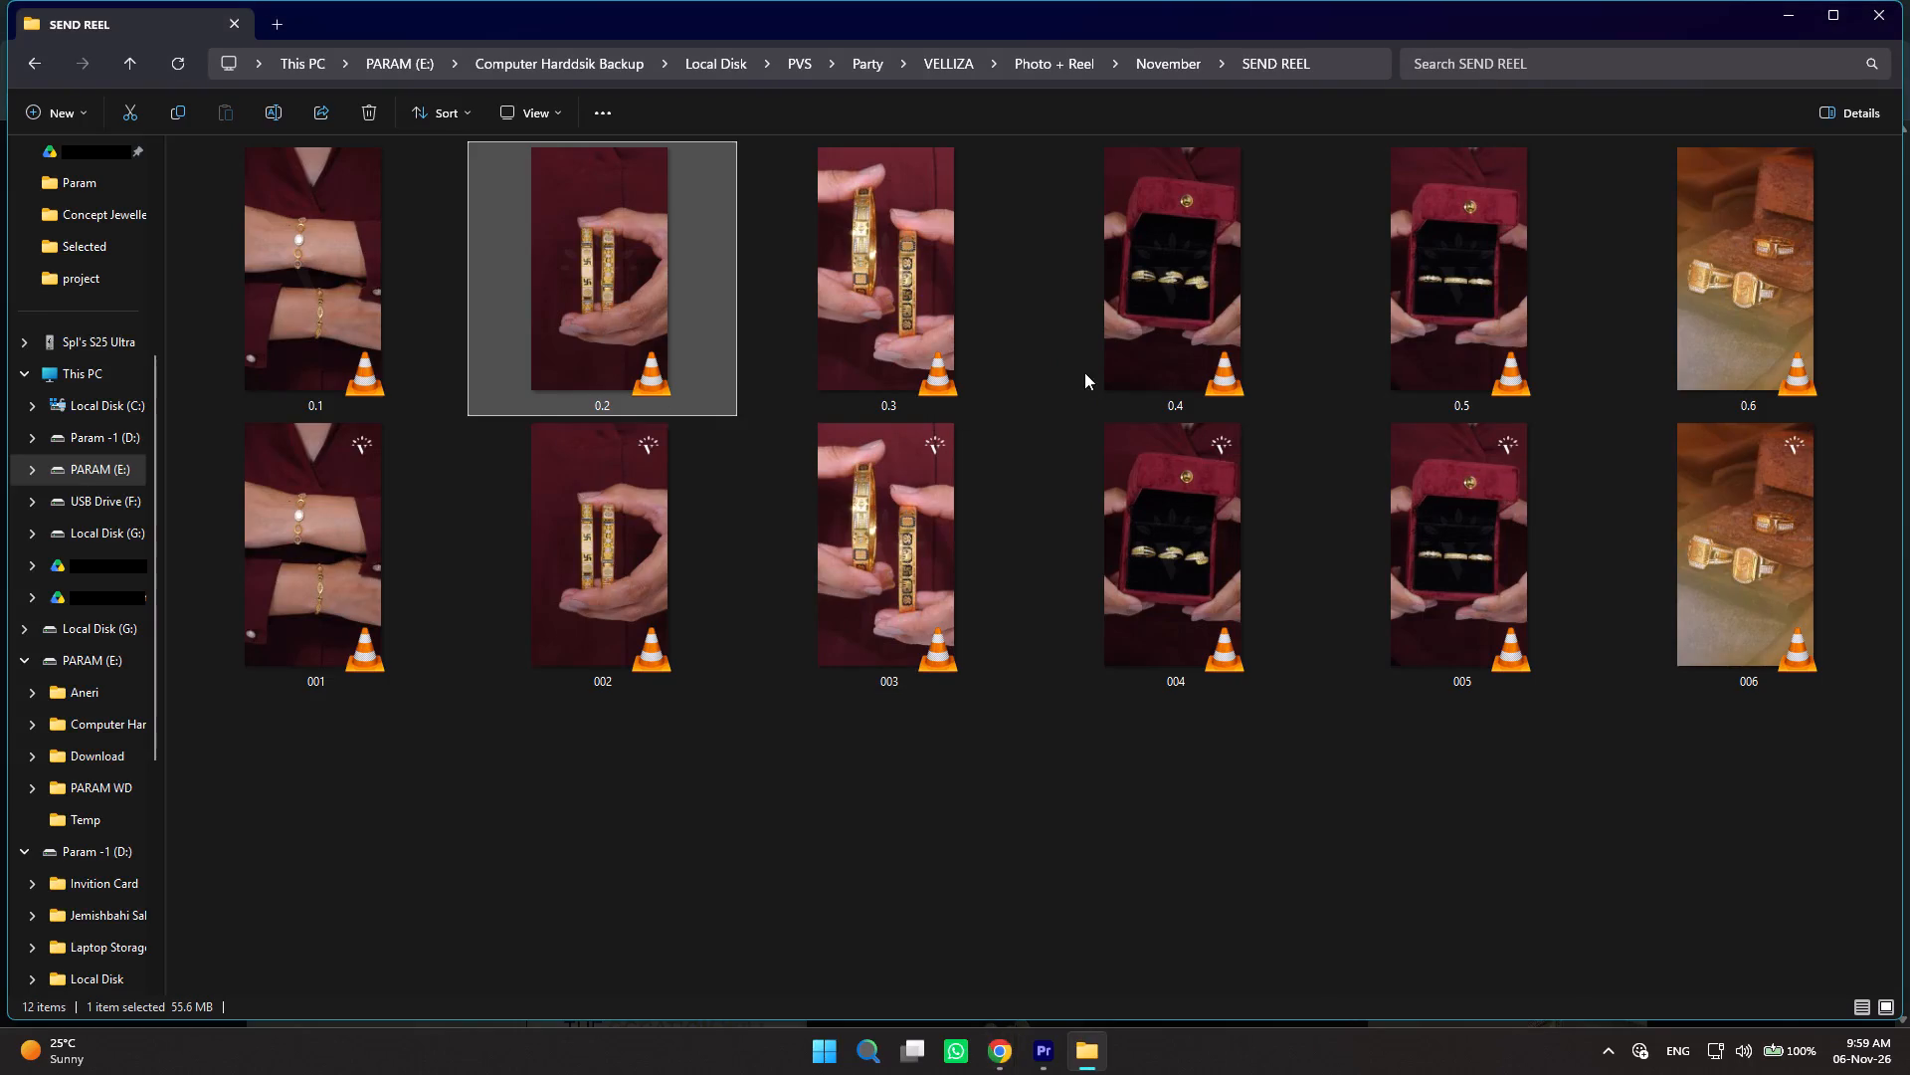
ctrl+click(1227, 348)
click(1301, 917)
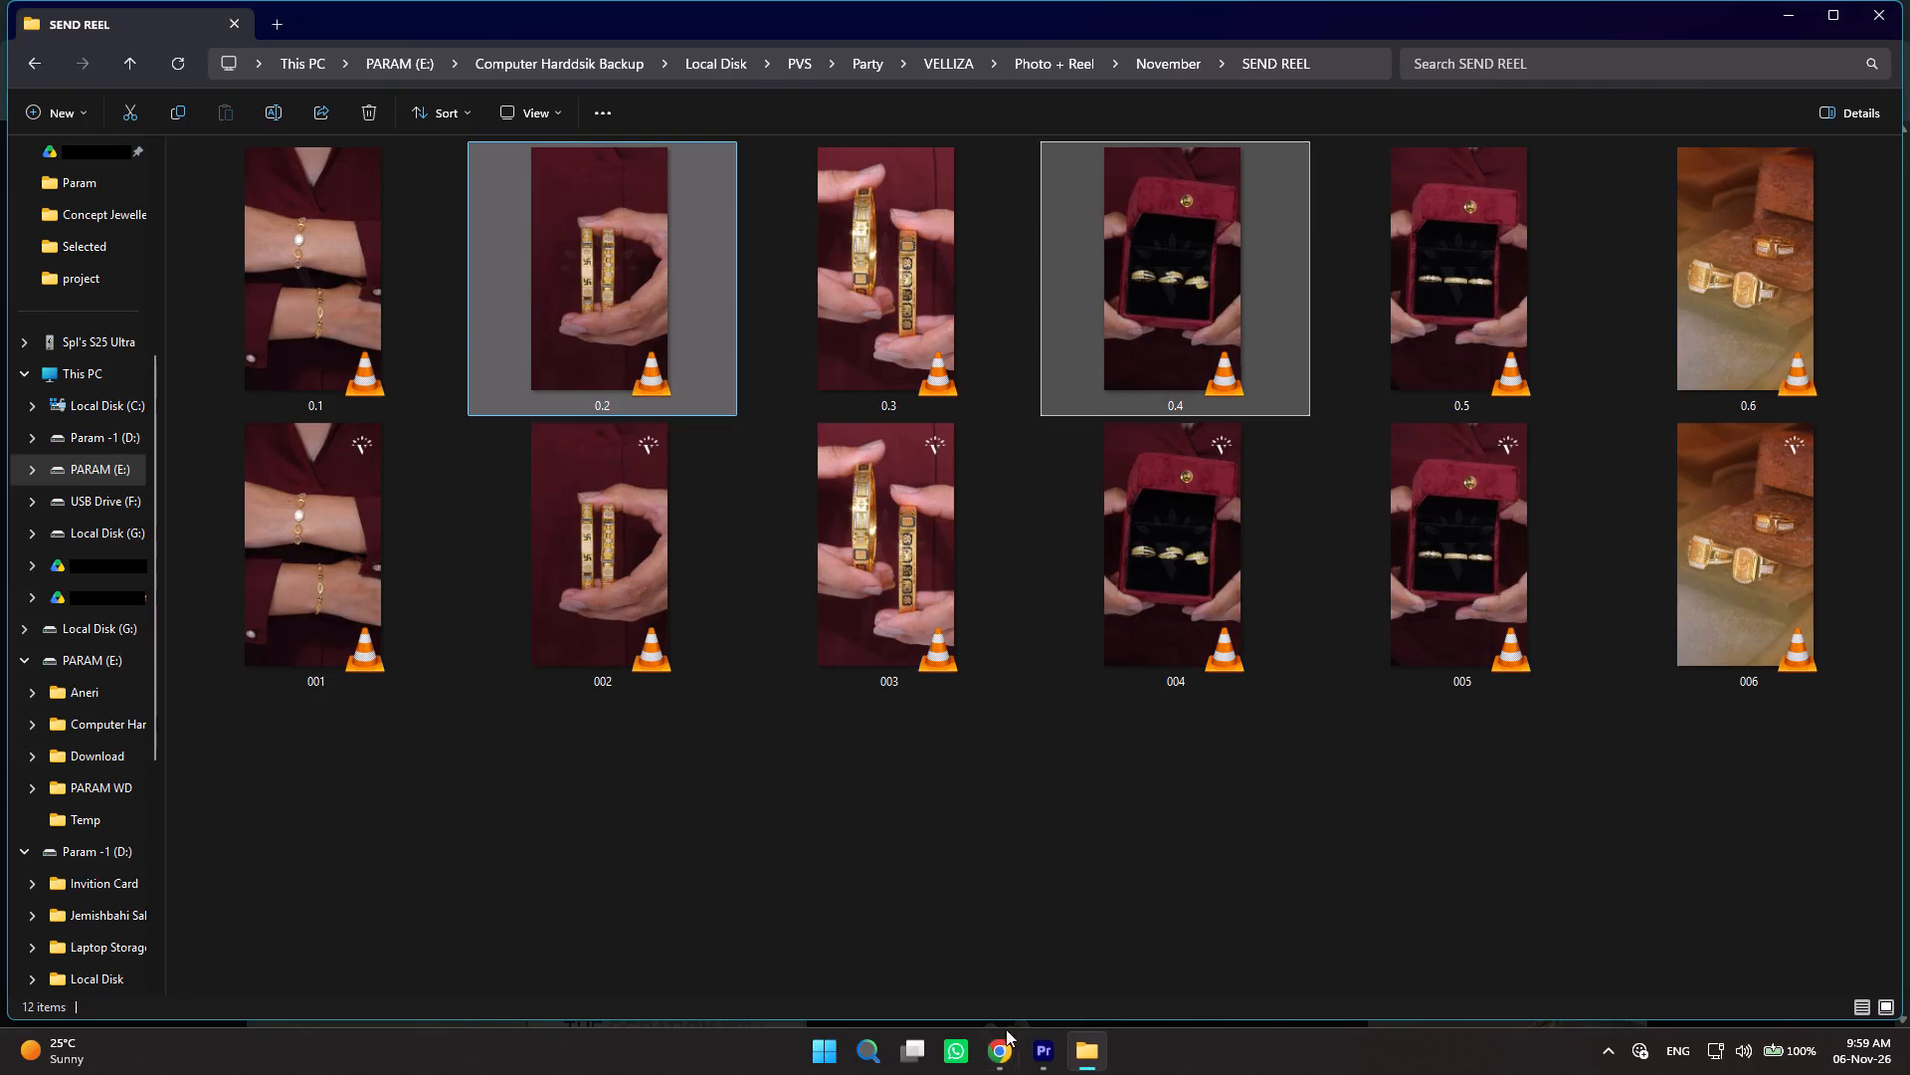
Switch to the Chrome window with the PRAHANT STUDIO Pexels page, and show the desktop.
click(994, 1048)
click(1094, 964)
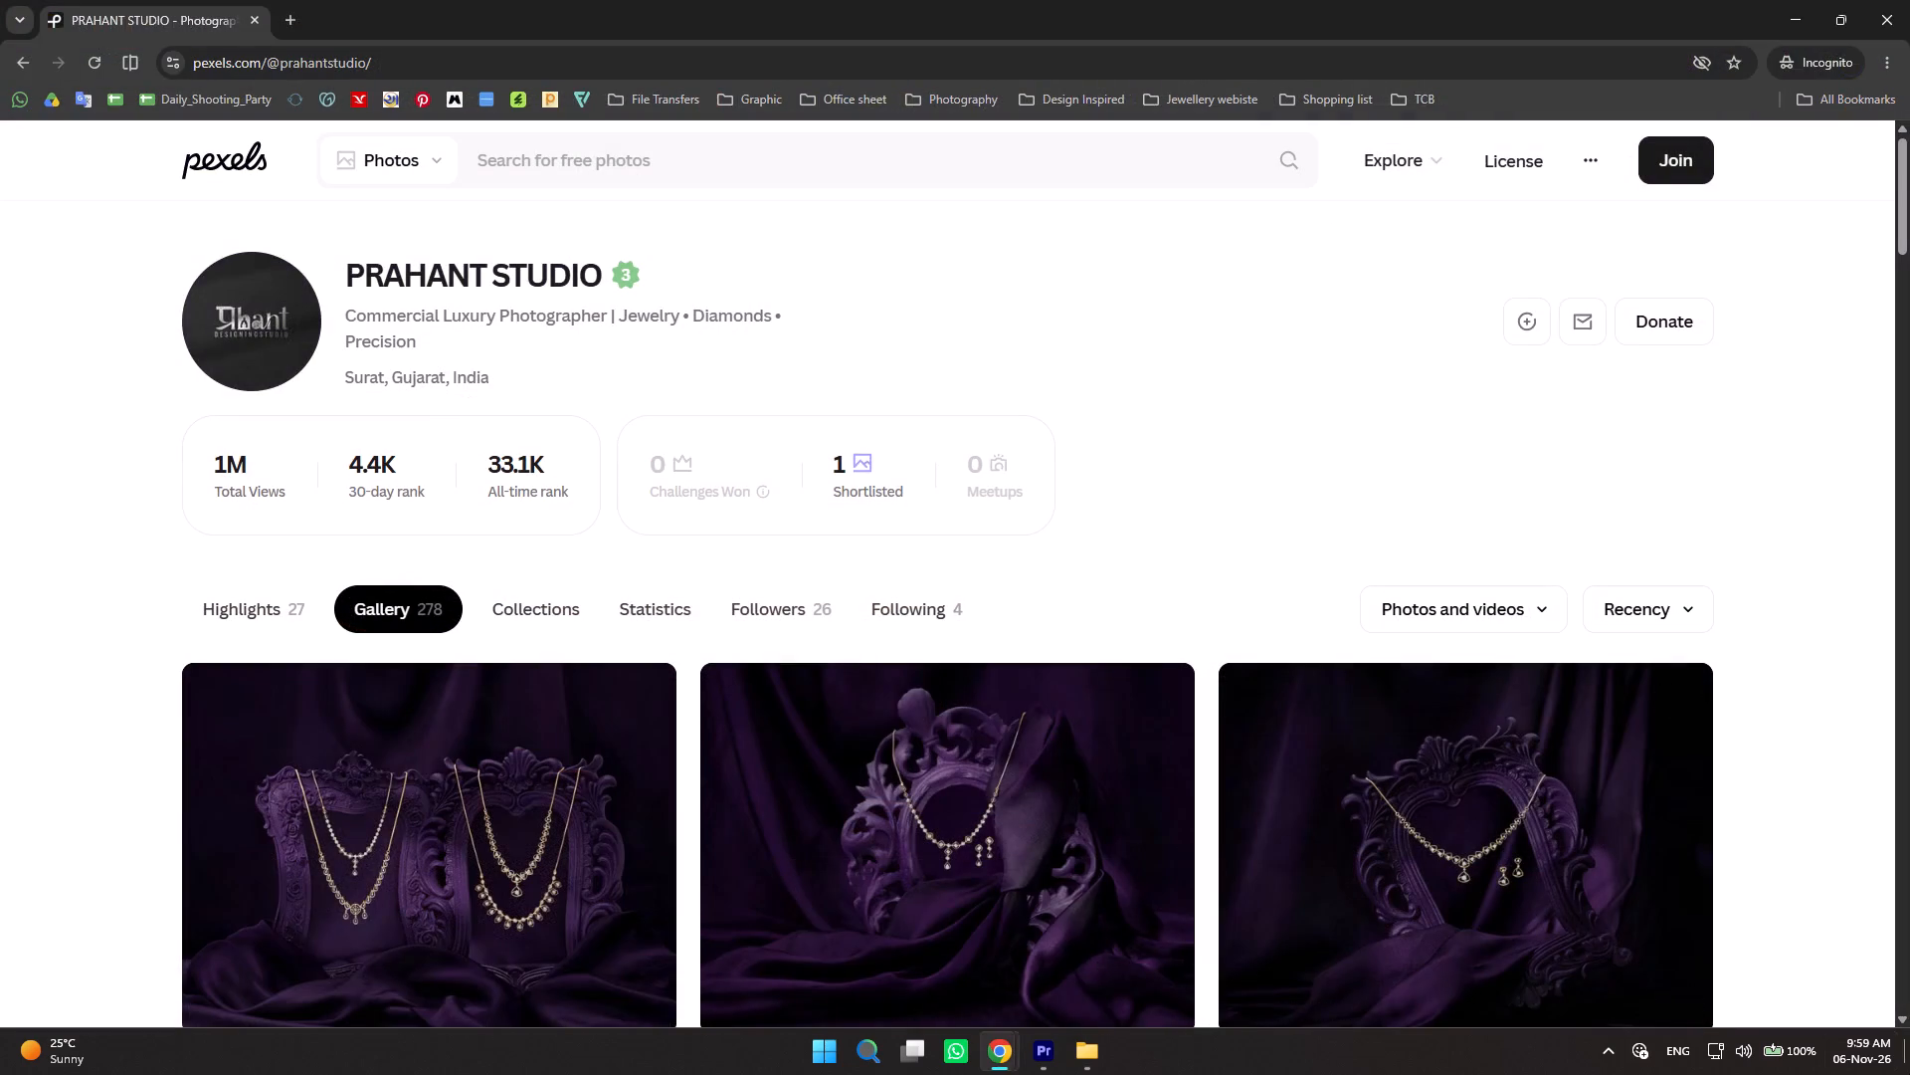
click(1909, 1074)
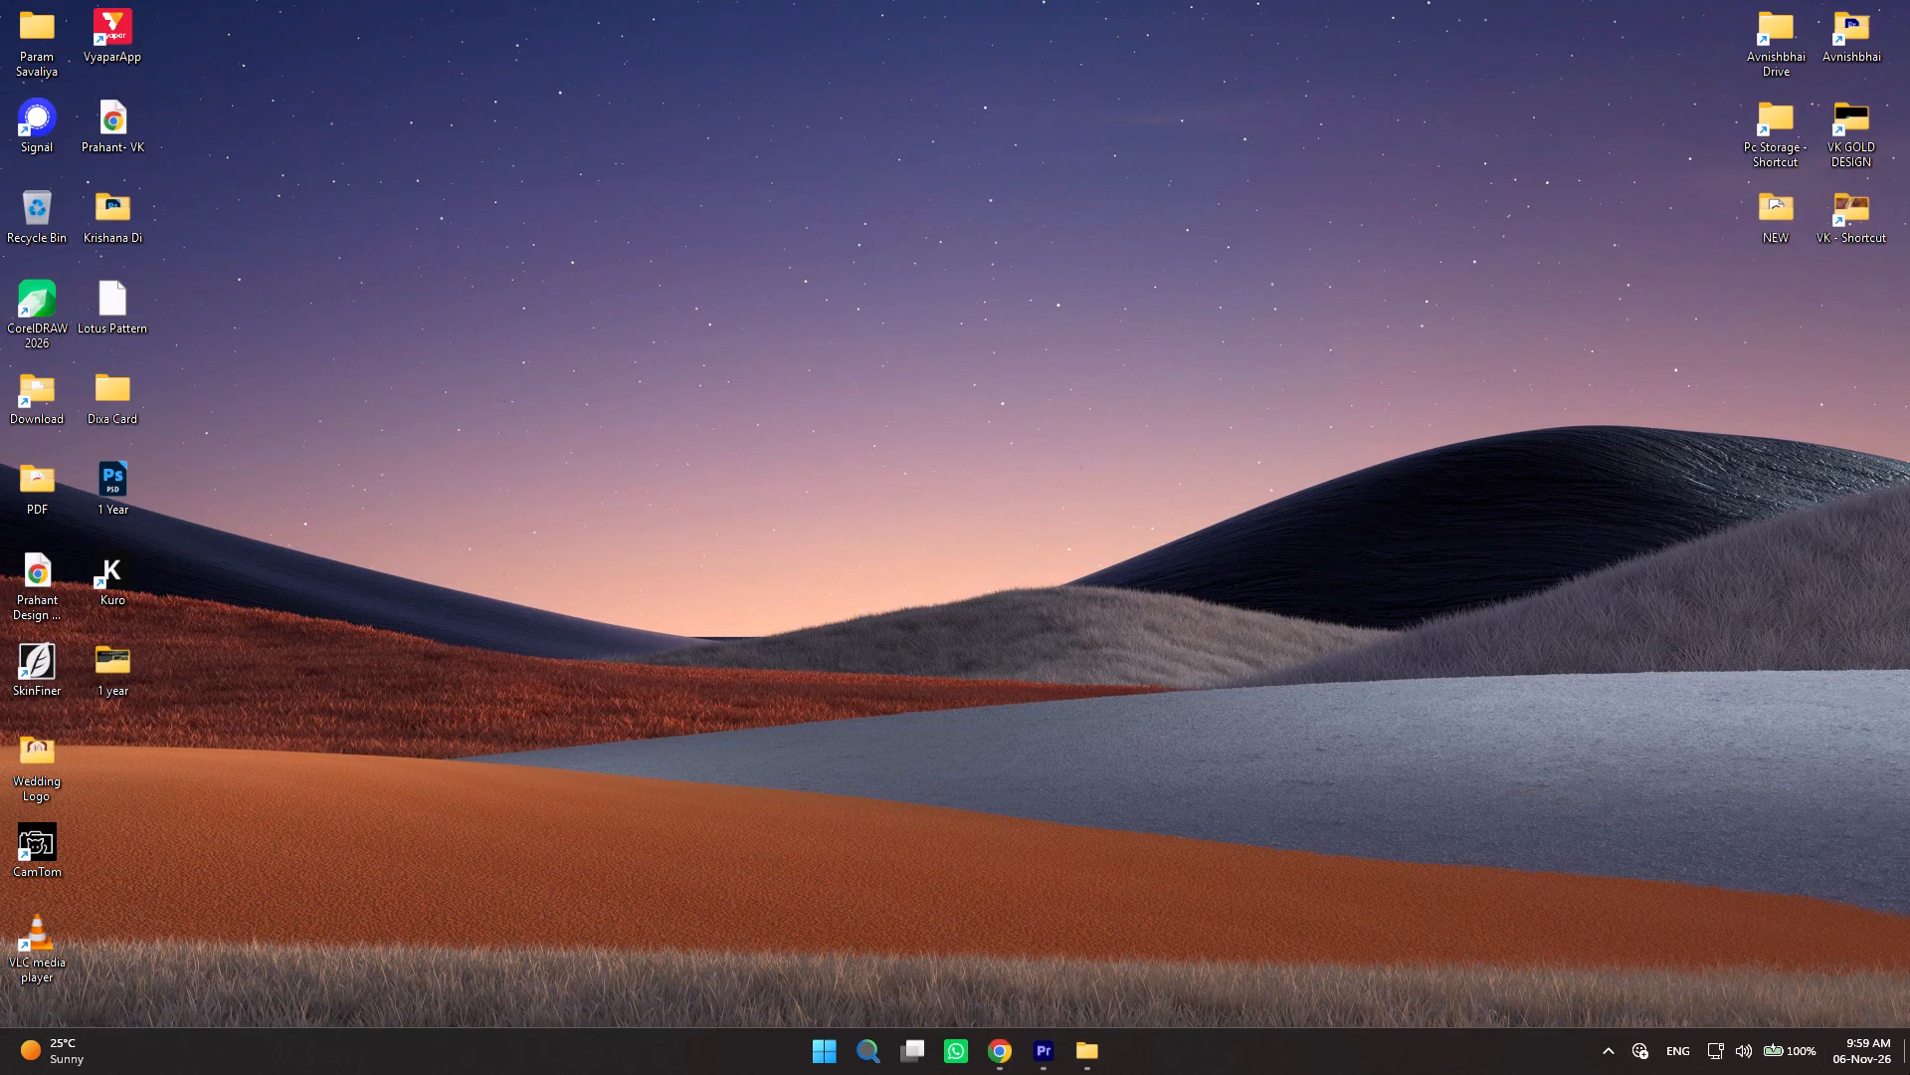
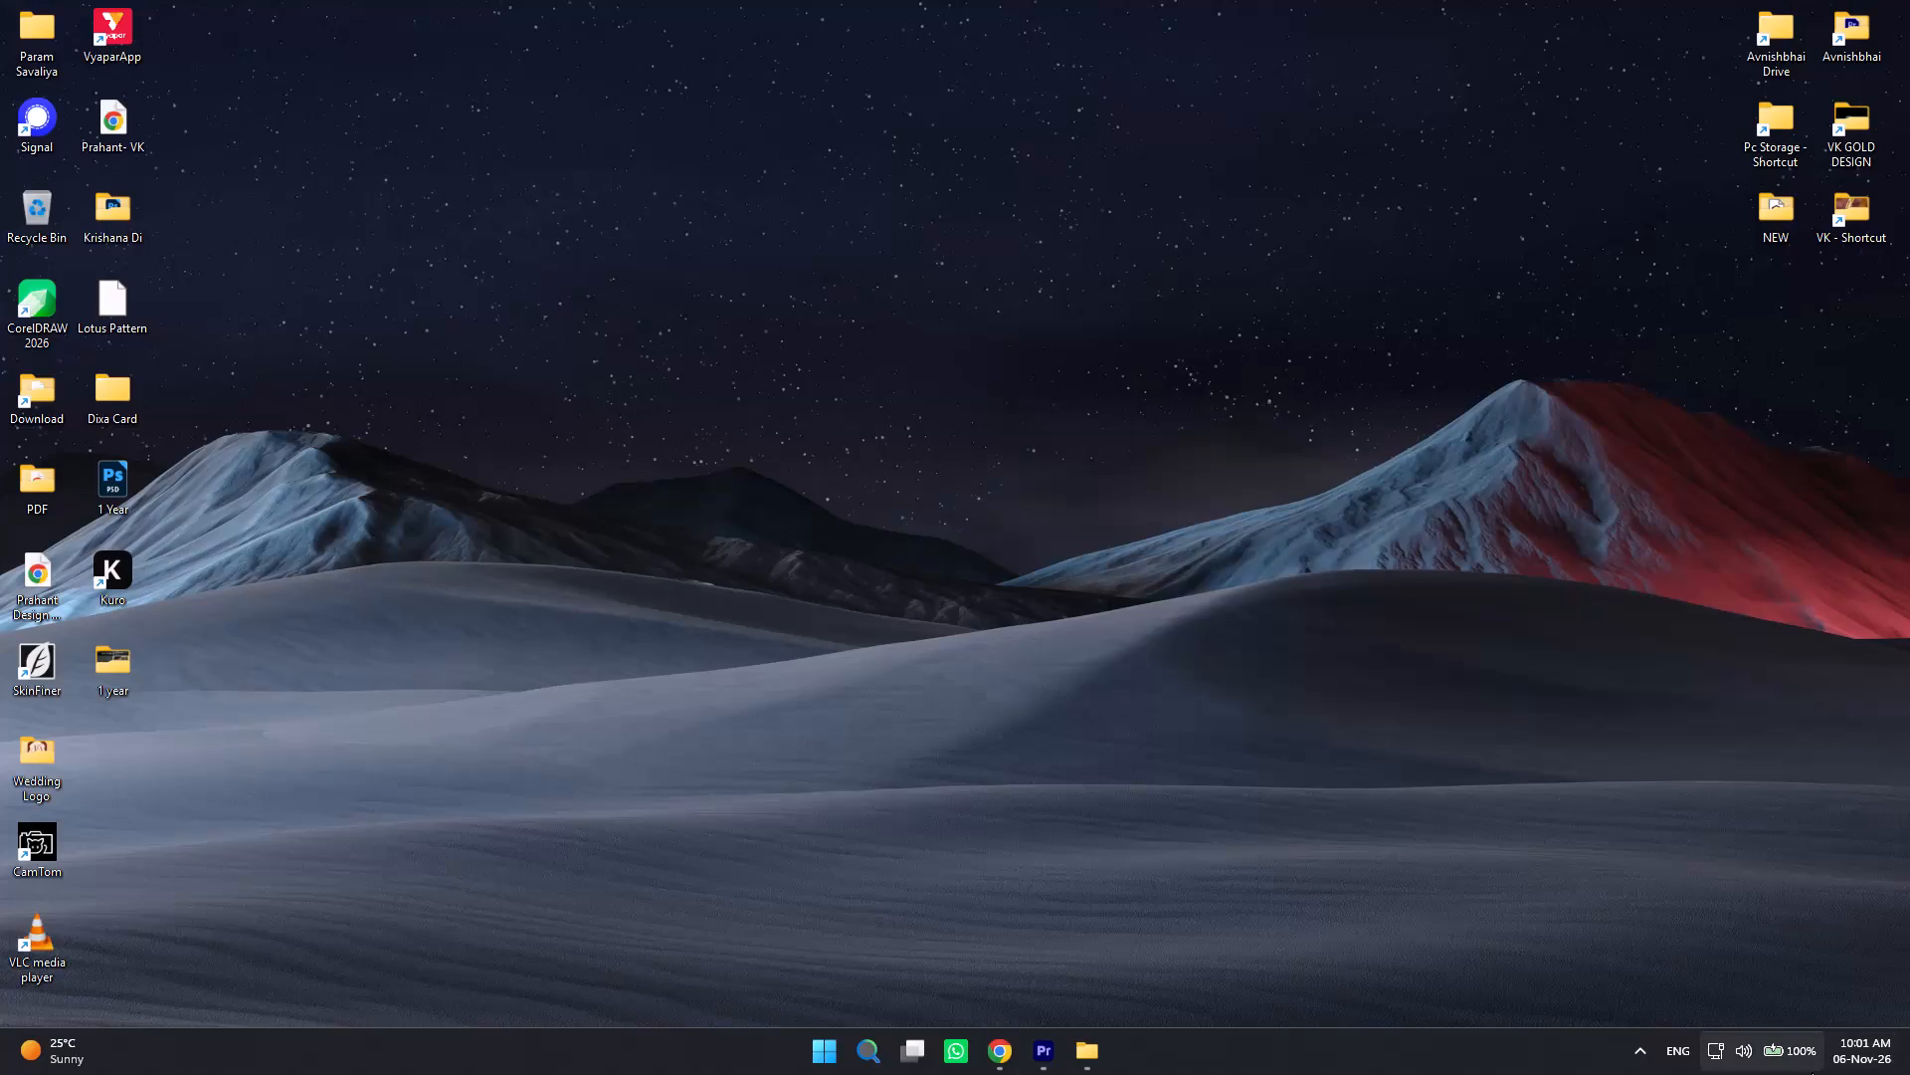
Switch to the Instagram window in Chrome and close the open Dhanteras bangles post to view the theofficialvelliza profile grid.
click(1003, 1059)
click(966, 969)
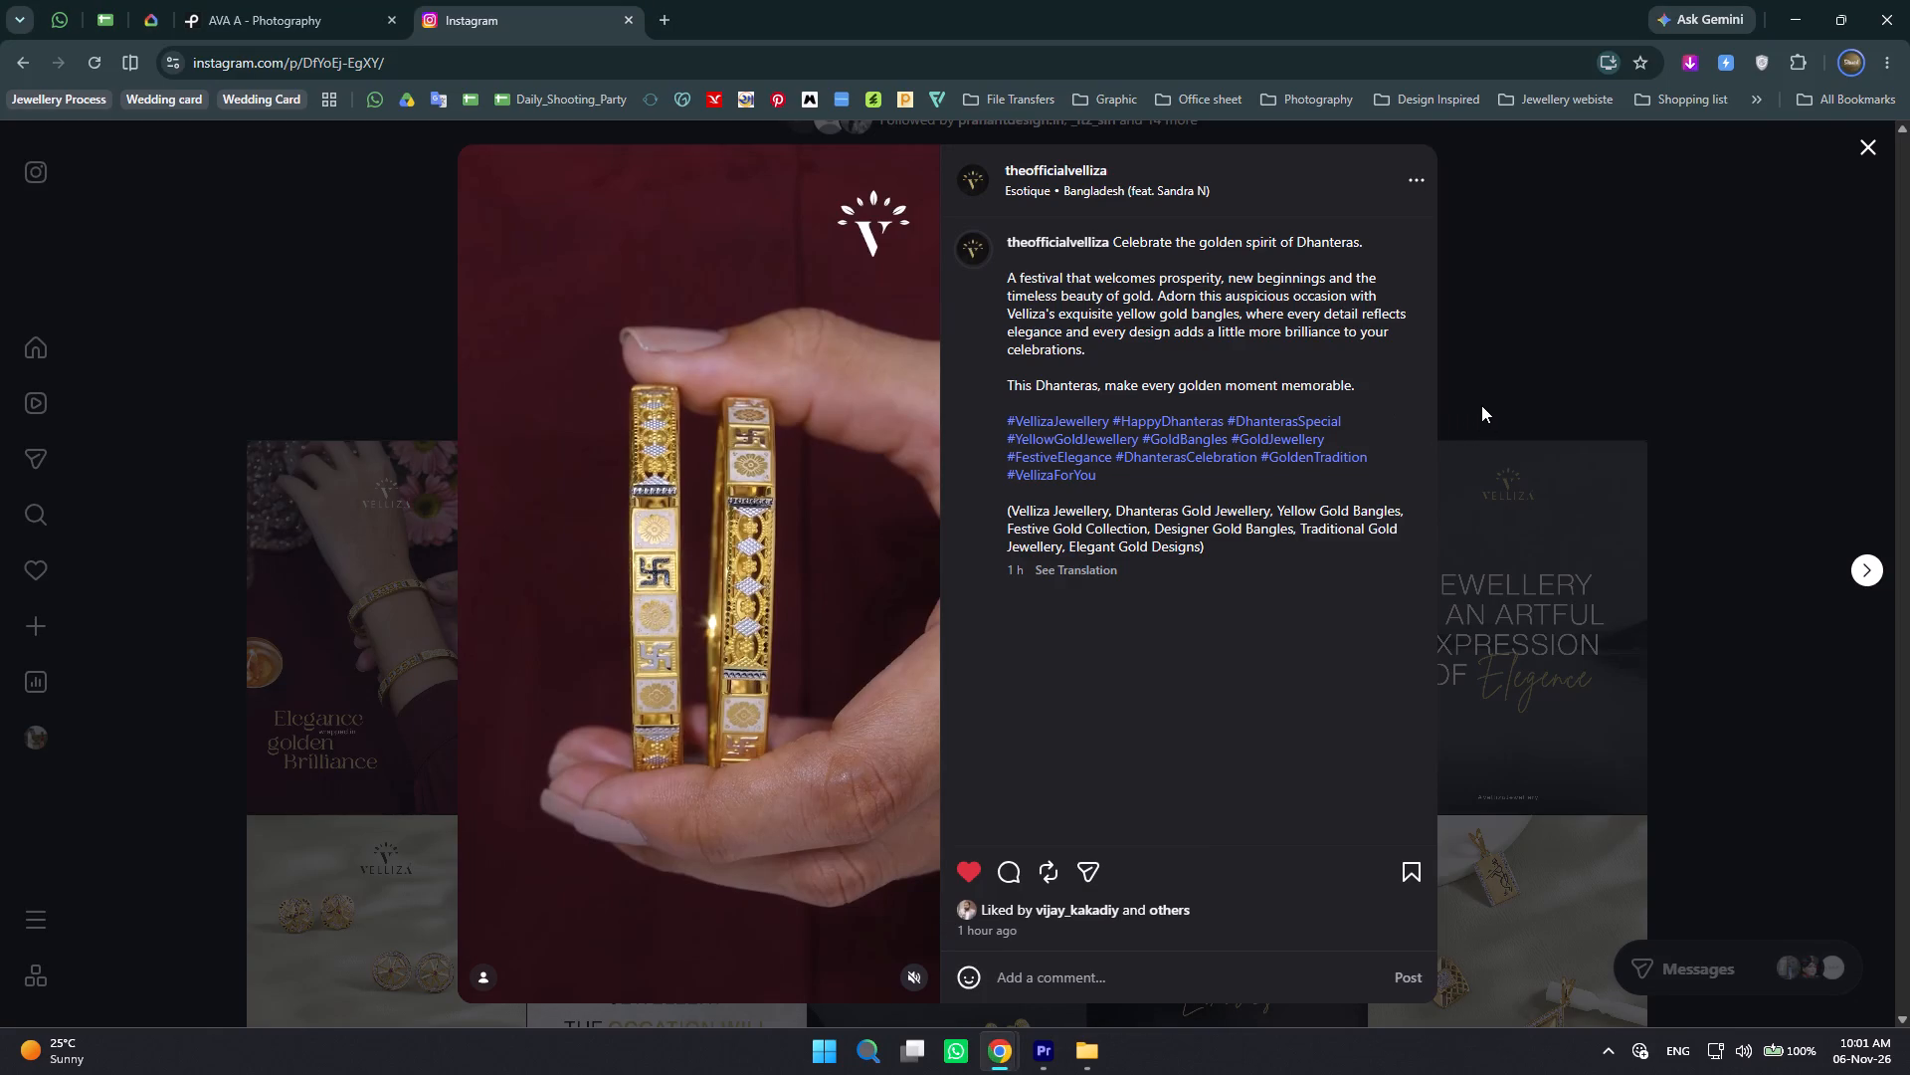
click(1656, 277)
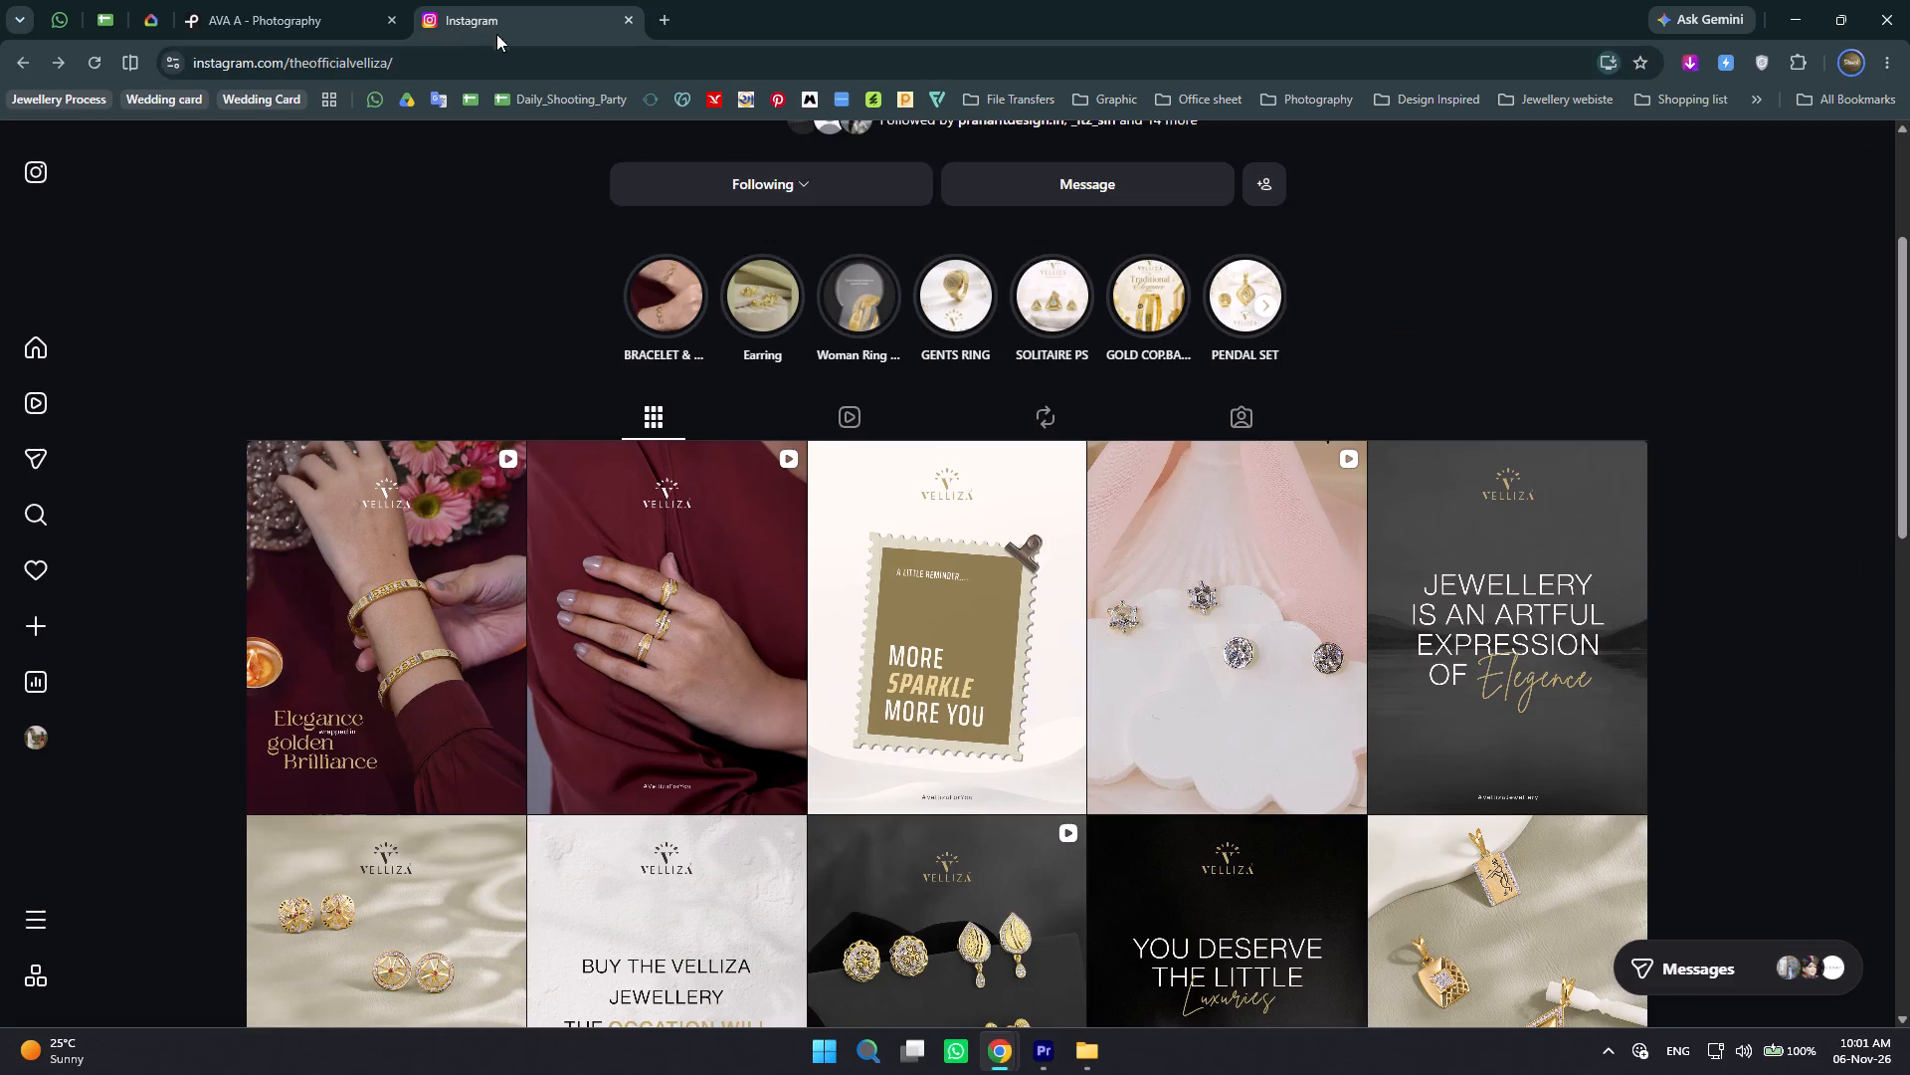
Switch back to the SEND REEL folder in File Explorer, select the 0.4 clip and copy the folder's full path.
key(alt+Tab)
key(alt+Tab)
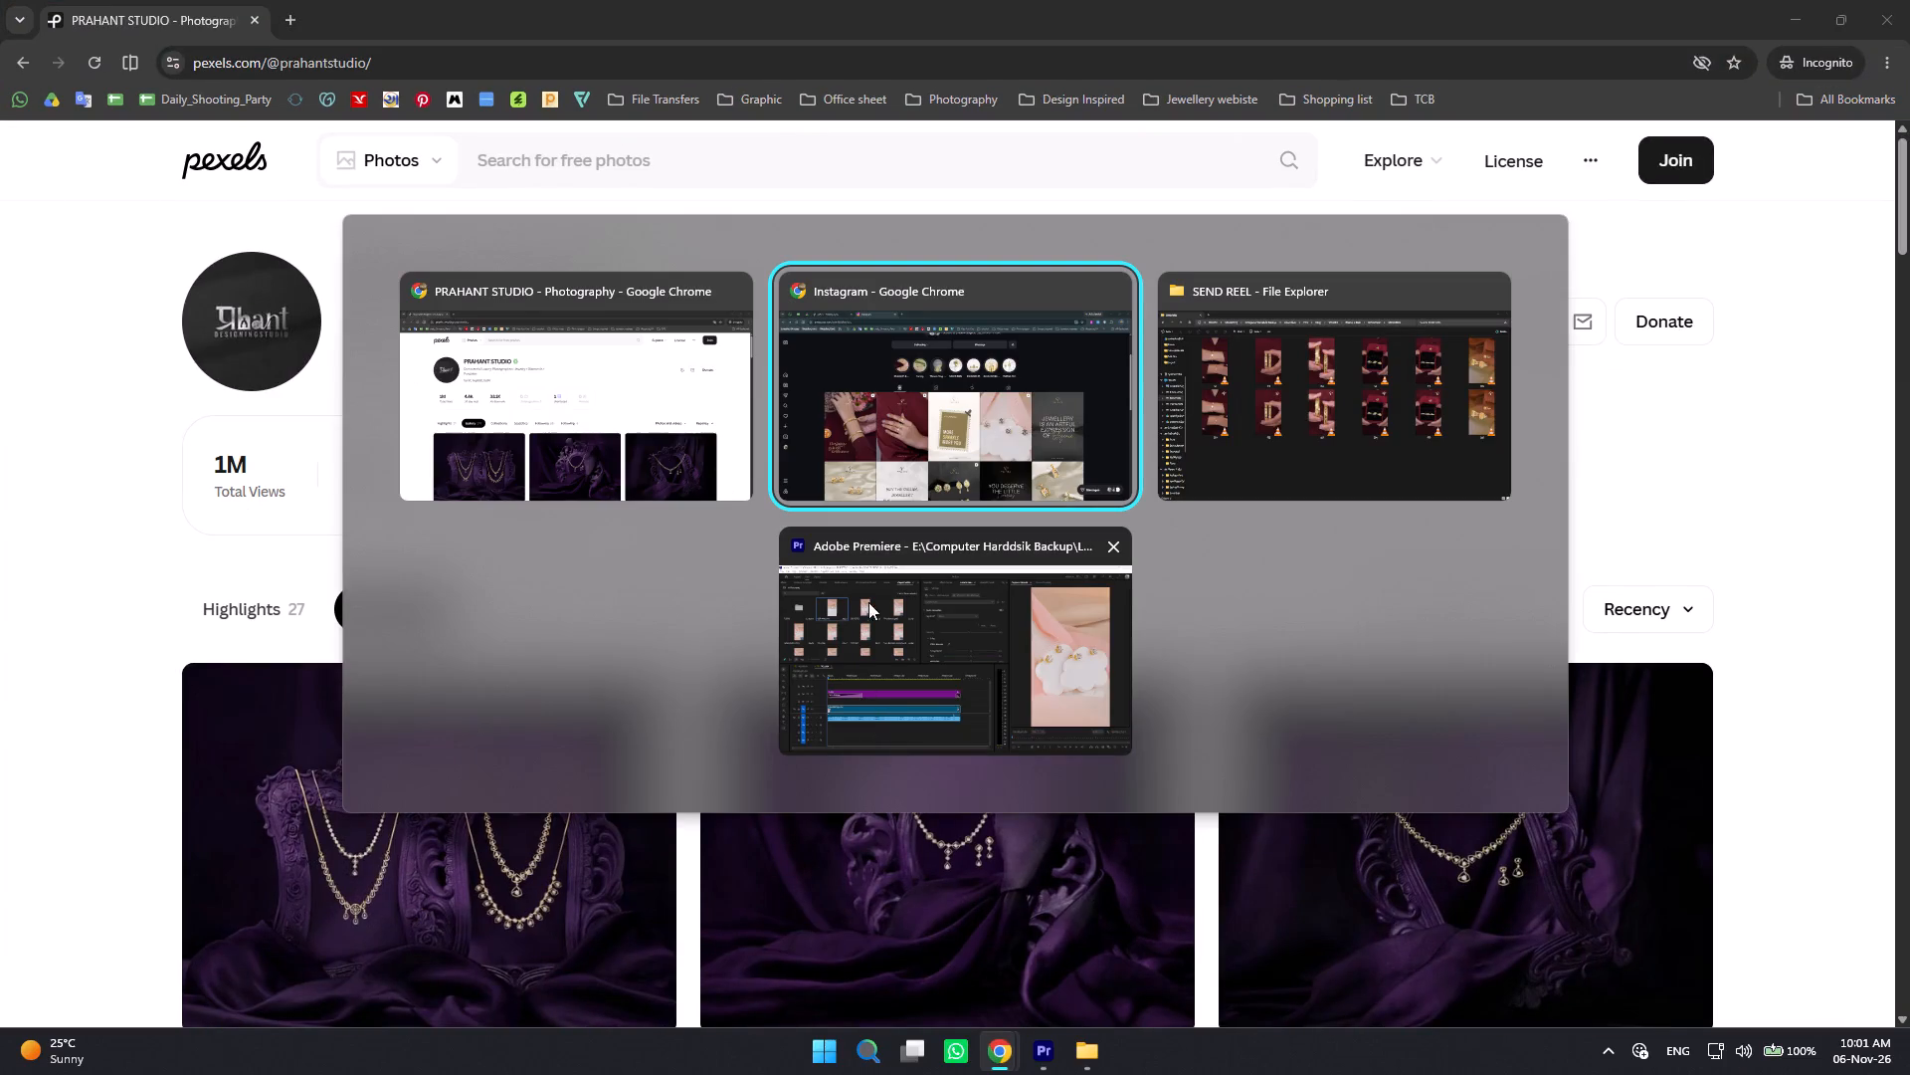
alt+click(1267, 394)
click(1200, 231)
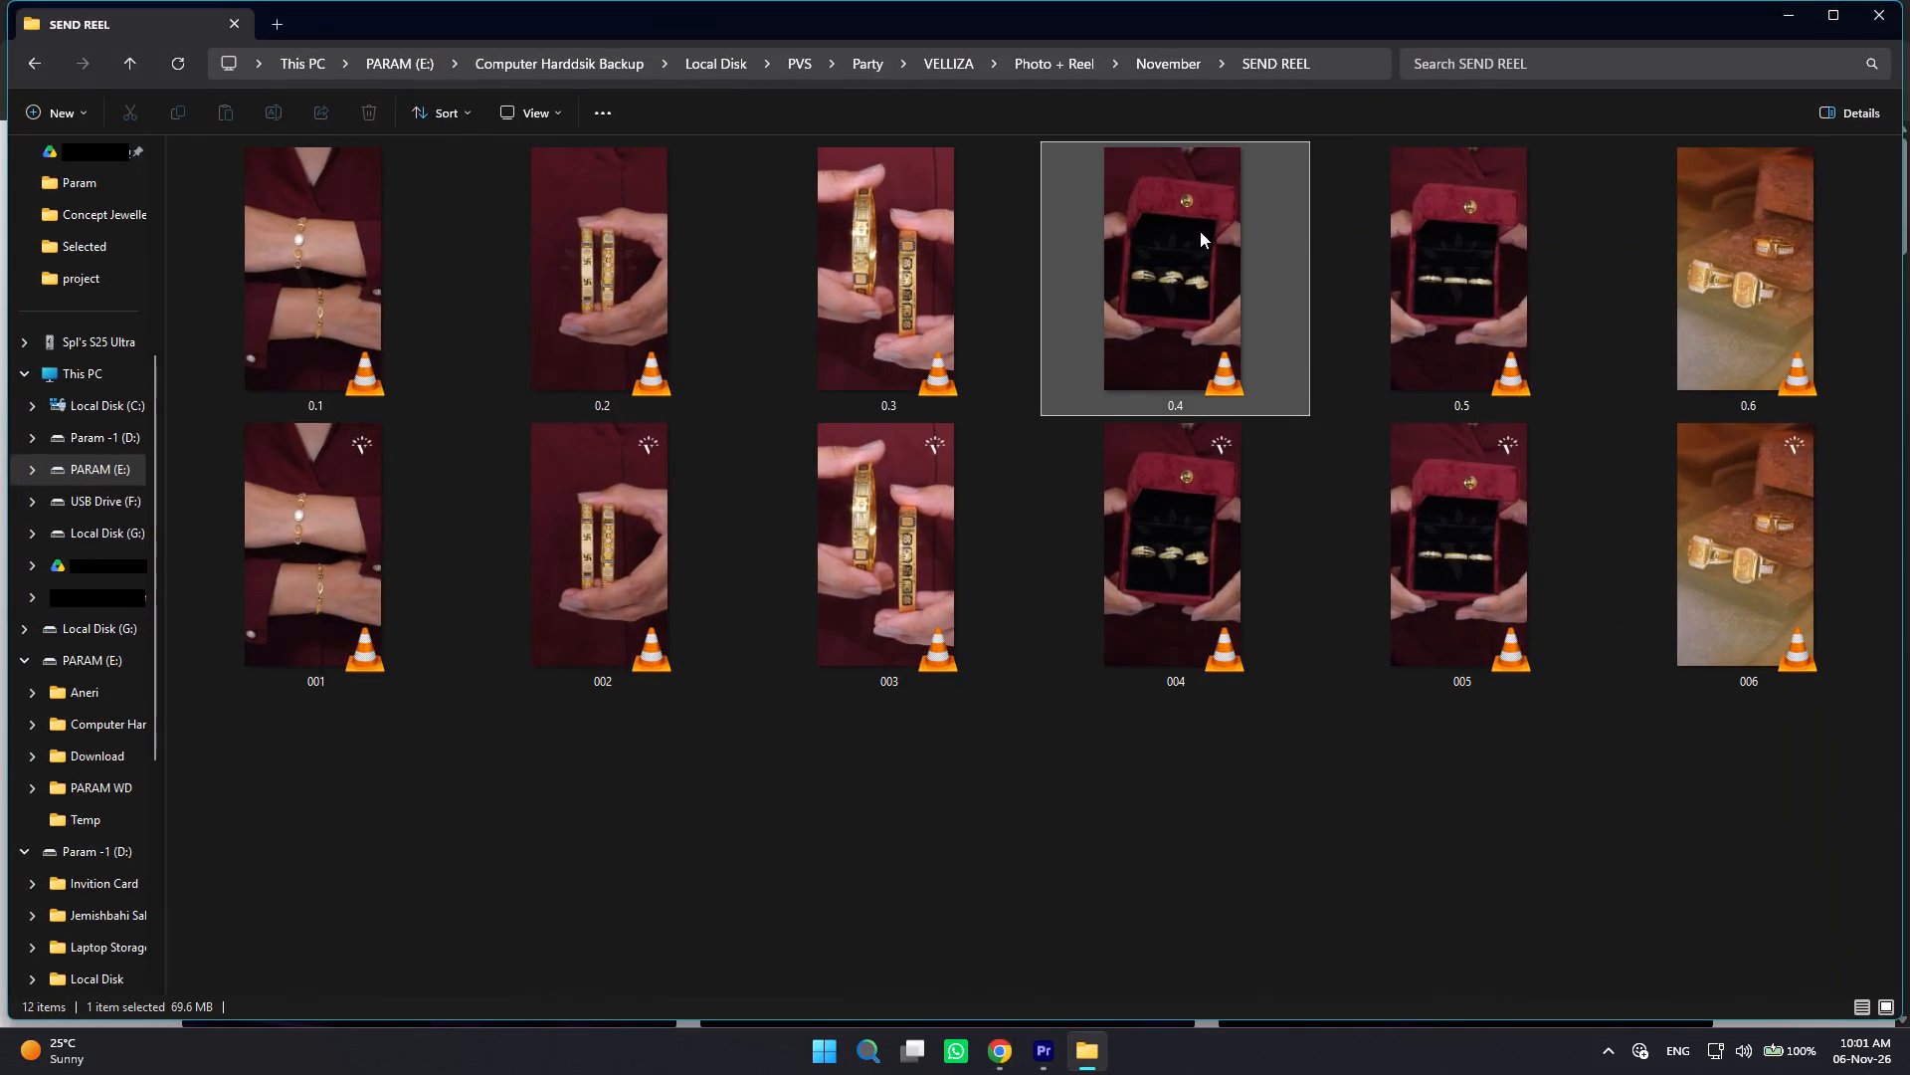
click(1356, 57)
key(ctrl+c)
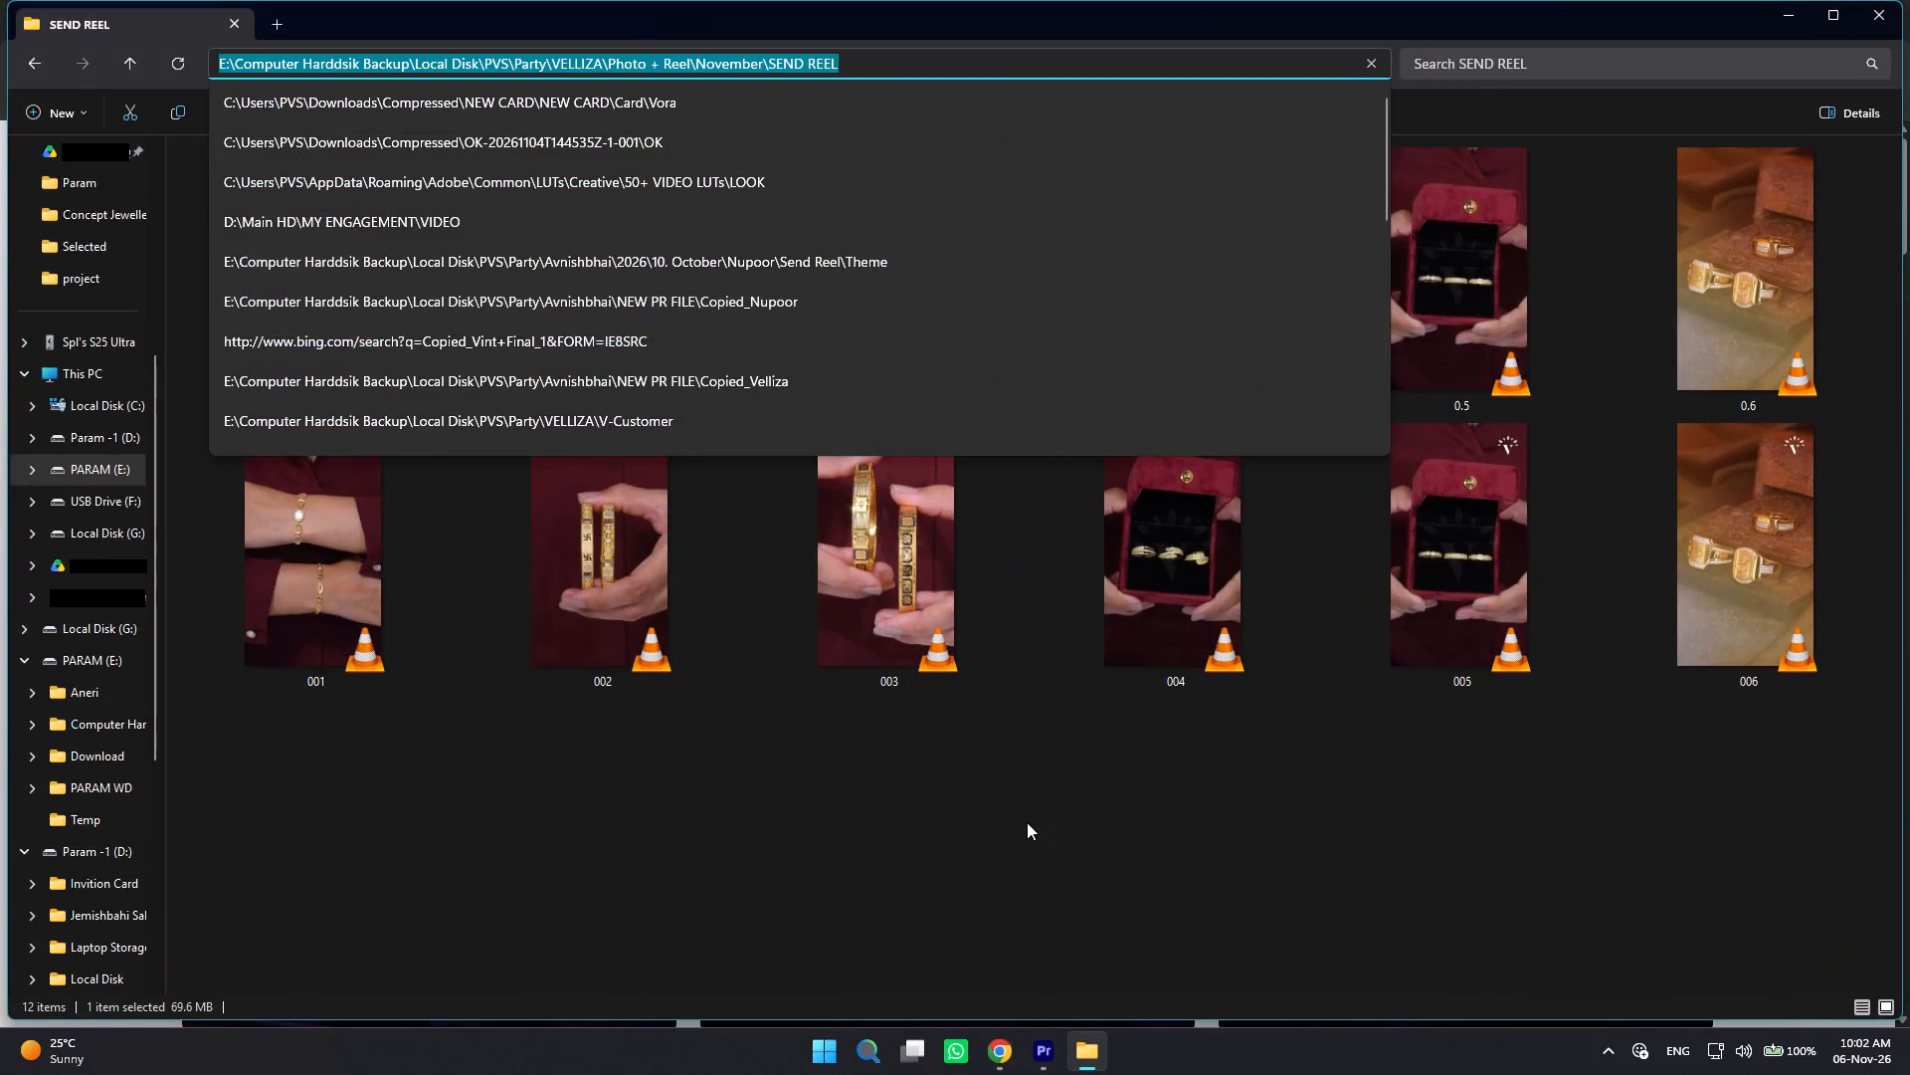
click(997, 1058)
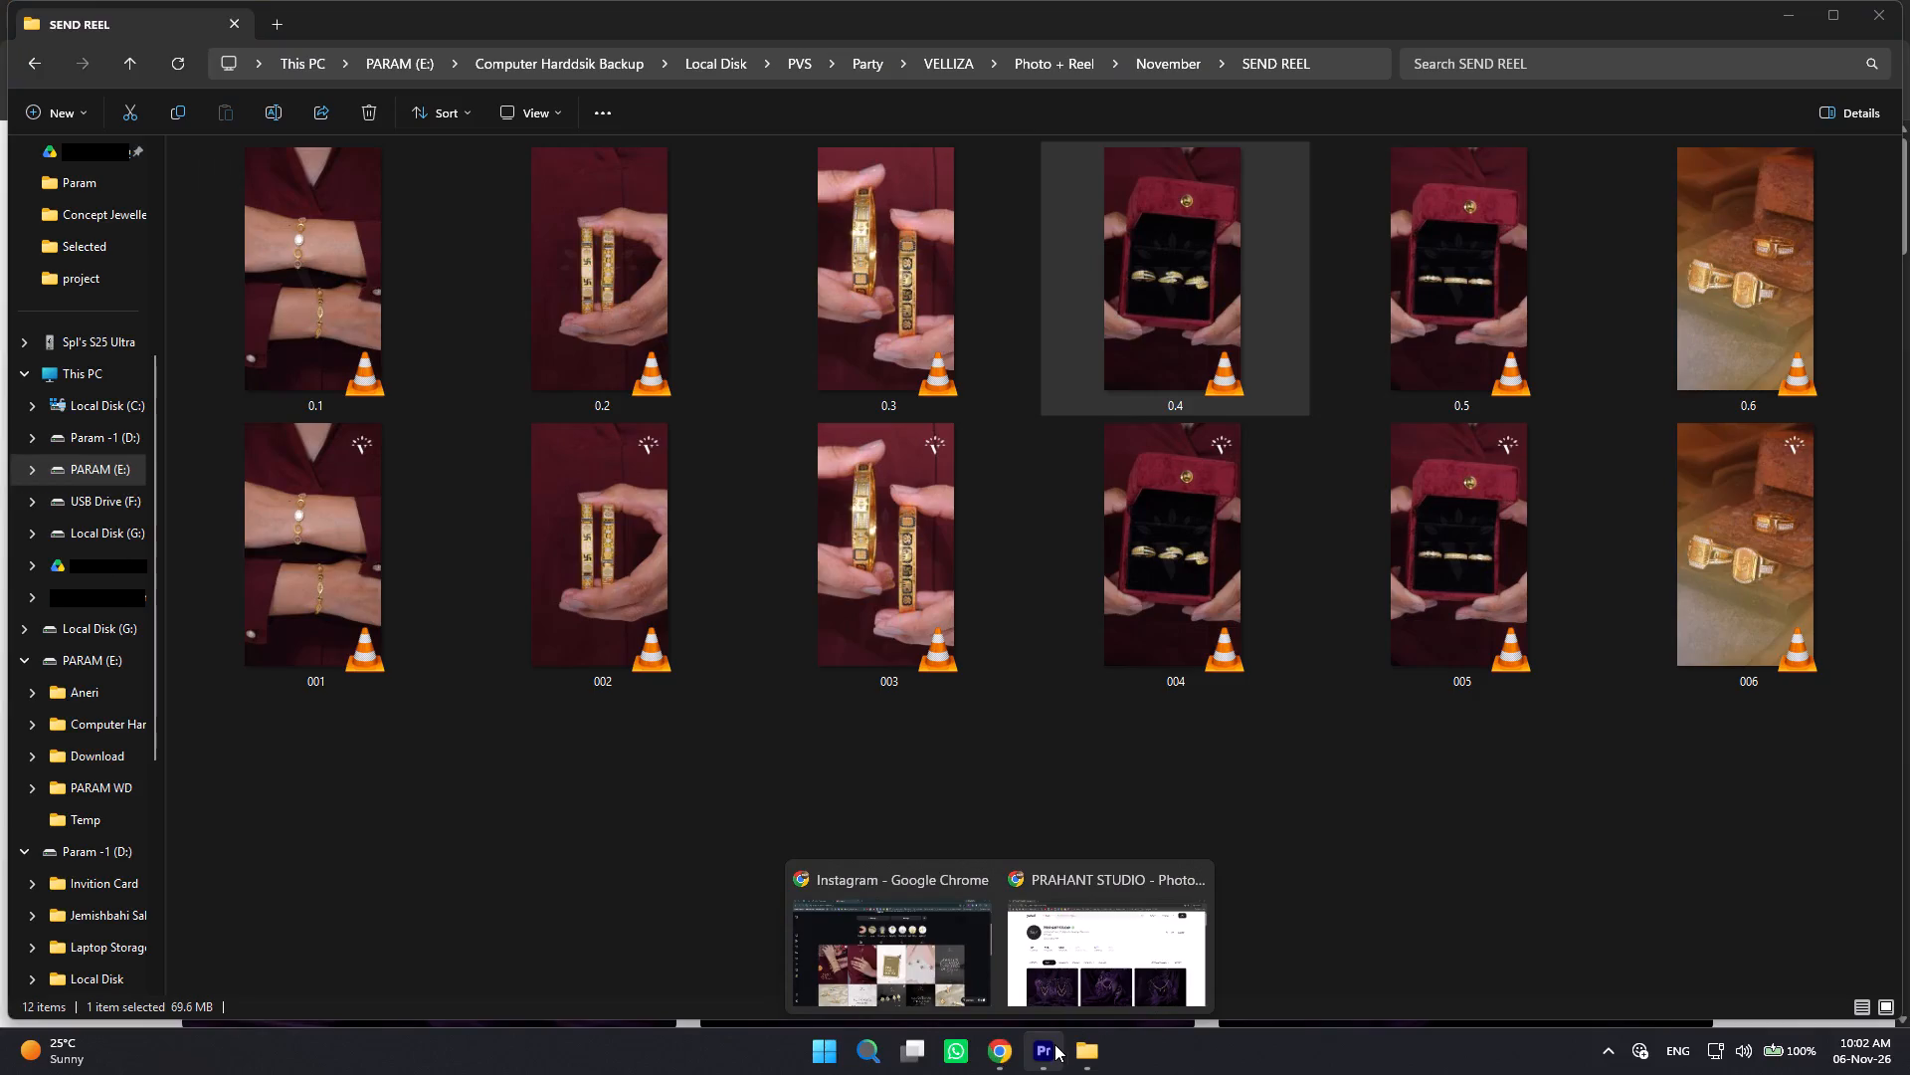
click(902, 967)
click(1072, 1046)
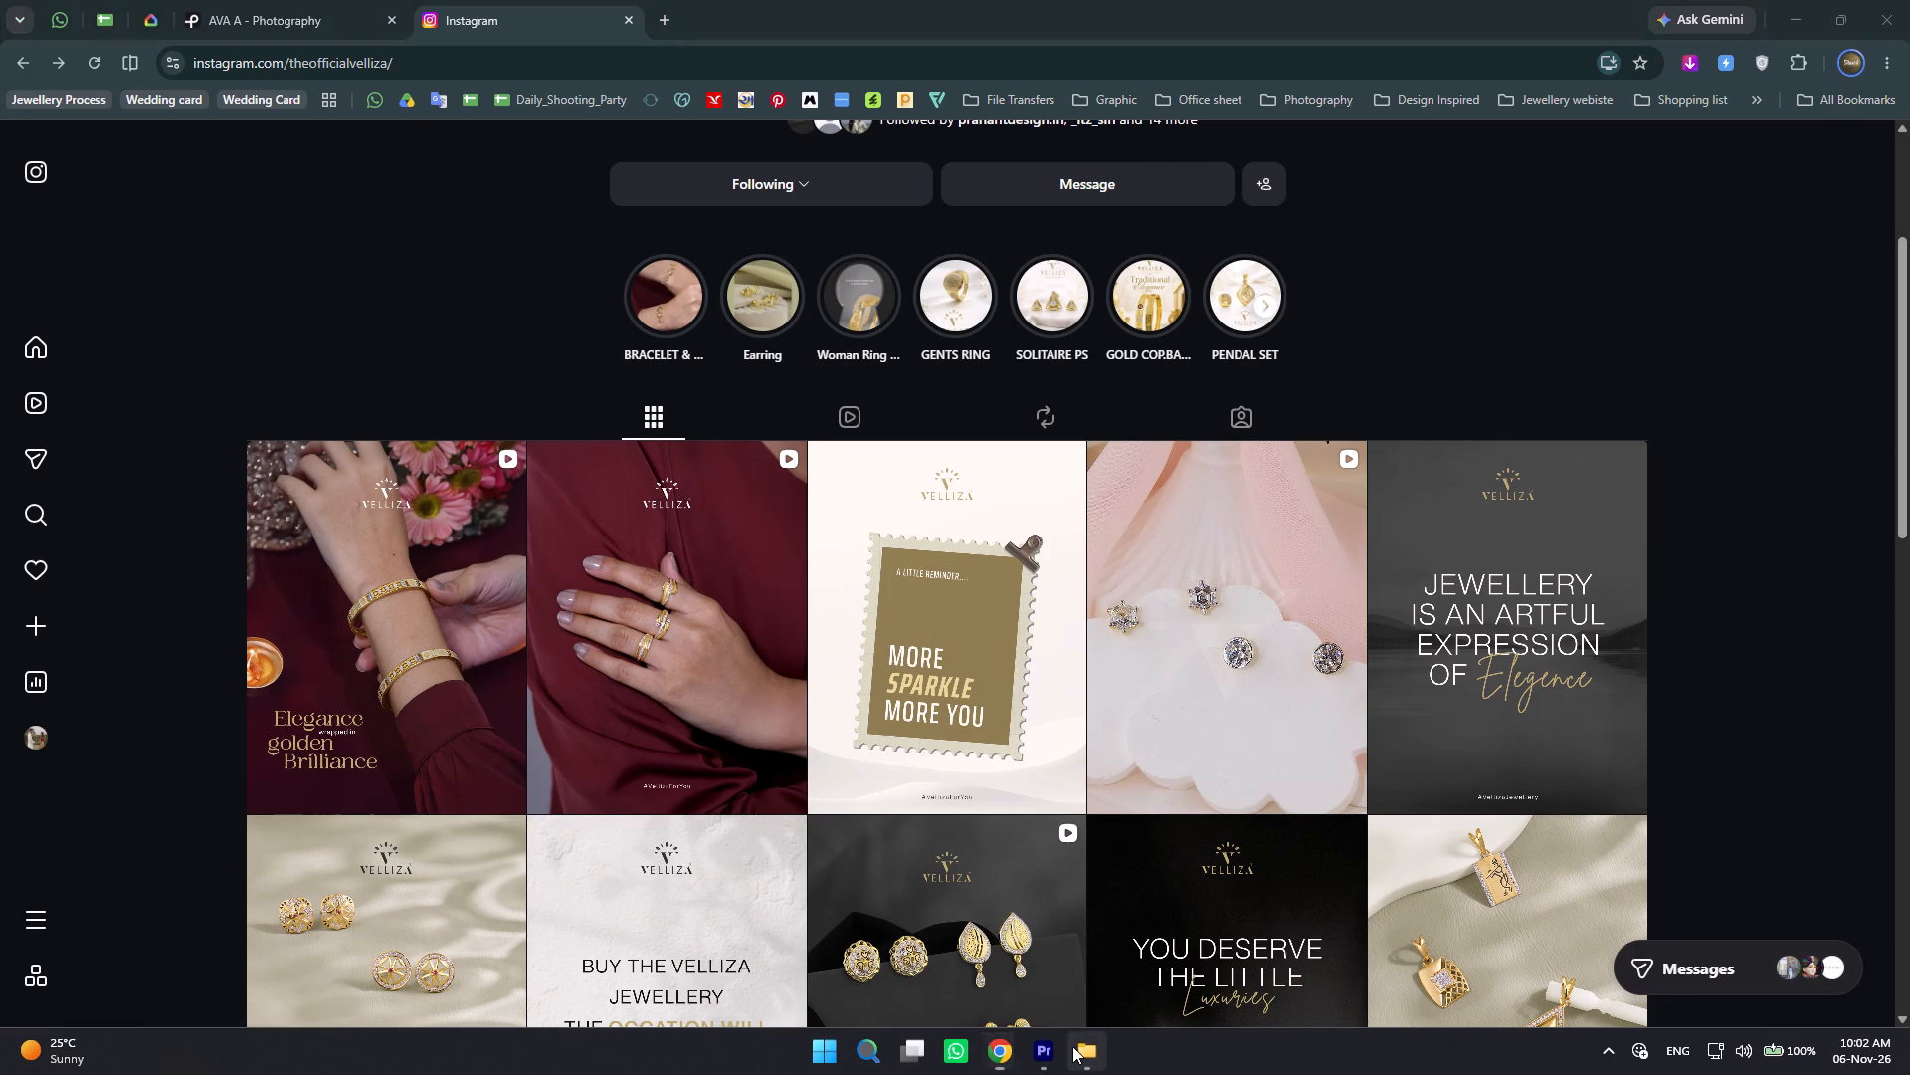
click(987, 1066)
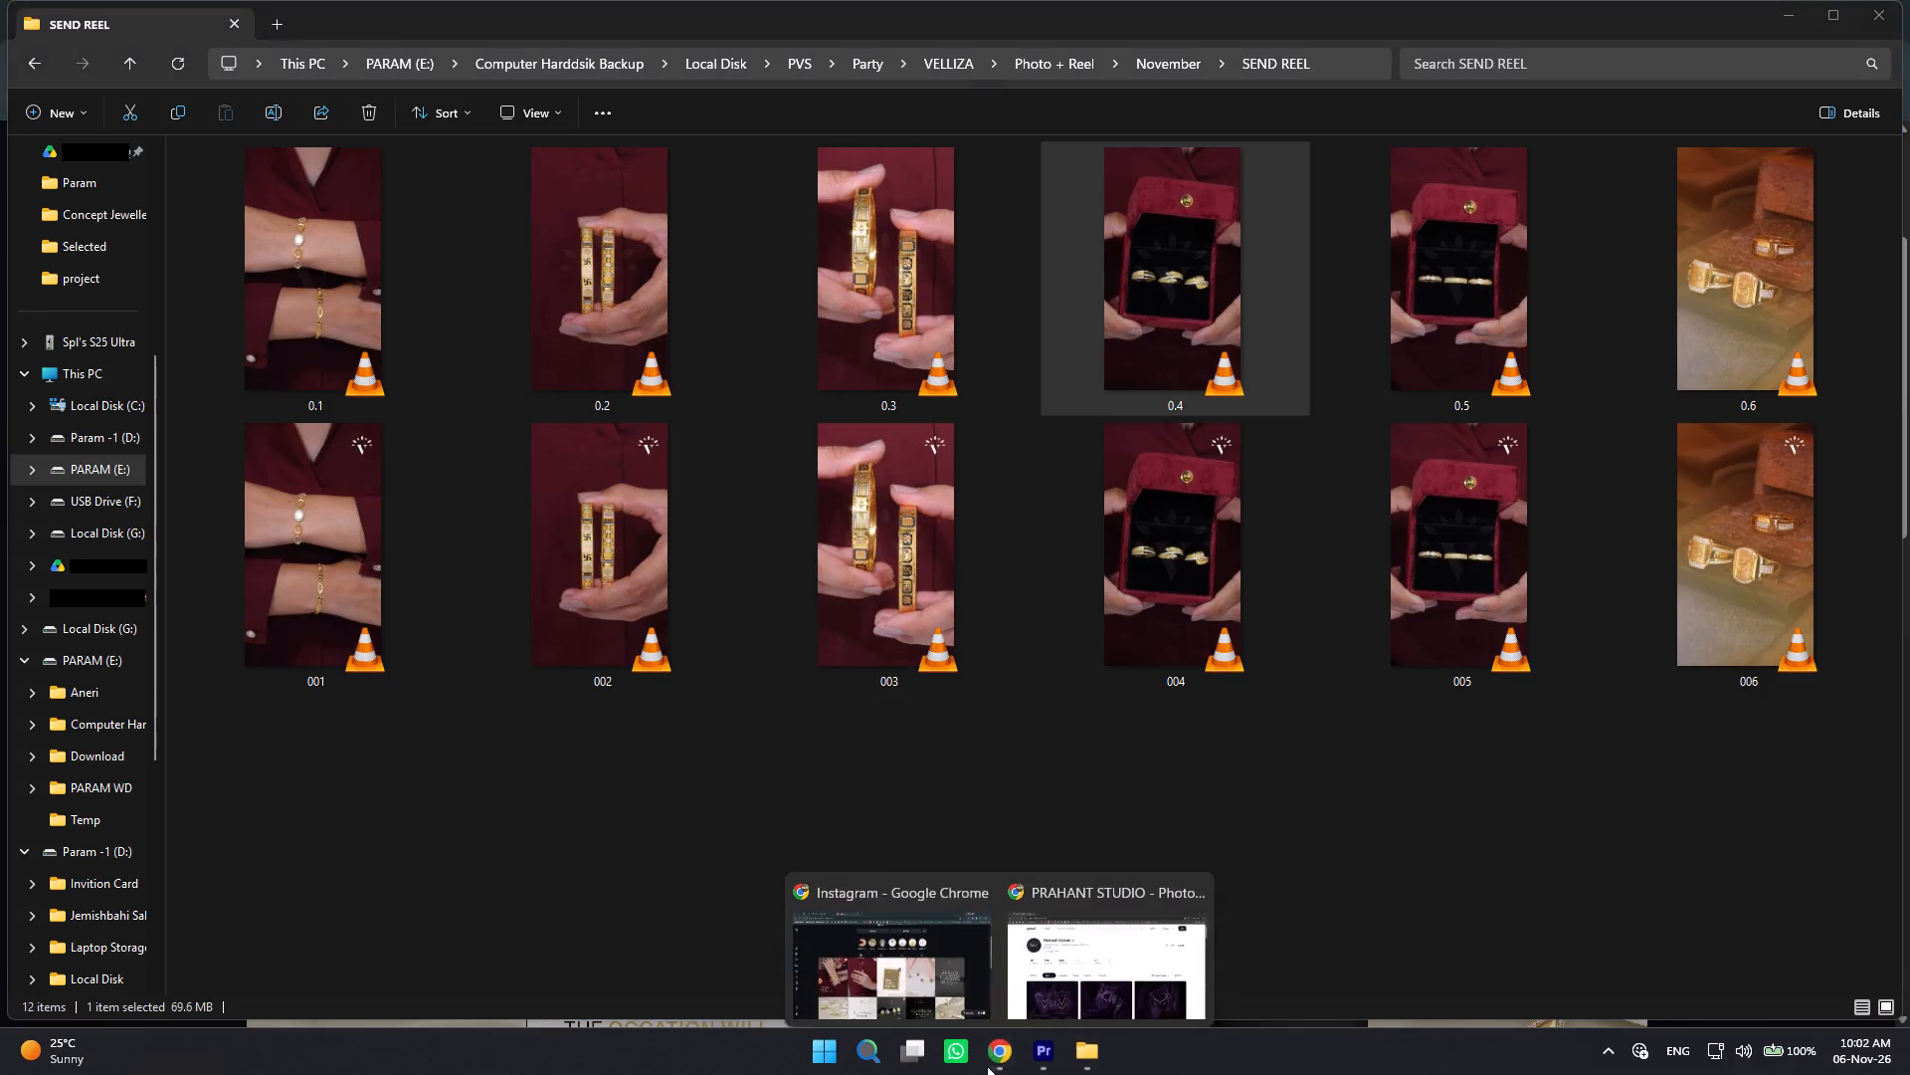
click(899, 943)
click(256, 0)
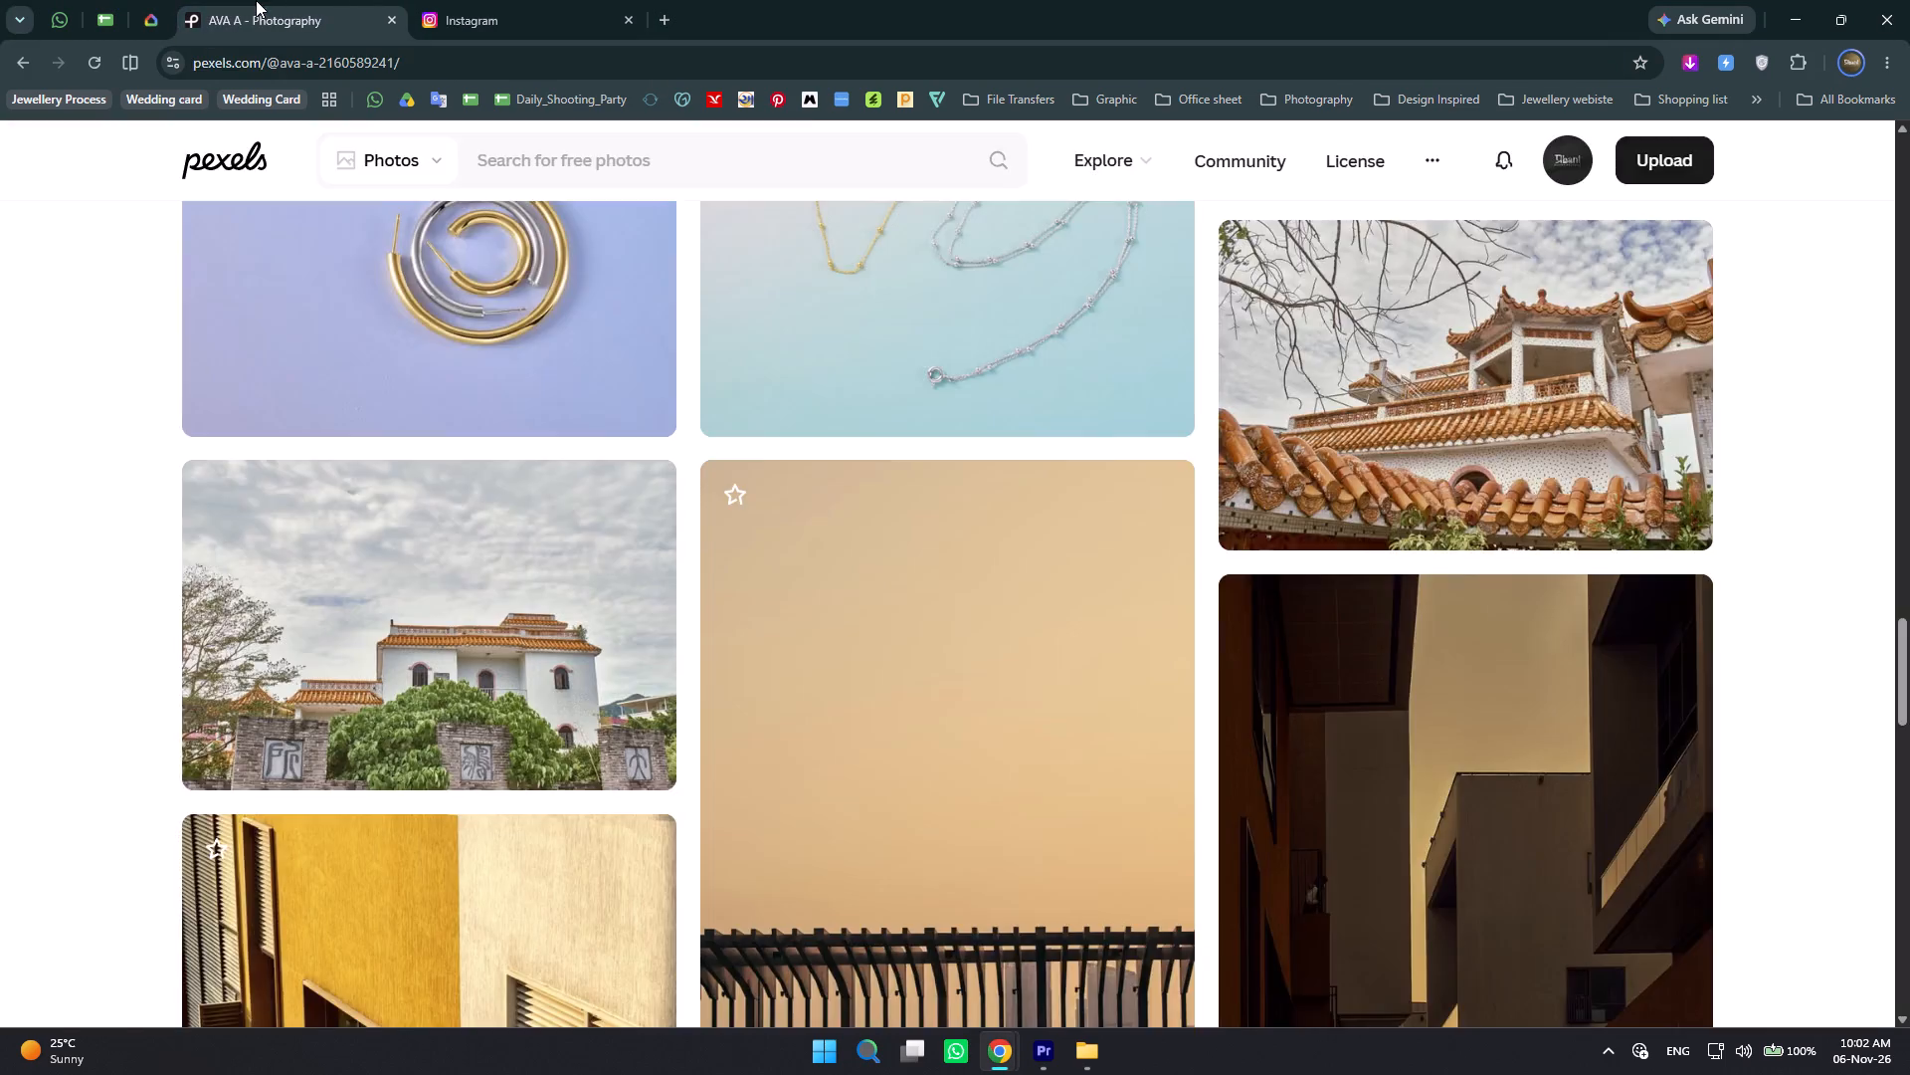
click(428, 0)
Switch to Adobe Premiere and replace the 004-NW.mp4 footage with the 0.4 clip from the SEND REEL folder.
click(1050, 1049)
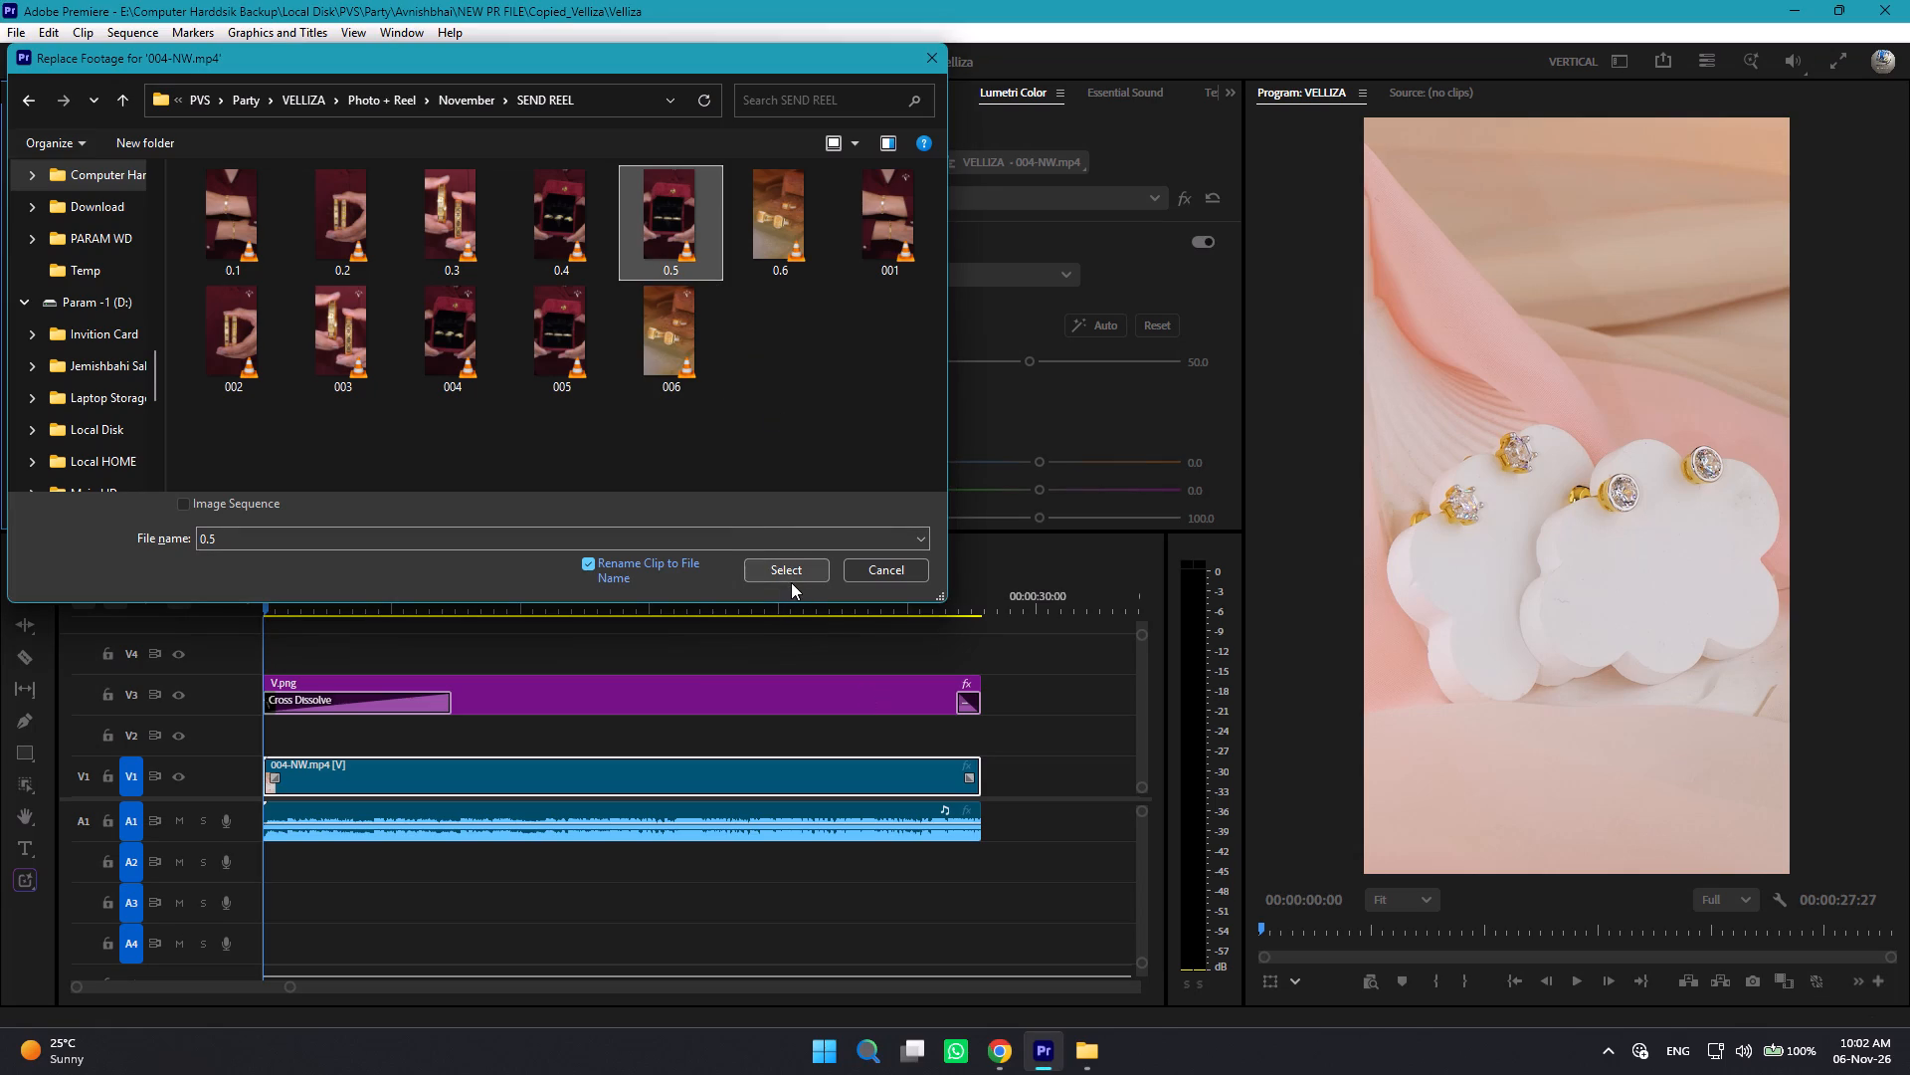
click(569, 257)
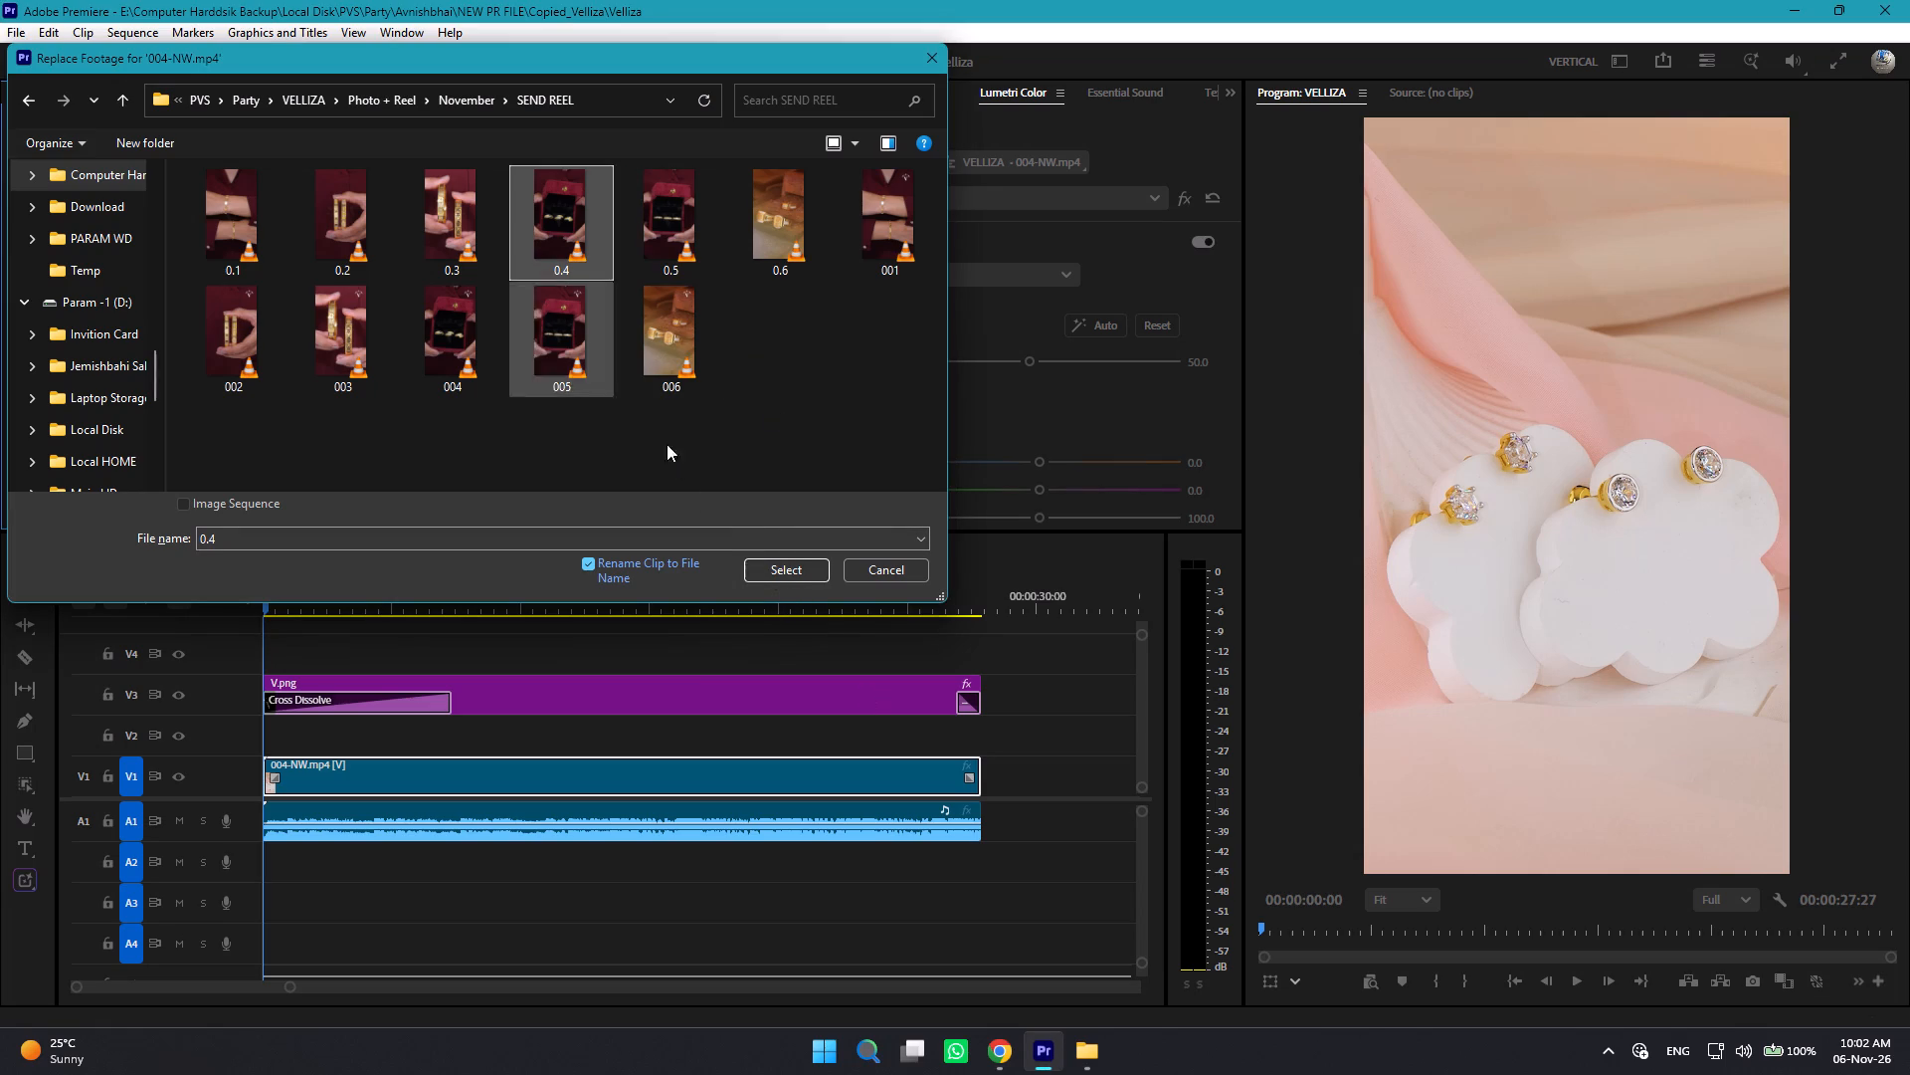
click(785, 574)
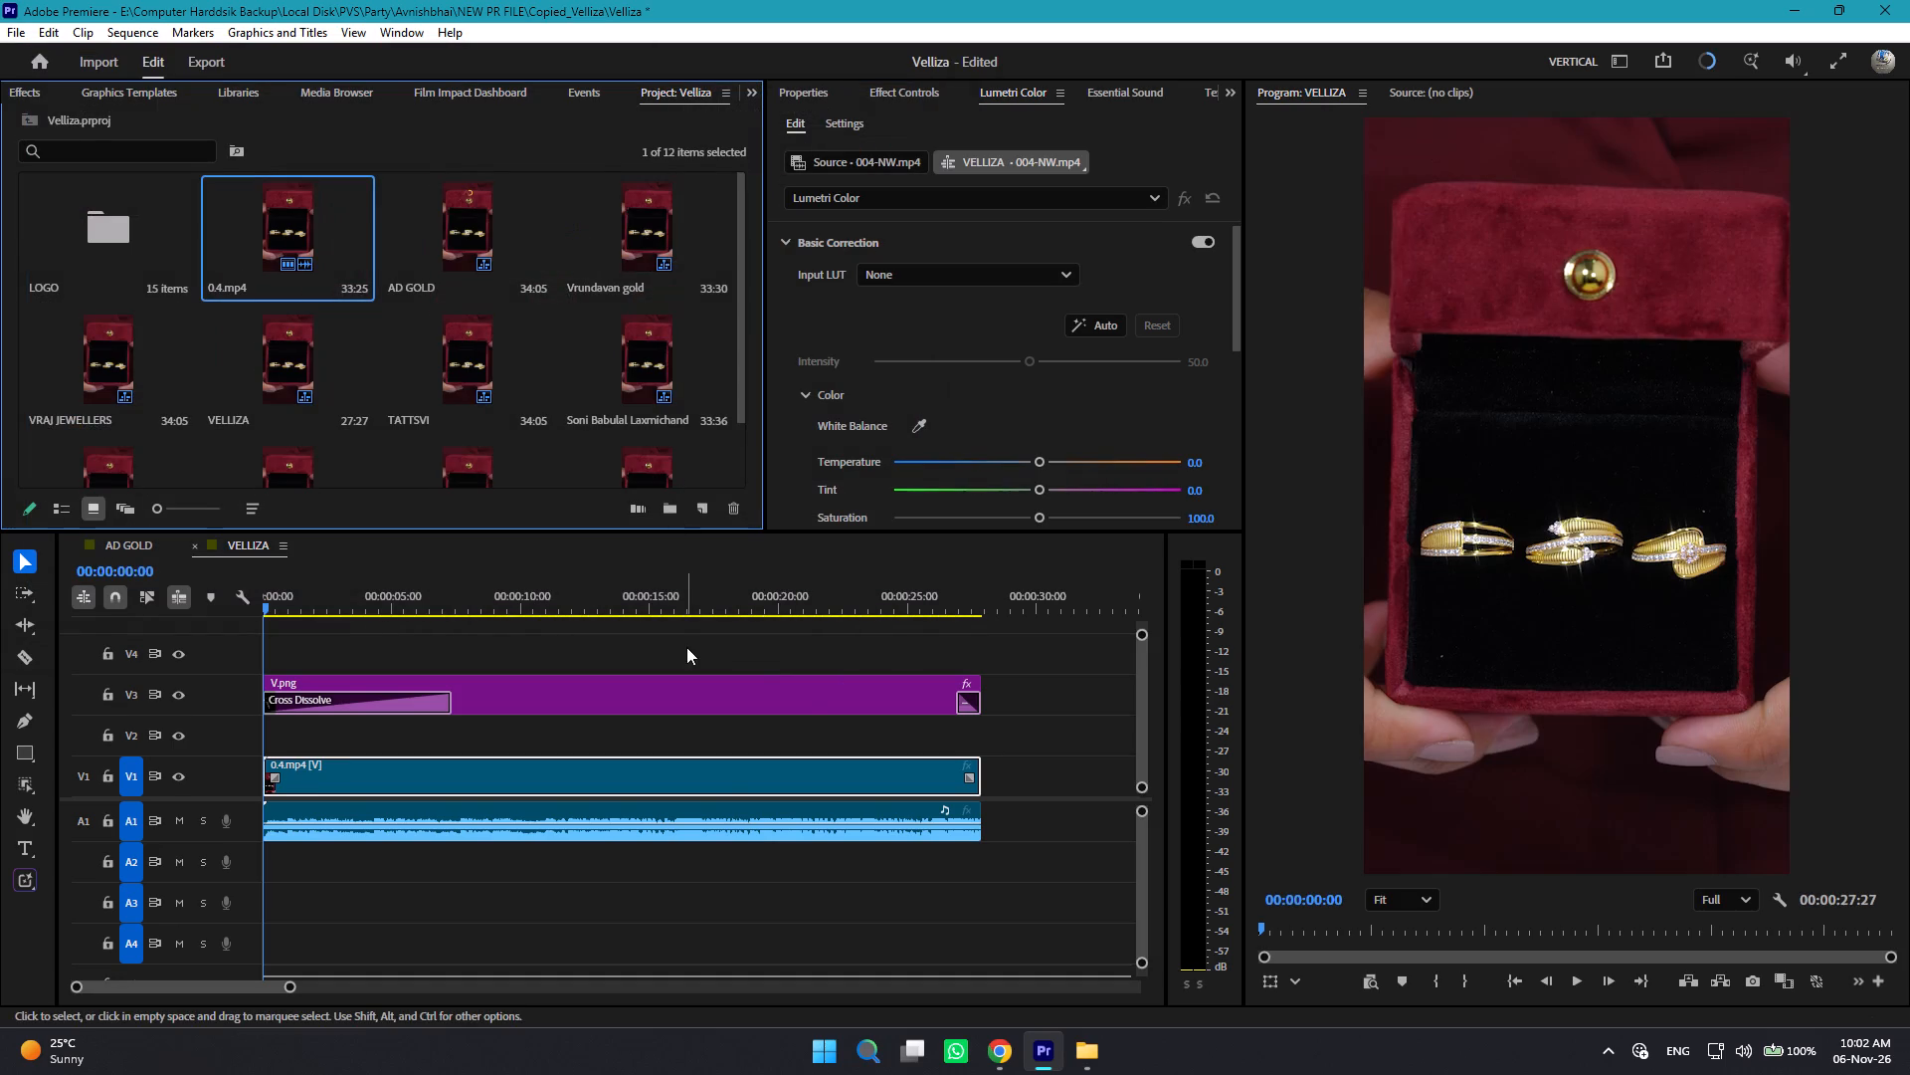
Set the opacity of the V.png logo clip on V3 to 5% and briefly play the sequence to check it.
key(space)
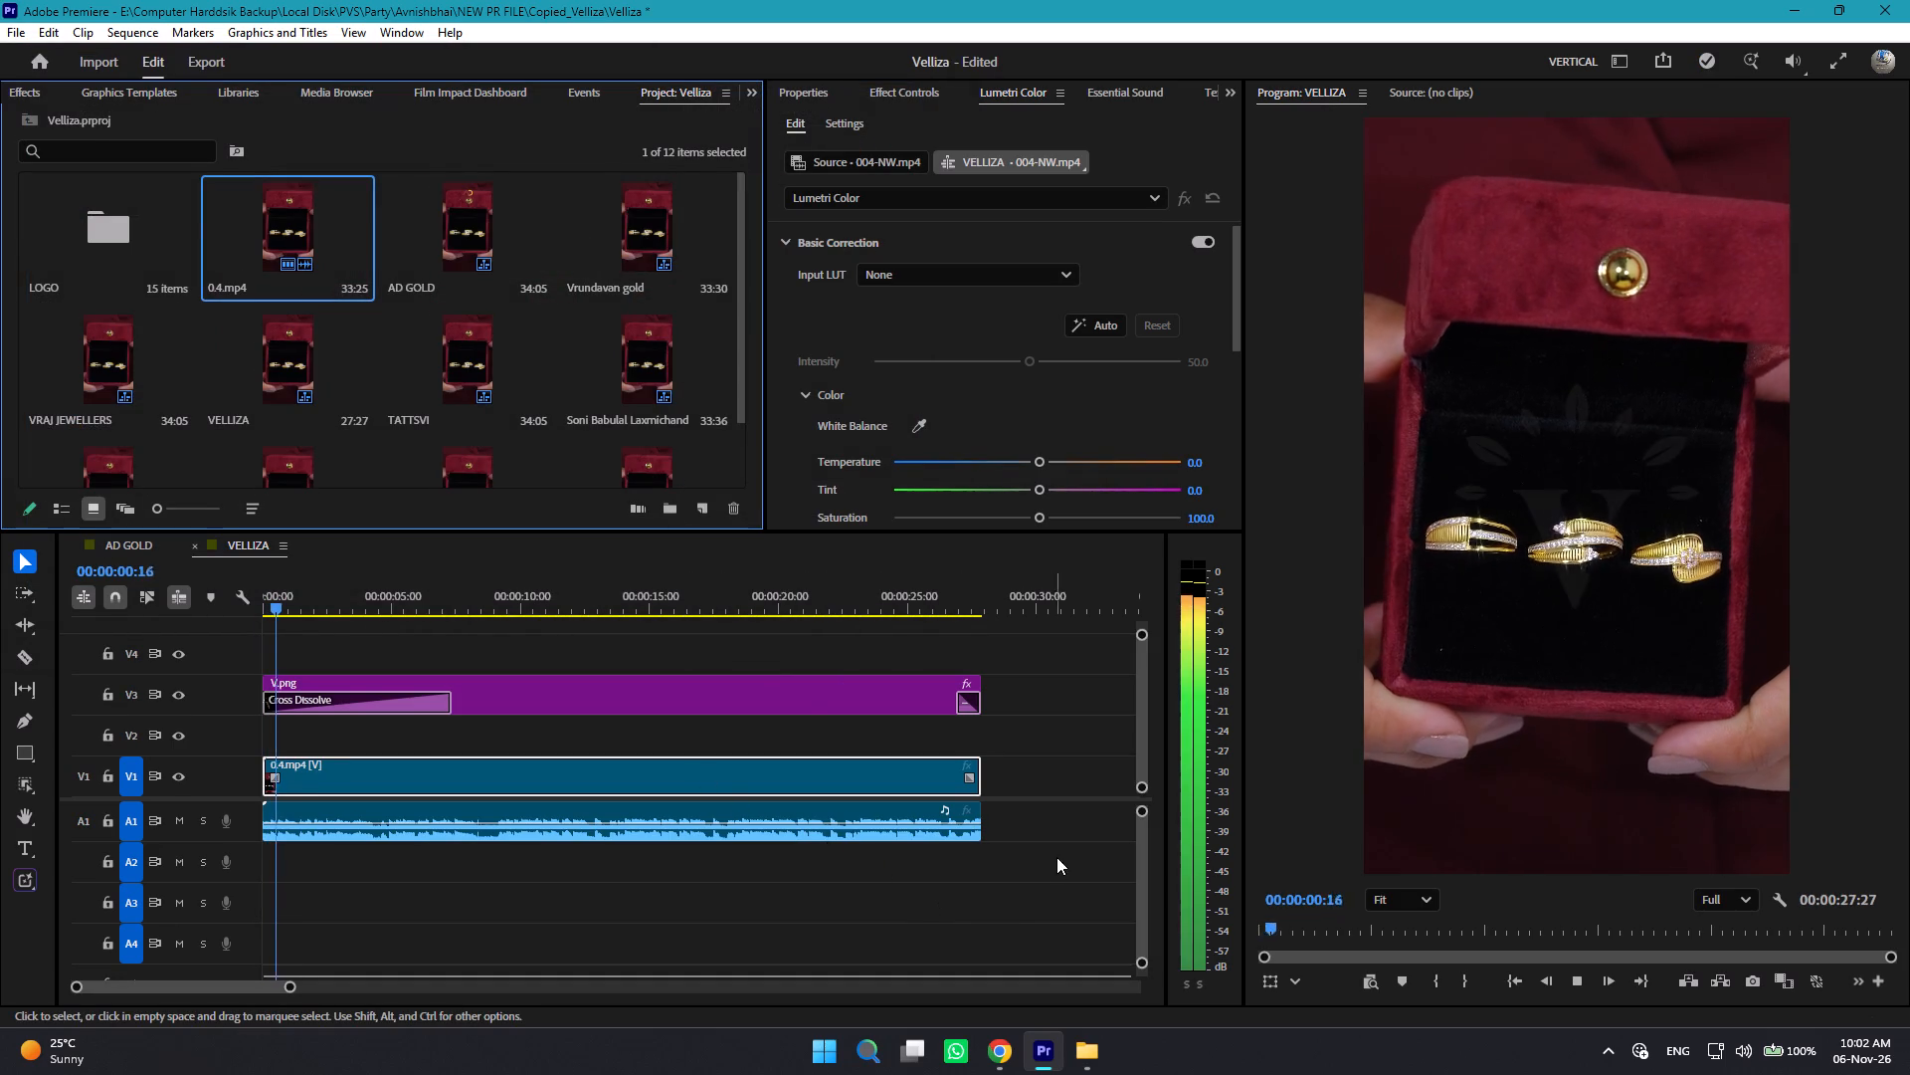
key(space)
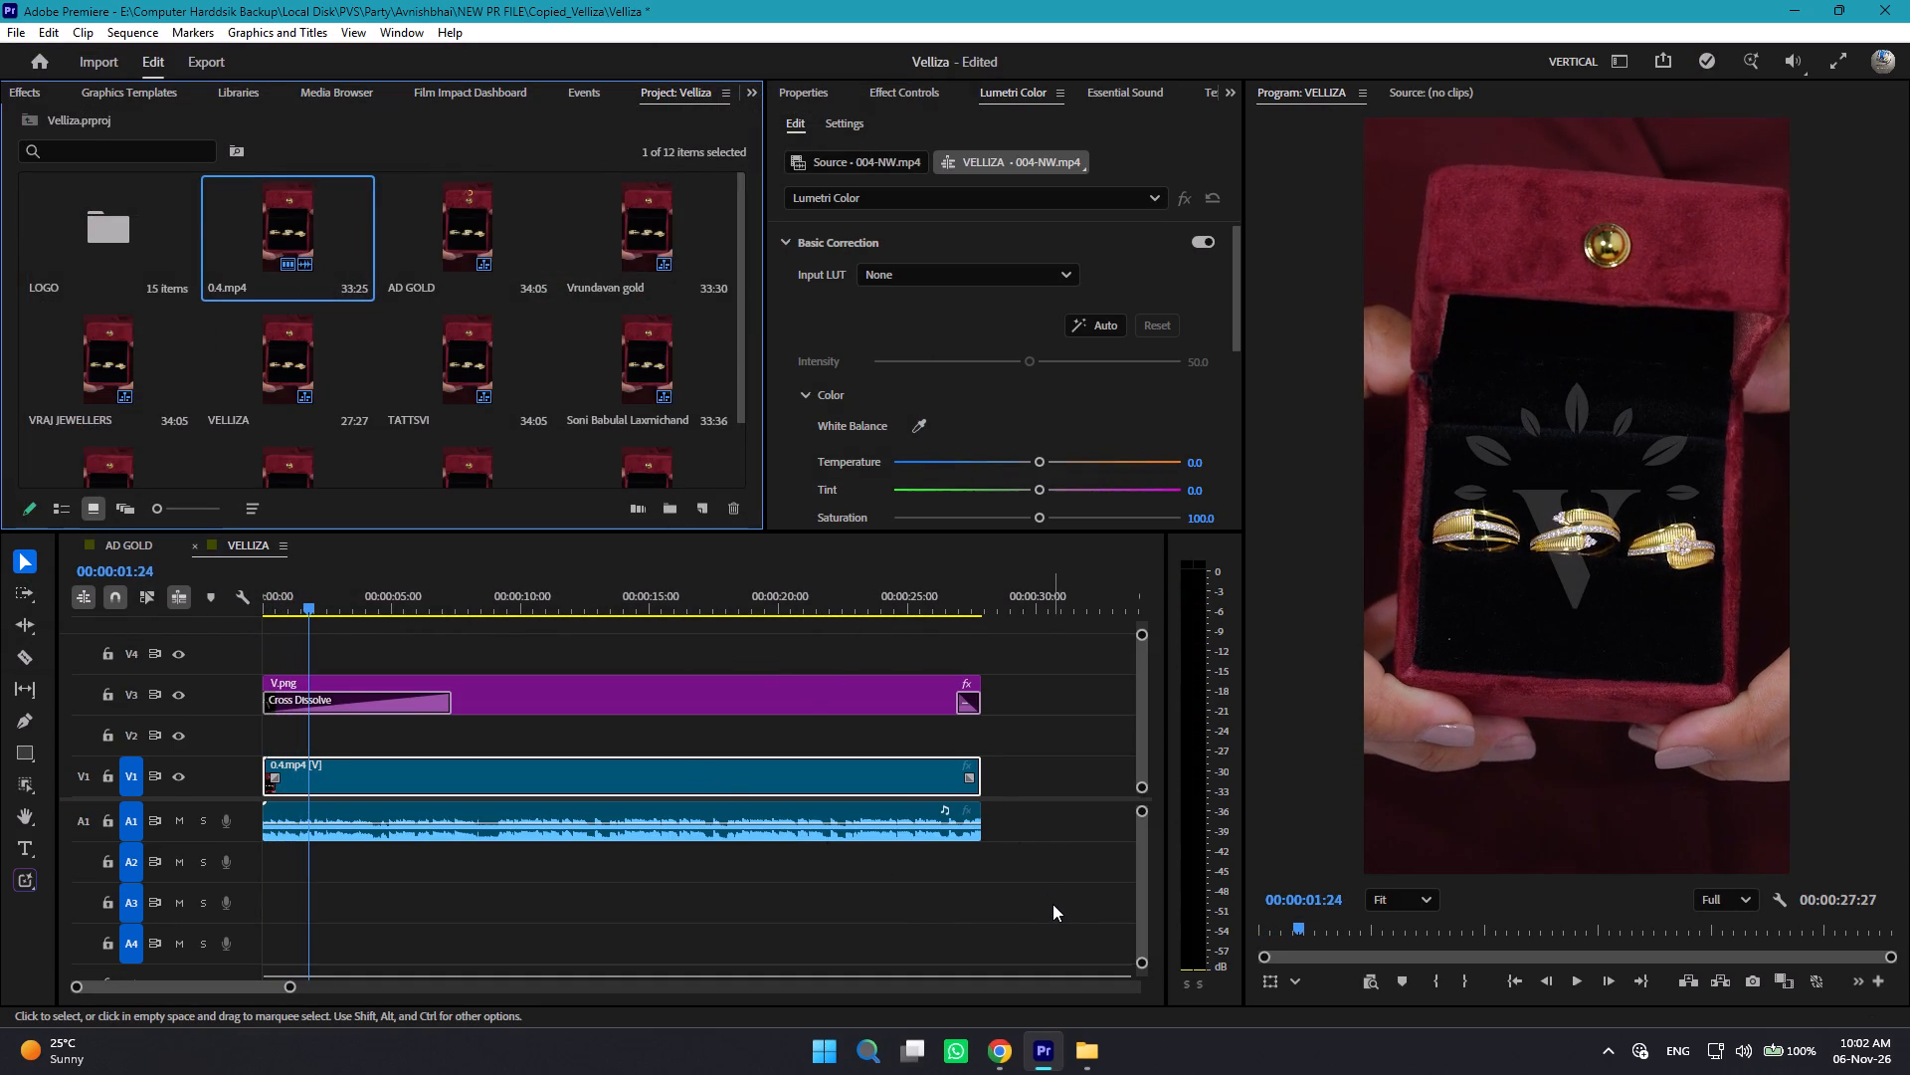
click(772, 715)
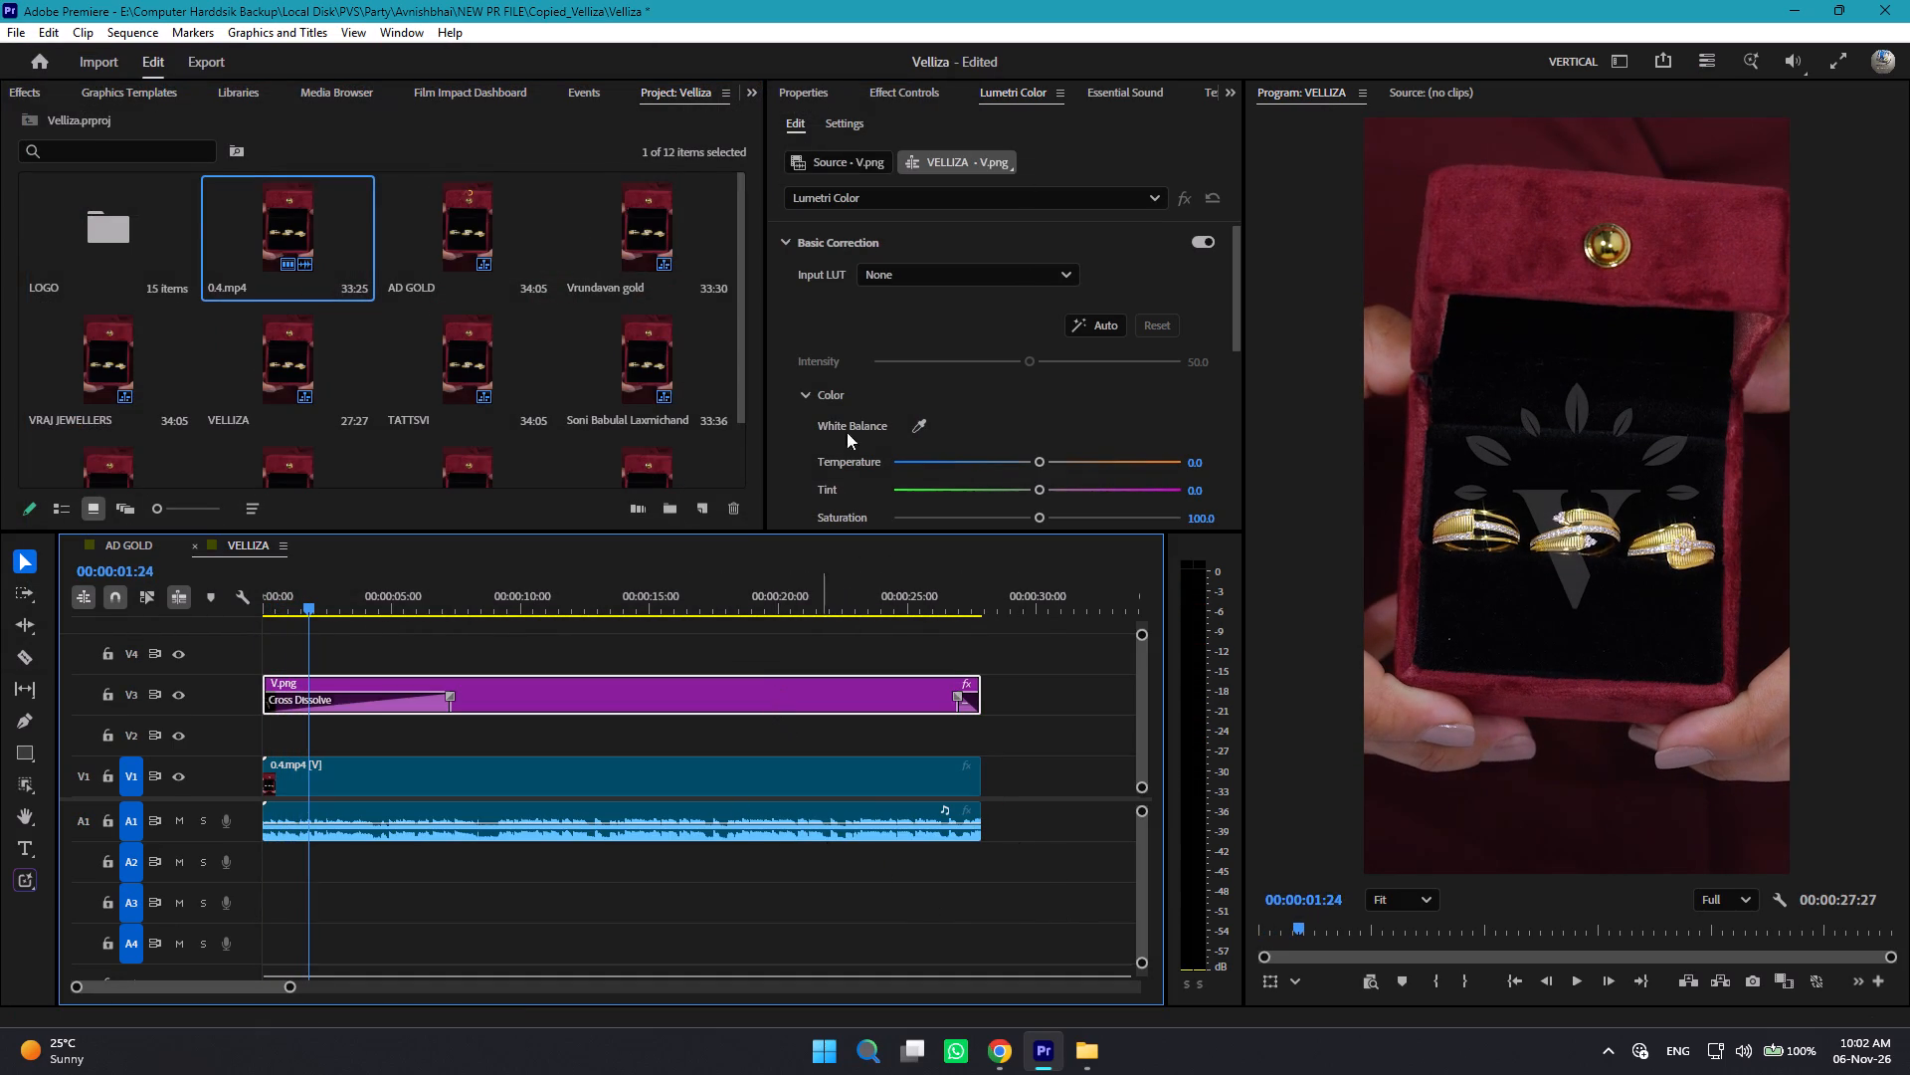
click(916, 86)
scroll(933, 451, down, 1)
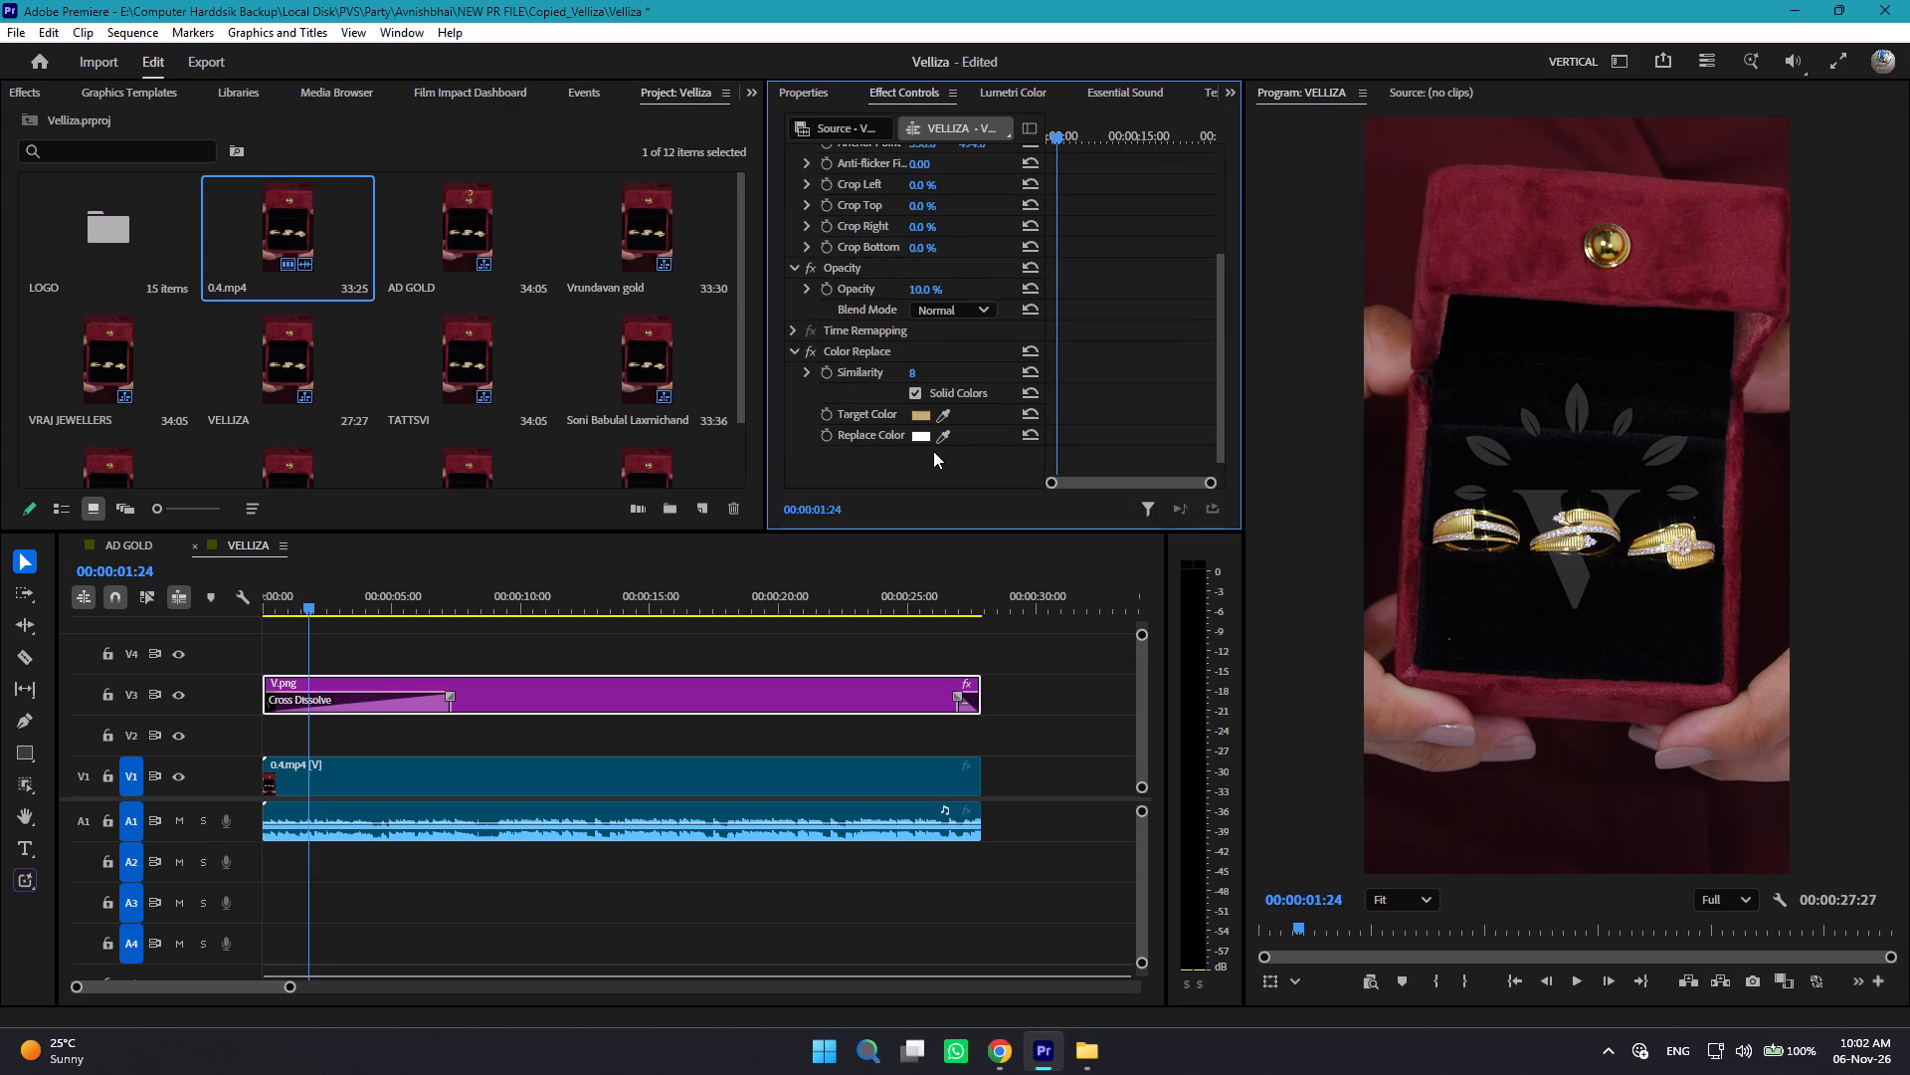
scroll(933, 451, down, 1)
click(921, 265)
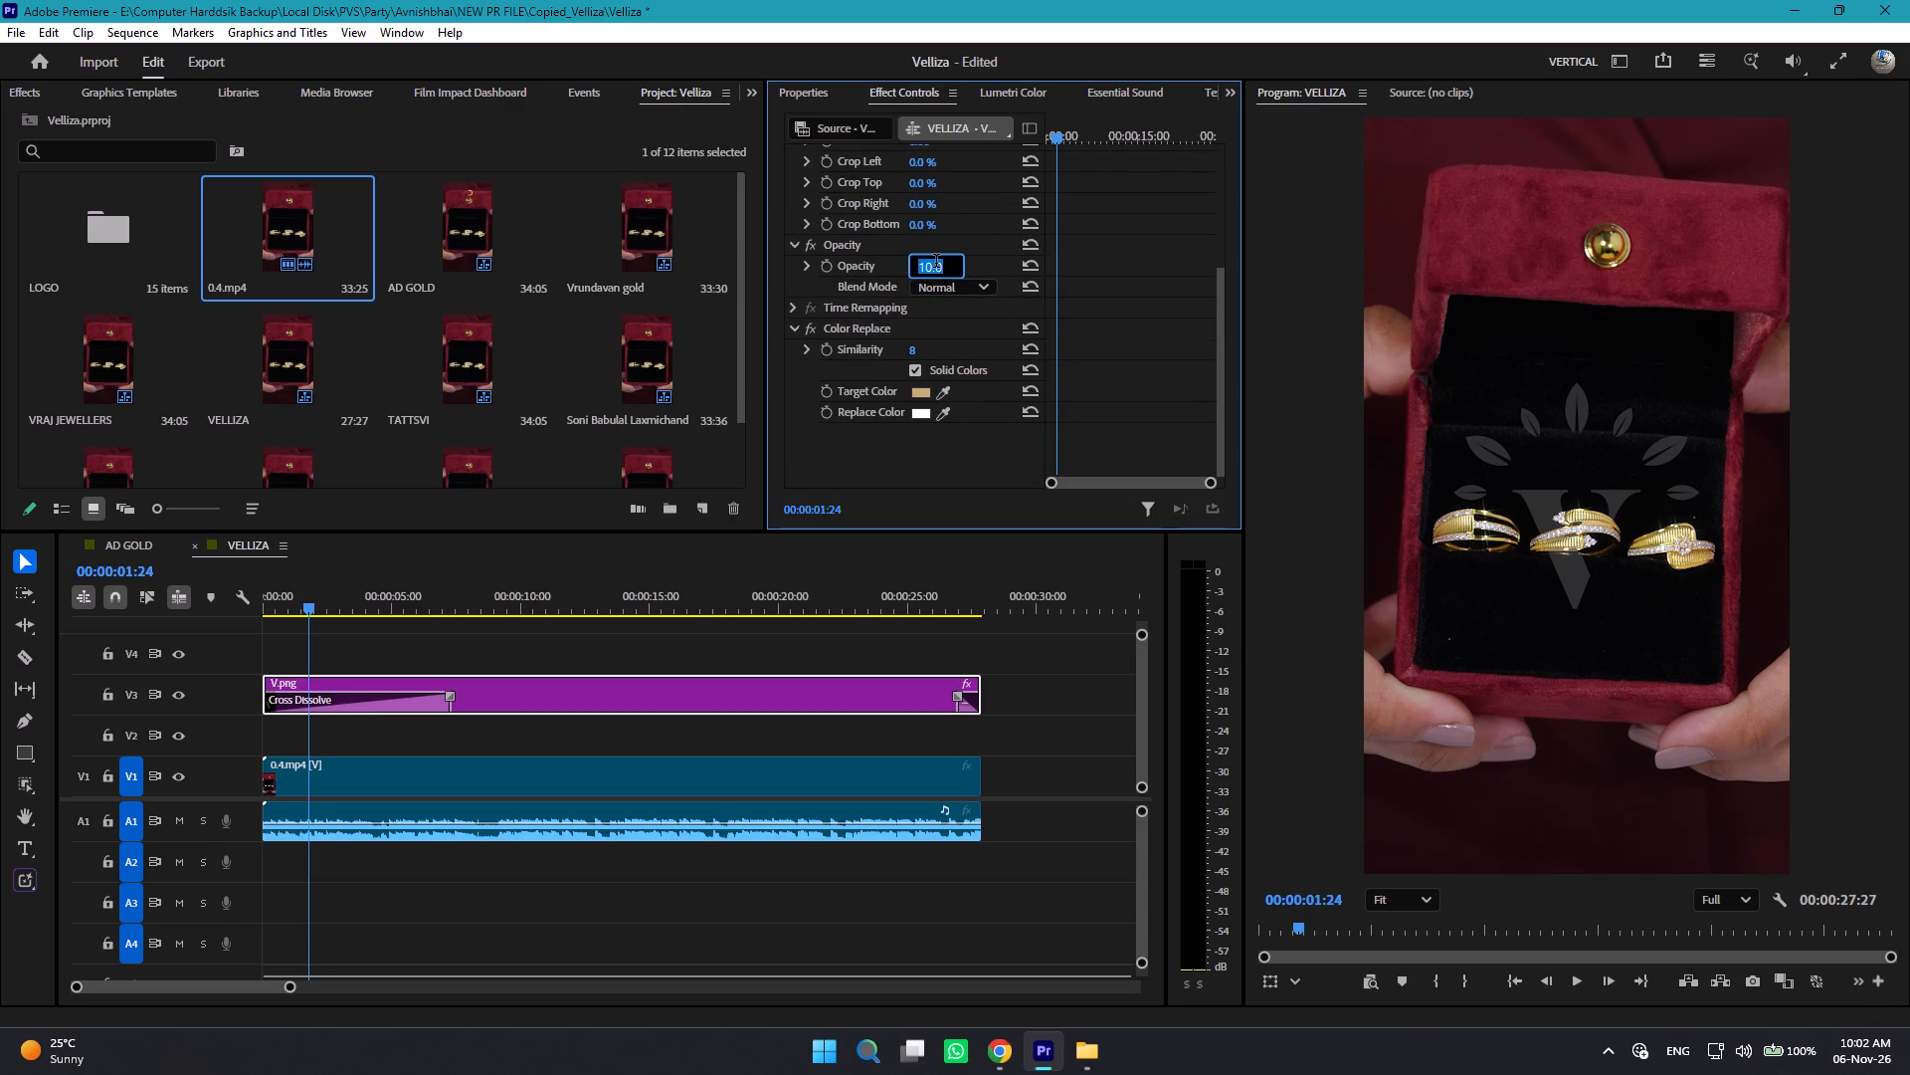
key(5)
key(Return)
key(space)
key(space)
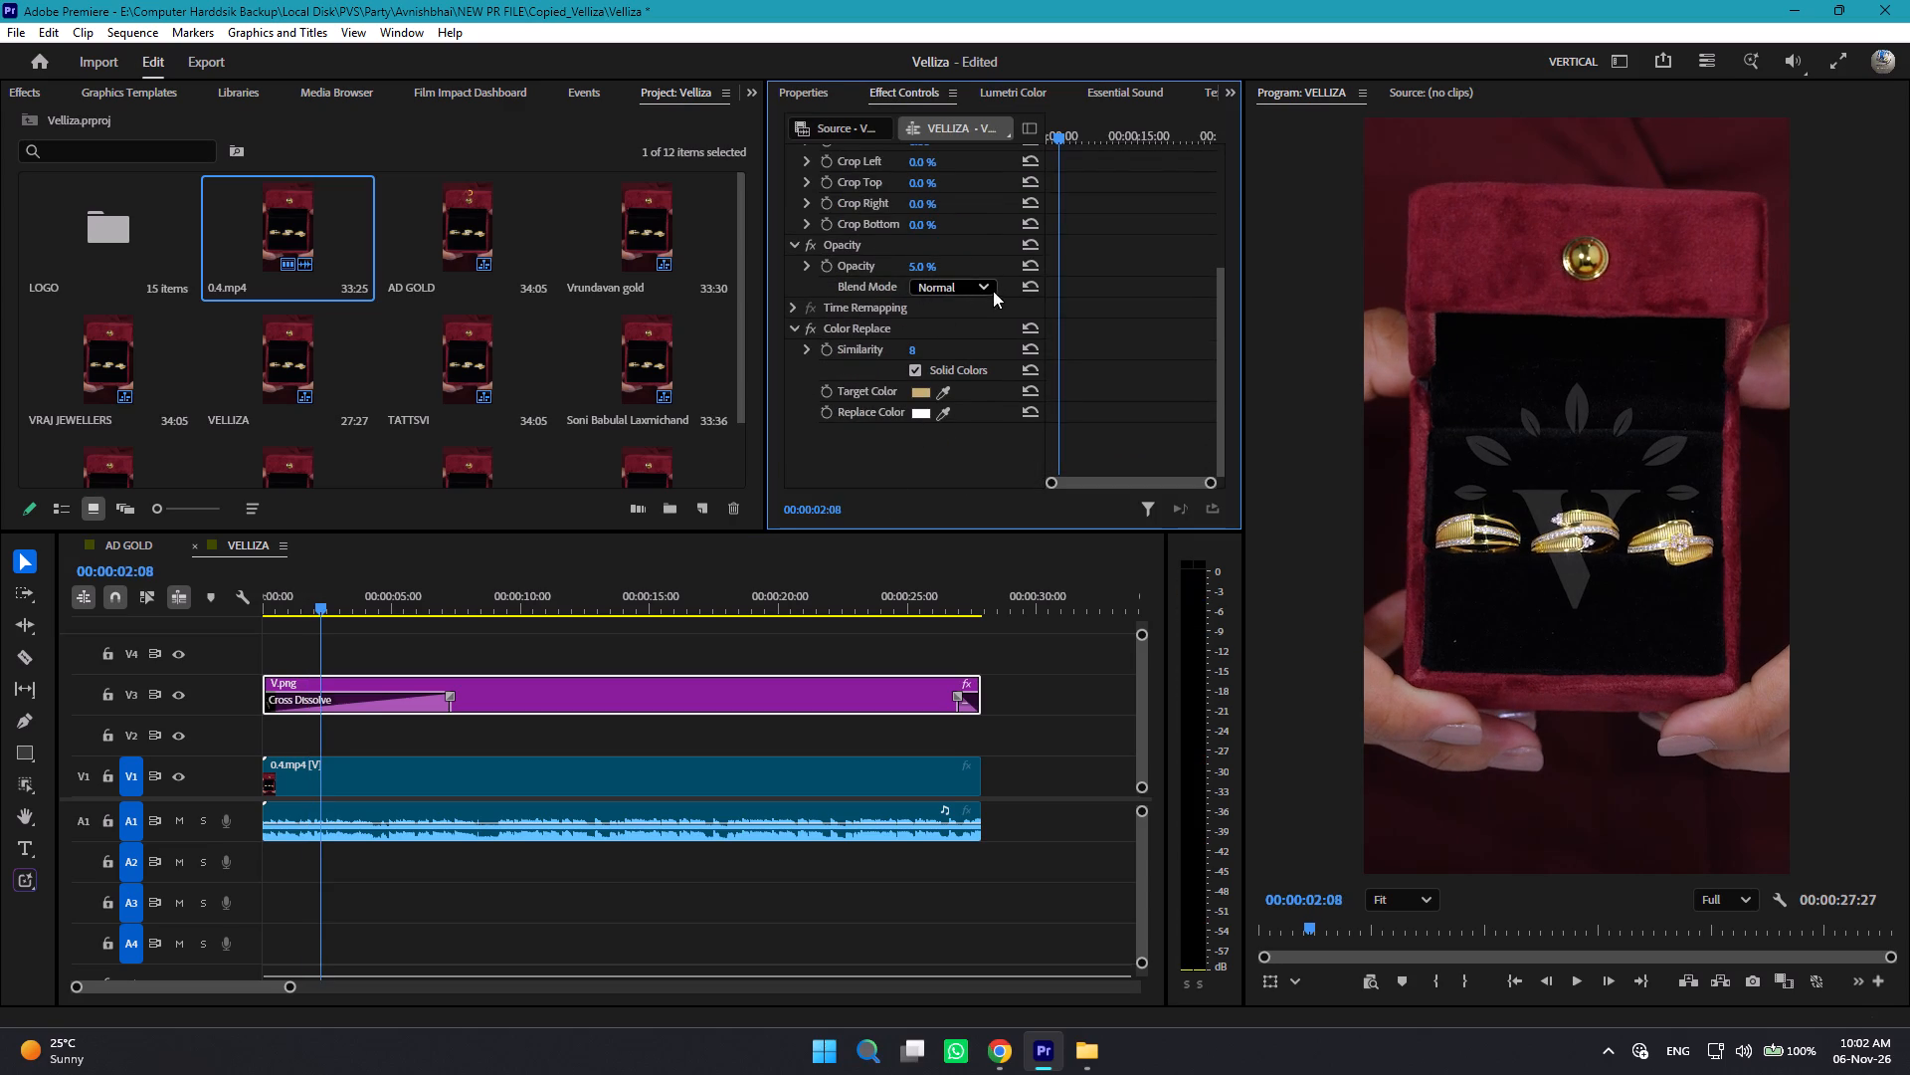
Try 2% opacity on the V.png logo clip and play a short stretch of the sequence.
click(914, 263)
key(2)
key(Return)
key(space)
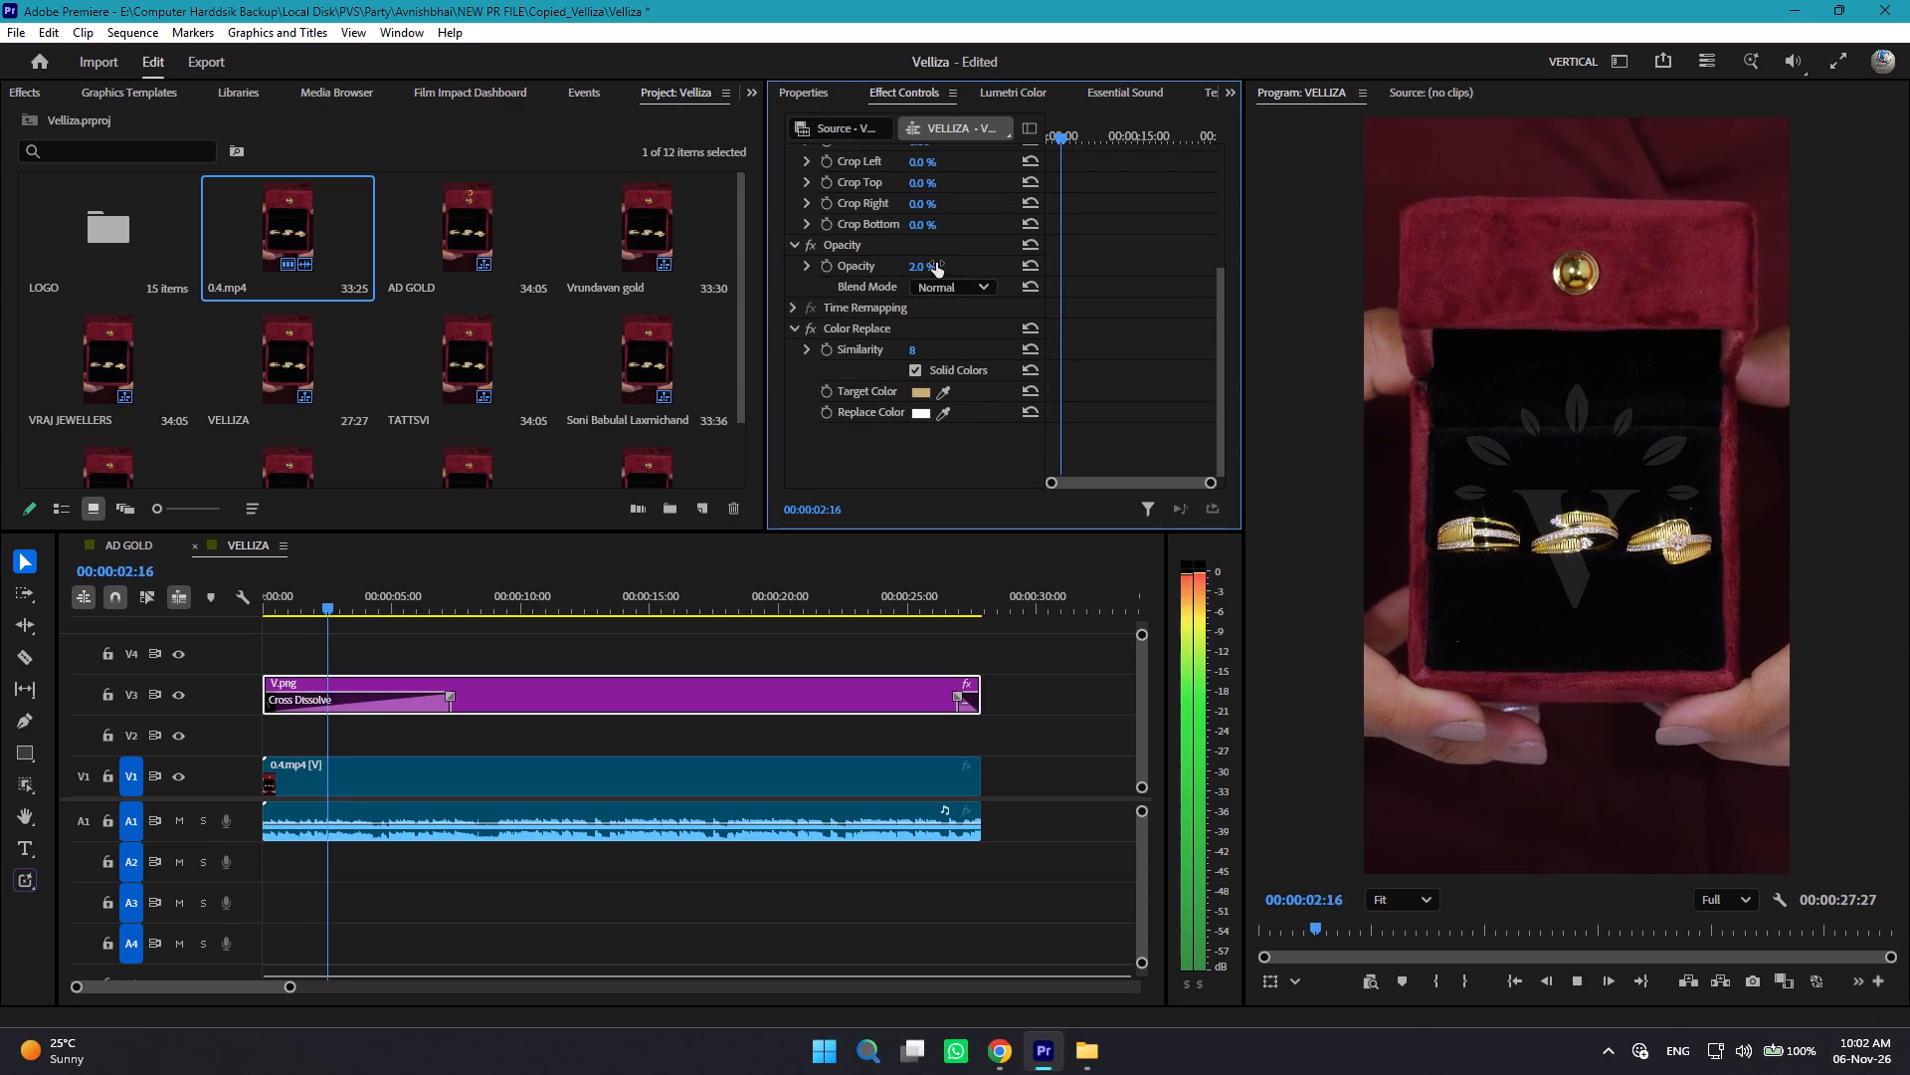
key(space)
Set the V.png logo clip's opacity to 1% and start playback to check the watermark.
click(936, 263)
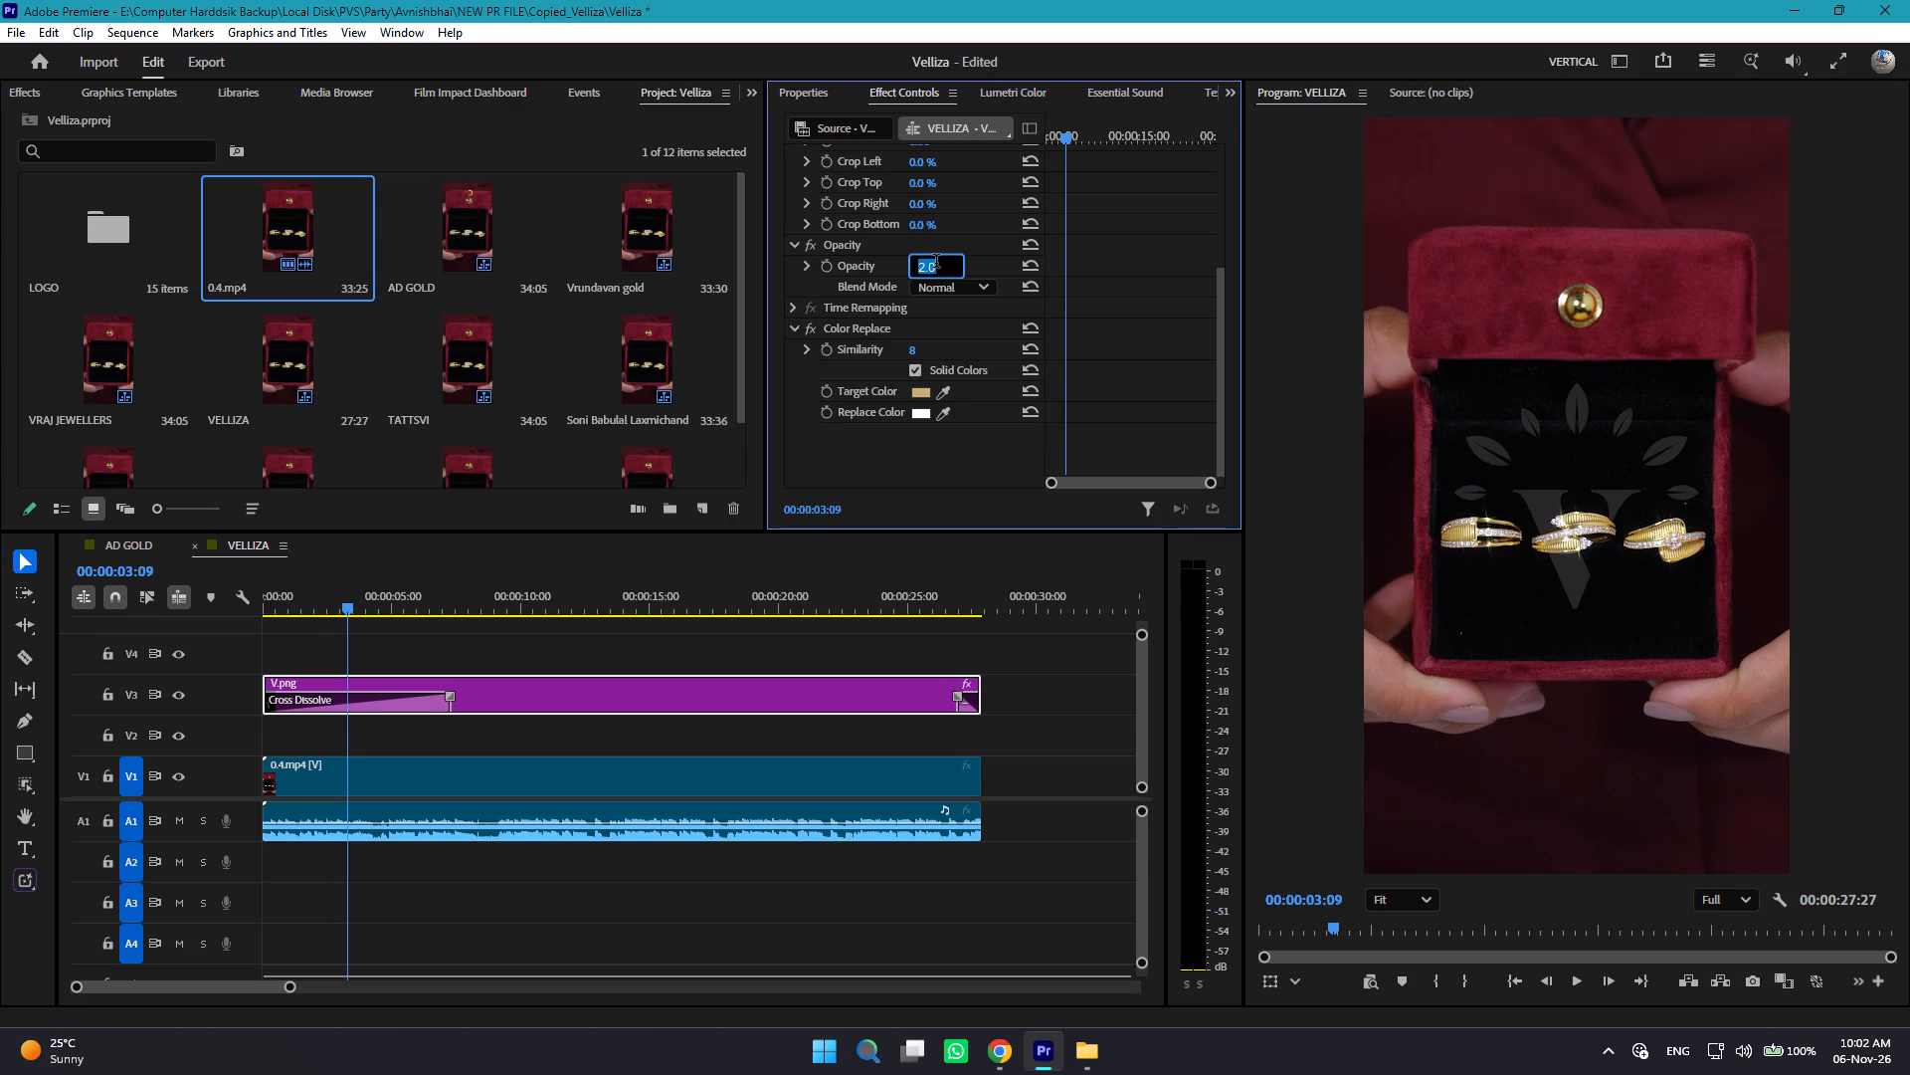
key(1)
key(Return)
key(space)
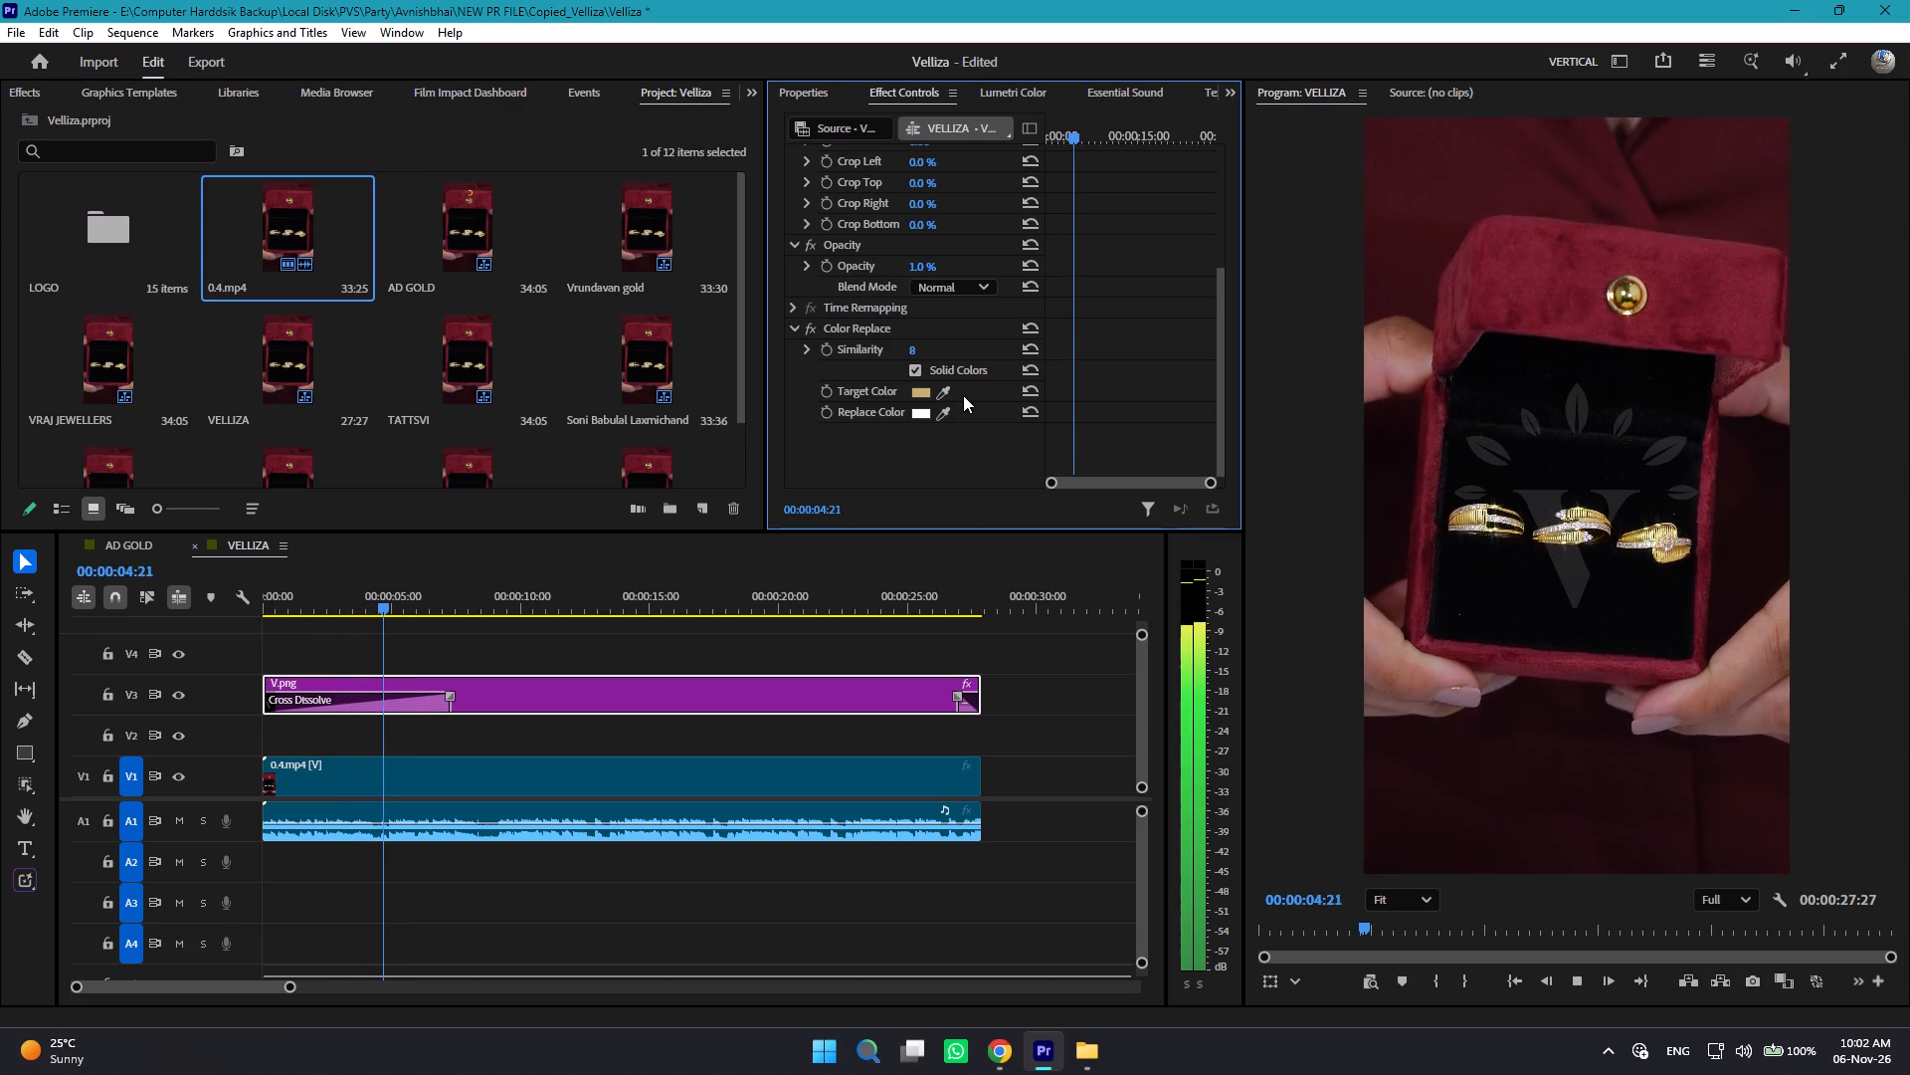
Change the V.png logo clip's blend mode to Multiply and review the playing sequence.
click(956, 283)
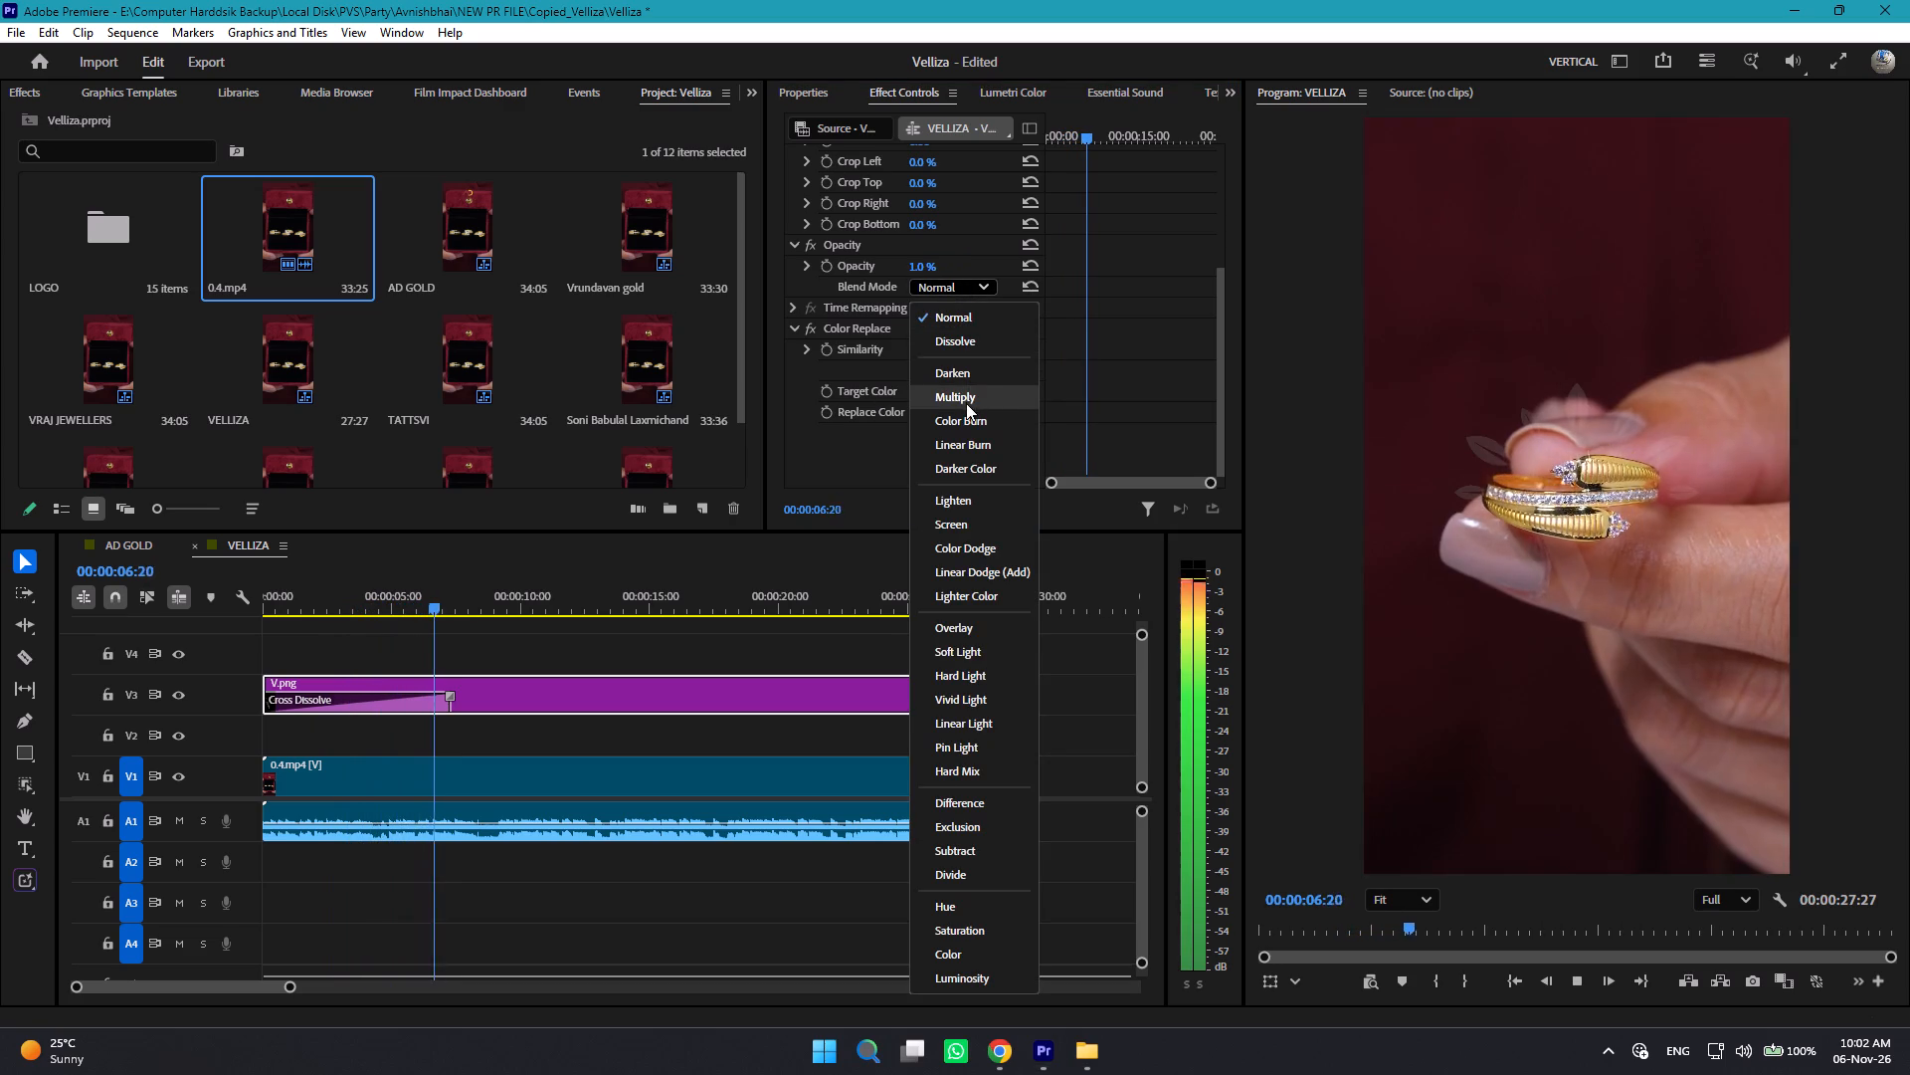
click(970, 401)
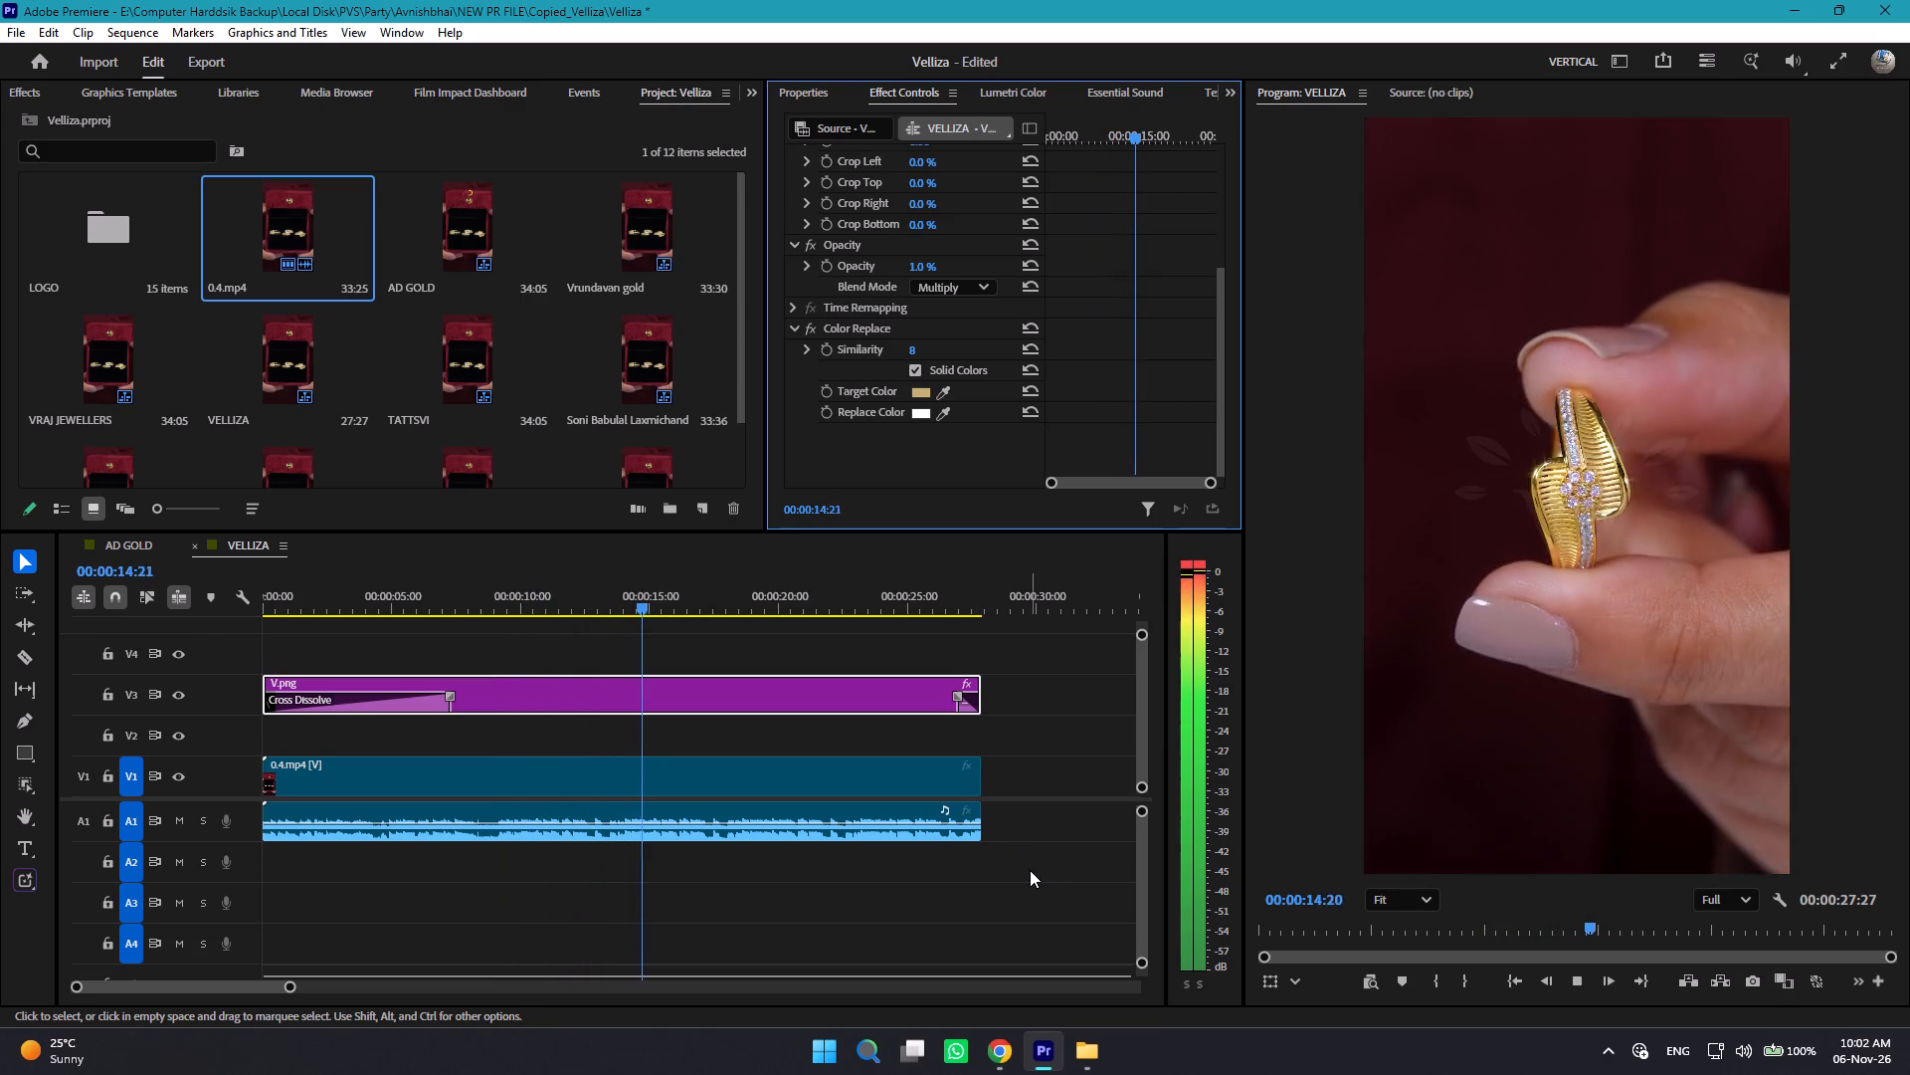
key(space)
Open the export settings for the VELLIZA sequence.
key(ctrl+m)
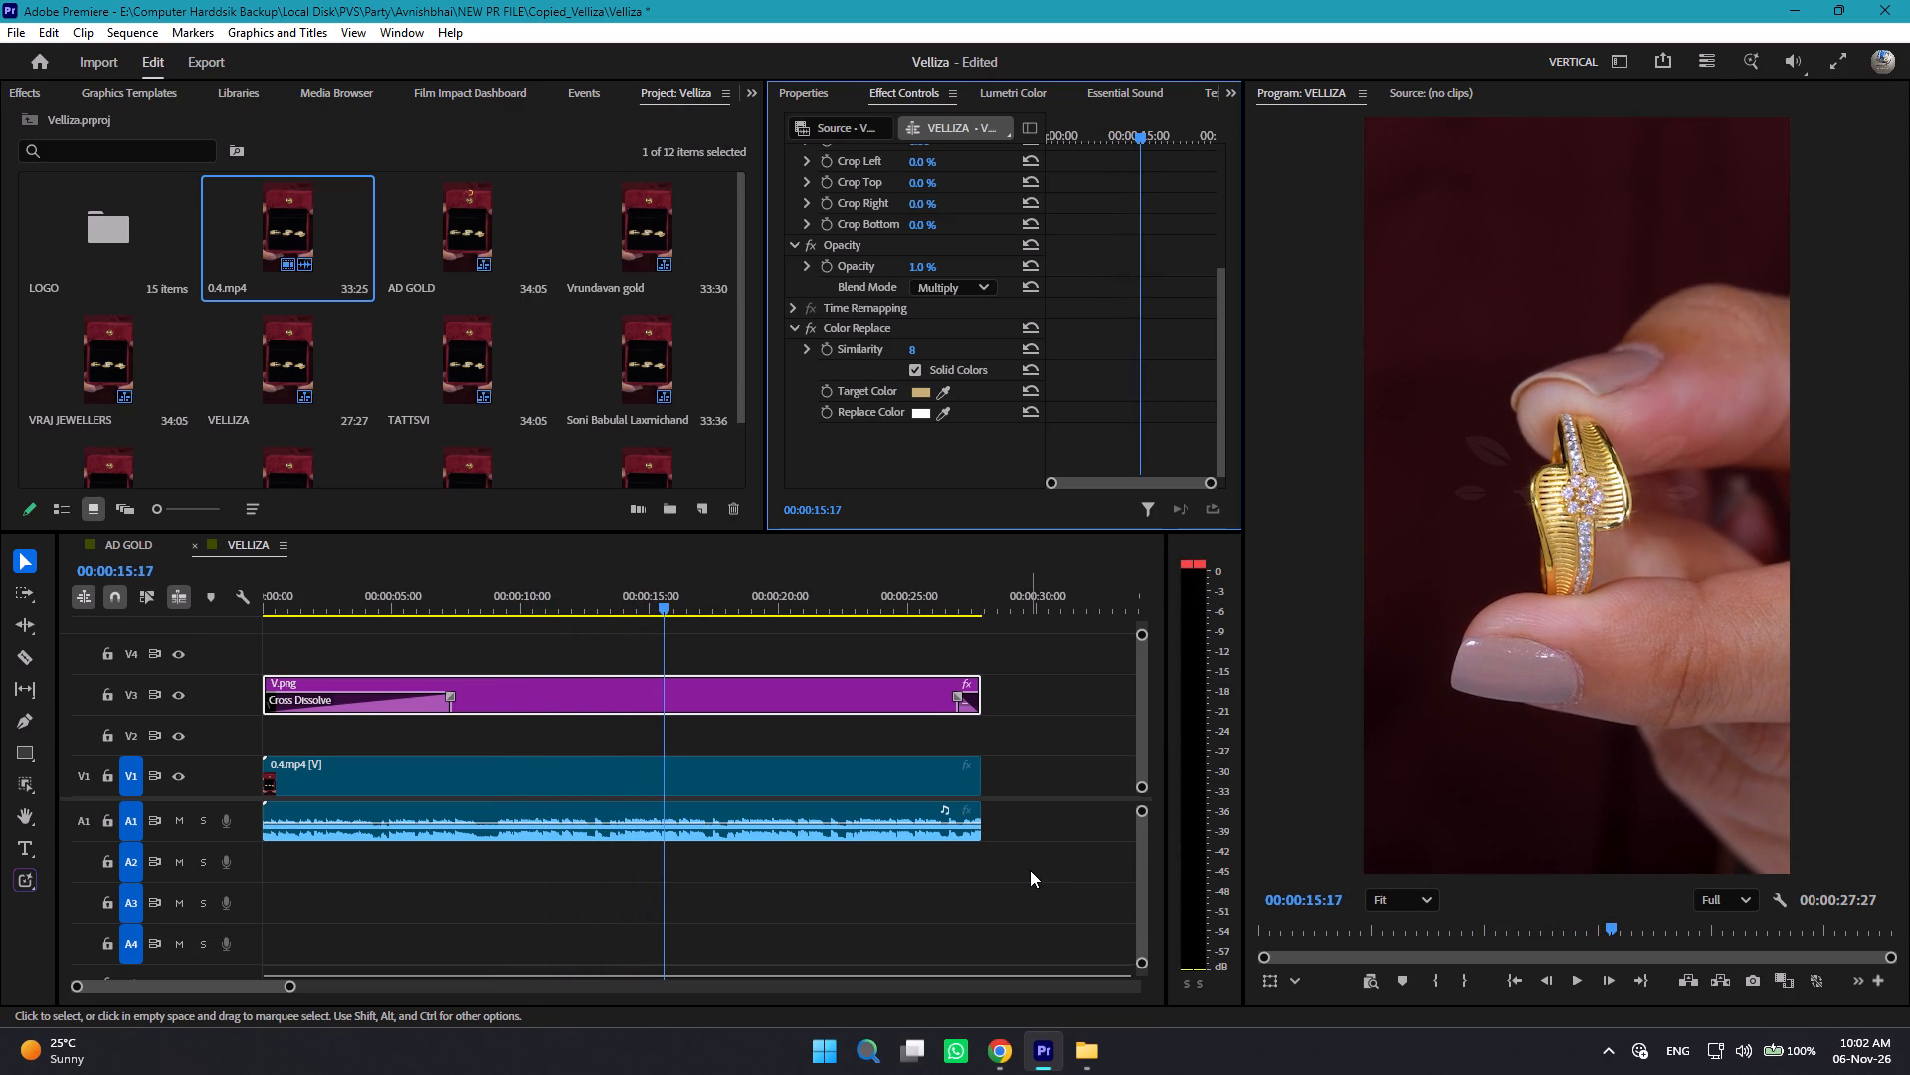
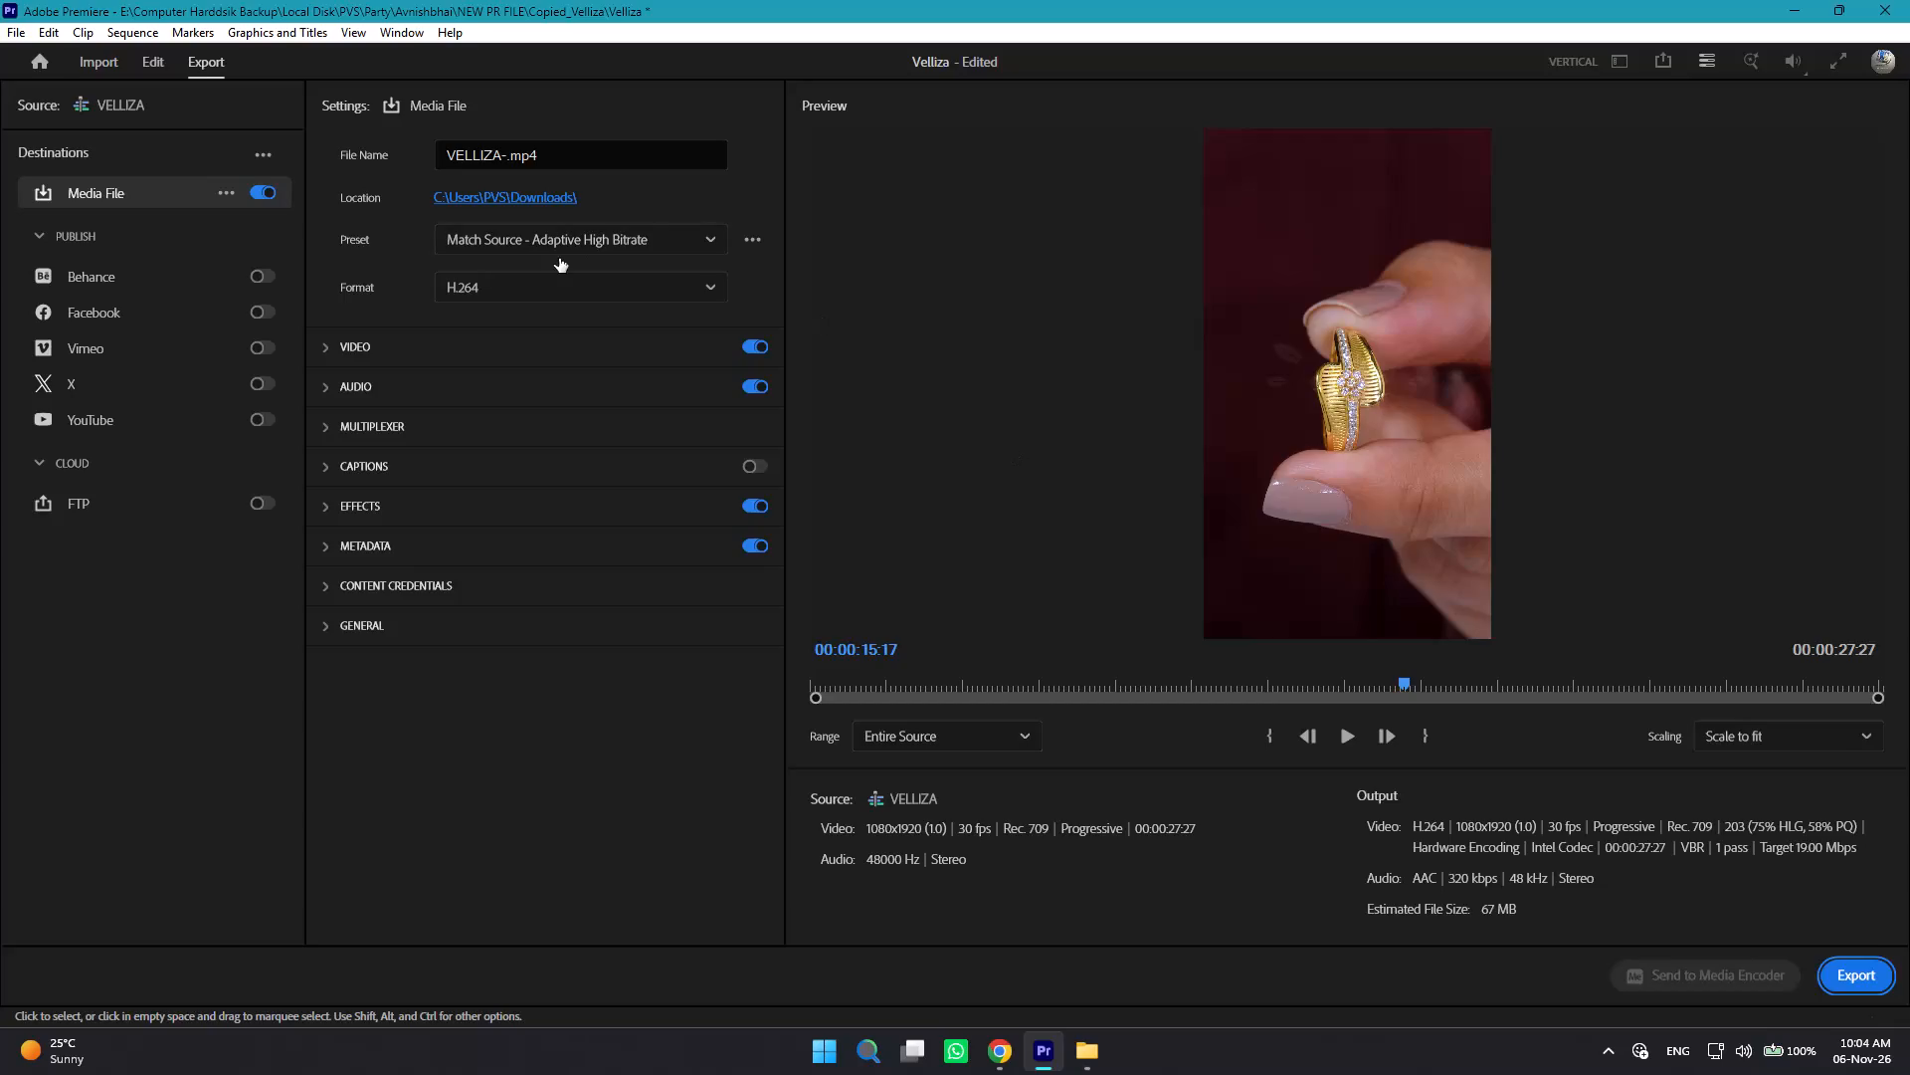
Switch to File Explorer, go up to the VELLIZA folder and open its V-Customer folder.
key(alt+Tab)
key(alt+Tab)
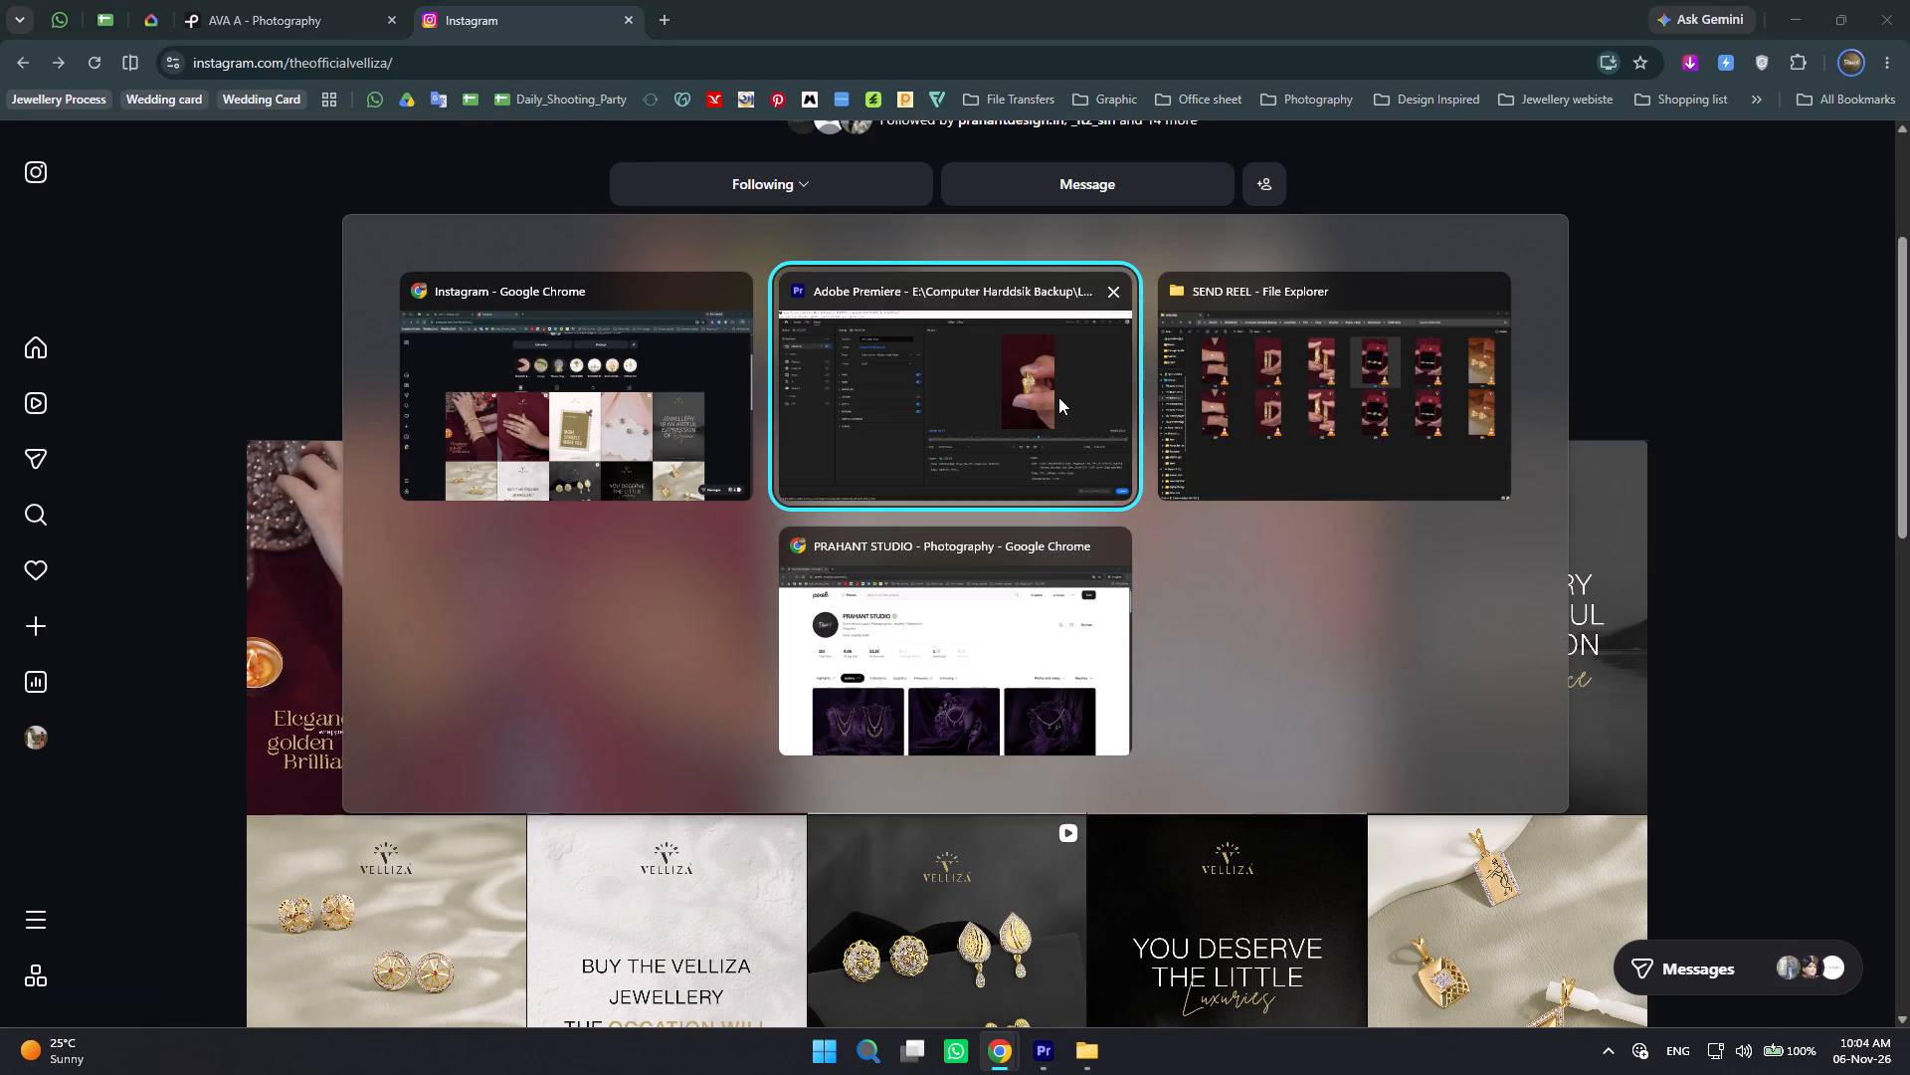
alt+click(1336, 366)
click(1177, 67)
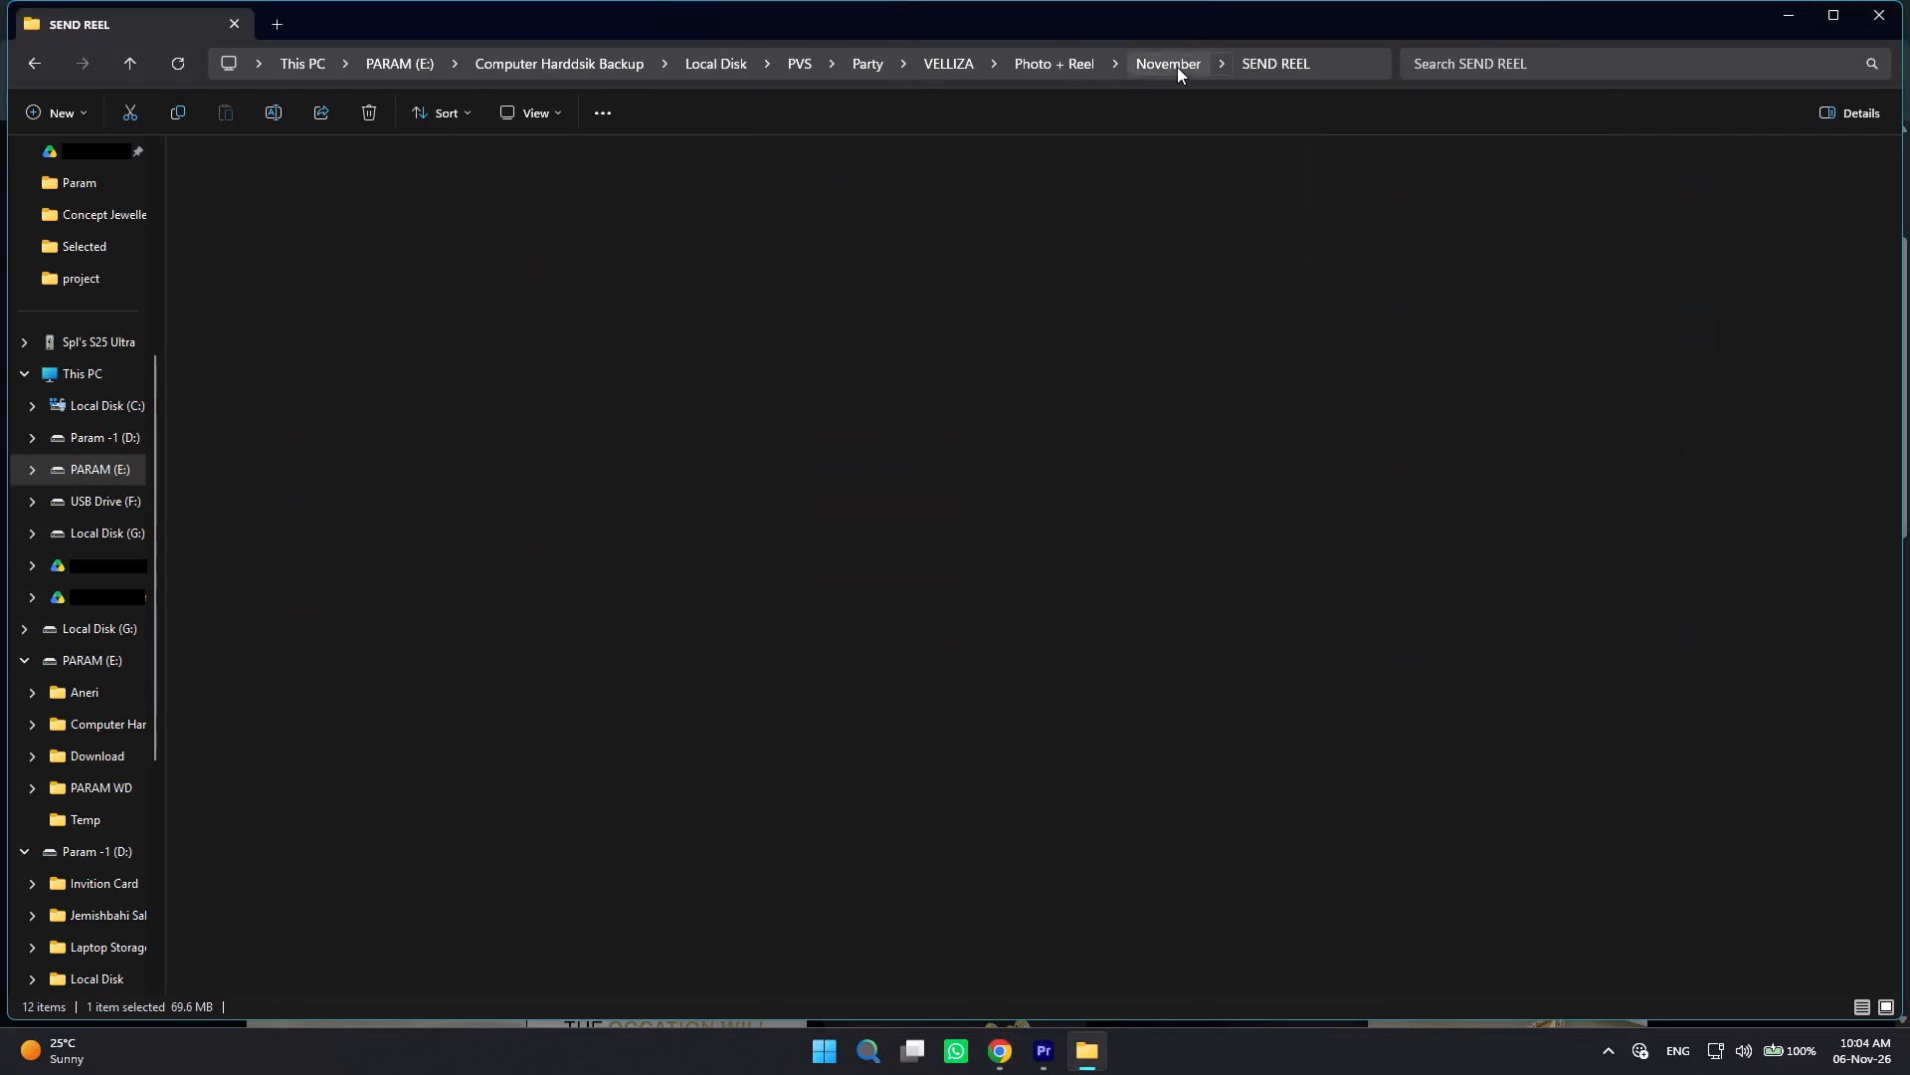
click(1053, 55)
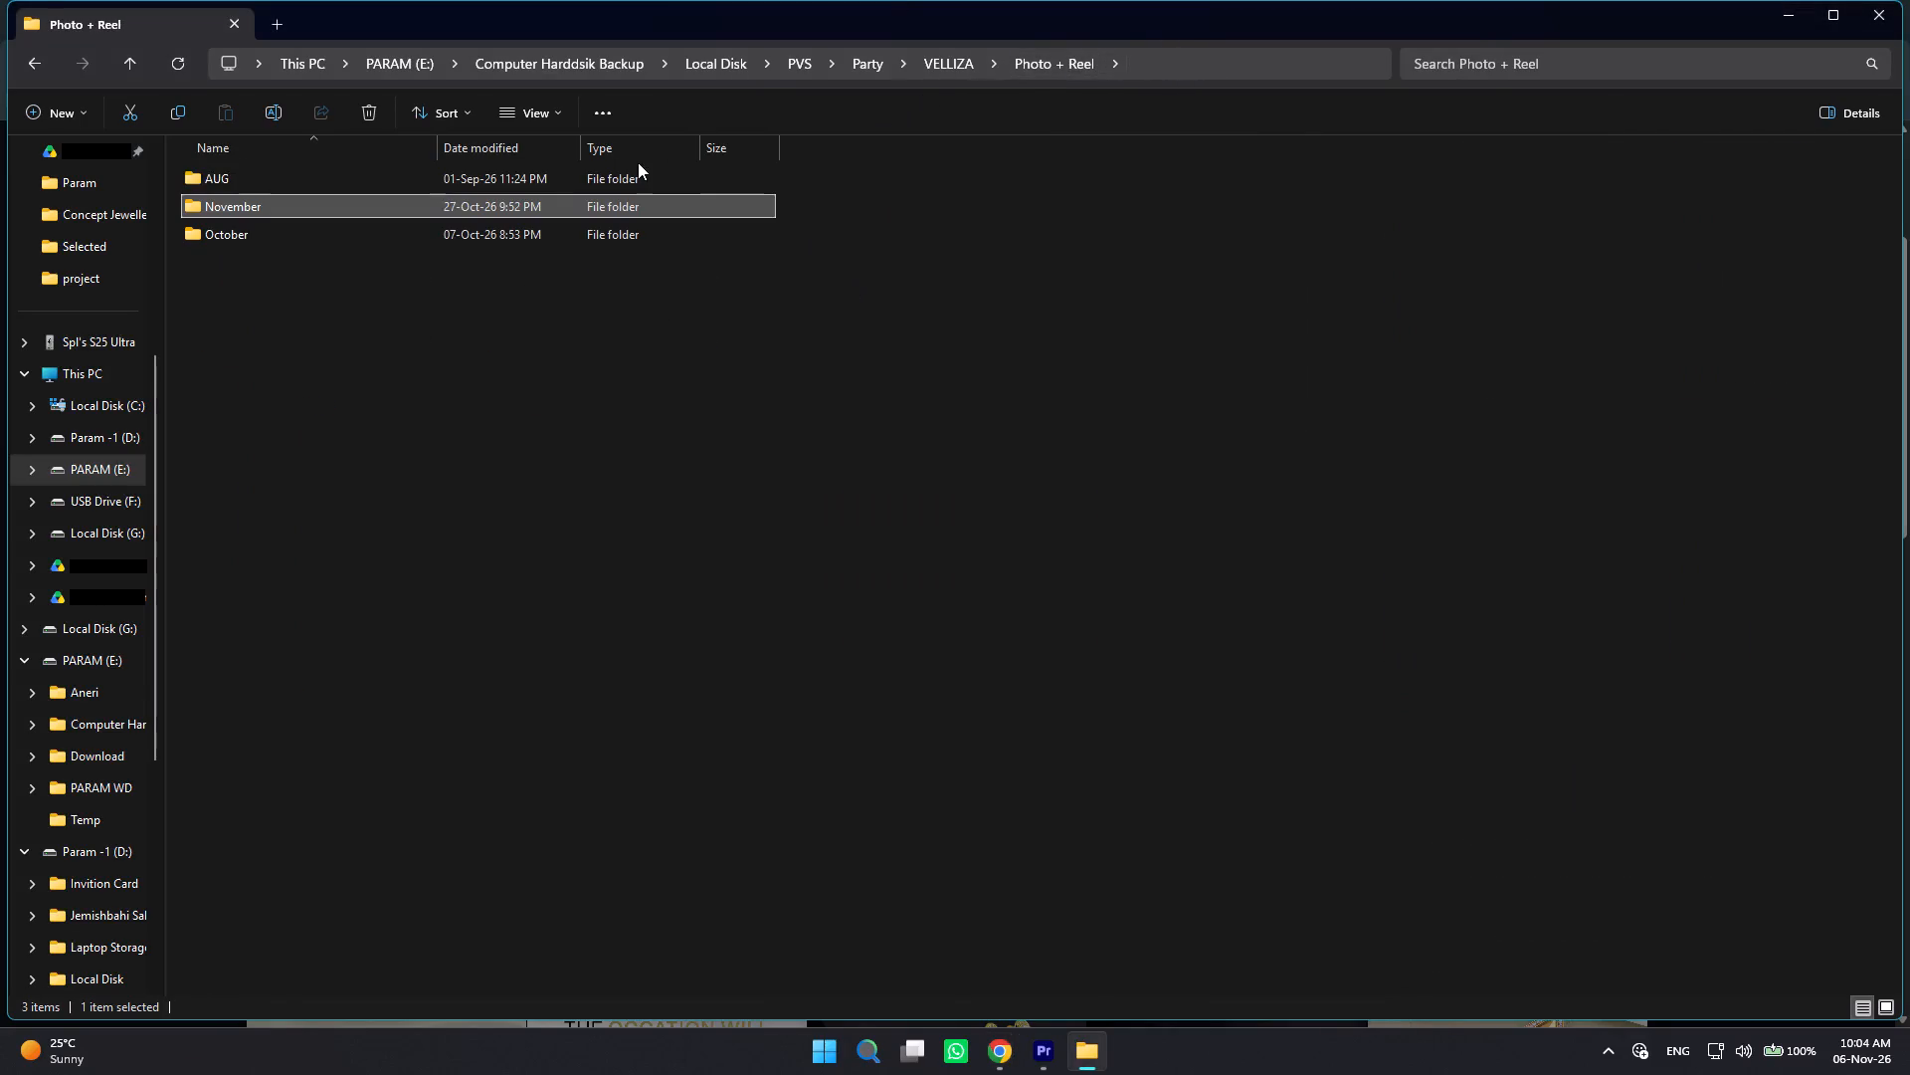
click(937, 60)
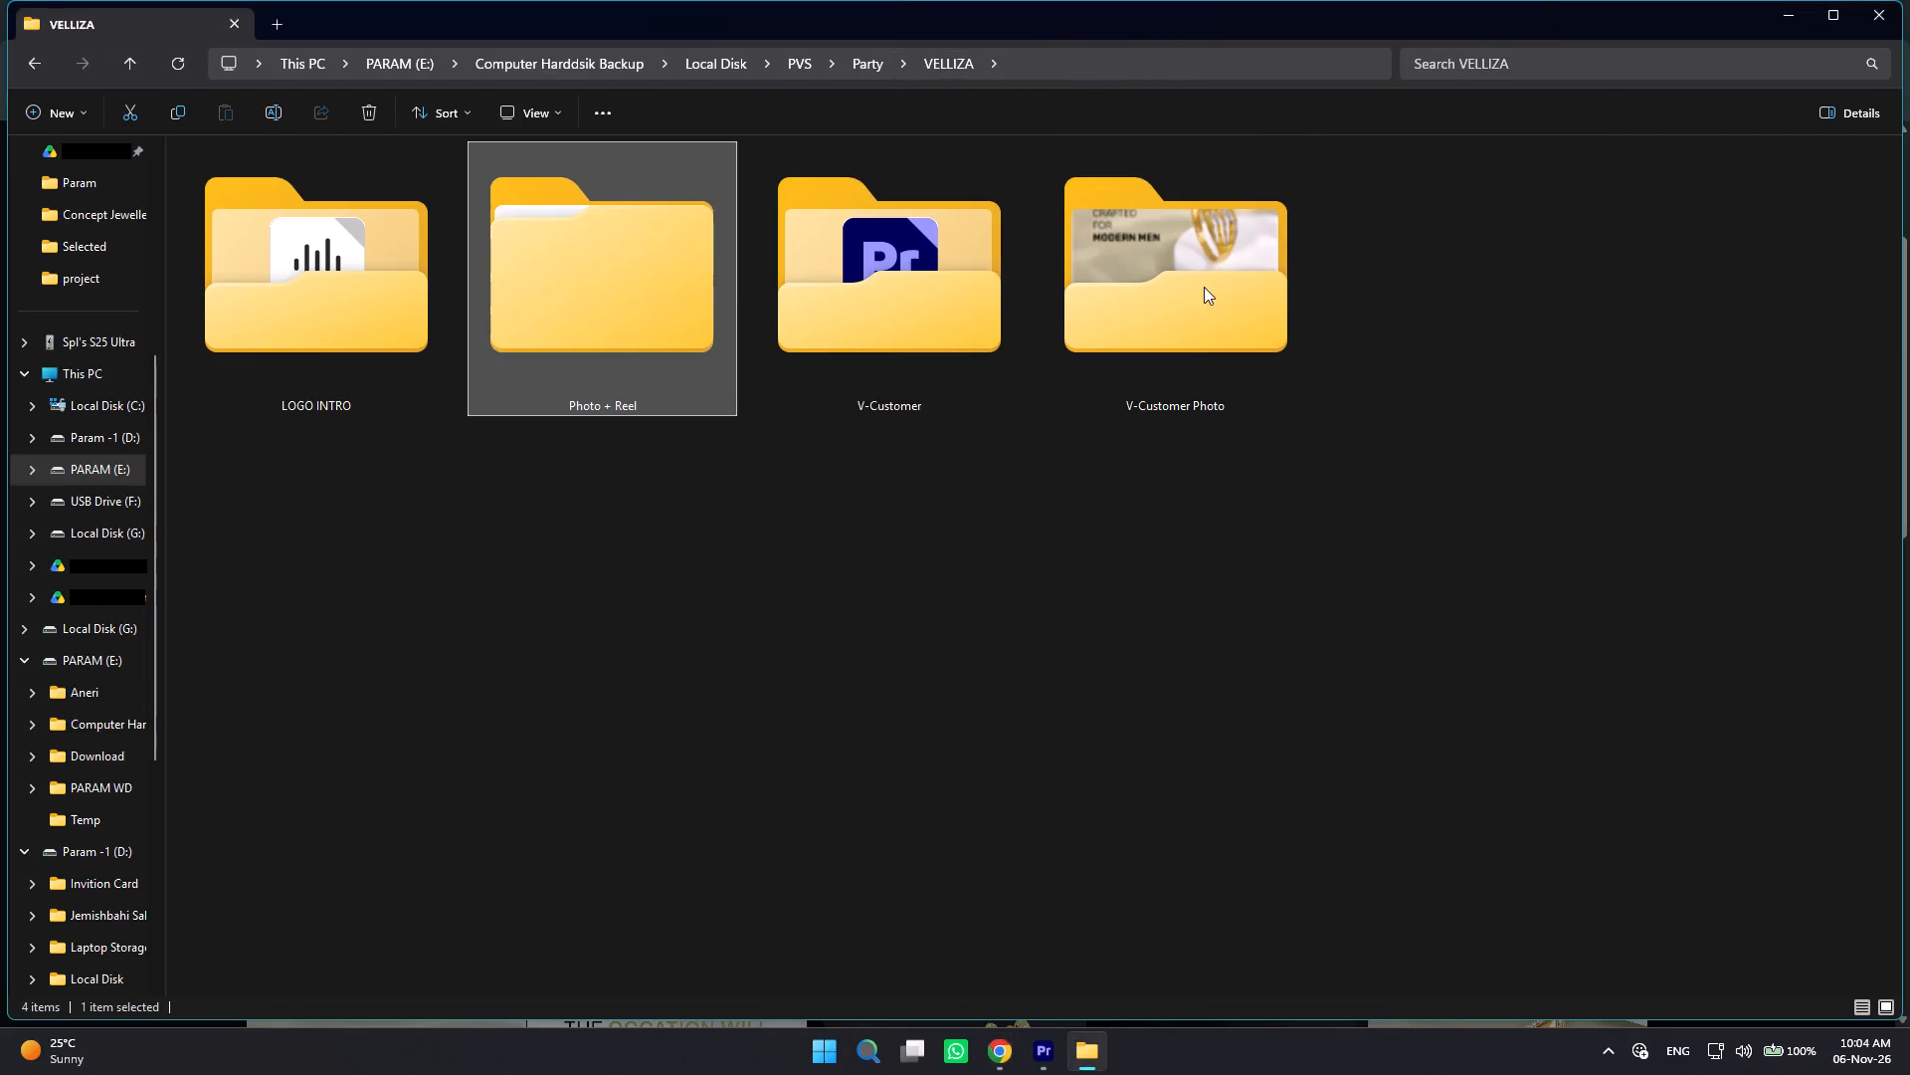
double_click(874, 284)
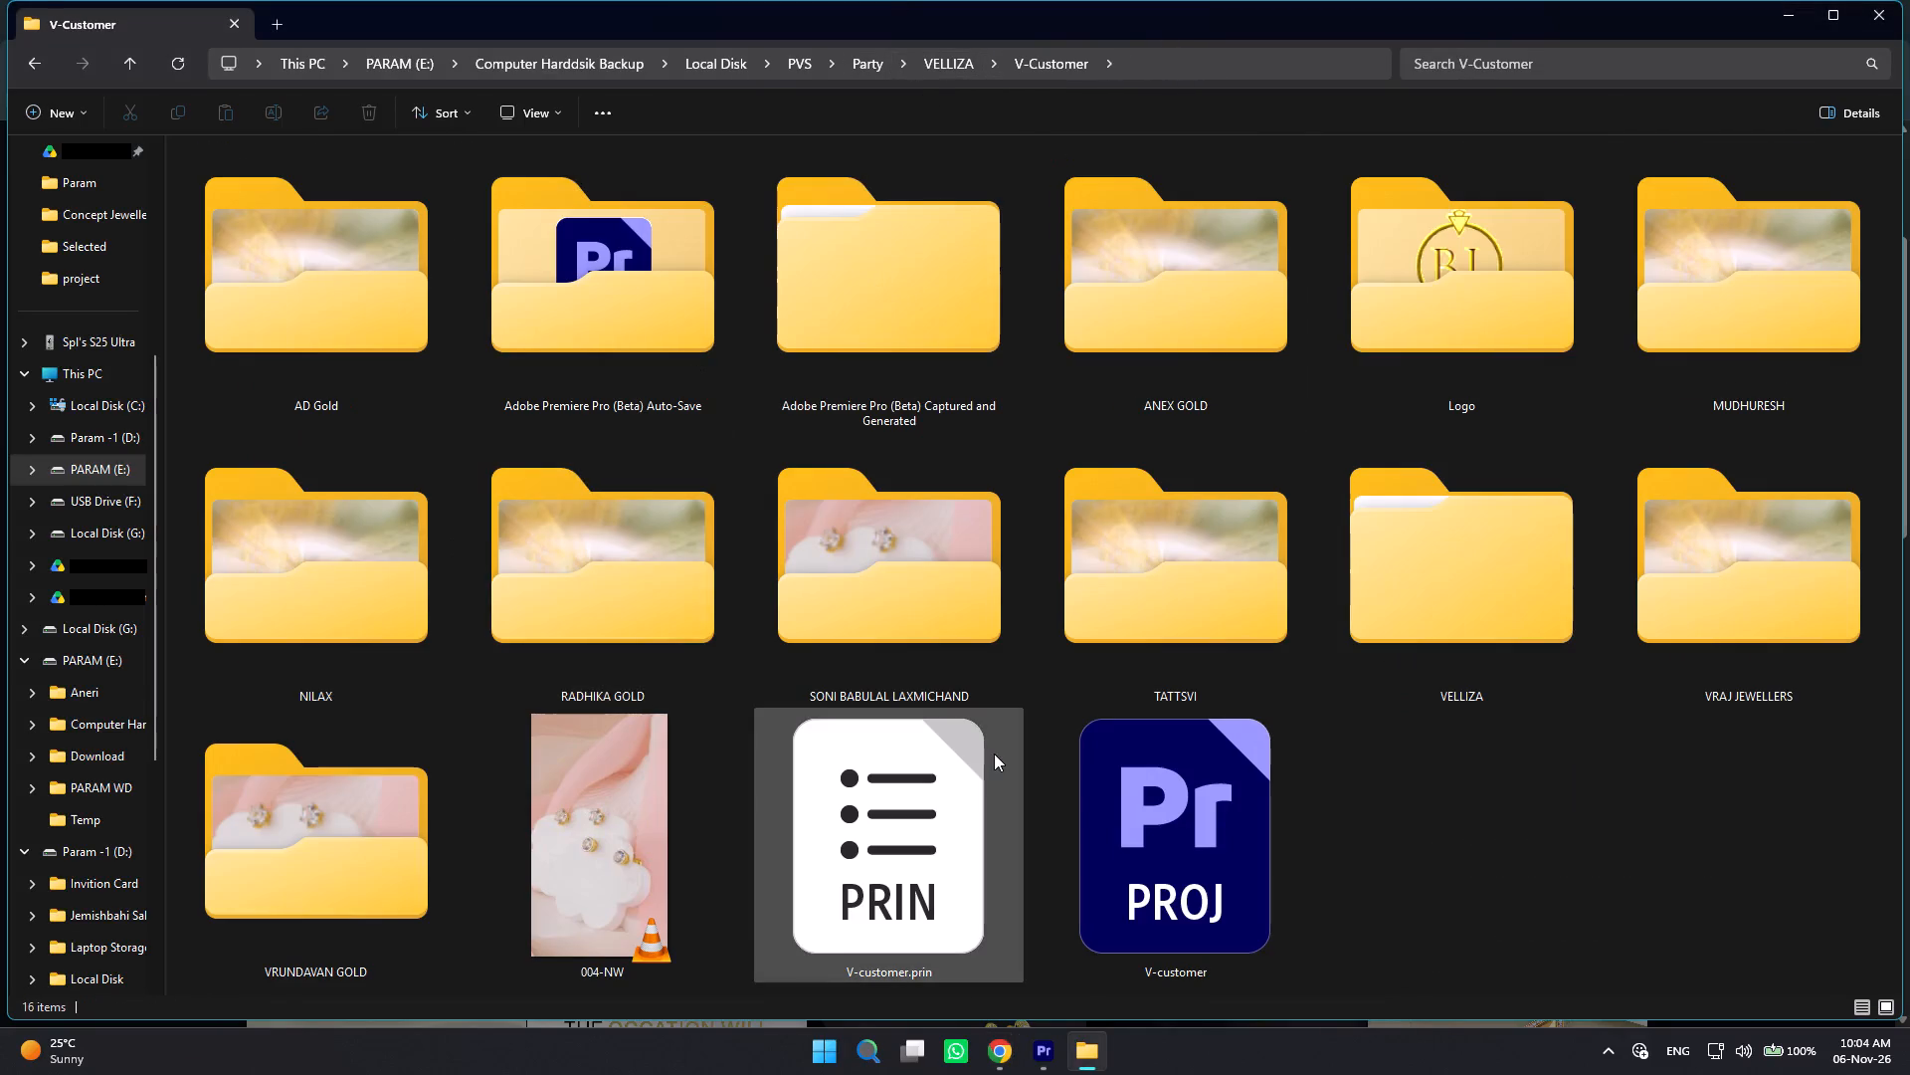
Look through the VELLIZA folder and its nested VELLIZA subfolder, and return to the V-Customer folder.
click(1474, 803)
double_click(1420, 587)
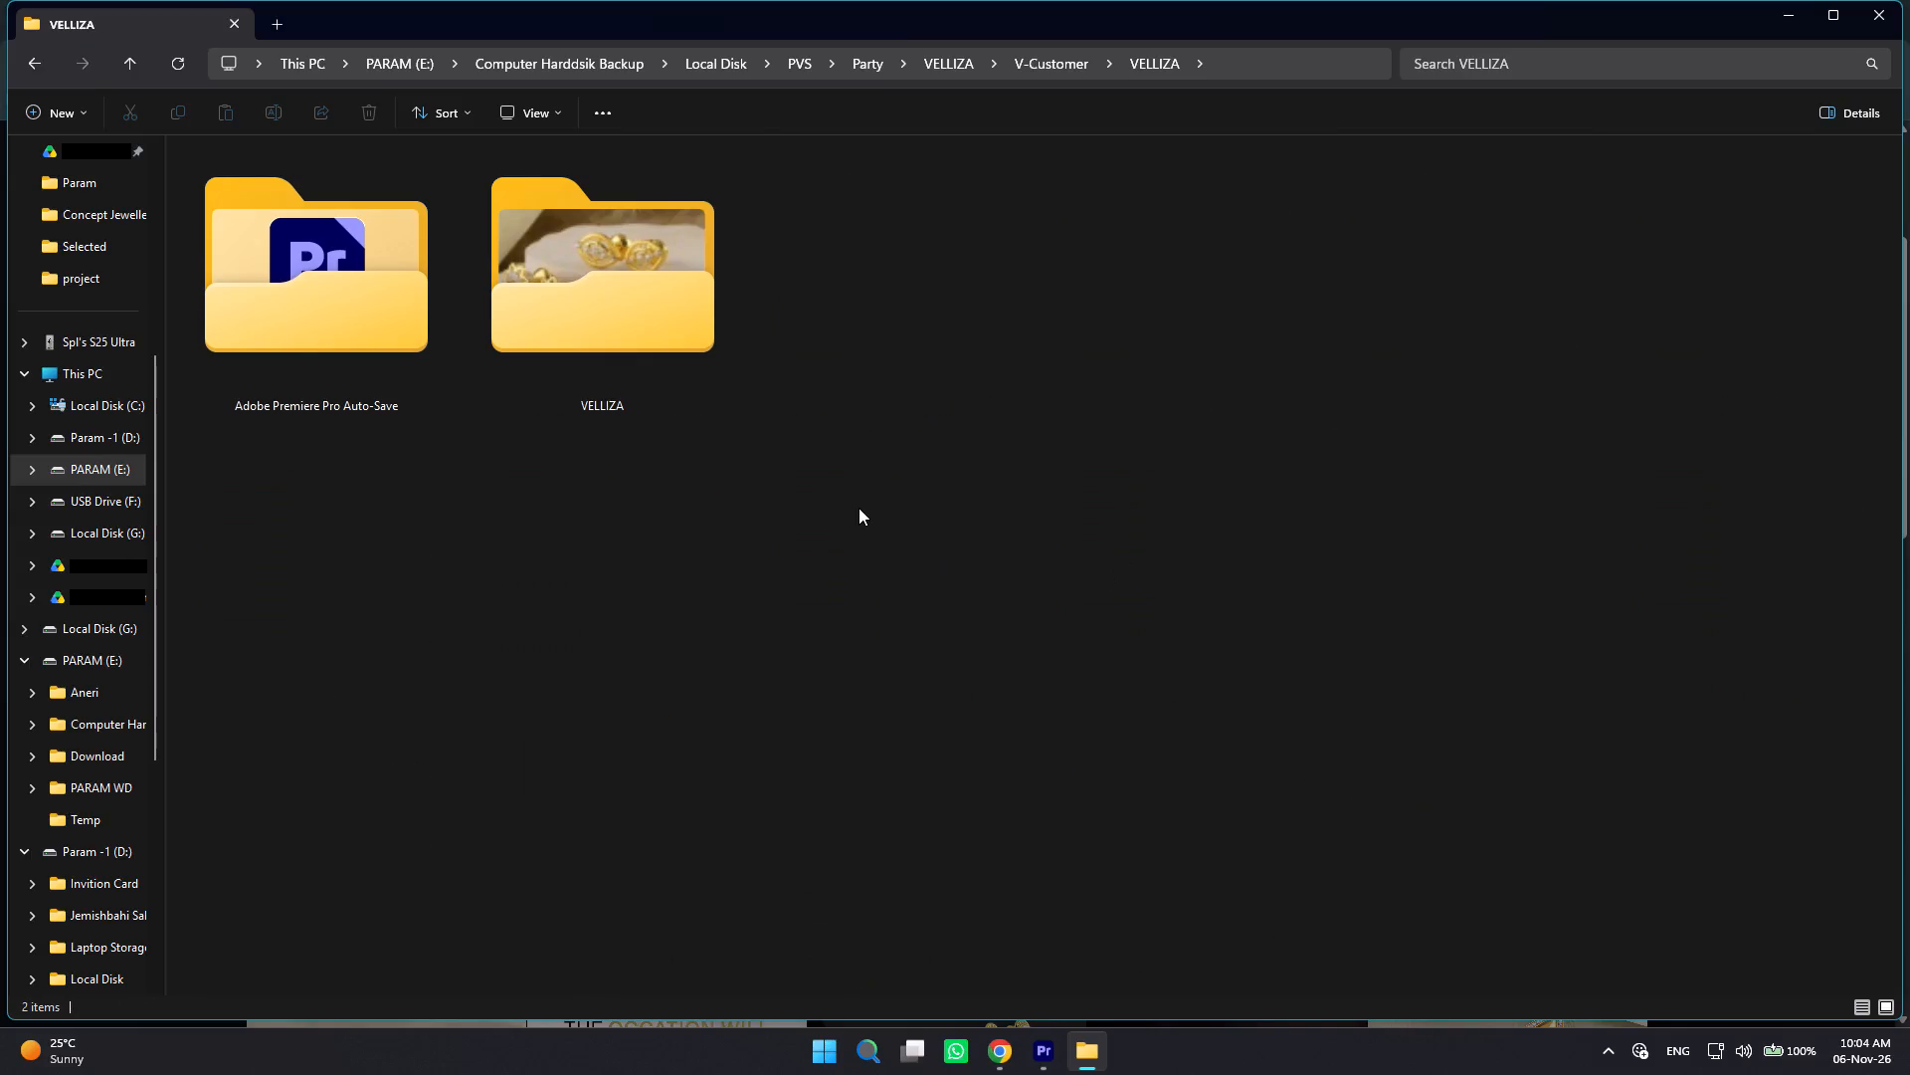
double_click(654, 294)
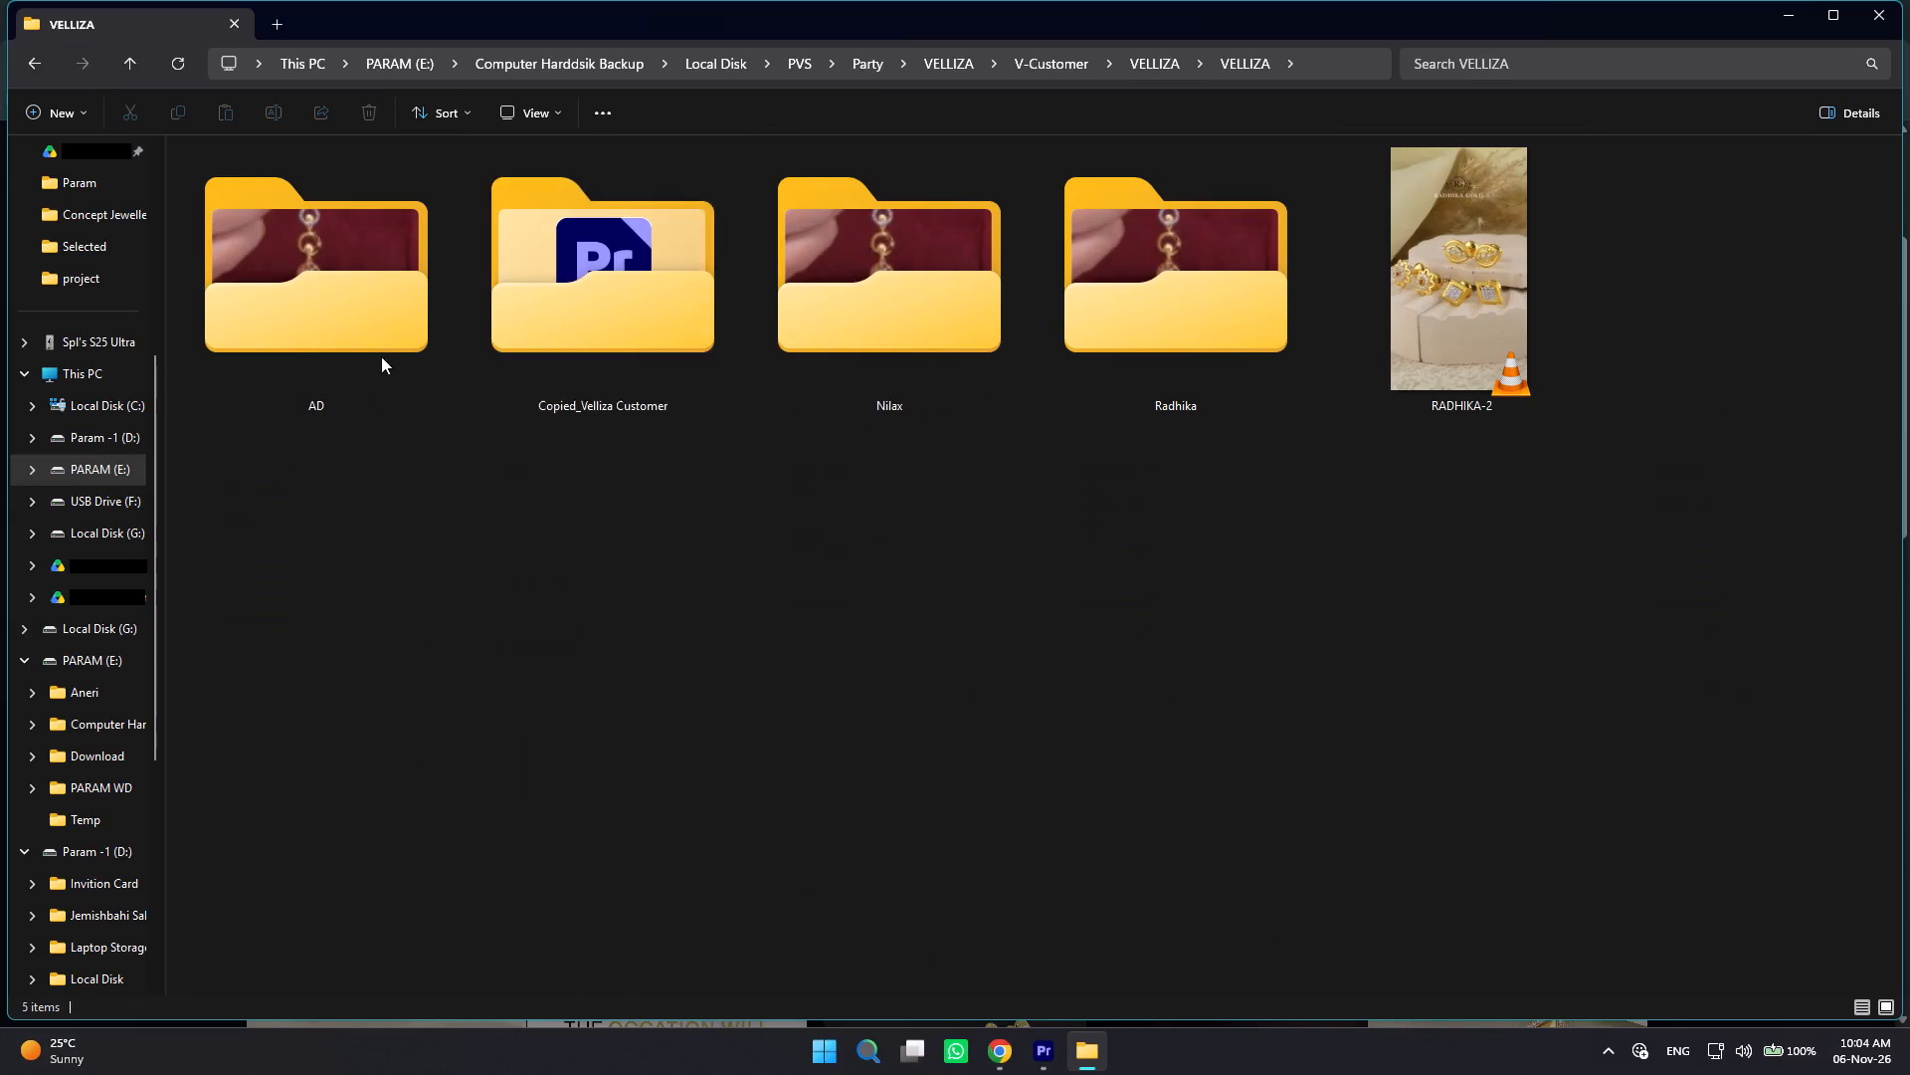
click(943, 545)
key(BackSpace)
key(BackSpace)
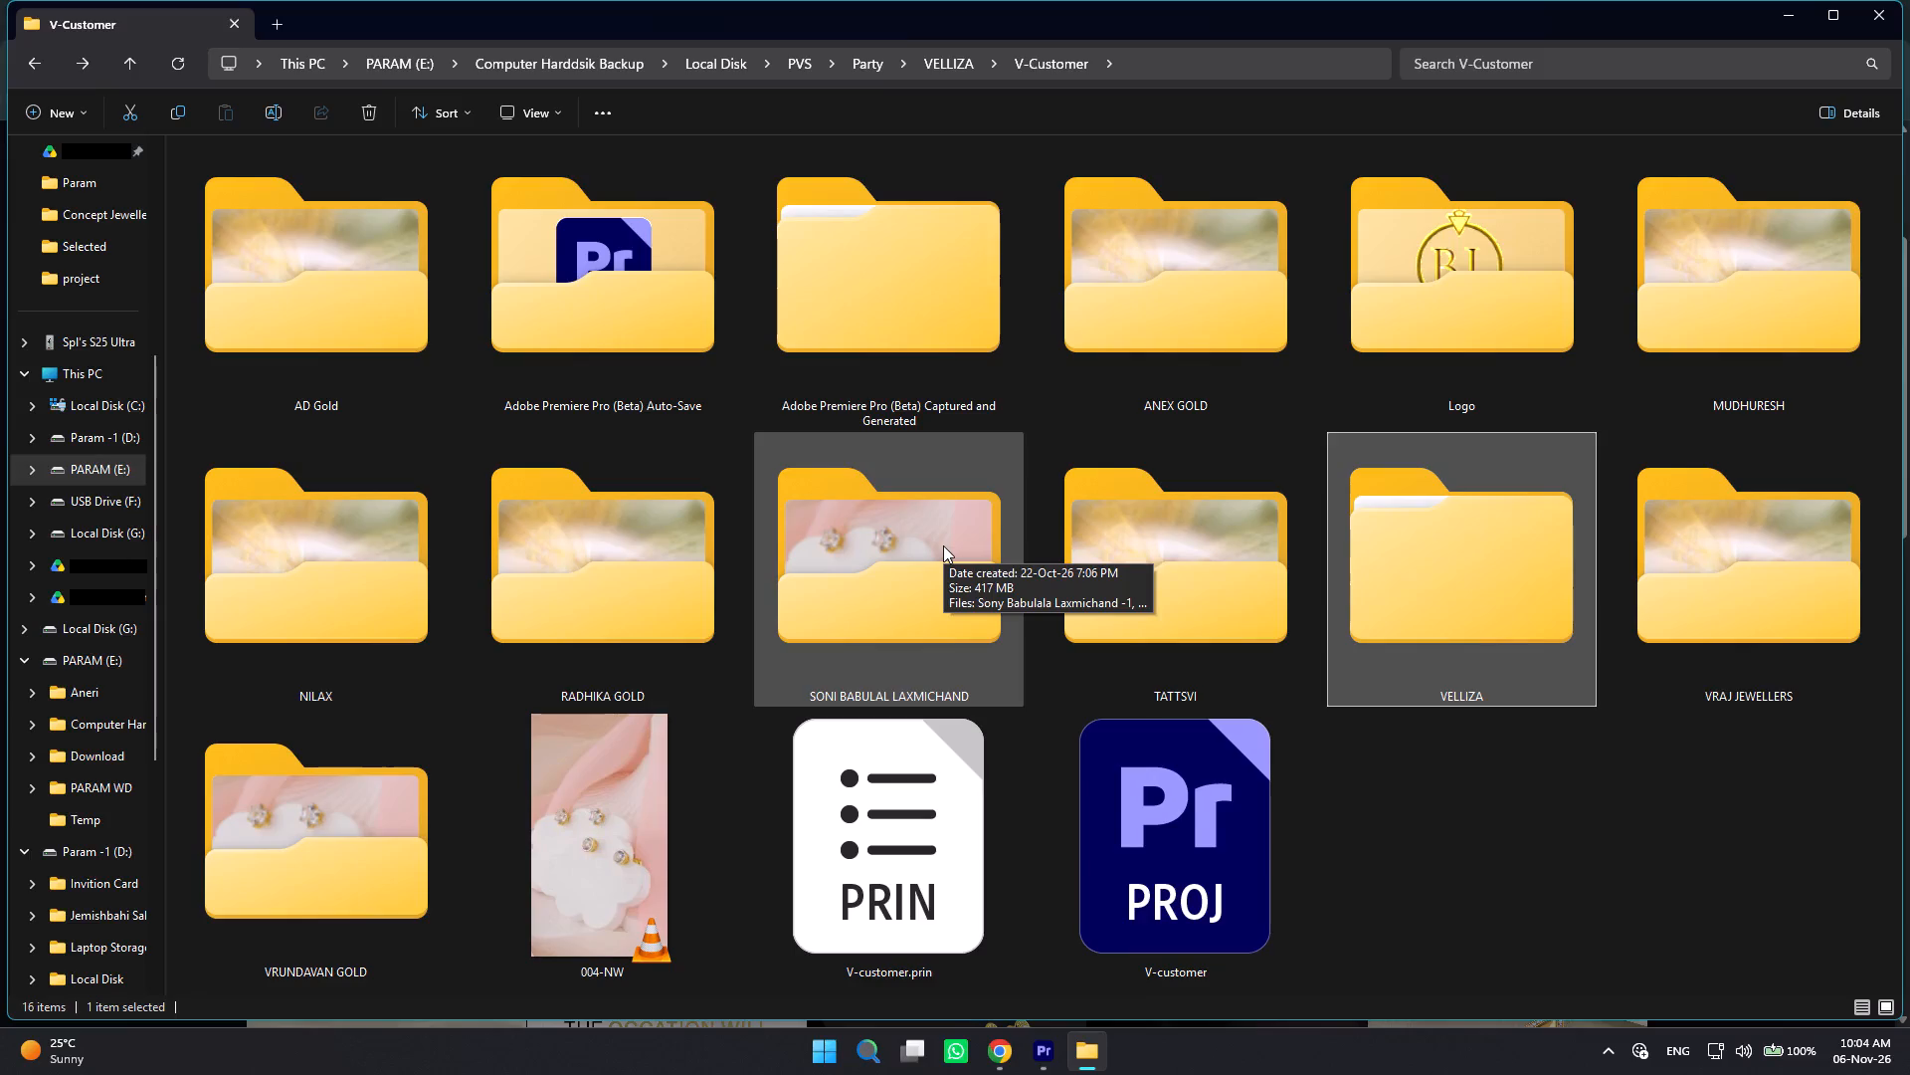
Switch to Premiere to view the VELLIZA sequence's export settings.
key(alt+Tab)
key(alt+Tab)
alt+click(1341, 408)
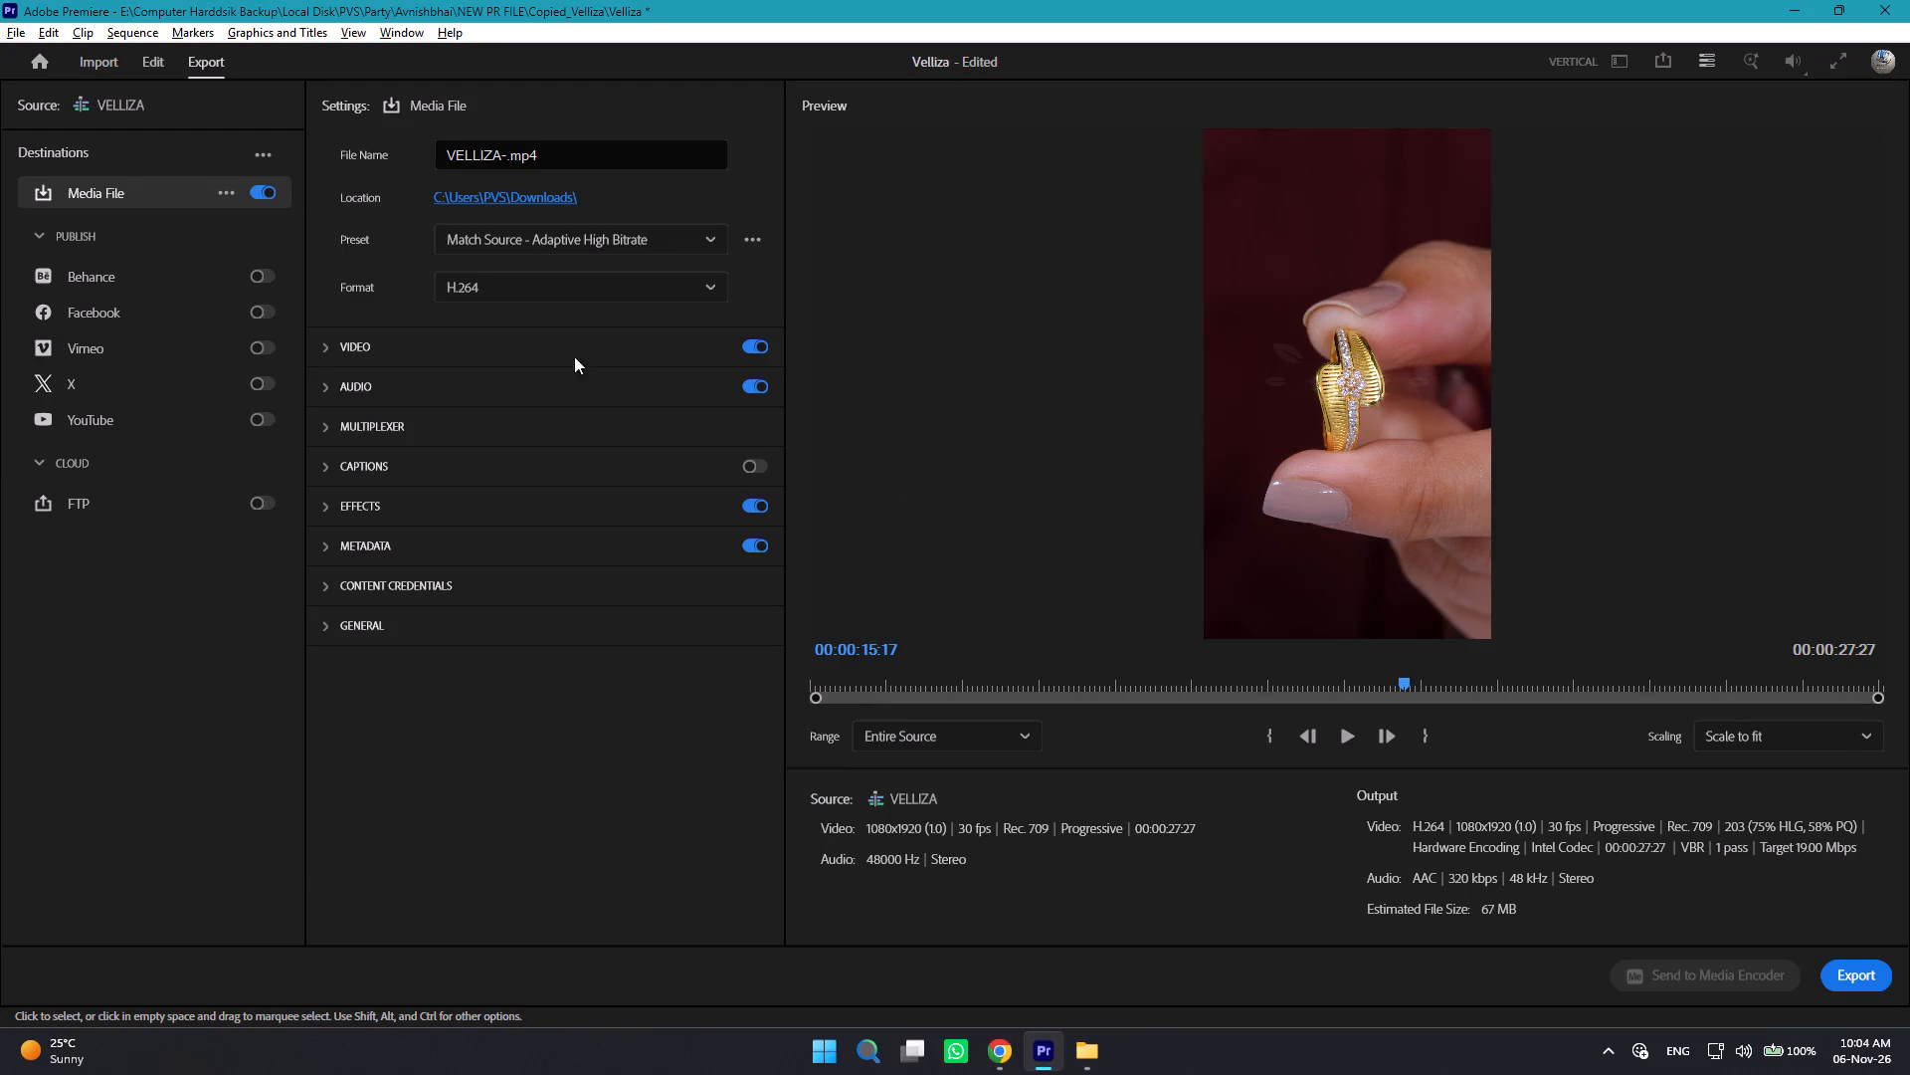
Switch to File Explorer, go back to the November folder, open SEND REEL and play reel 0.4 in VLC.
key(alt+Tab)
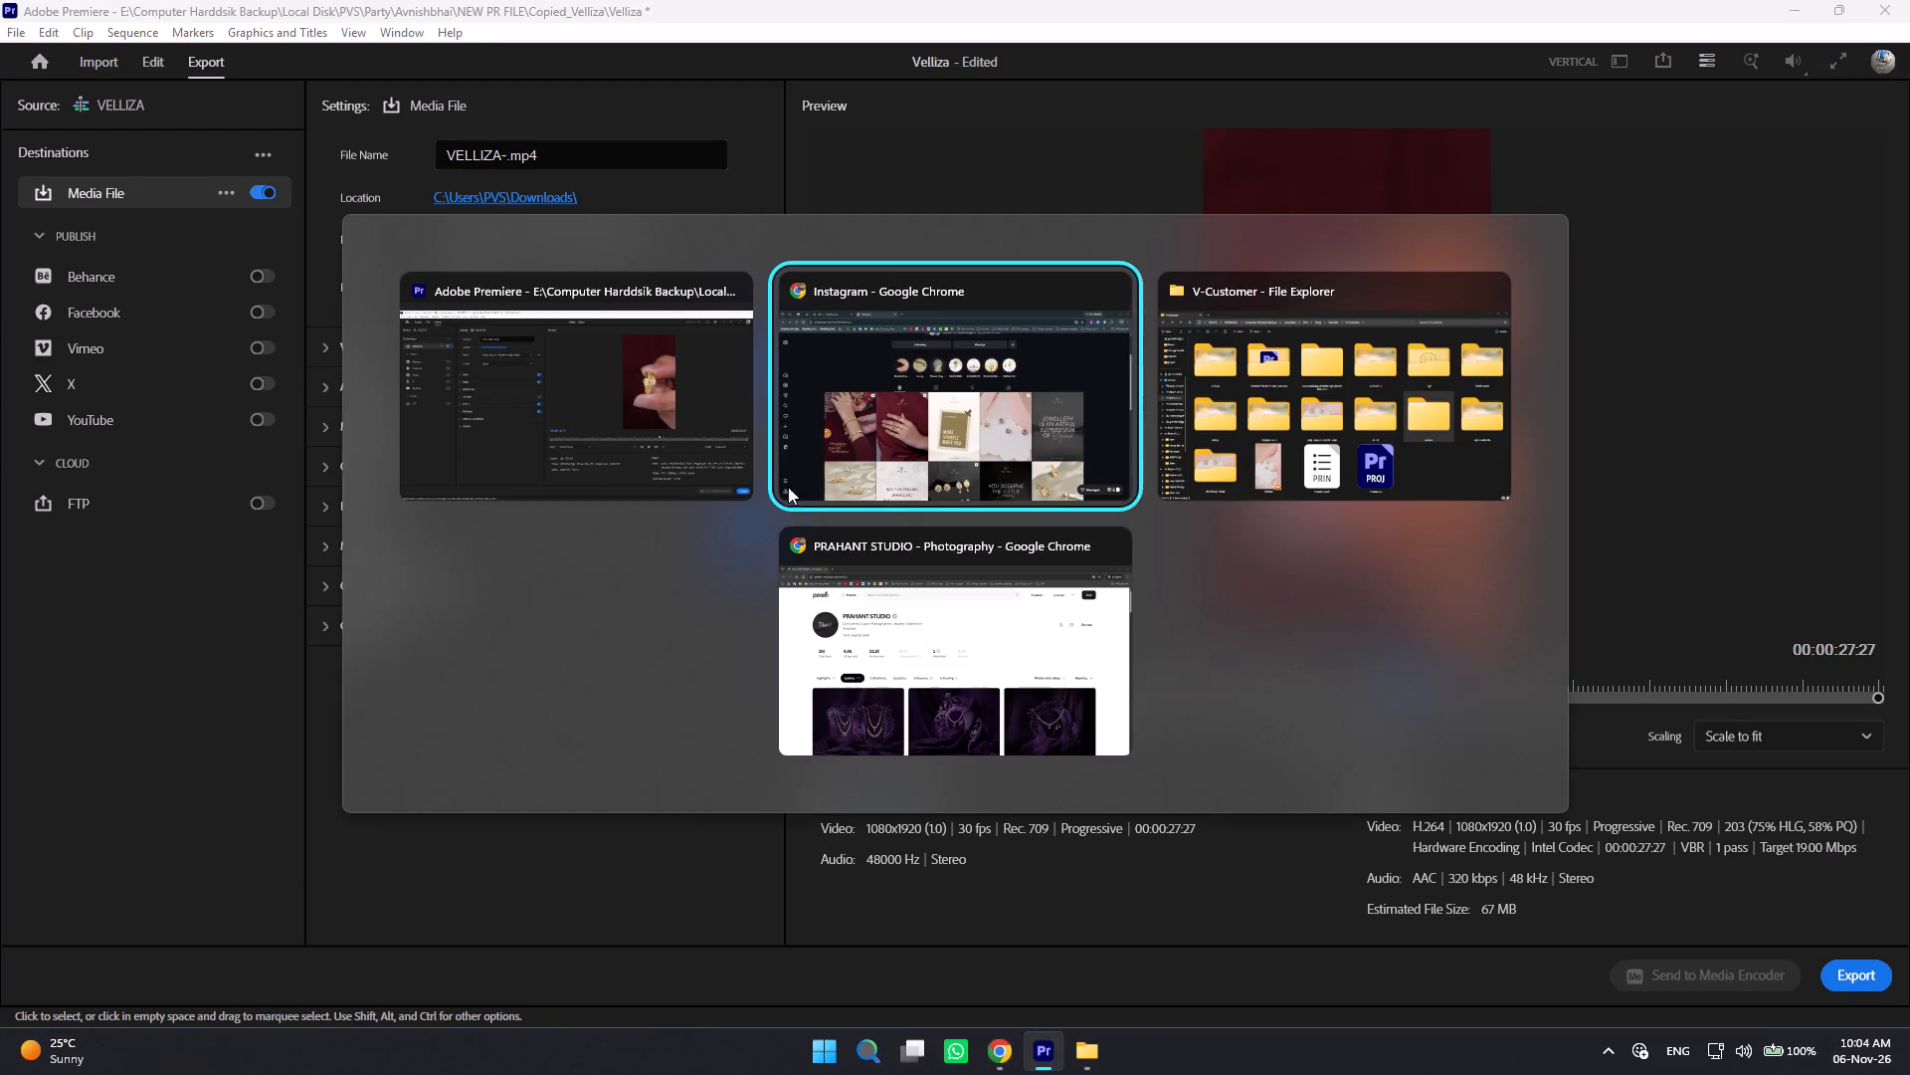
alt+click(1219, 421)
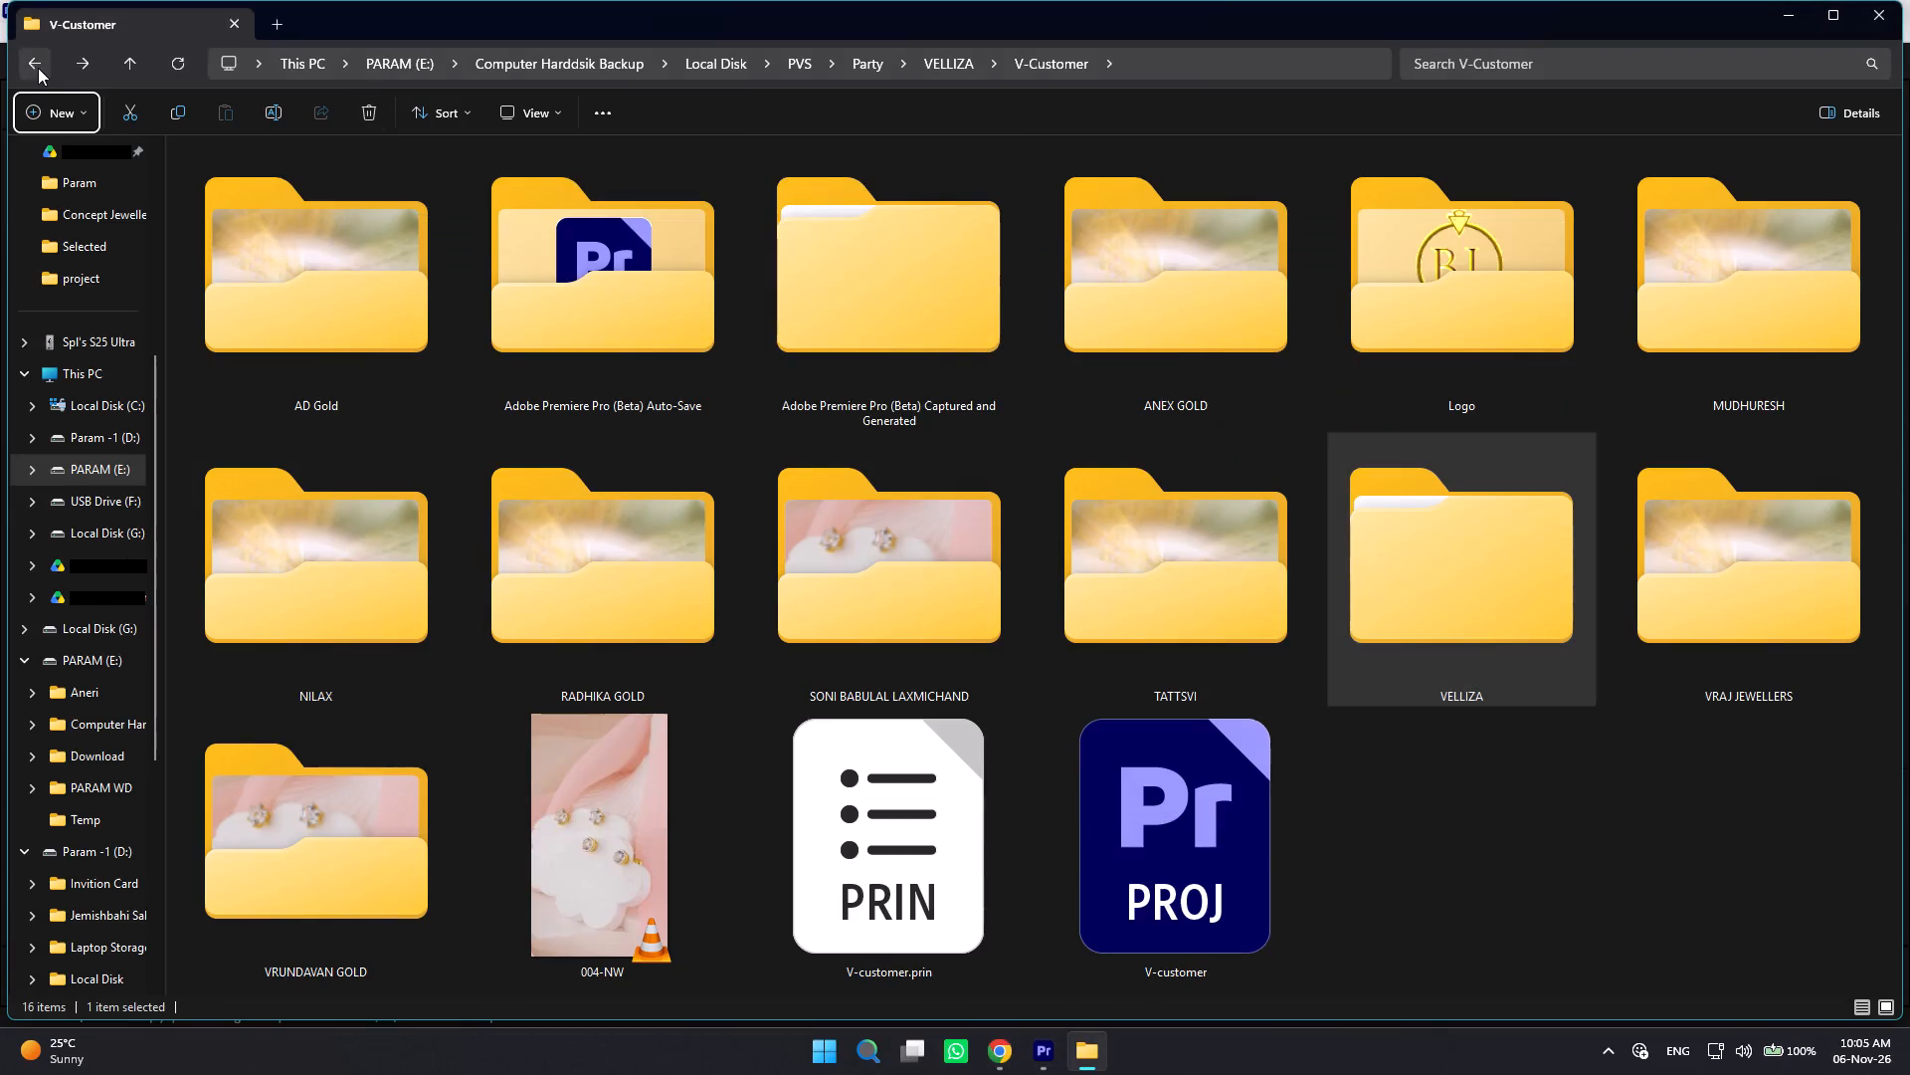
click(39, 68)
click(39, 68)
click(39, 68)
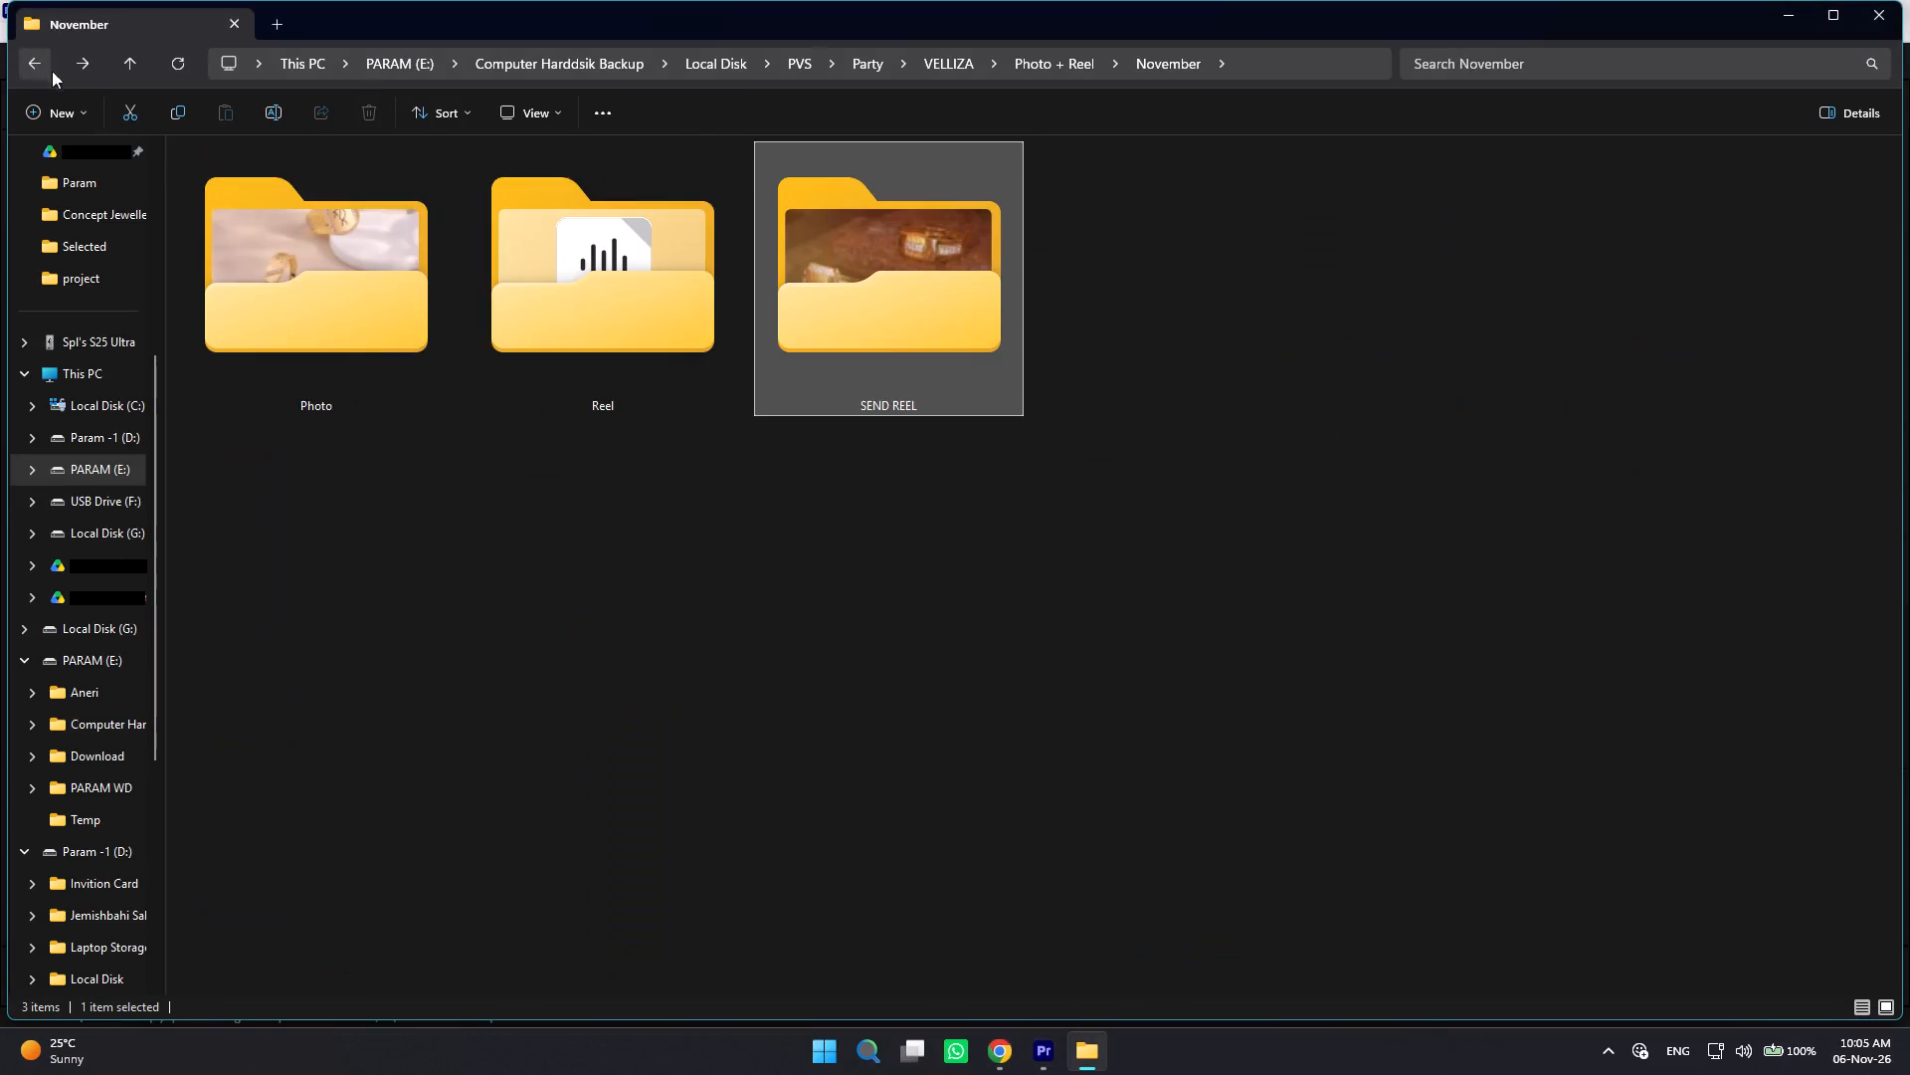
double_click(913, 269)
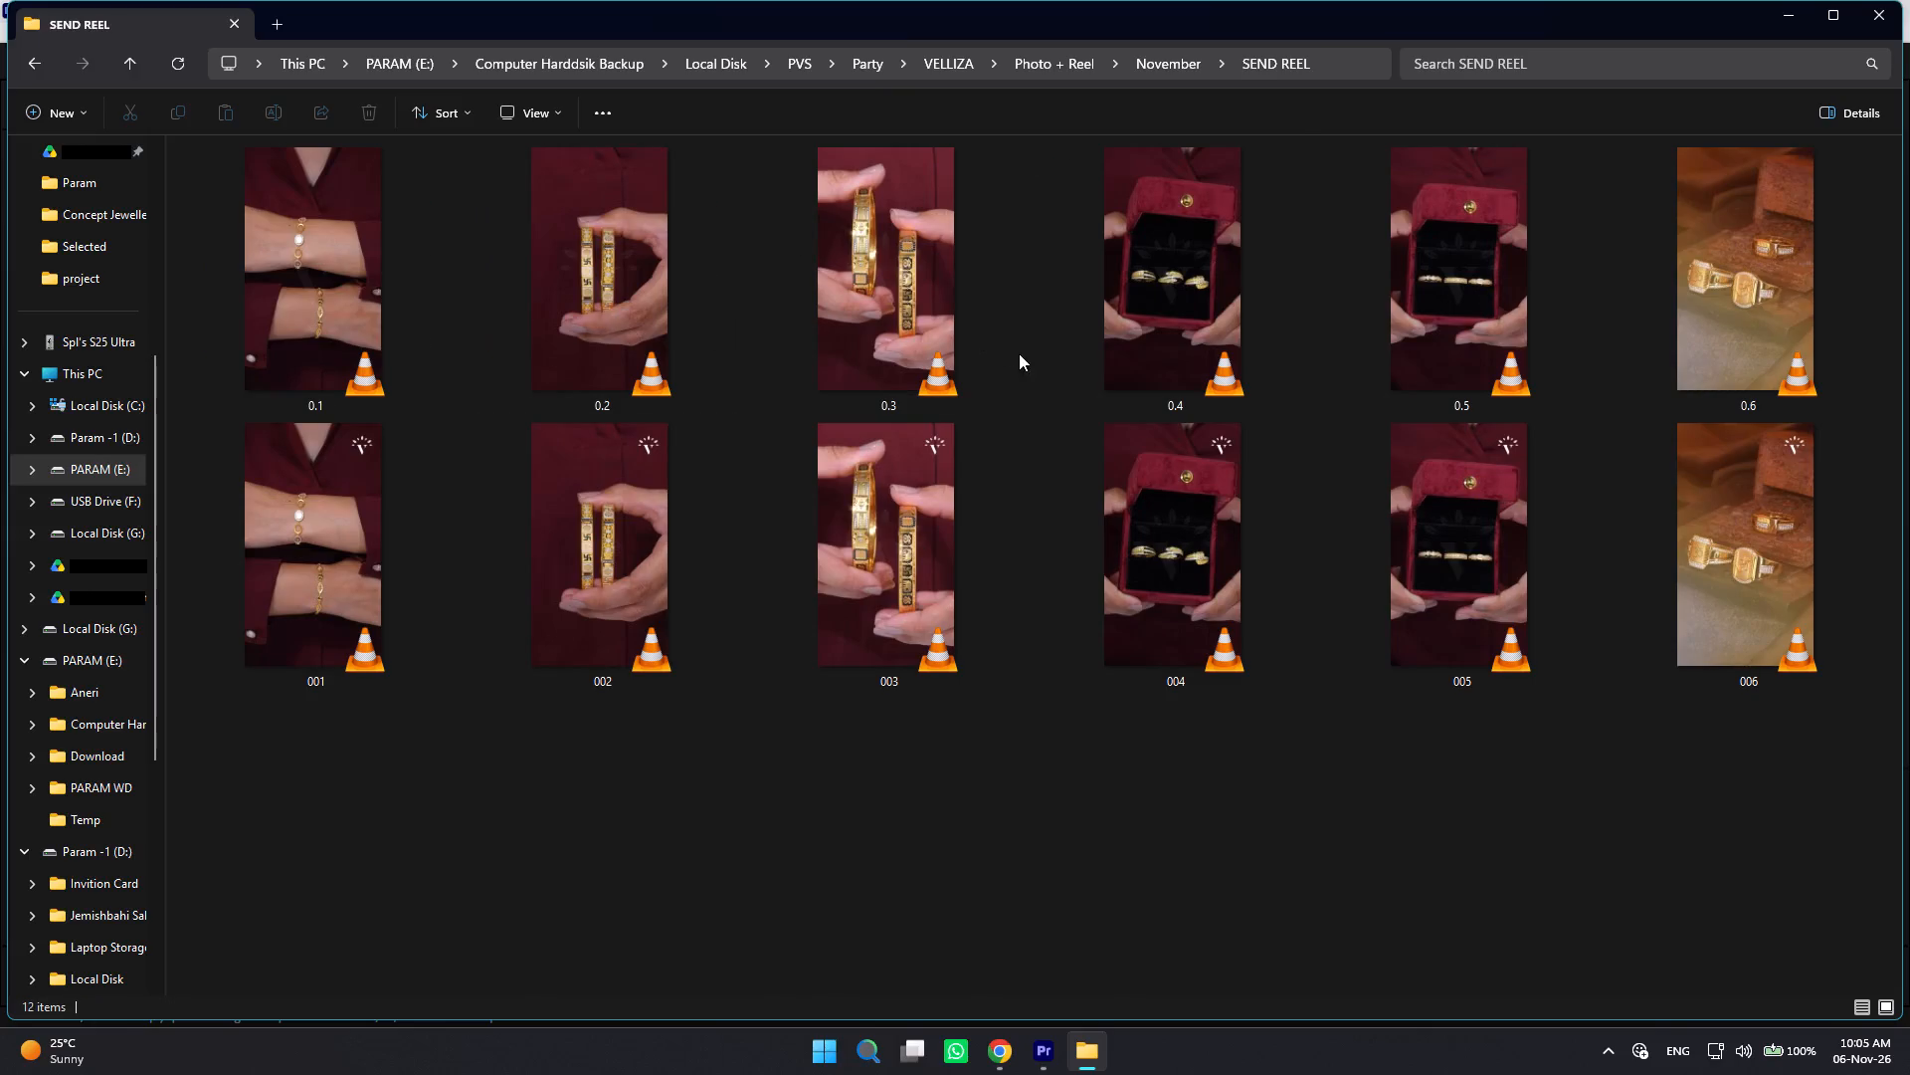
double_click(1188, 323)
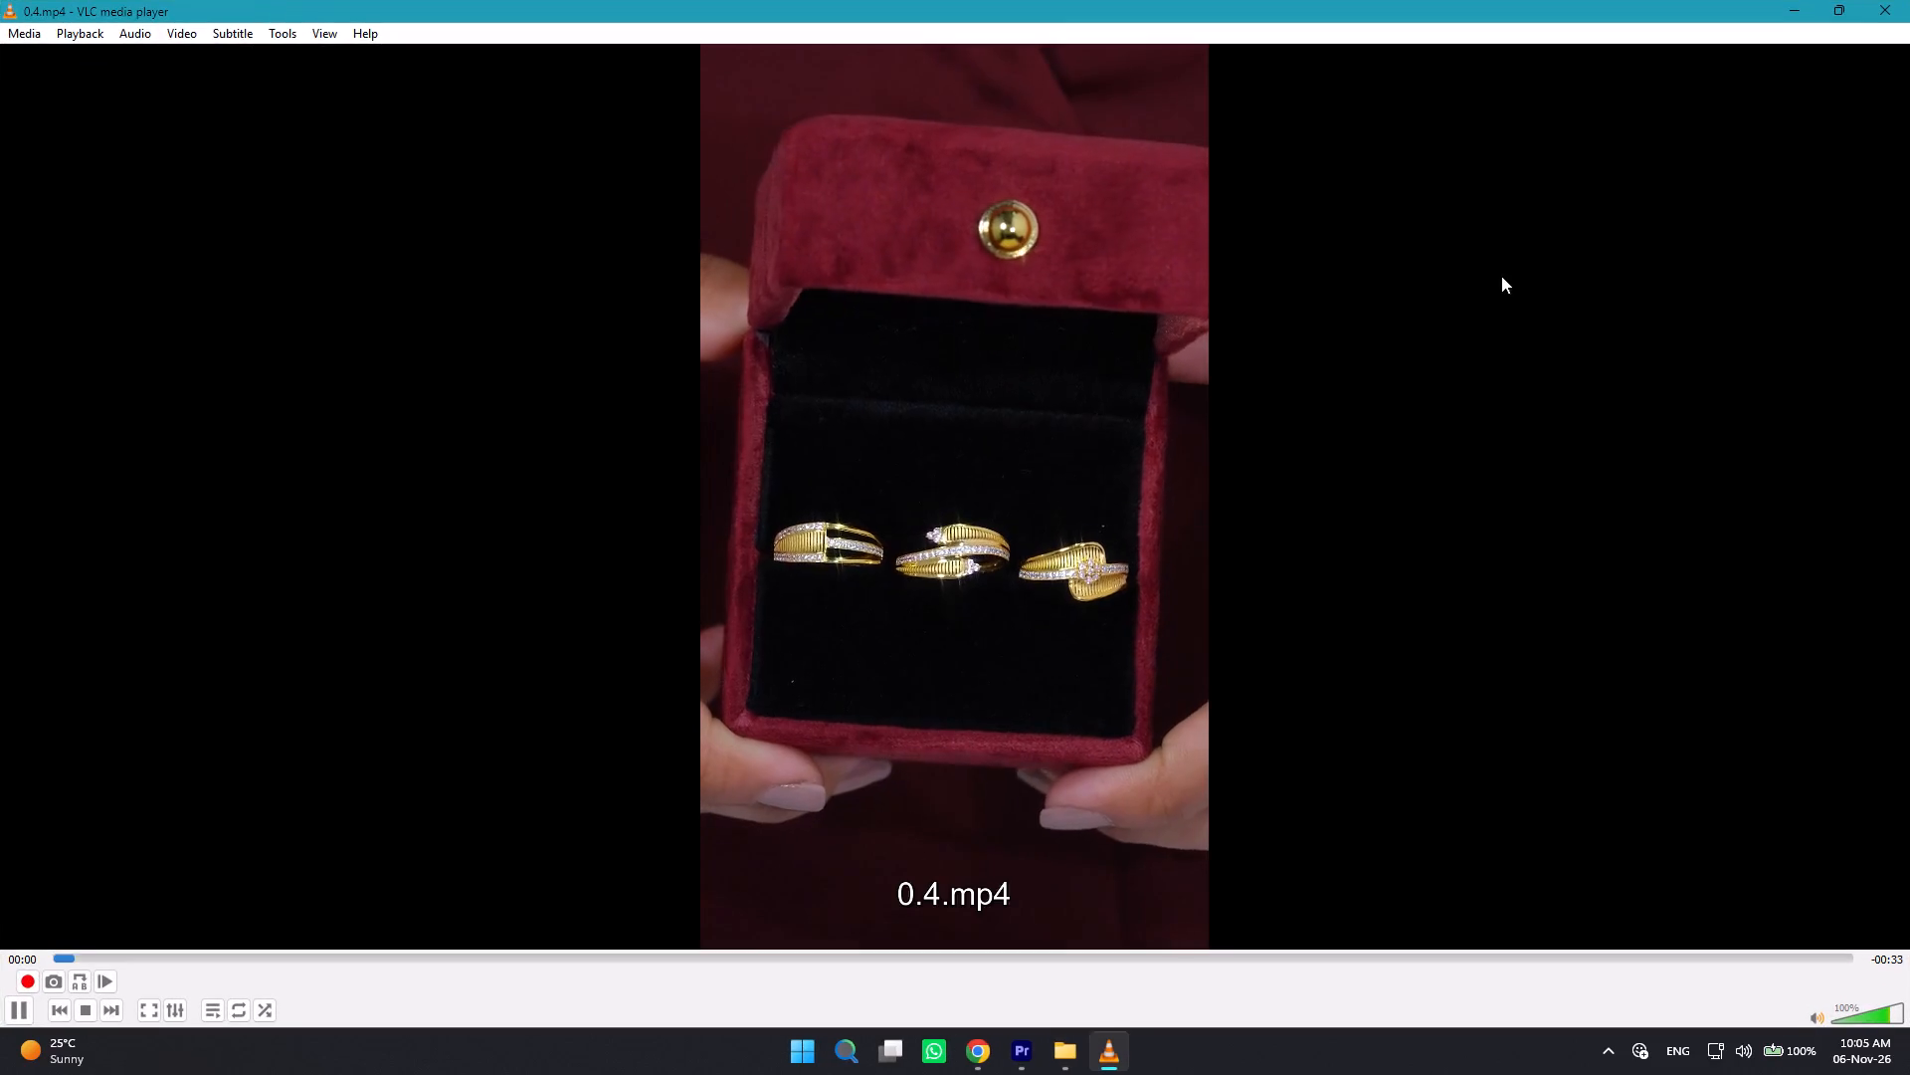
Preview the 0.4.mp4 video in VLC from about 00:11 and close the player.
click(676, 952)
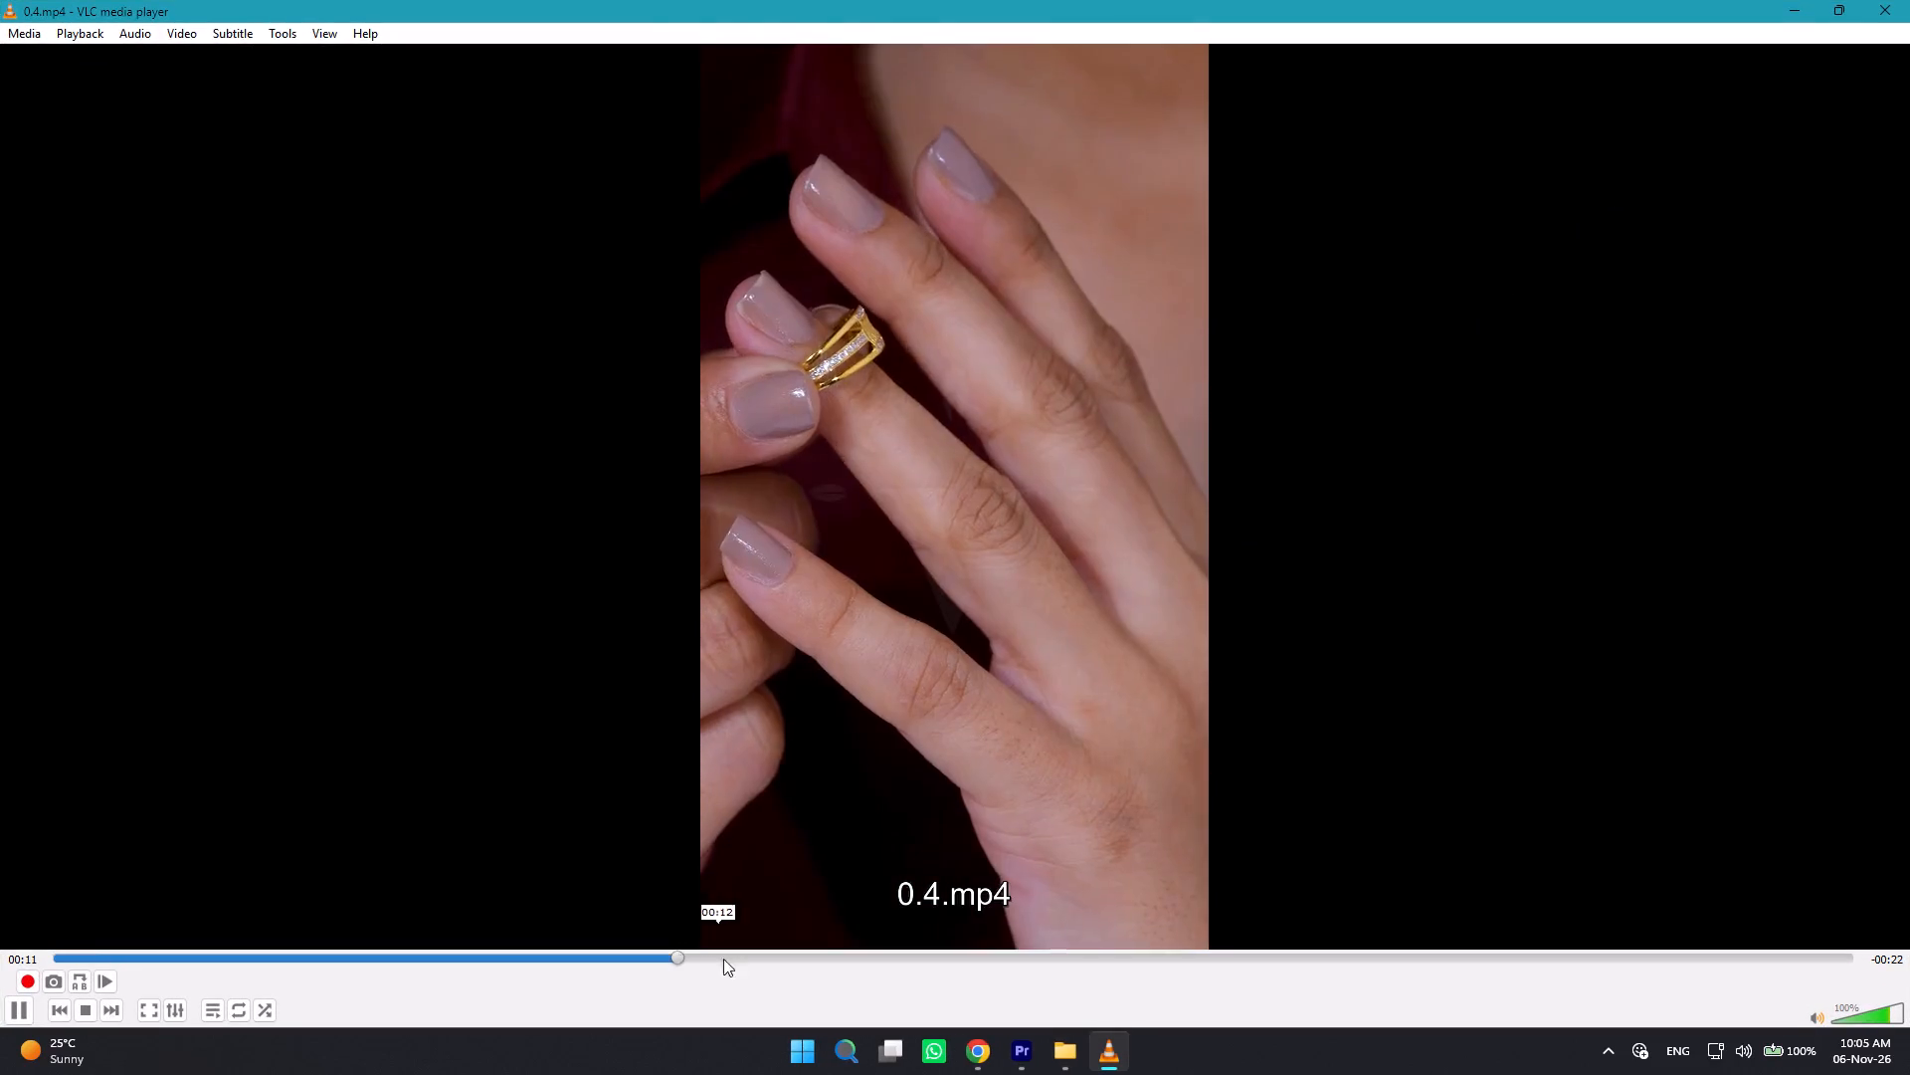
click(1901, 13)
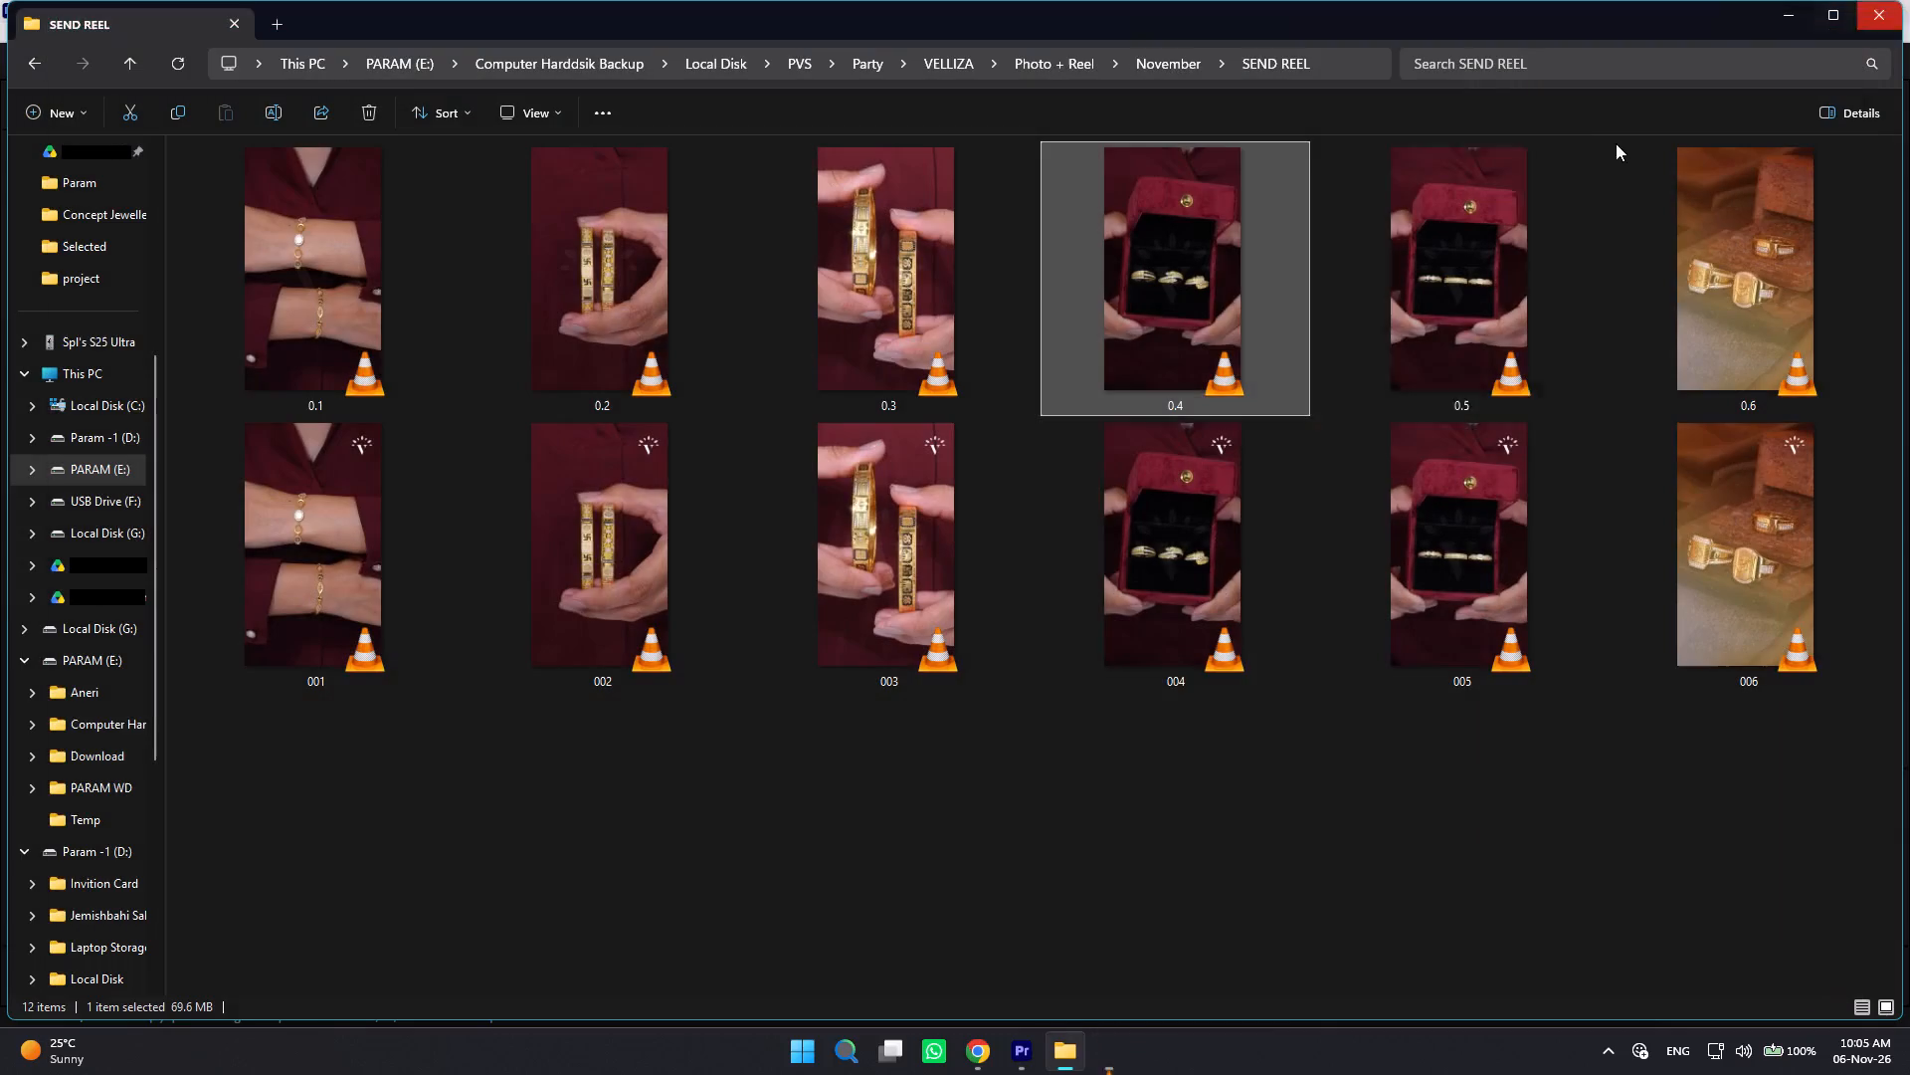
Switch back to Premiere, leave the export settings and open the AD GOLD sequence with the playhead at 00:00:00:00.
key(alt+Tab)
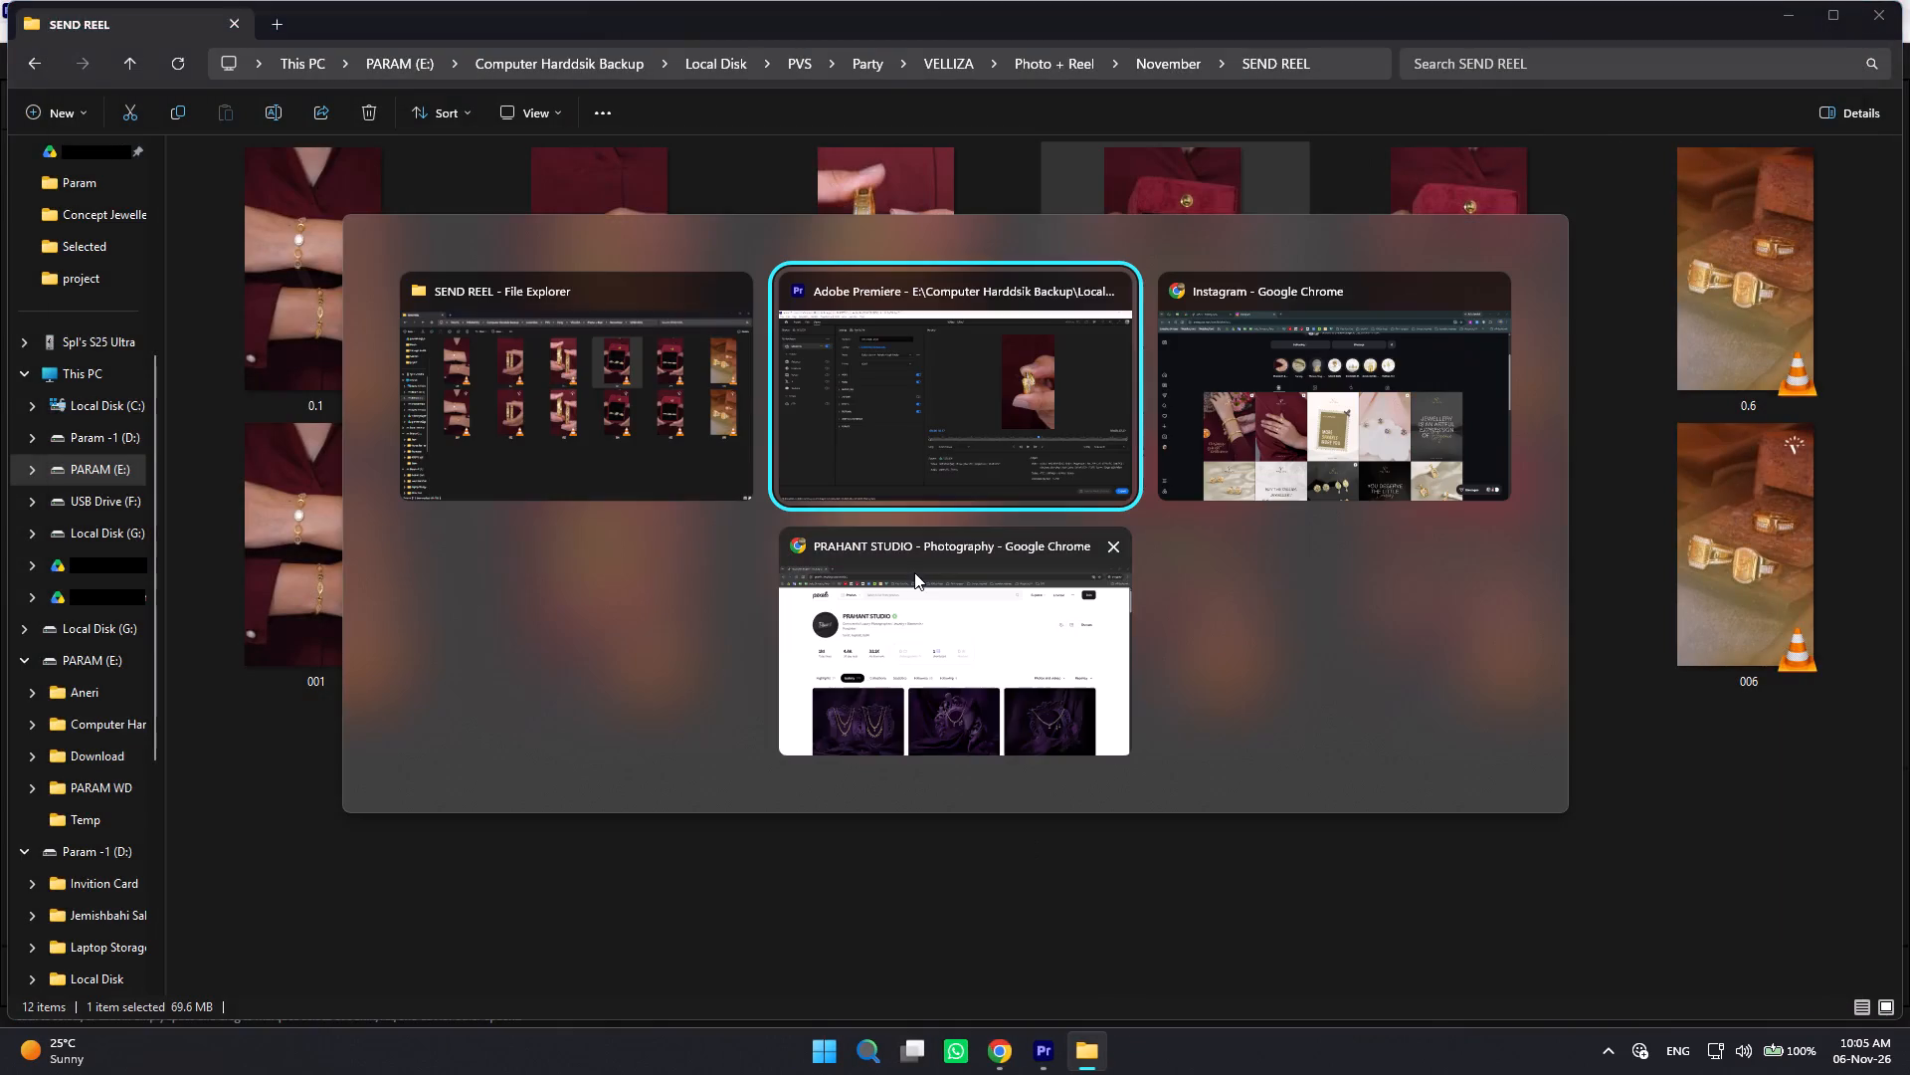
alt+click(890, 430)
key(Escape)
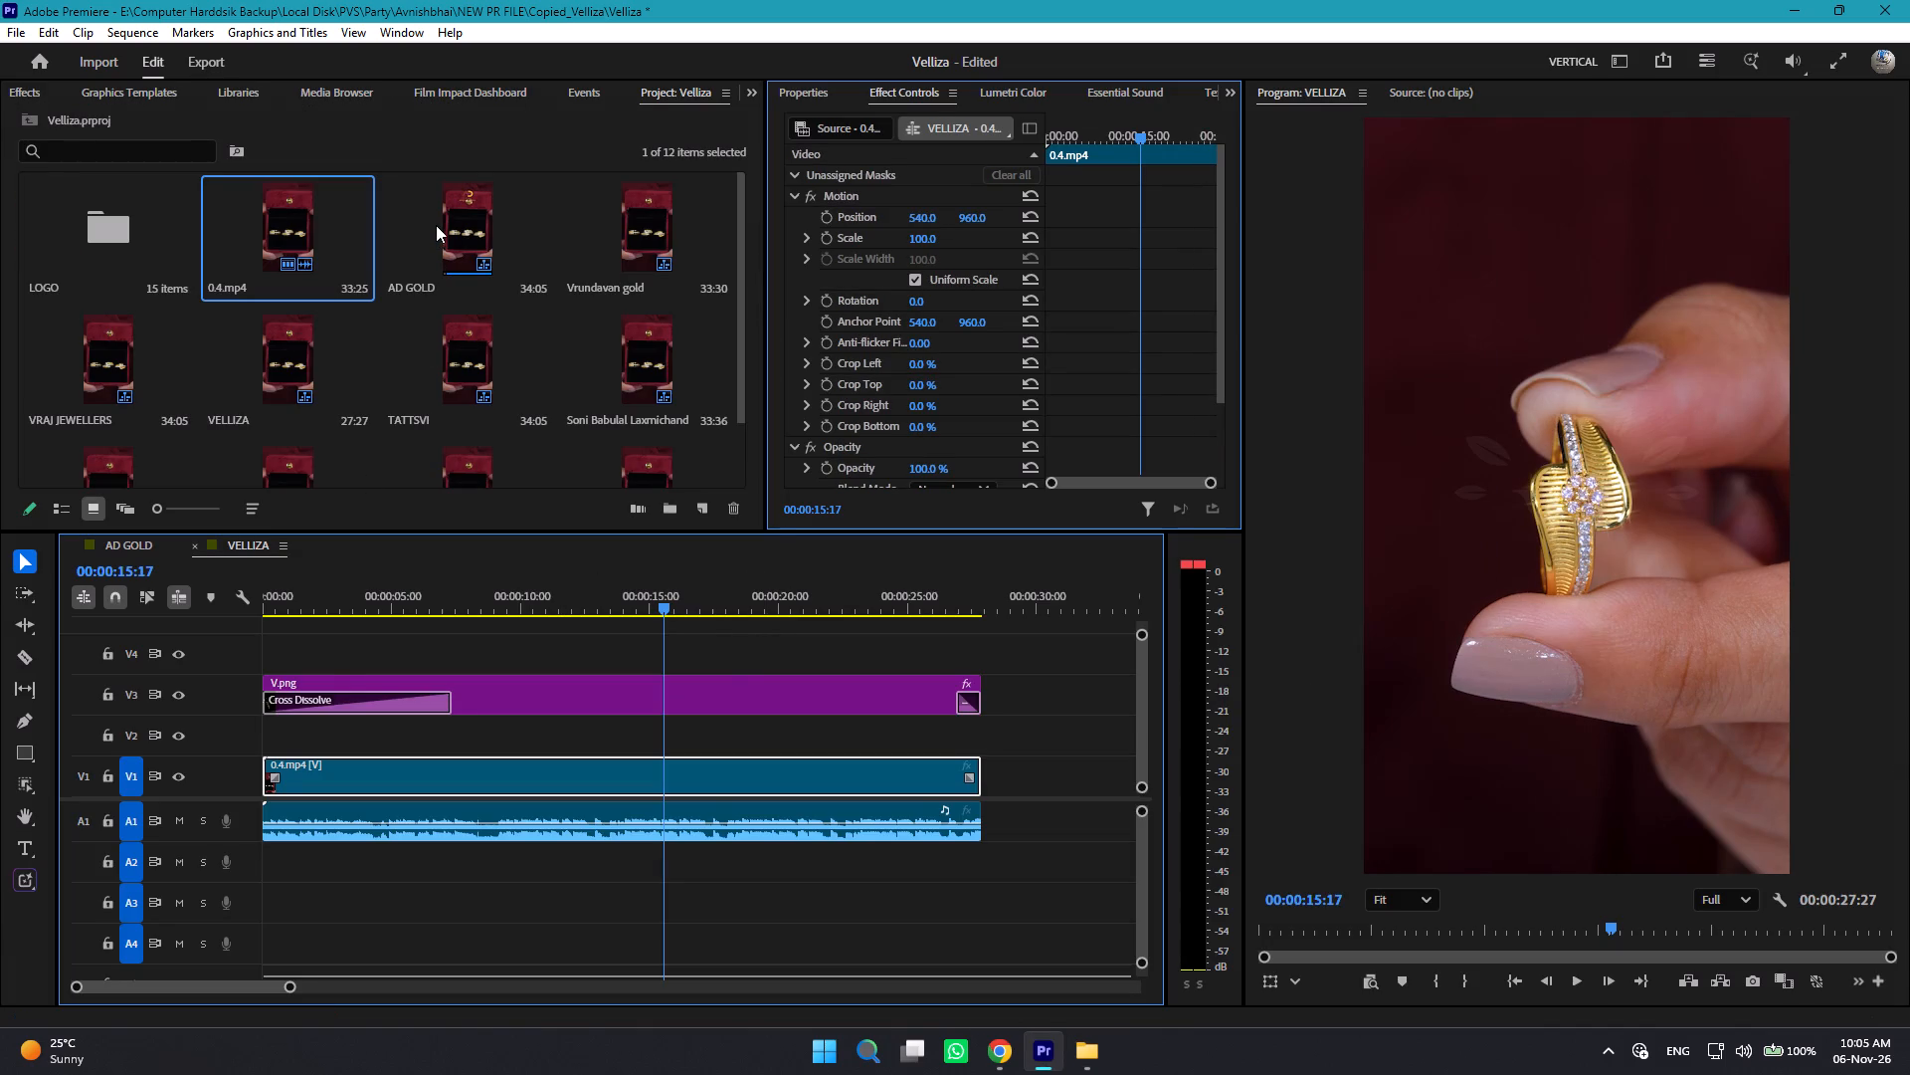
double_click(434, 223)
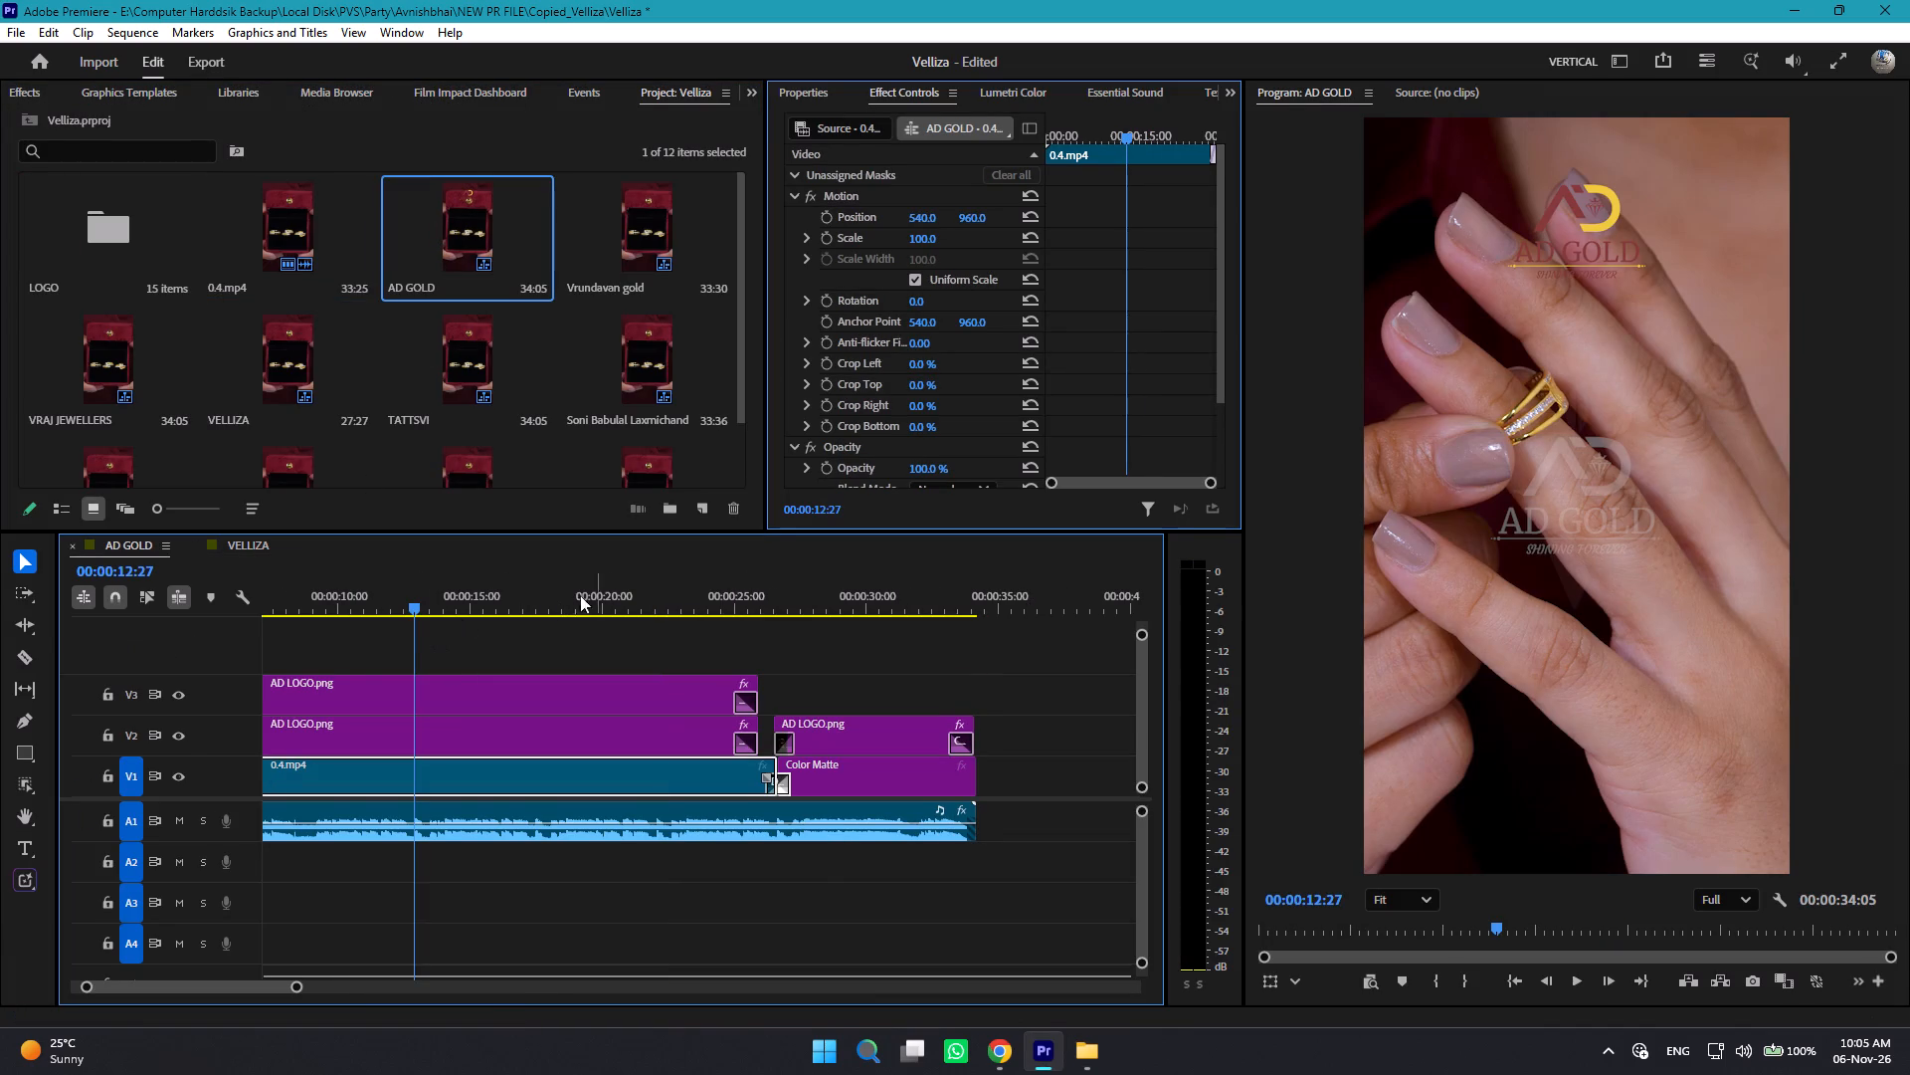
drag(411, 604, 92, 623)
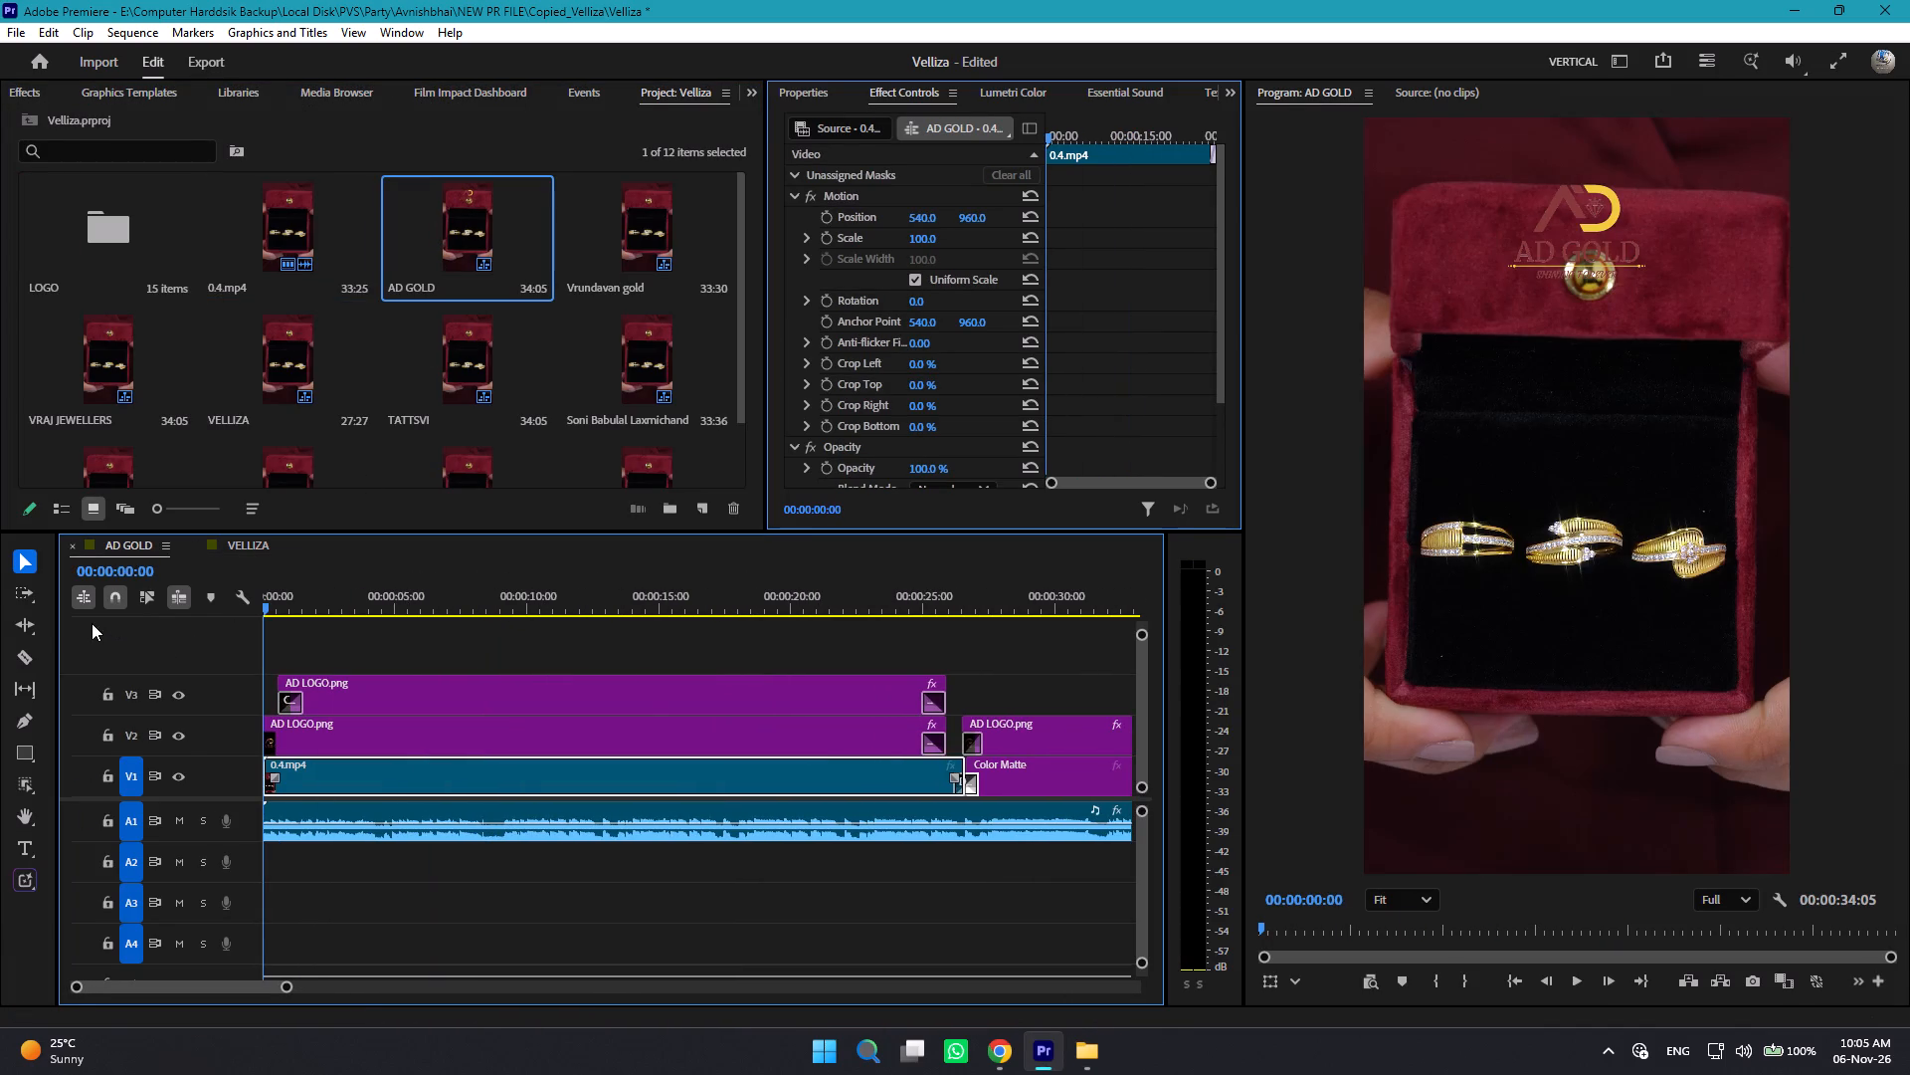
drag(92, 623, 90, 620)
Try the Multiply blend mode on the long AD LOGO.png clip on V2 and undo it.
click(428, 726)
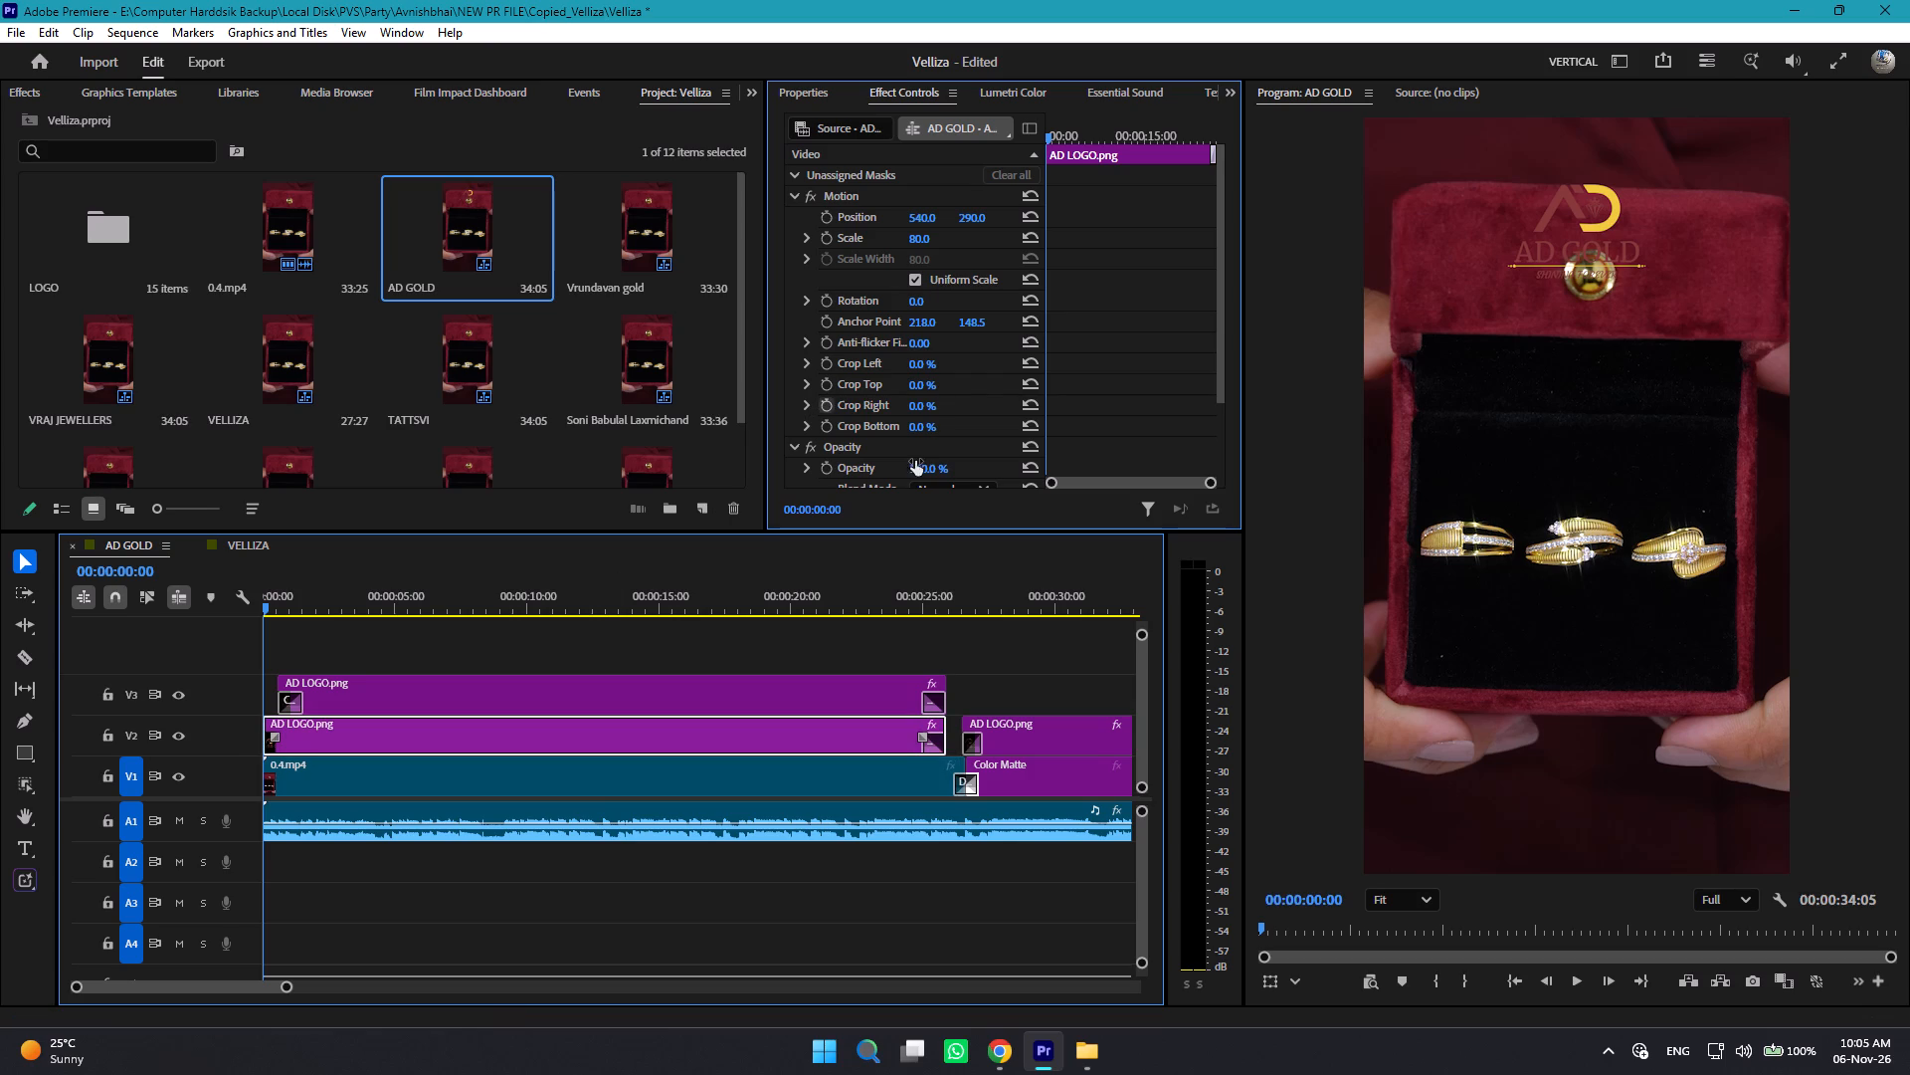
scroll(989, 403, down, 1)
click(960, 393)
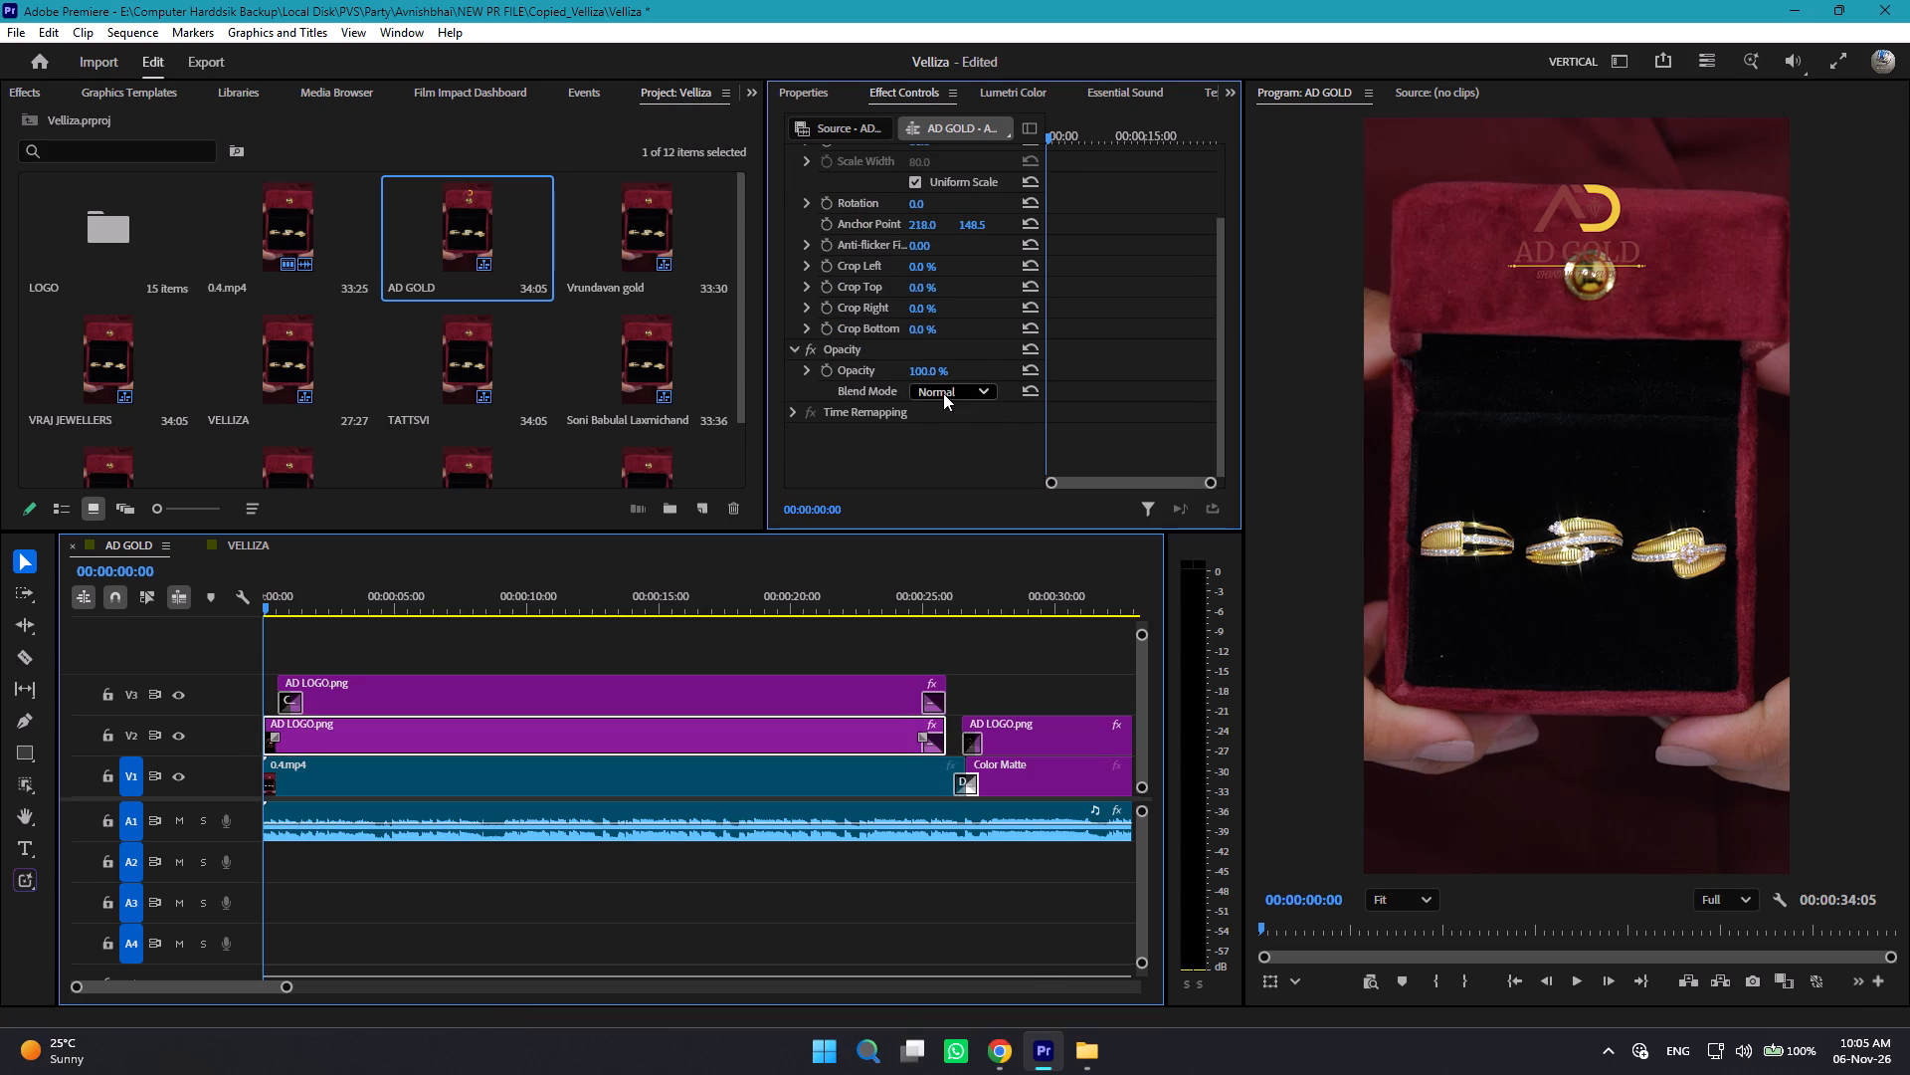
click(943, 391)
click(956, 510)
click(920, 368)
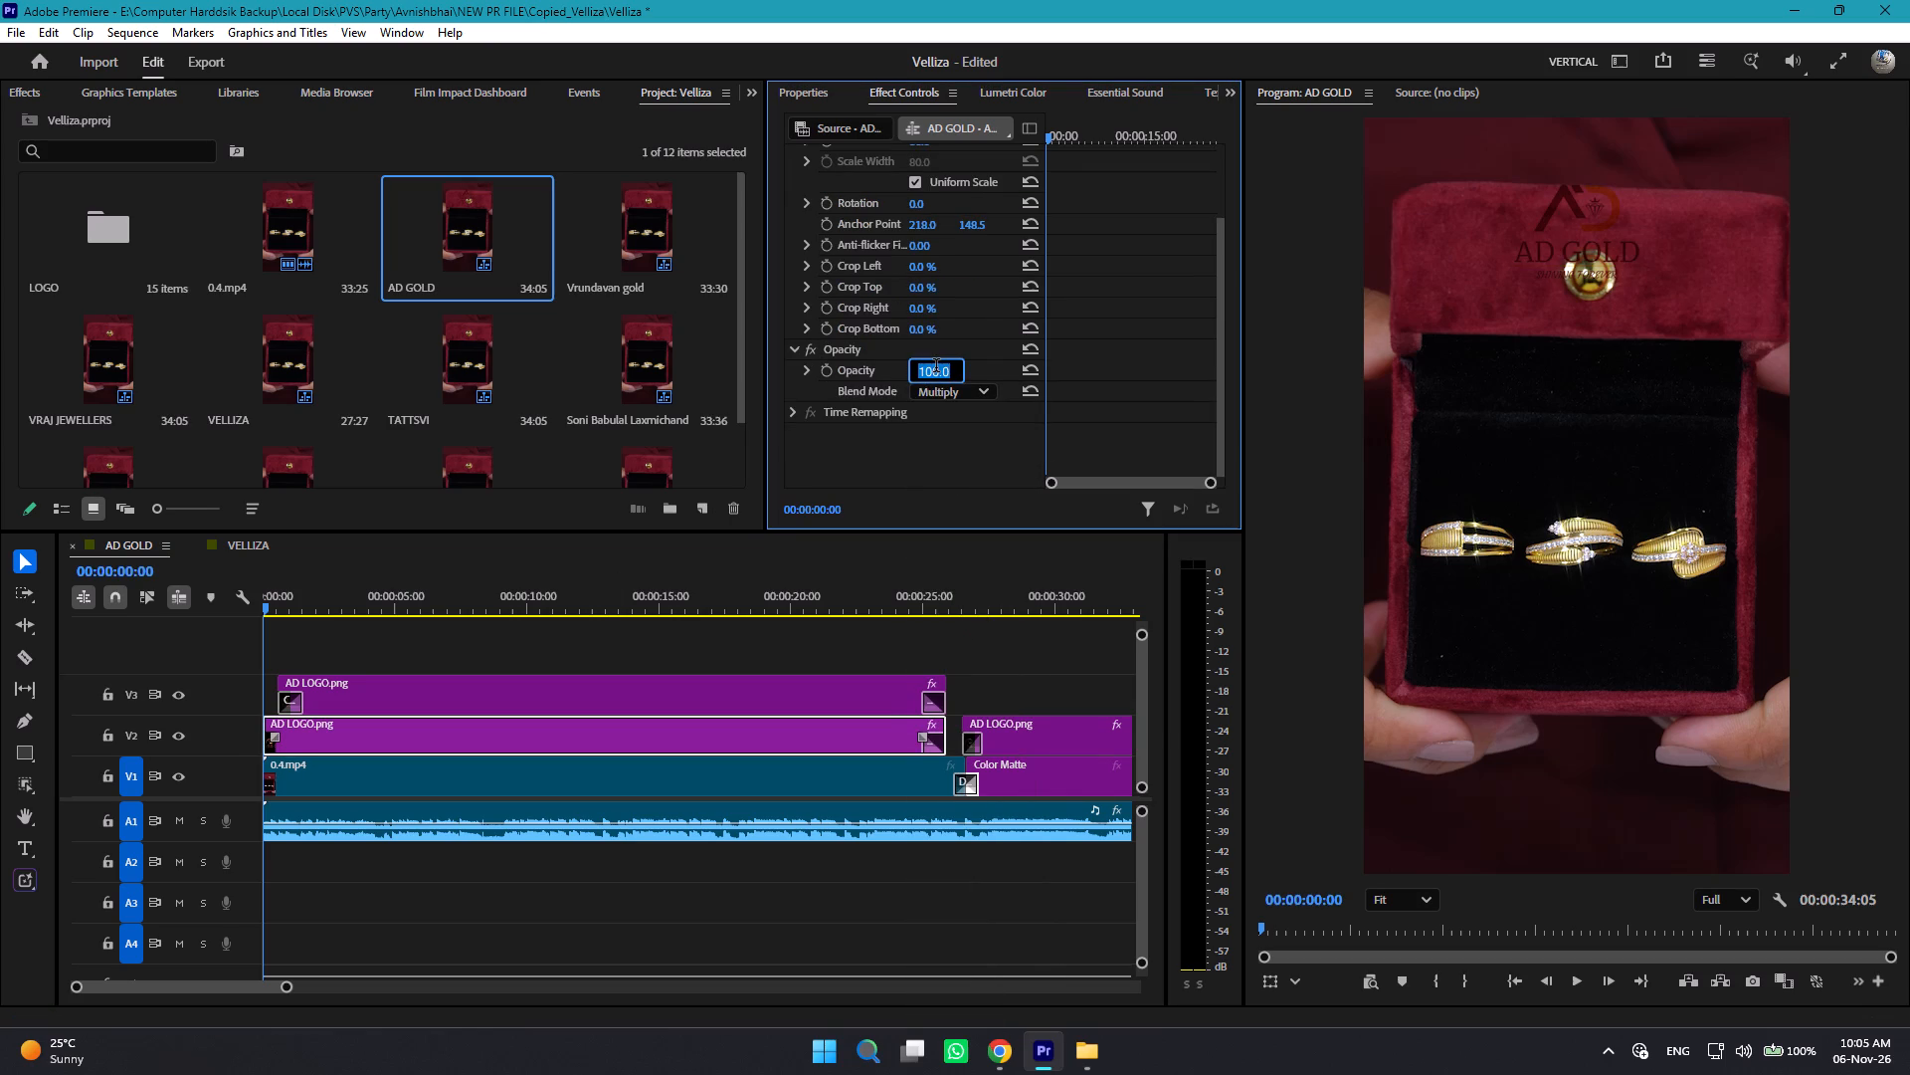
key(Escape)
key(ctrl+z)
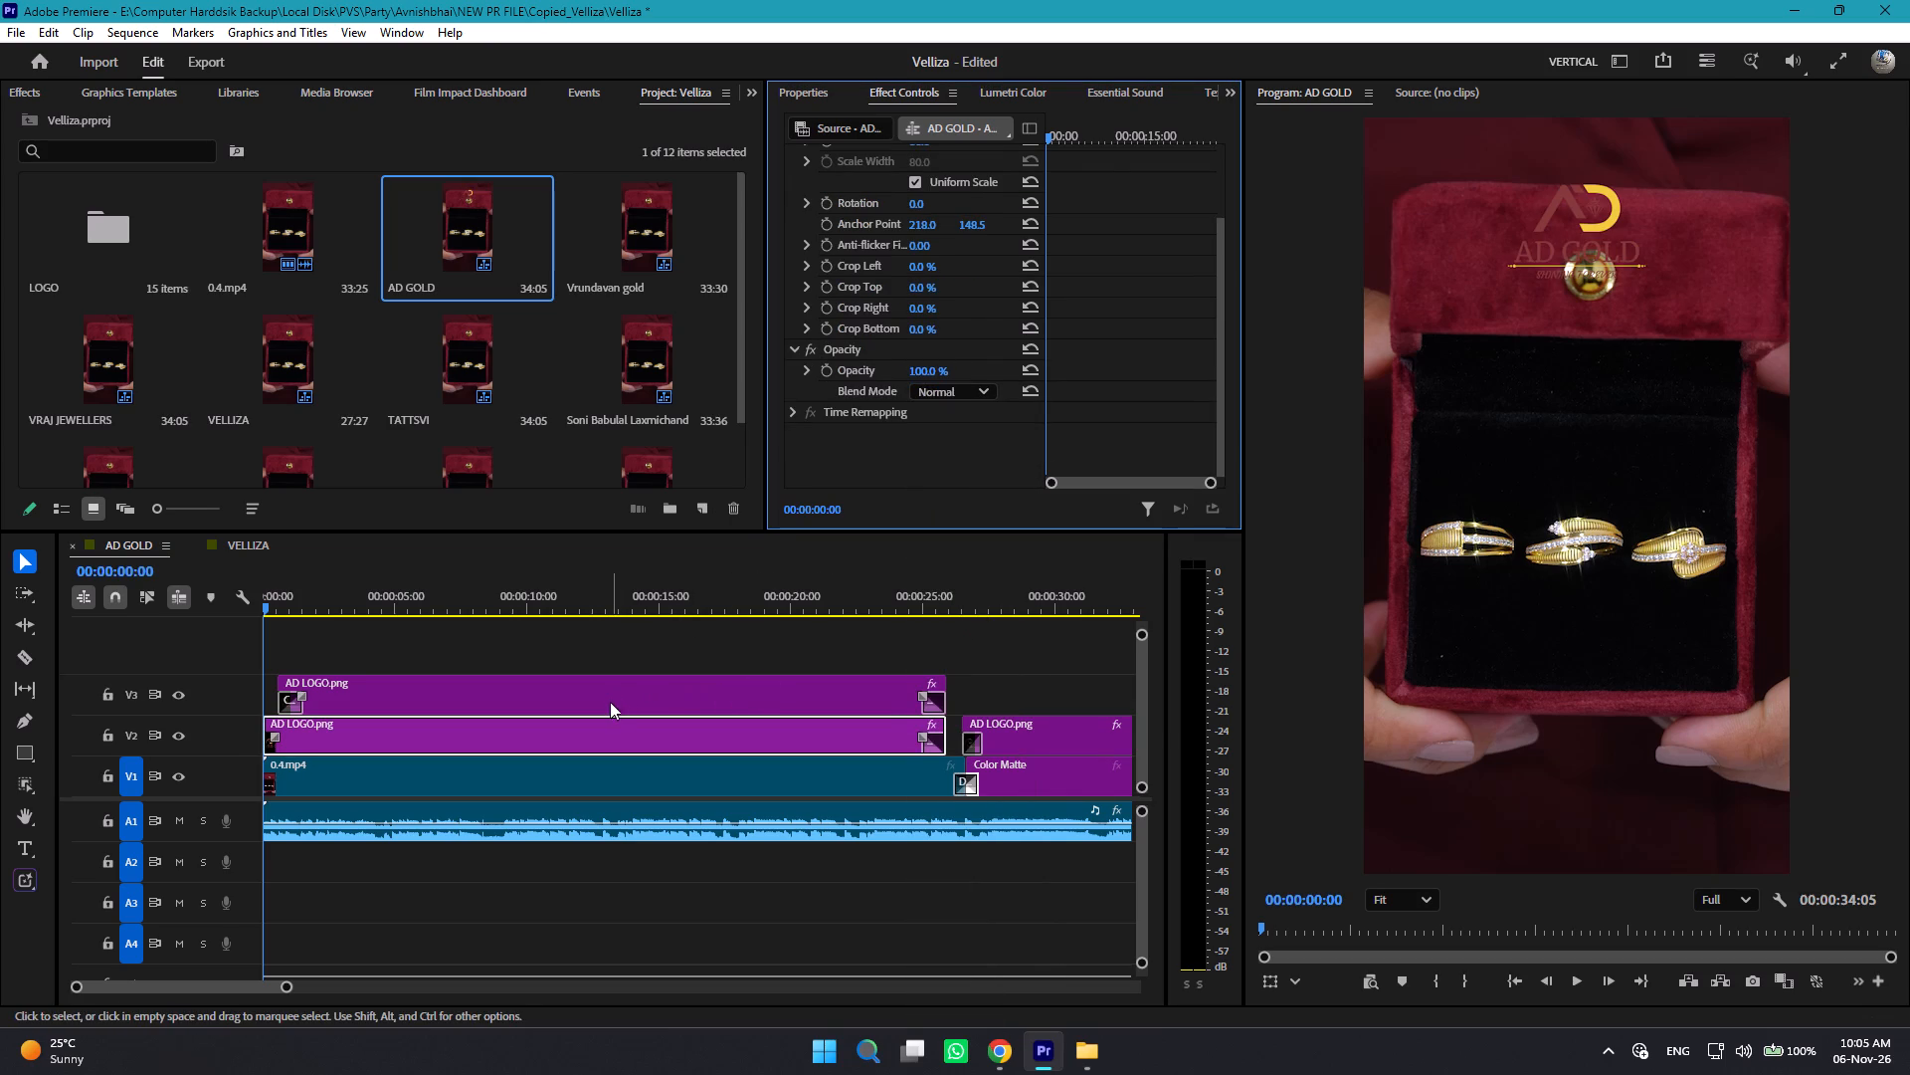
Set the AD LOGO.png watermark clip on V3 to 1% opacity and Multiply blend mode.
click(609, 703)
click(925, 467)
key(1)
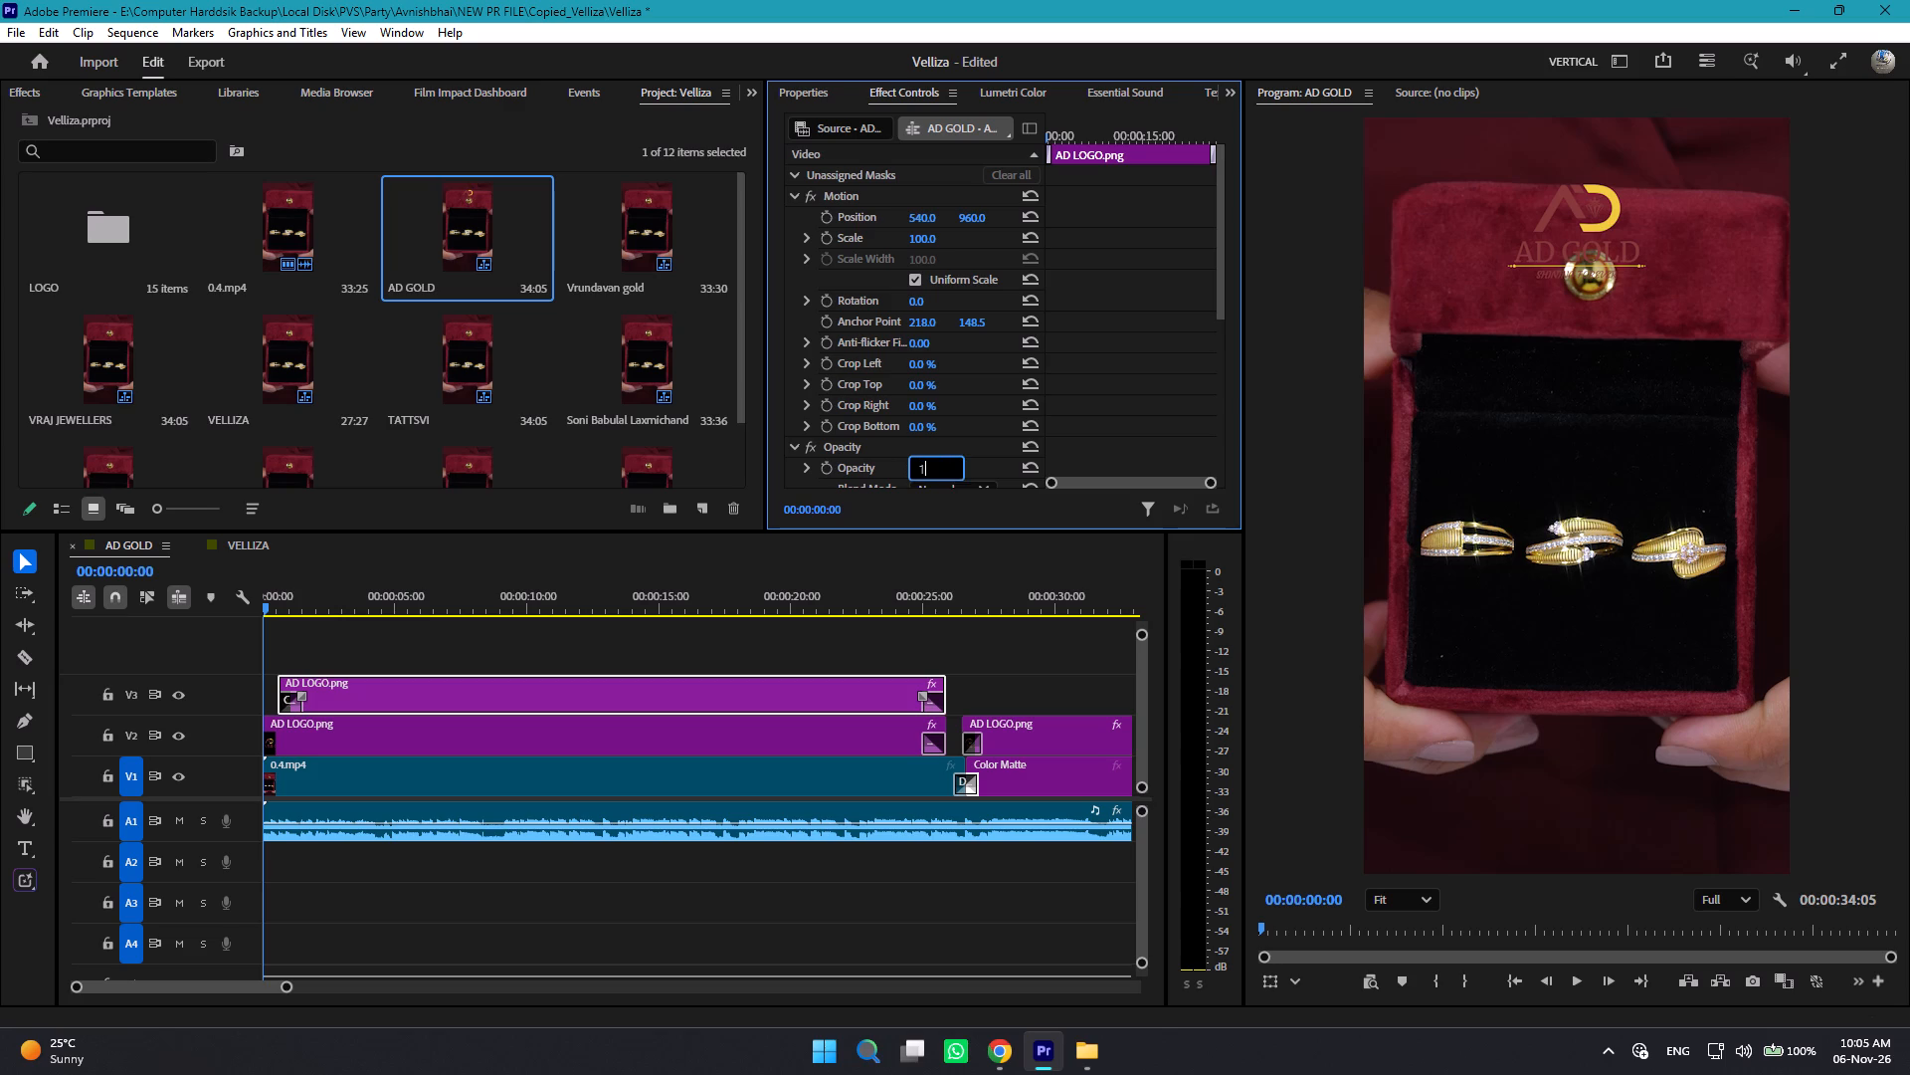
key(Return)
scroll(1053, 366, down, 1)
click(972, 344)
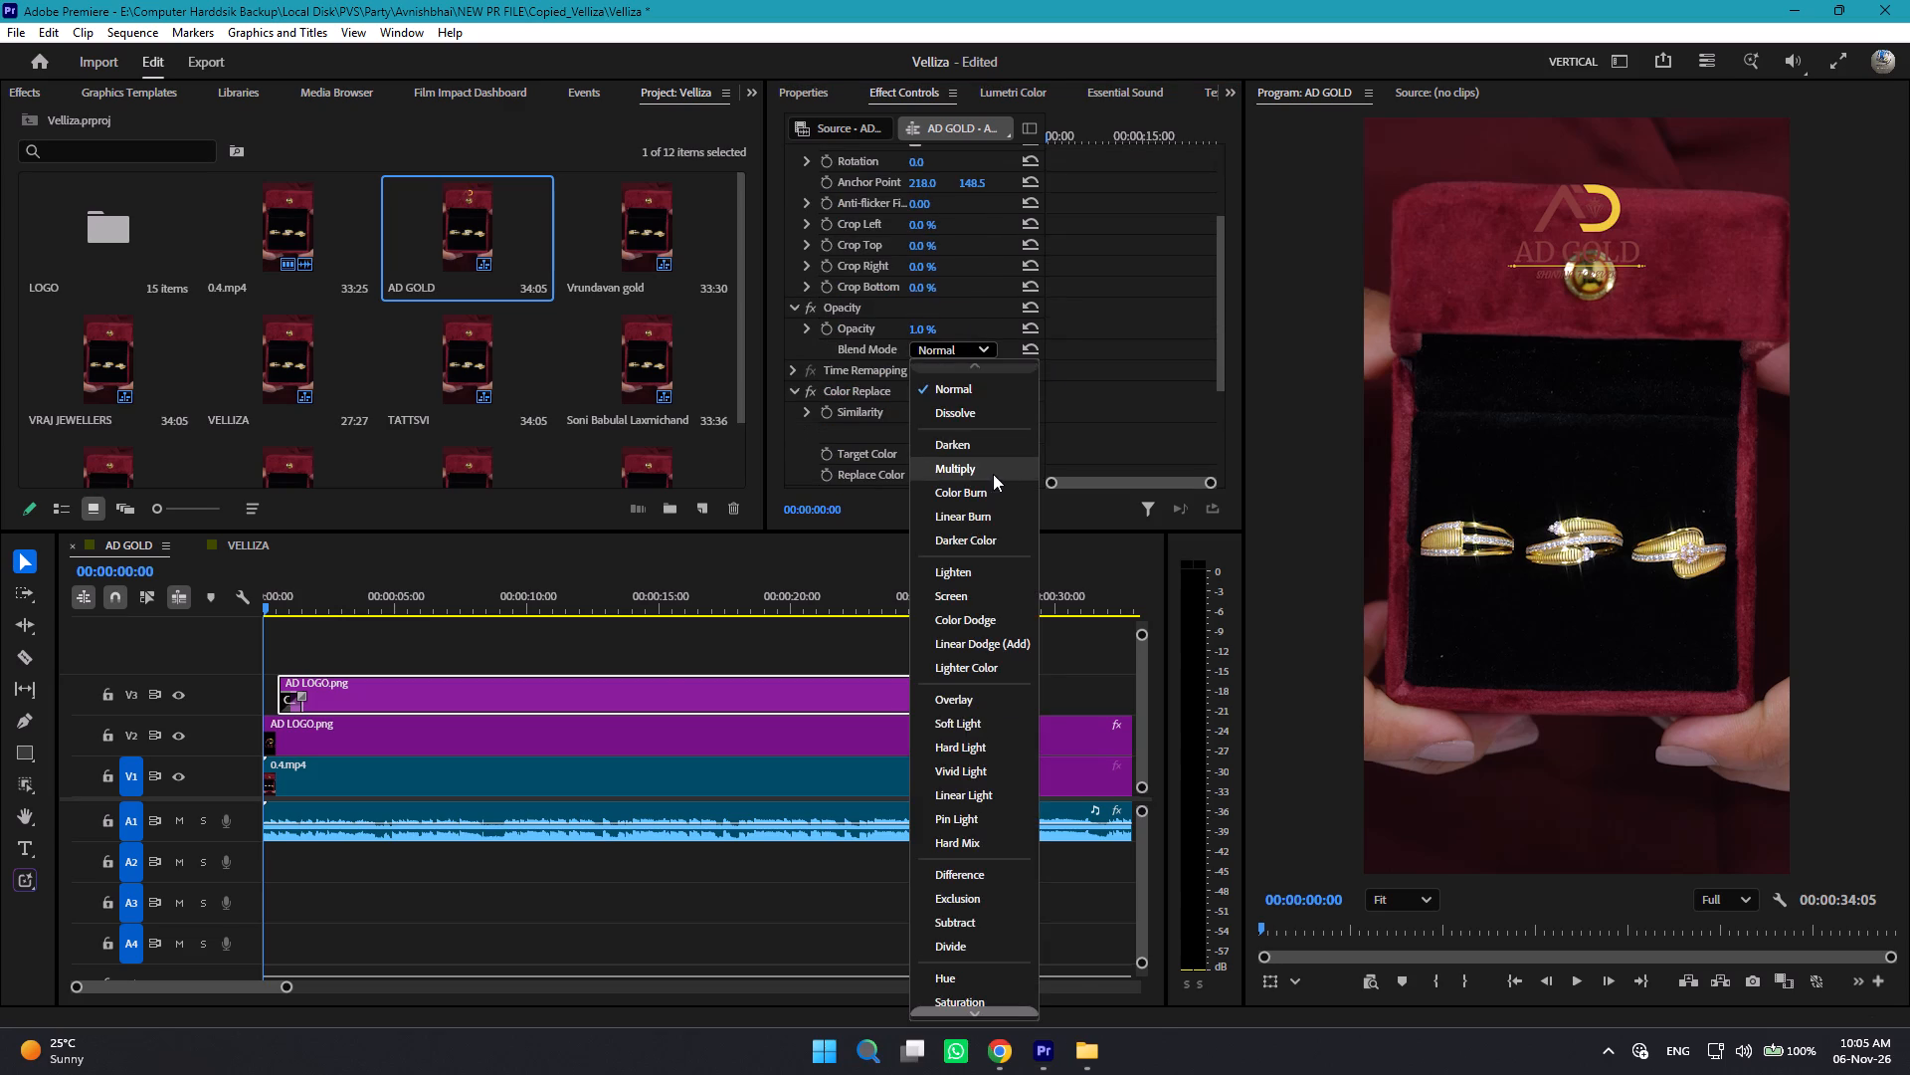
click(976, 472)
Play the AD GOLD sequence from about 11 seconds to check the faded watermark.
click(535, 611)
drag(535, 611, 550, 597)
key(space)
key(space)
key(space)
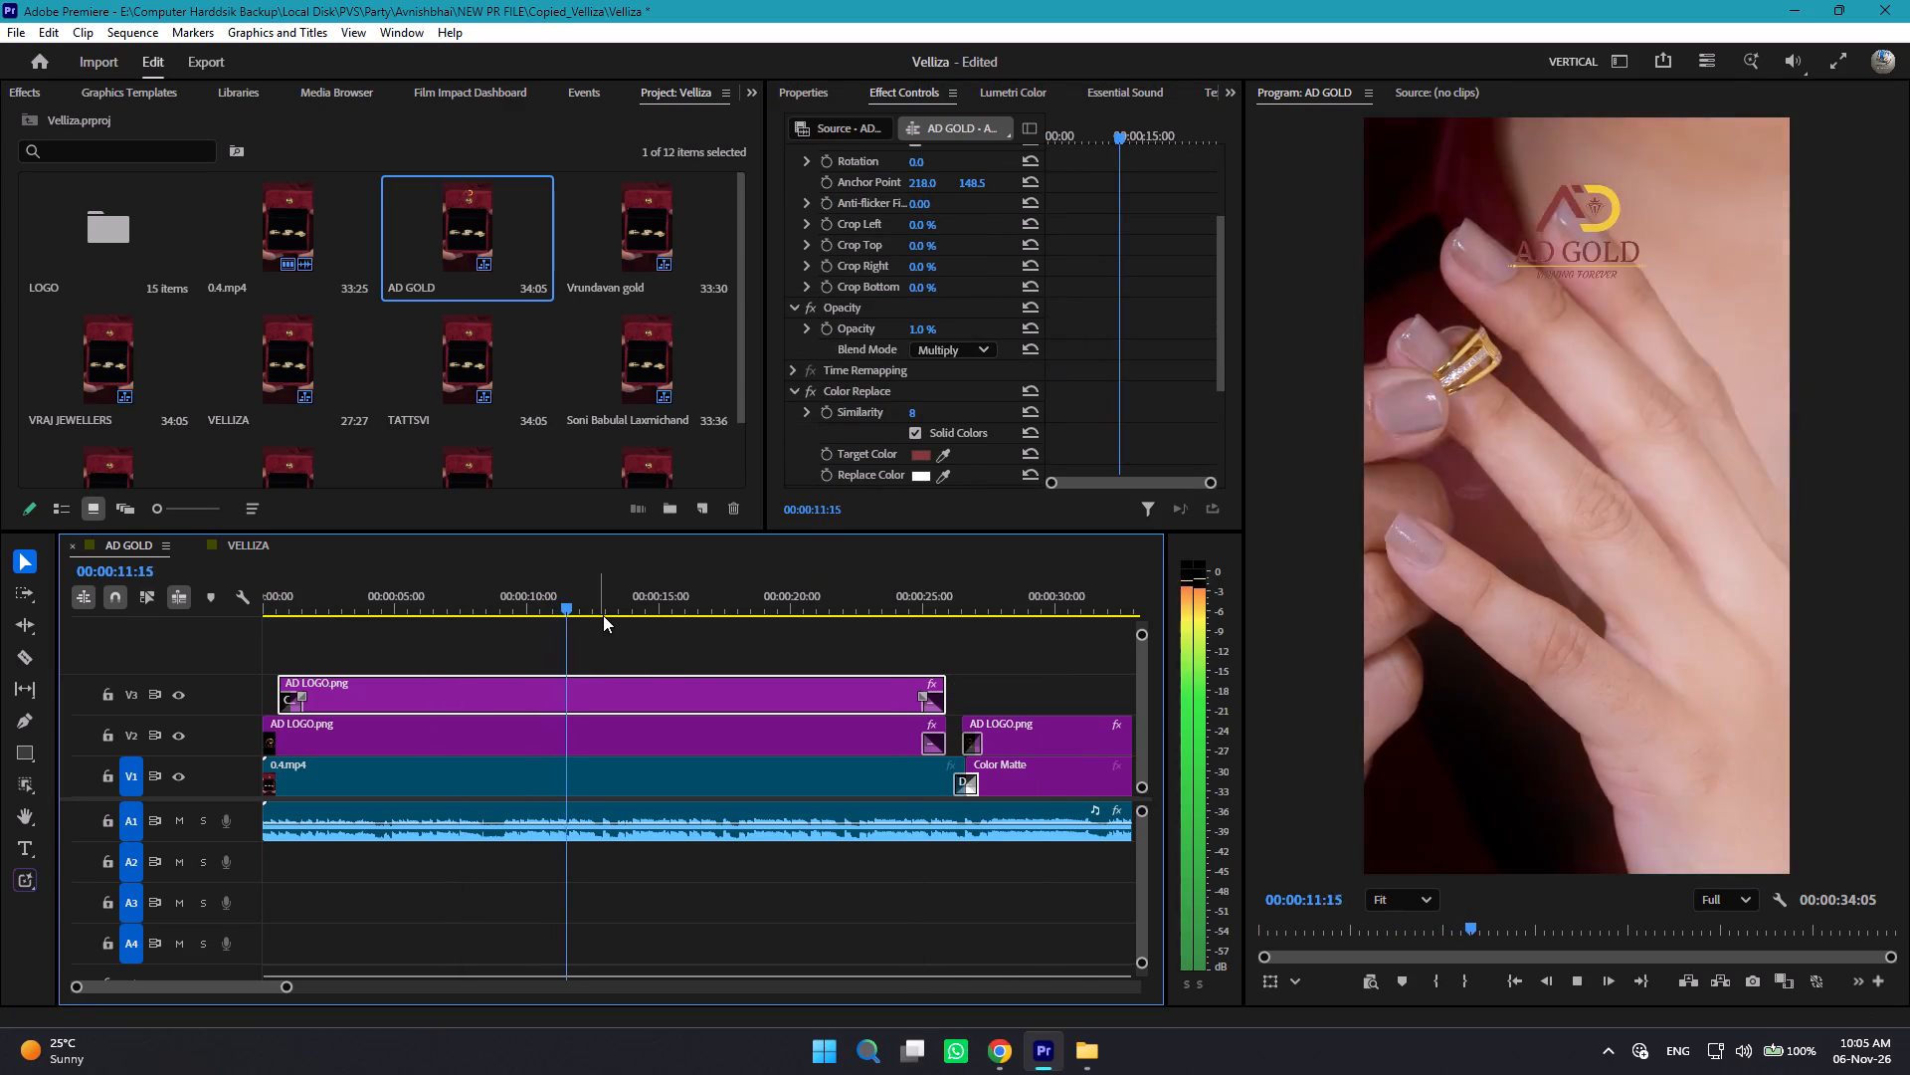
Cut the A1 audio clip just before the end of the AD GOLD sequence and delete the leftover tail.
ctrl+scroll(770, 791, down, 2)
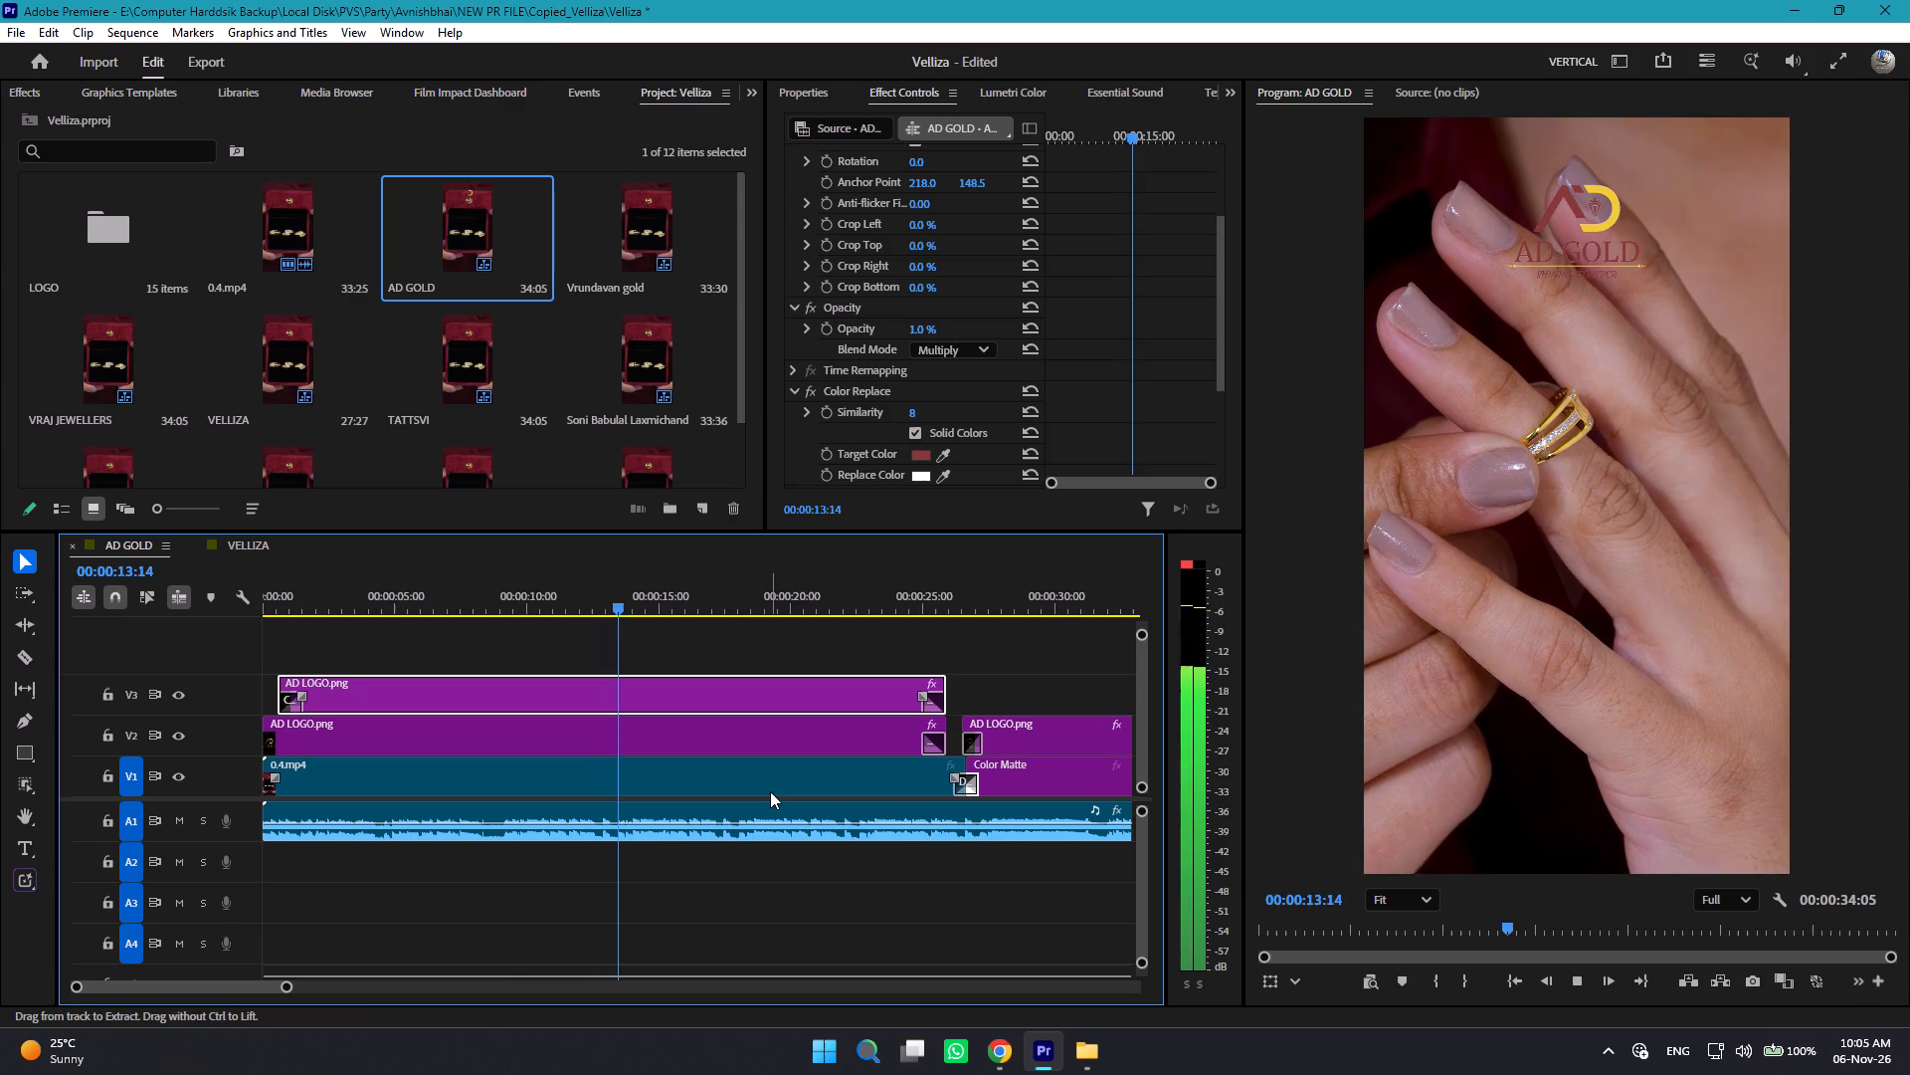
ctrl+scroll(770, 791, down, 4)
ctrl+alt+scroll(770, 791, down, 4)
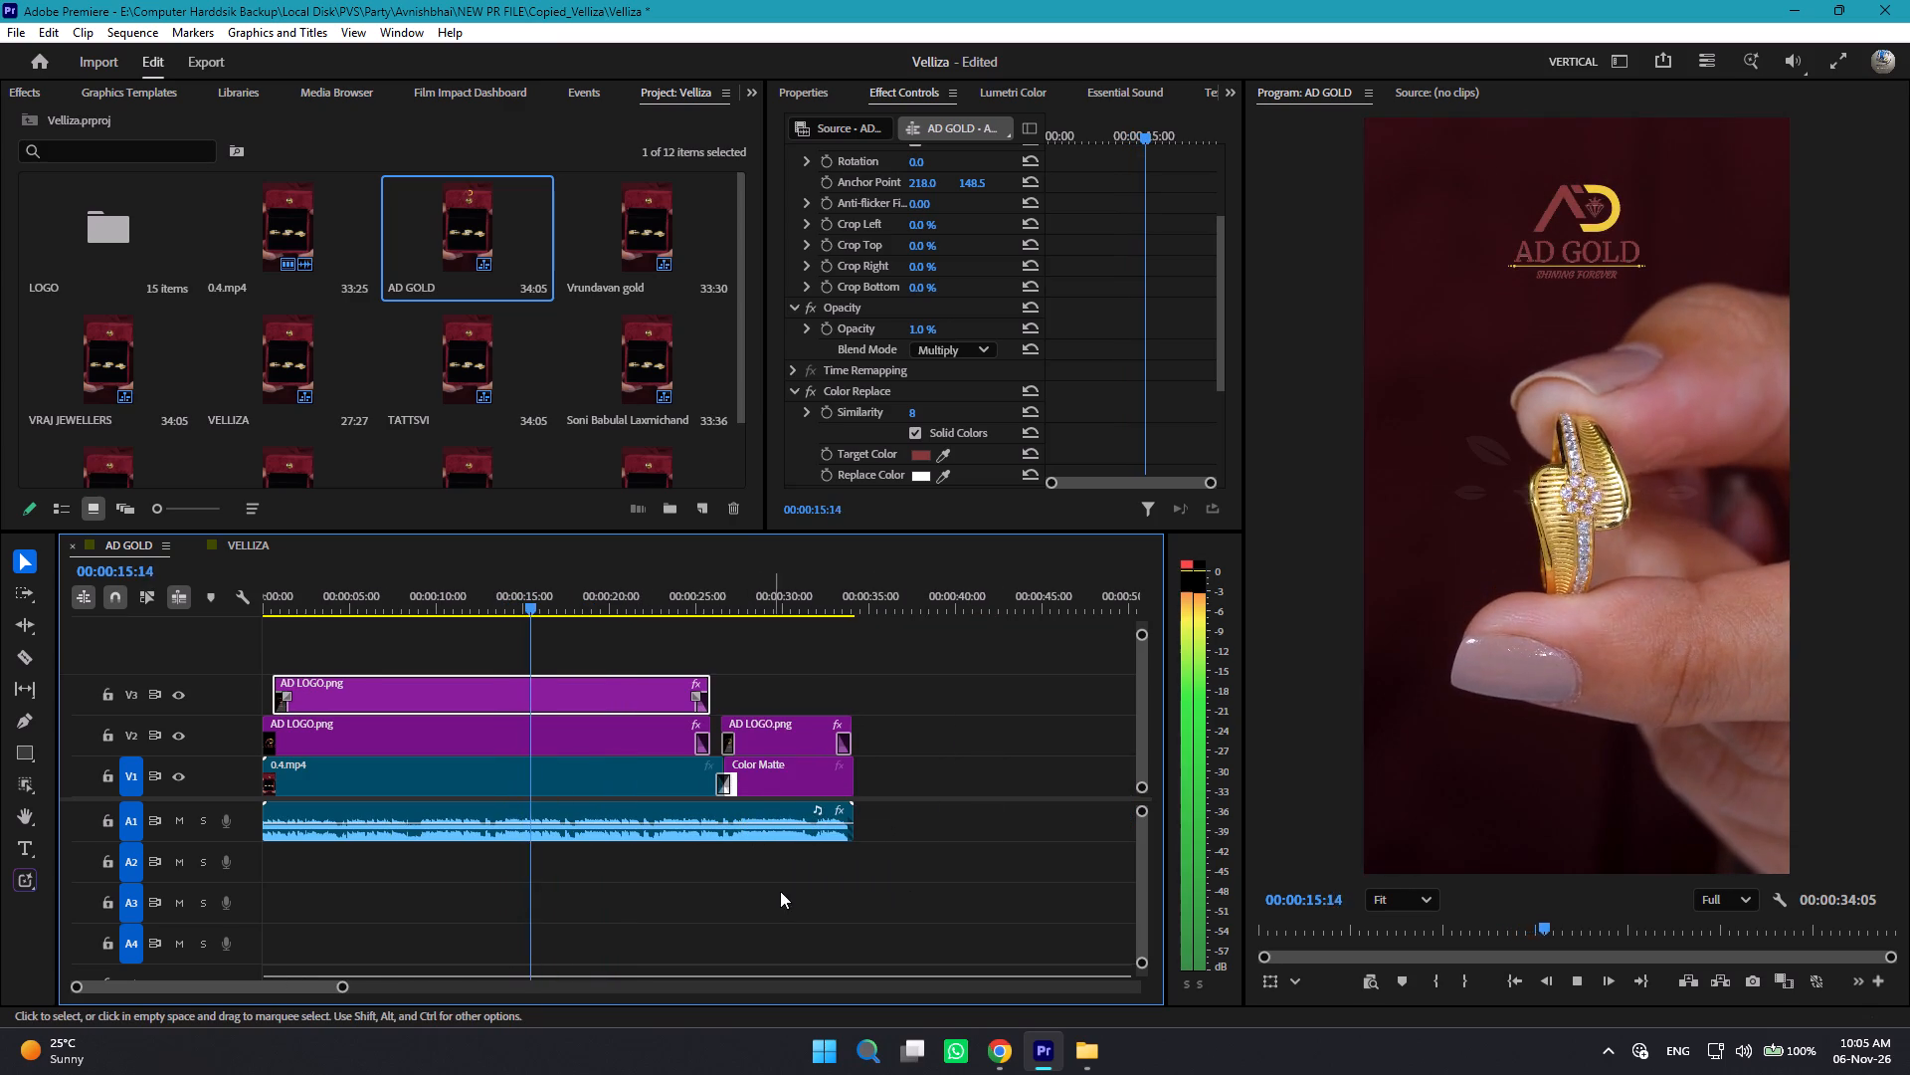
ctrl+alt+scroll(860, 767, up, 11)
ctrl+alt+scroll(860, 767, down, 7)
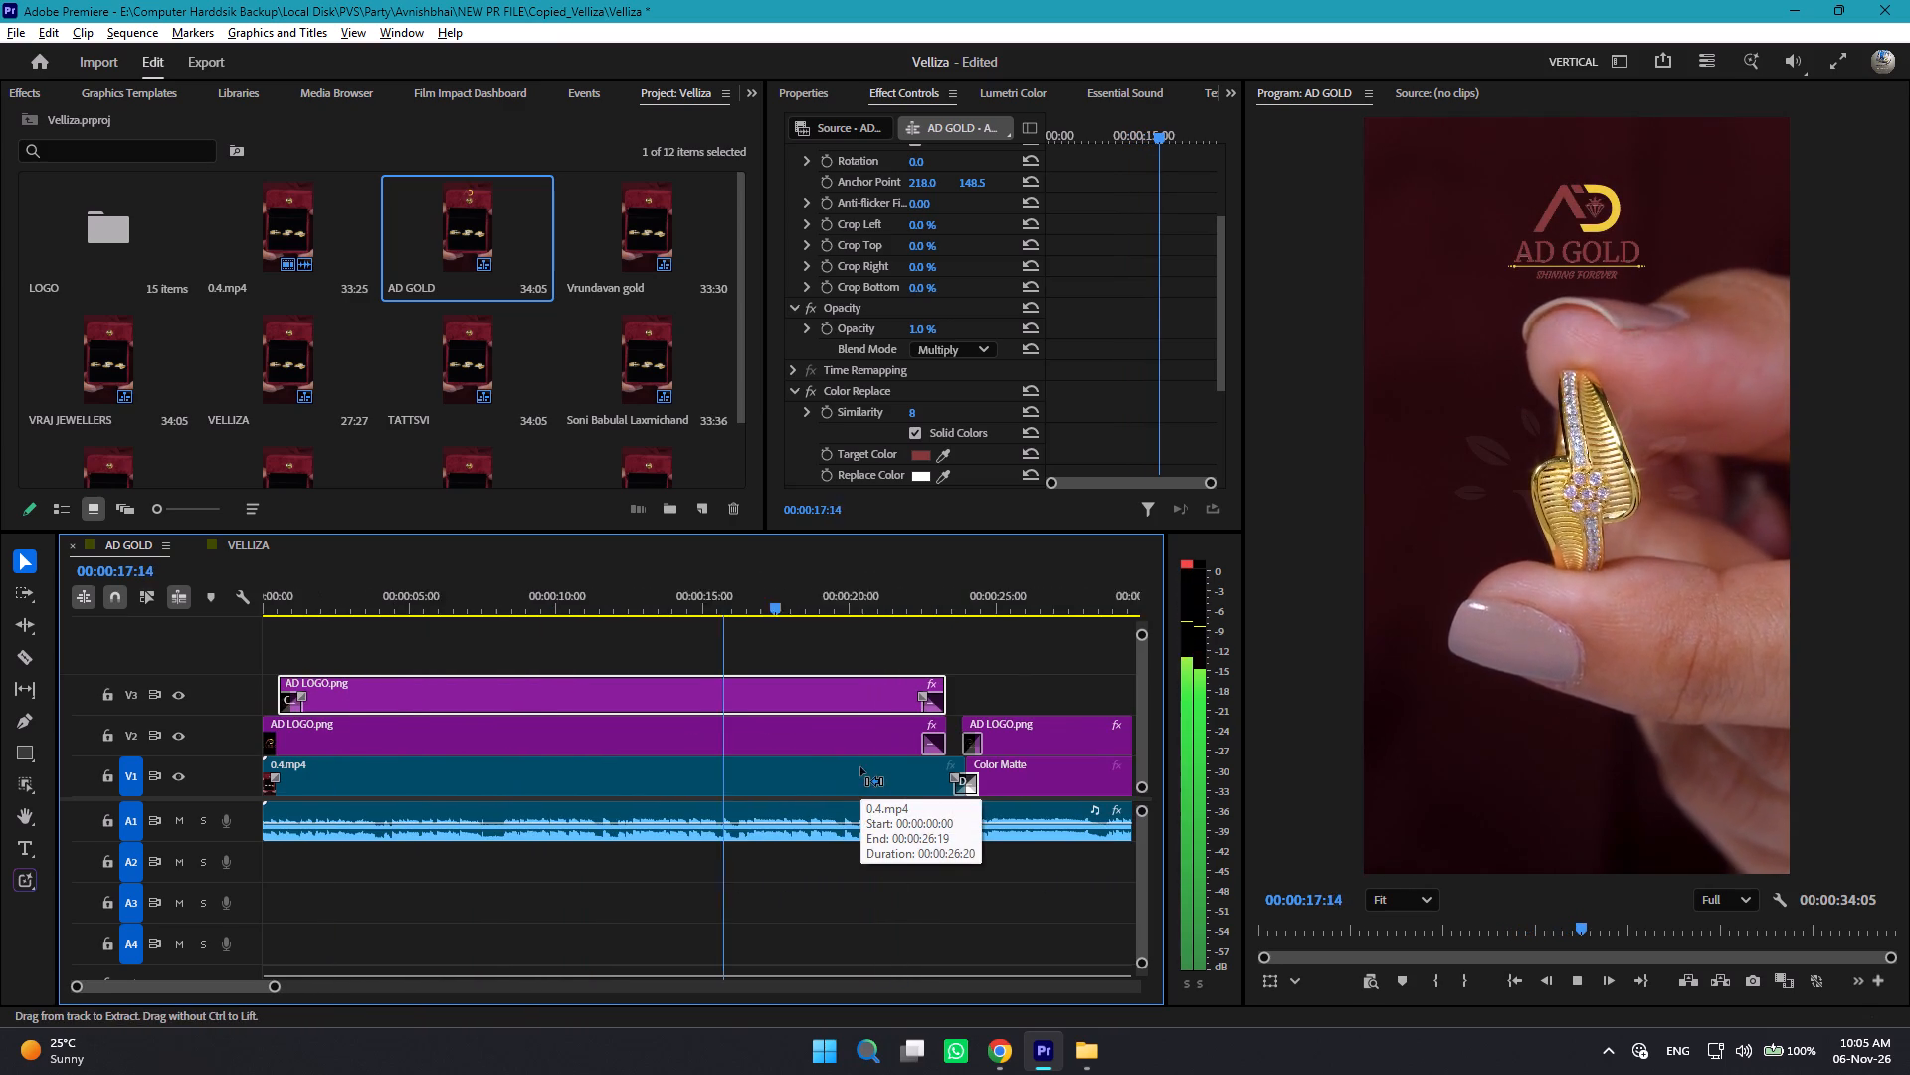
scroll(668, 818, down, 3)
scroll(667, 874, up, 1)
scroll(656, 962, down, 1)
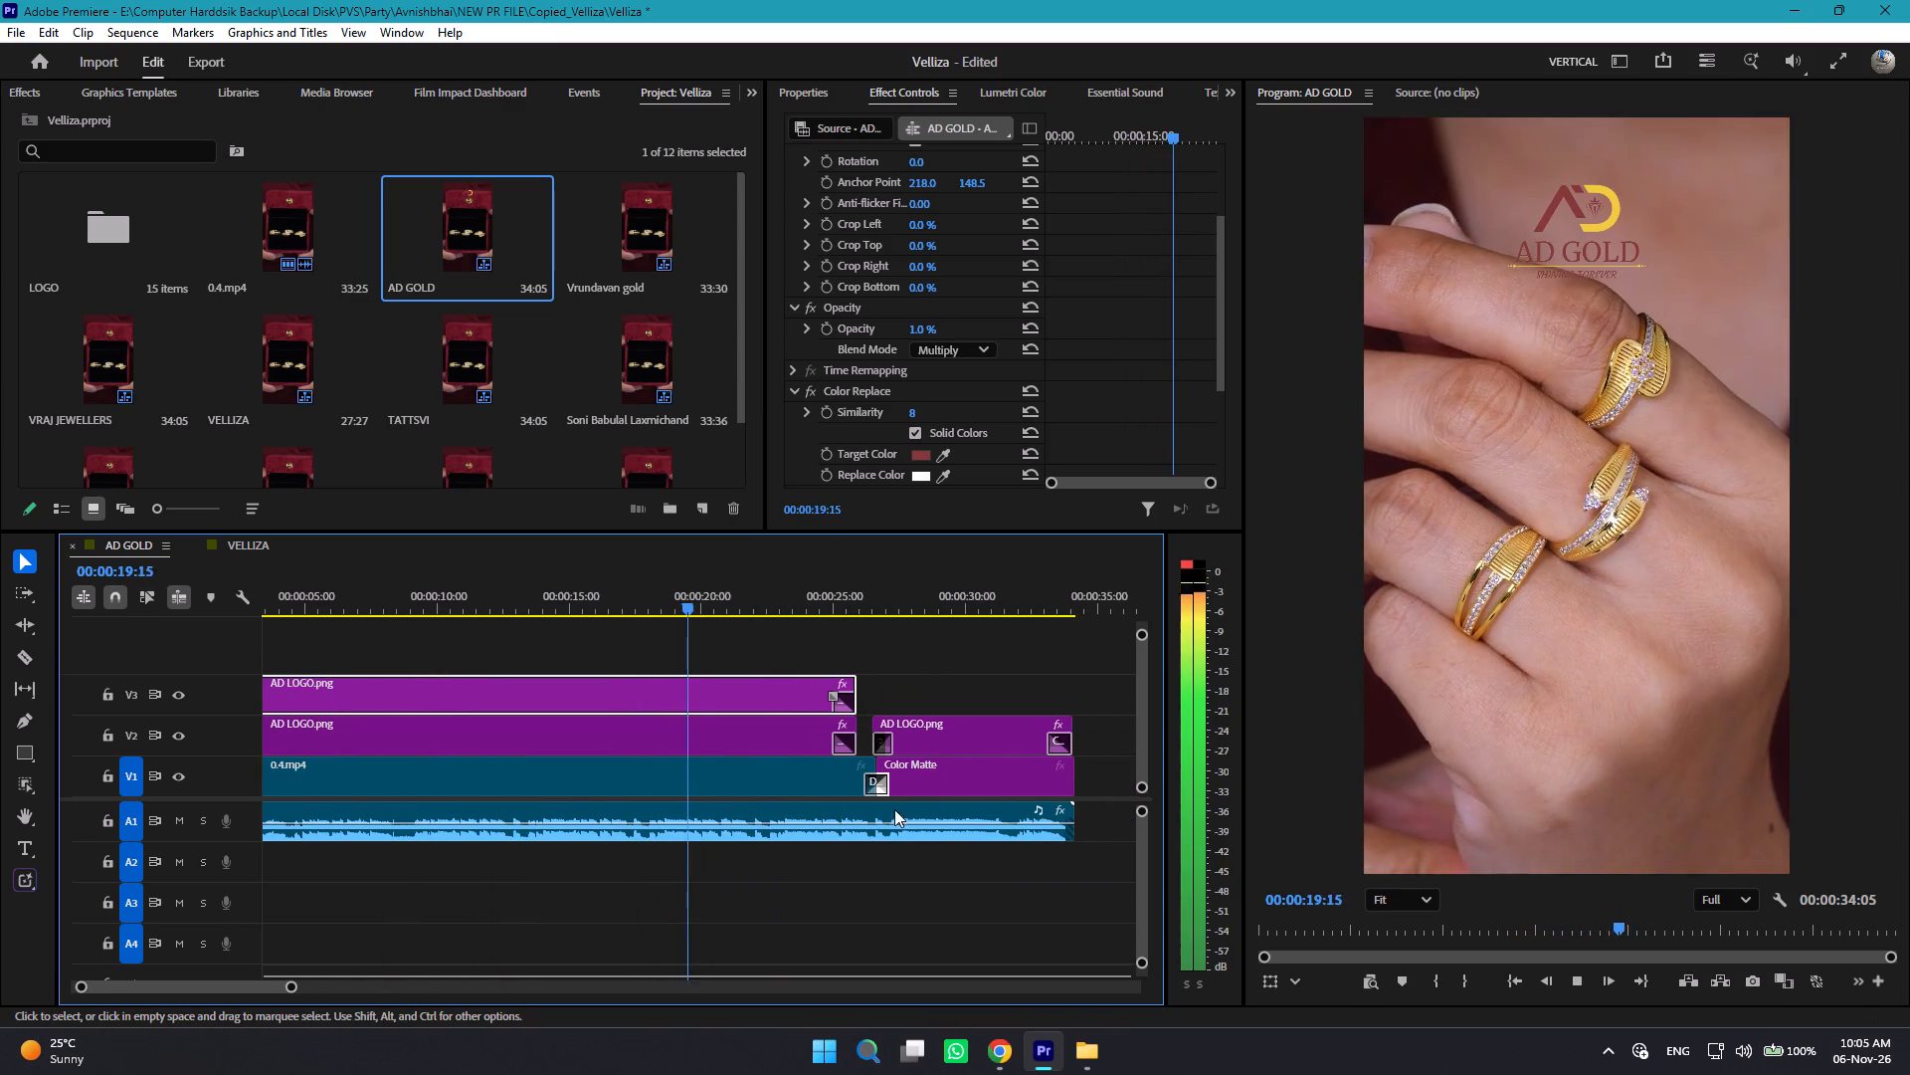
key(c)
click(1066, 826)
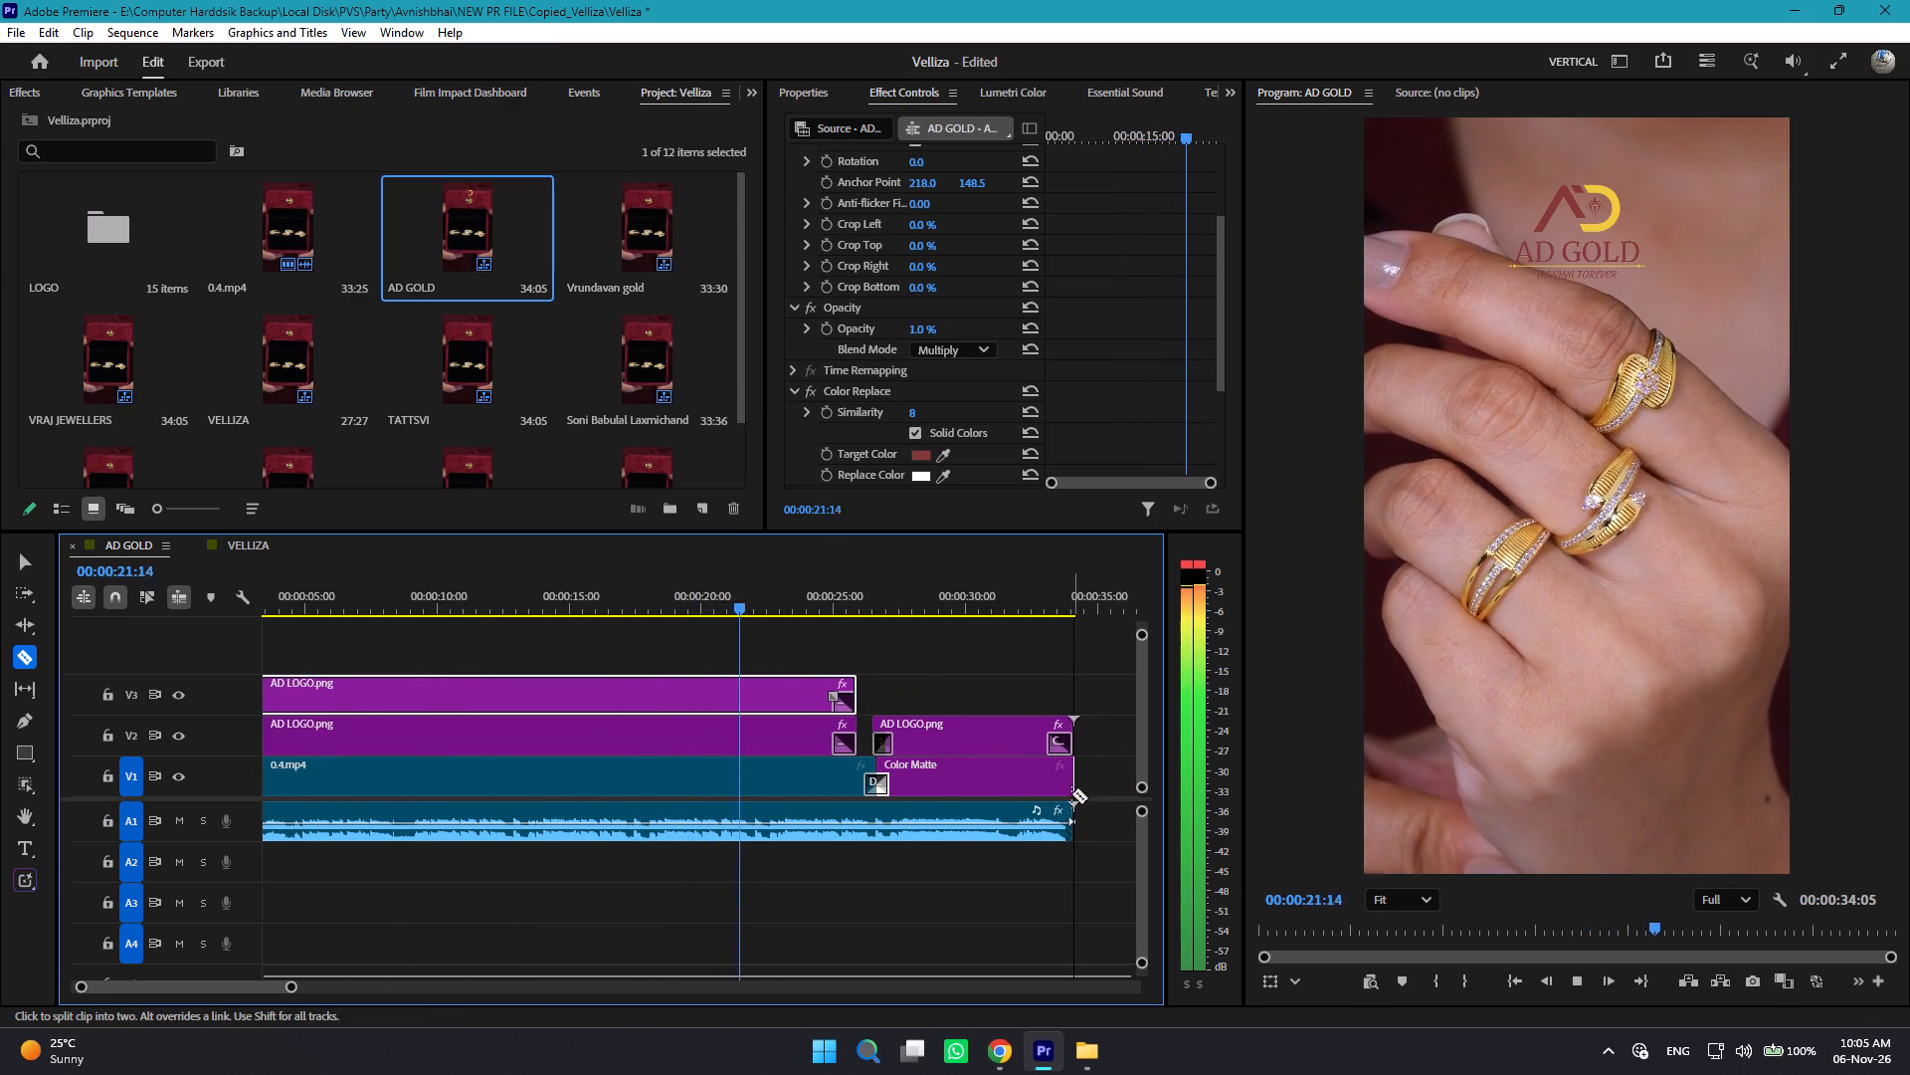
alt+scroll(1098, 849, up, 1)
alt+scroll(1098, 849, down, 1)
alt+scroll(1098, 849, up, 12)
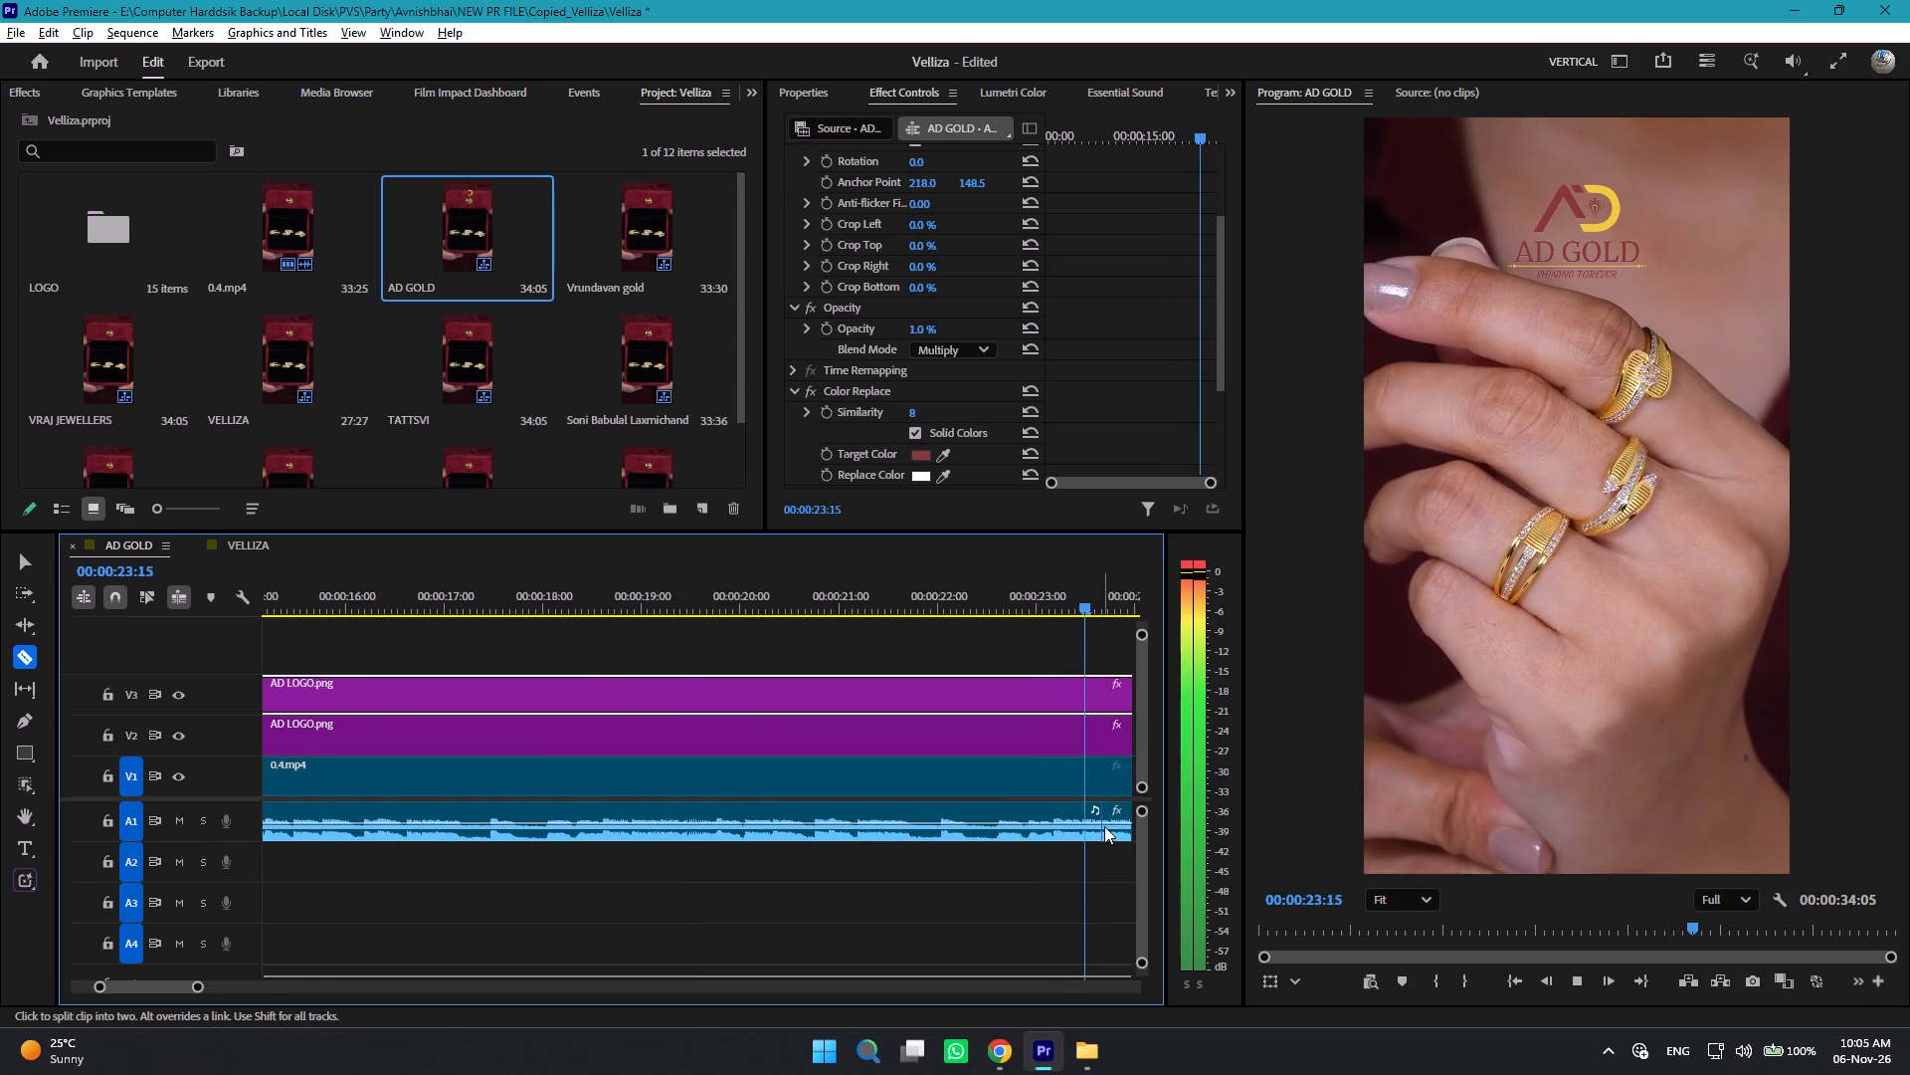
alt+scroll(893, 816, down, 10)
alt+scroll(1055, 820, up, 7)
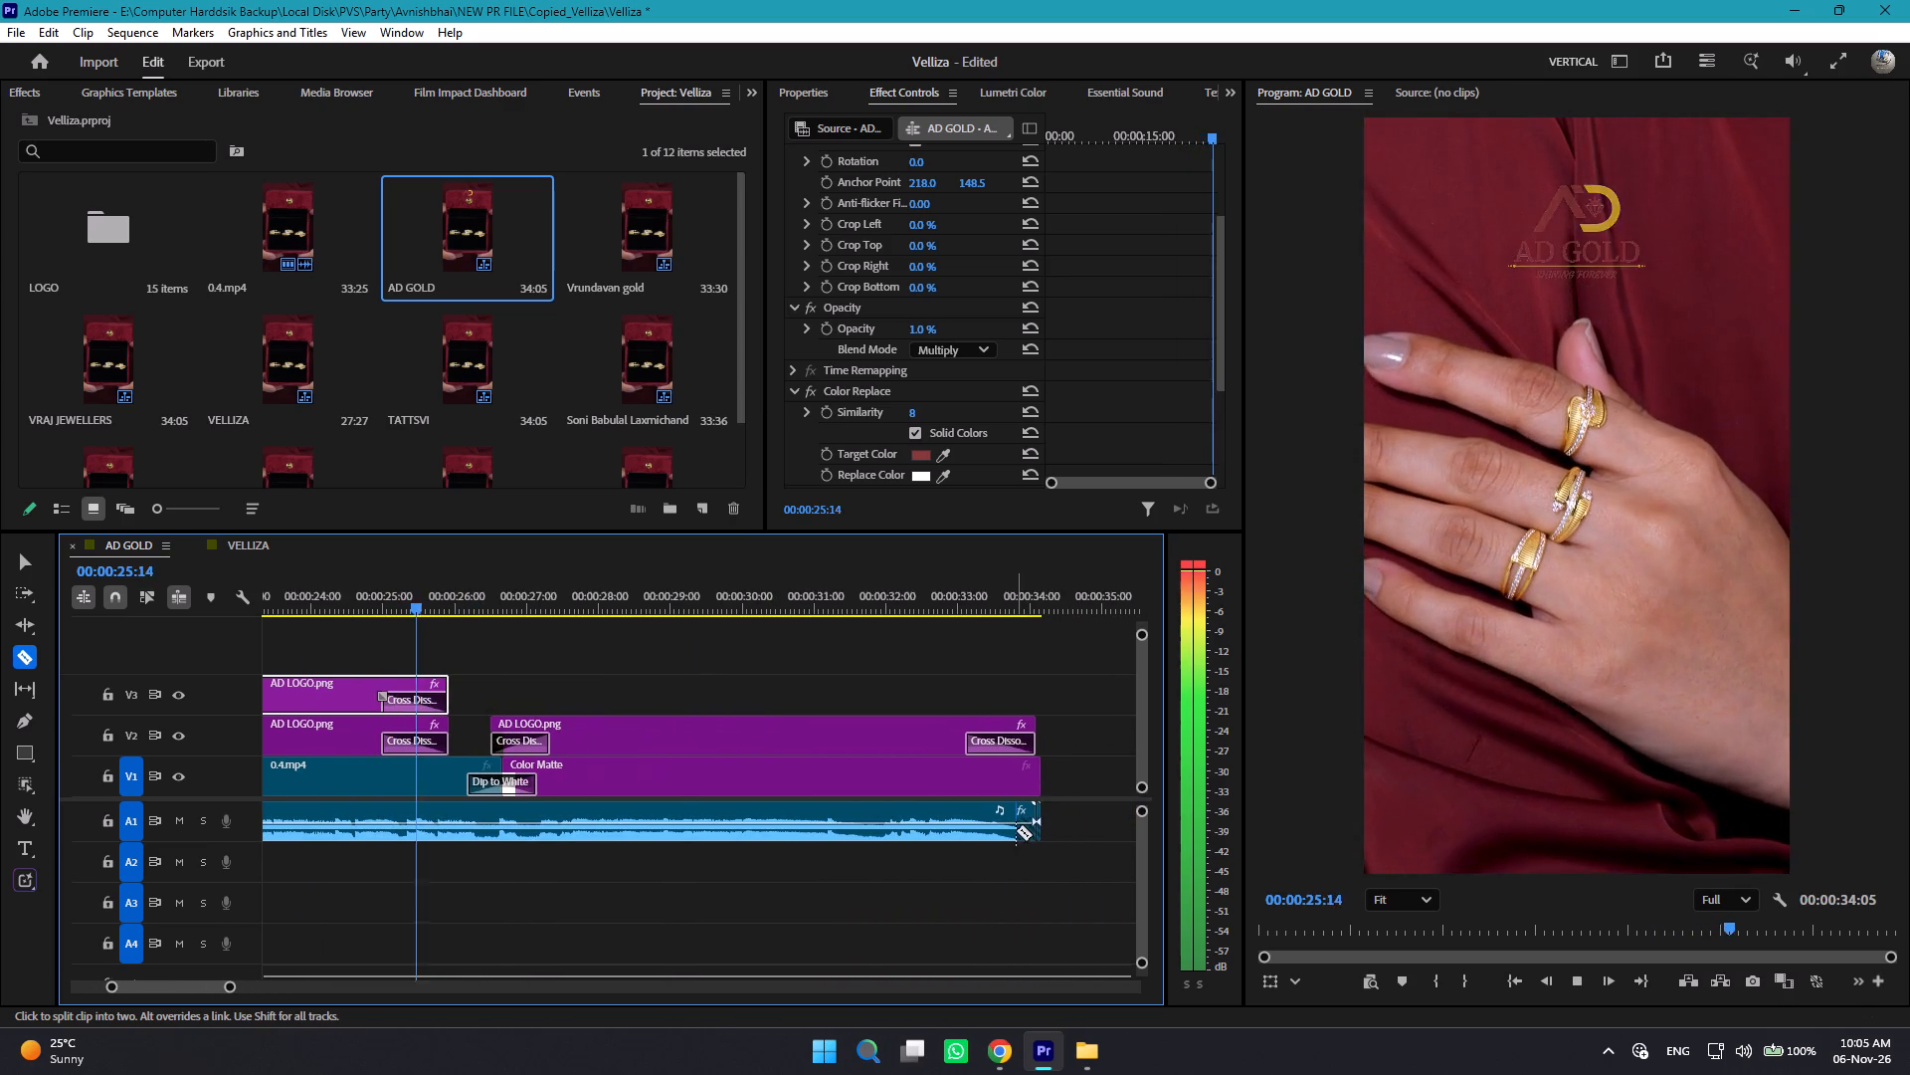
click(1019, 830)
key(v)
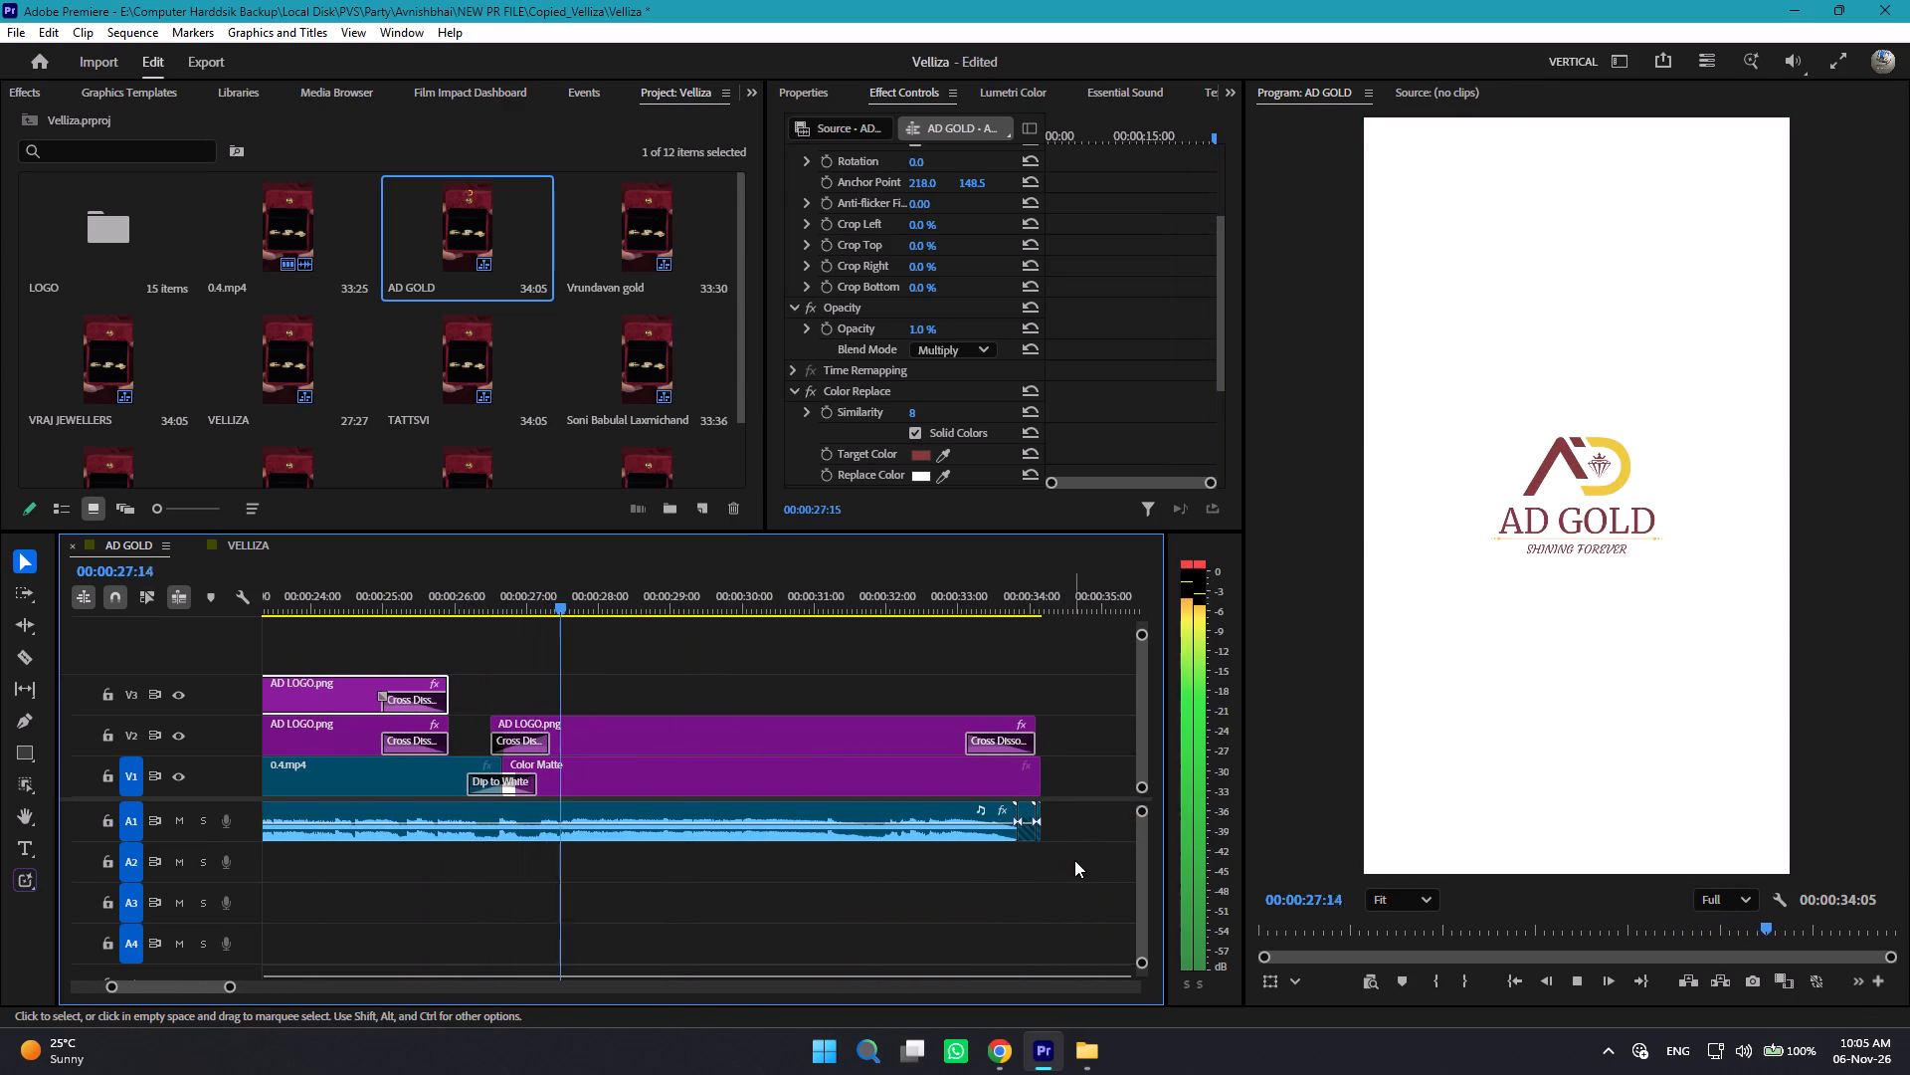
drag(1074, 860, 1028, 824)
key(Delete)
Trim the ends of the closing AD LOGO.png and Color Matte clips back to about 00:00:33:27, near the audio's end.
drag(1058, 722, 1043, 749)
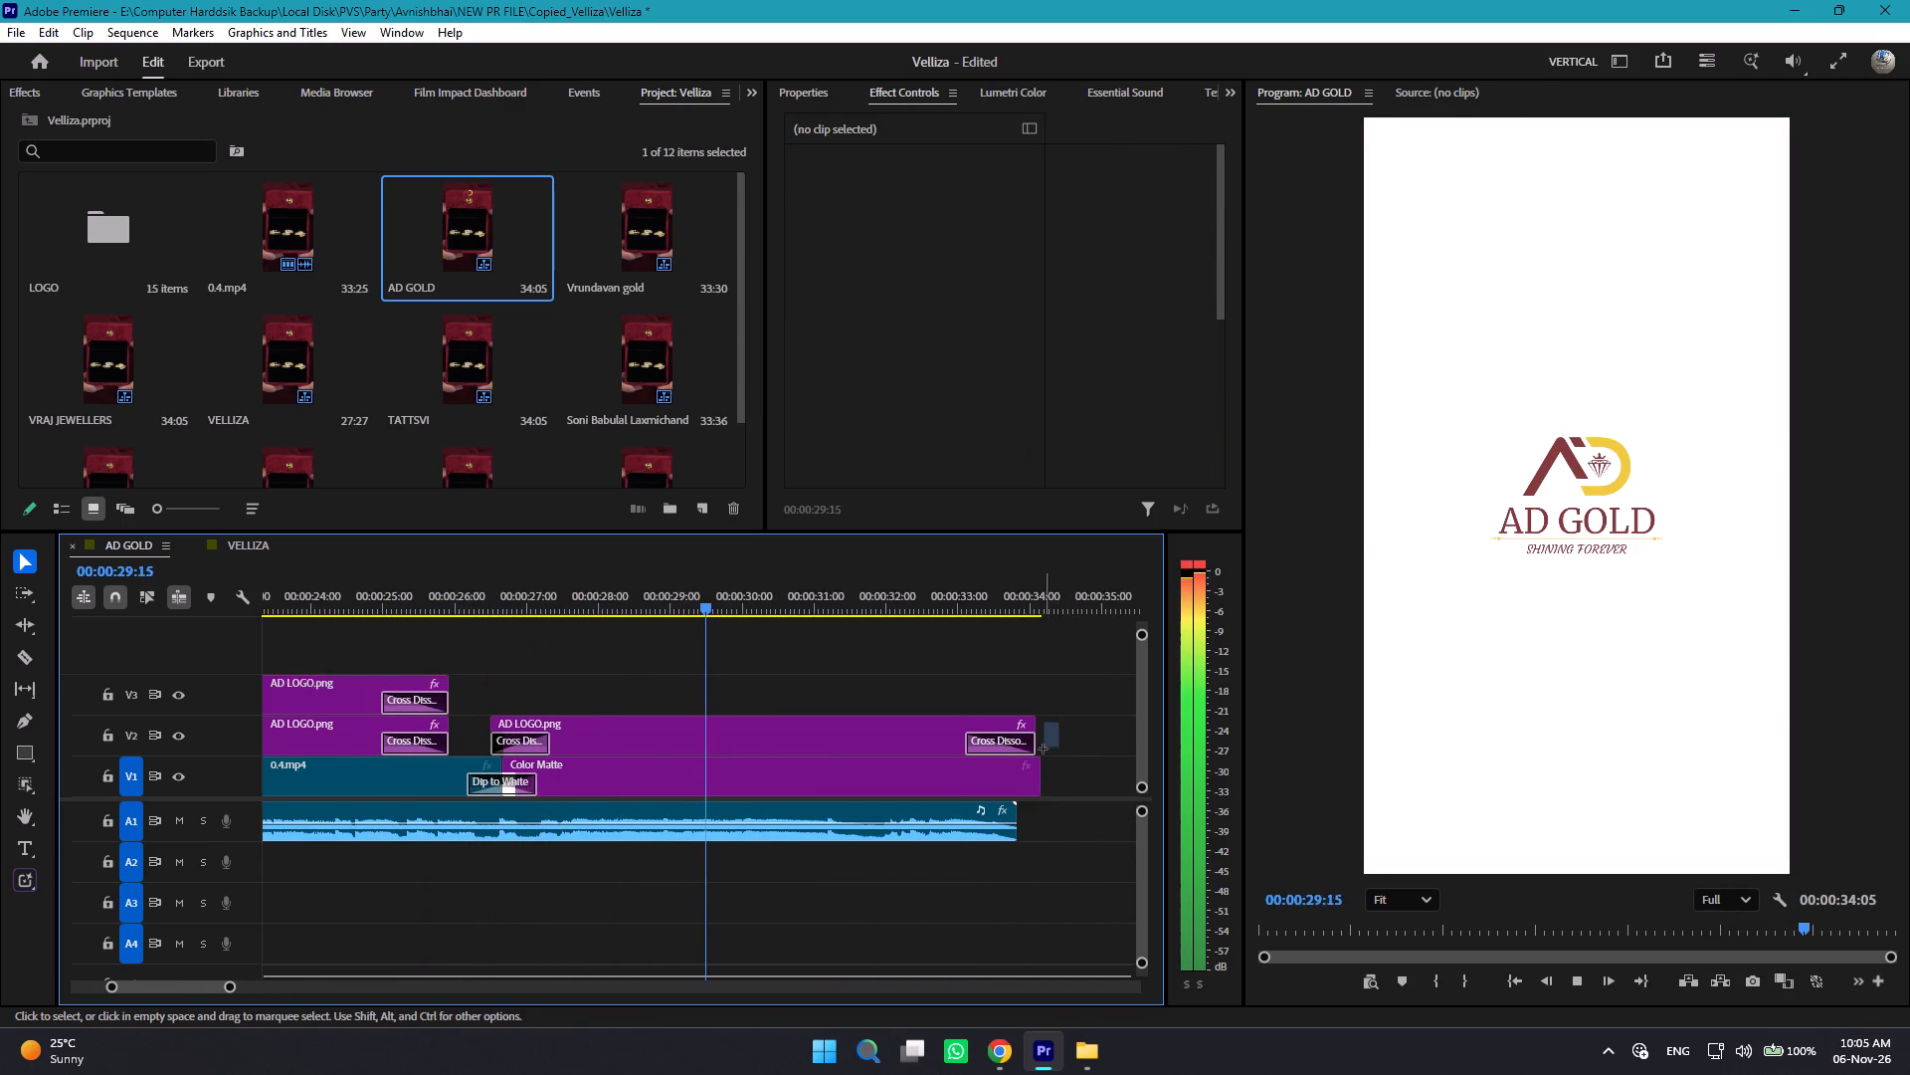
drag(1043, 749, 1022, 784)
click(1047, 768)
drag(1034, 768, 1019, 769)
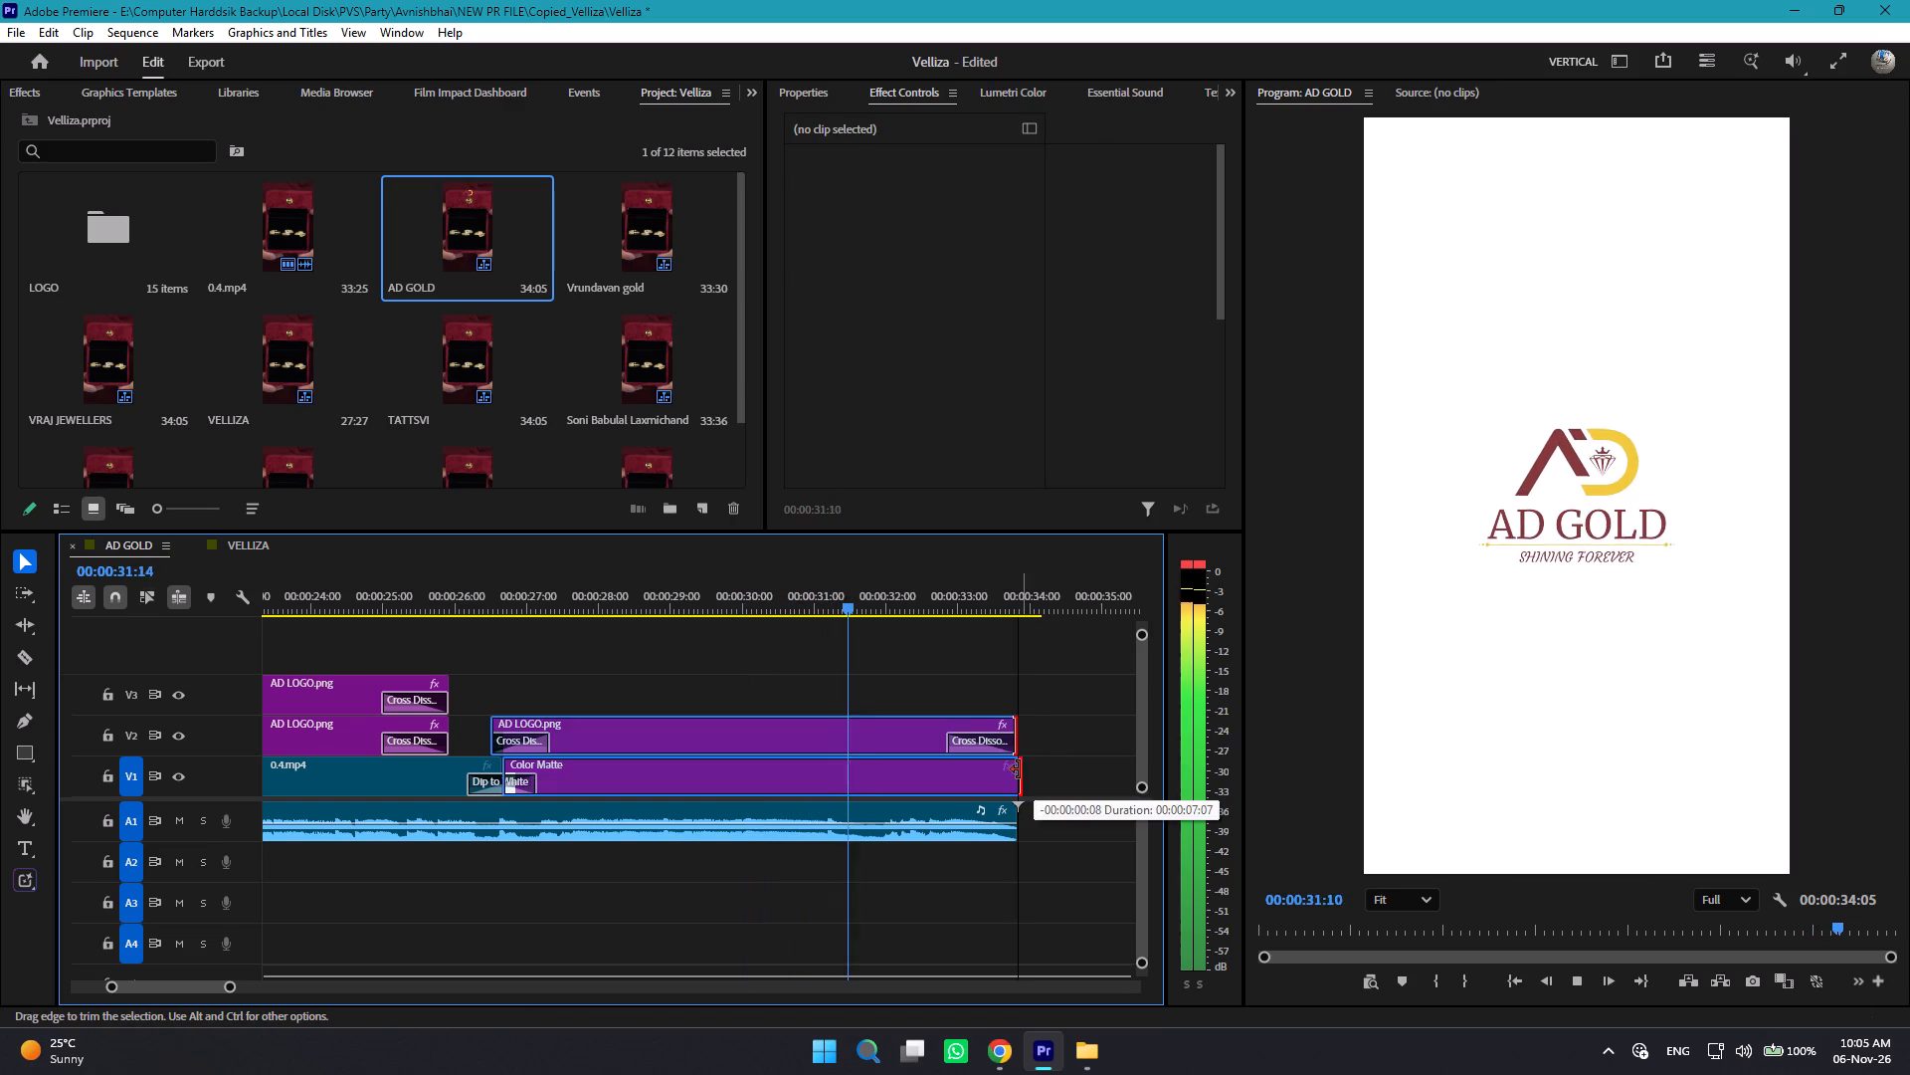
drag(1019, 769, 1014, 769)
click(1104, 740)
drag(1068, 725, 992, 724)
click(1015, 722)
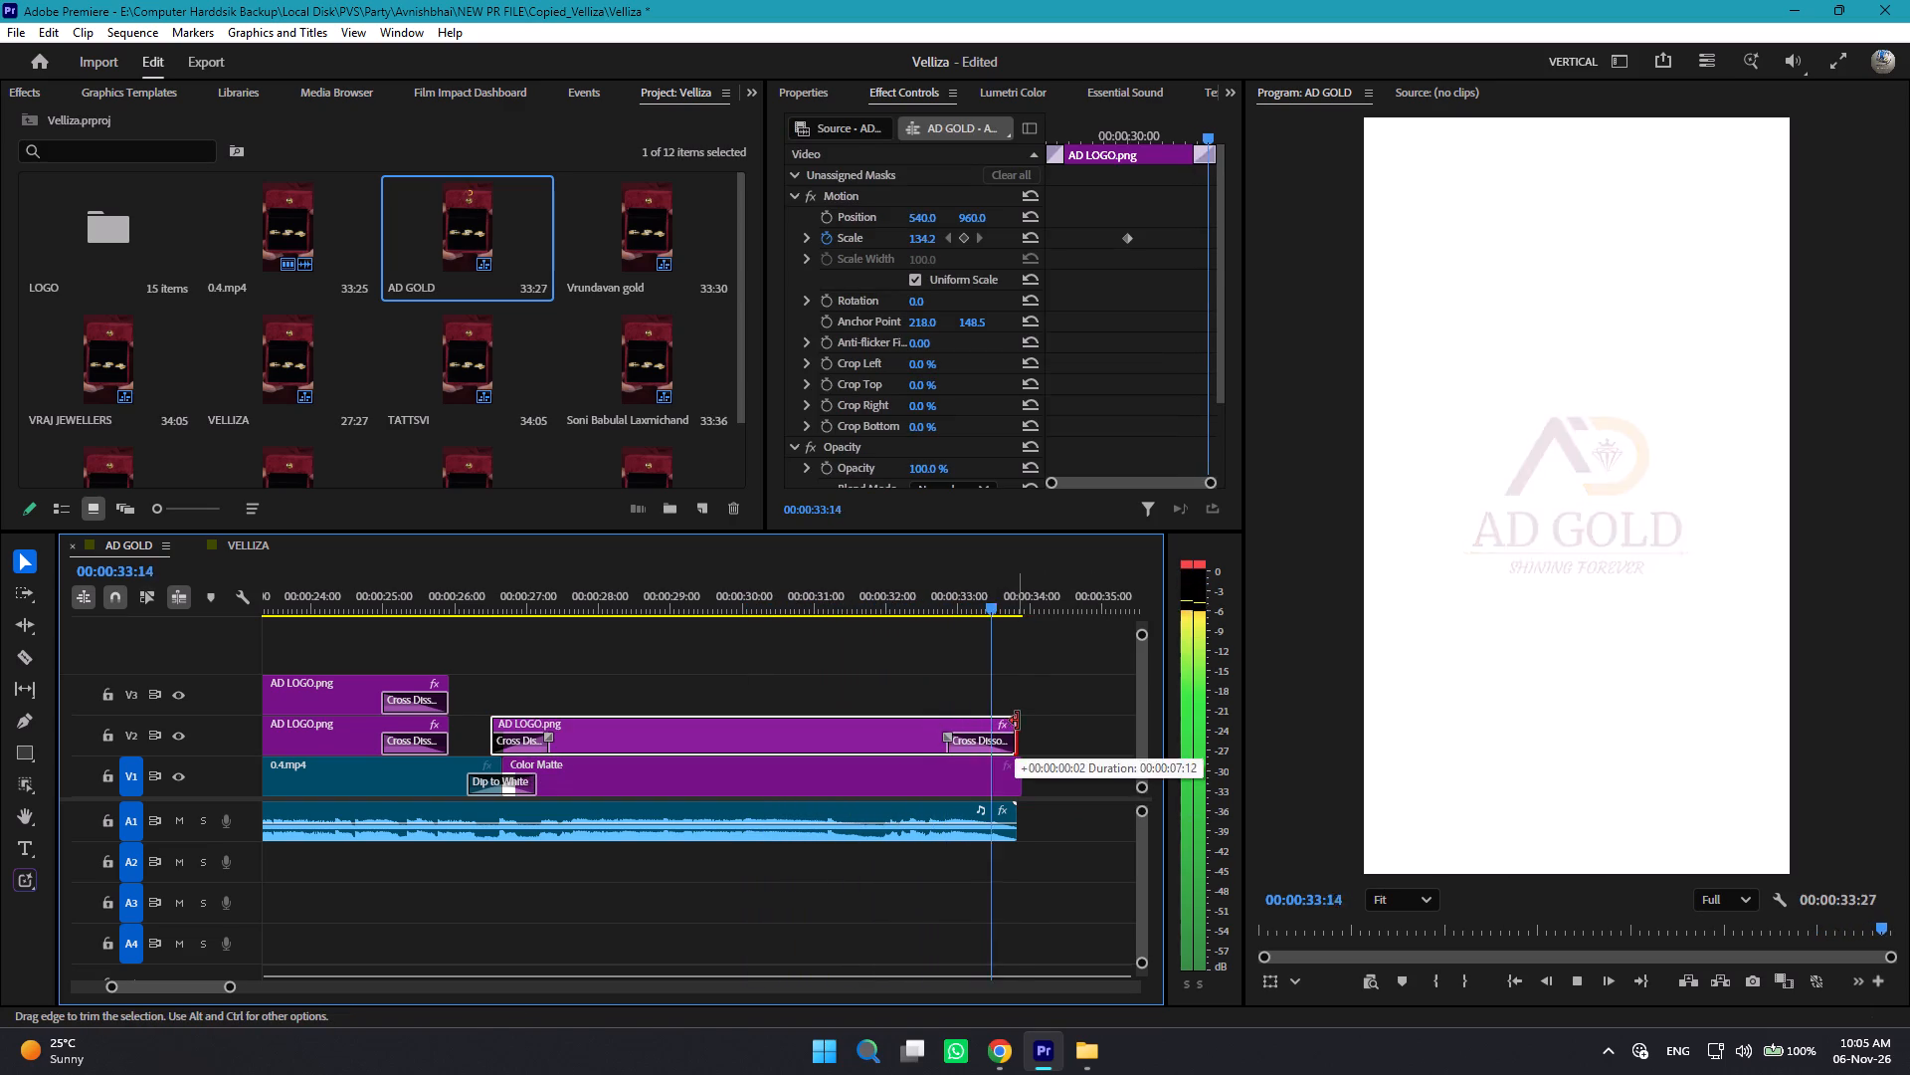
click(1050, 734)
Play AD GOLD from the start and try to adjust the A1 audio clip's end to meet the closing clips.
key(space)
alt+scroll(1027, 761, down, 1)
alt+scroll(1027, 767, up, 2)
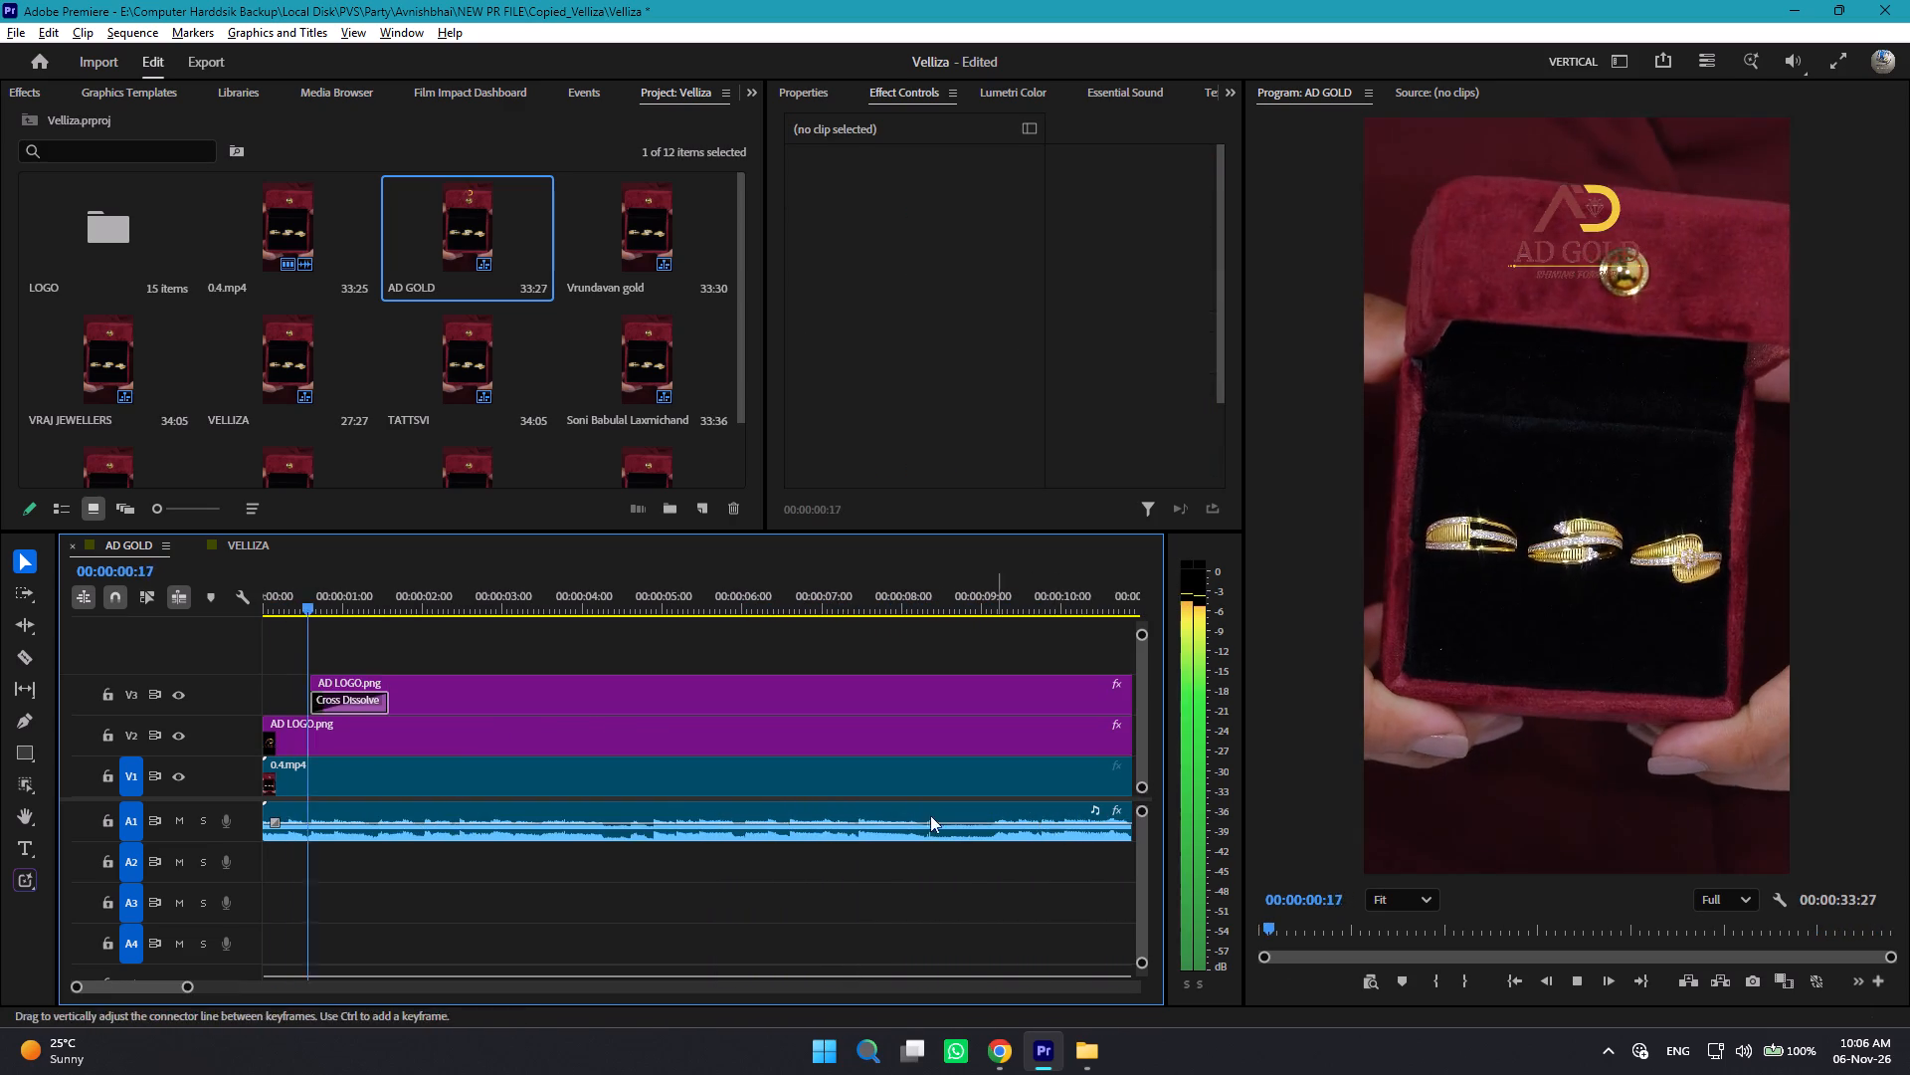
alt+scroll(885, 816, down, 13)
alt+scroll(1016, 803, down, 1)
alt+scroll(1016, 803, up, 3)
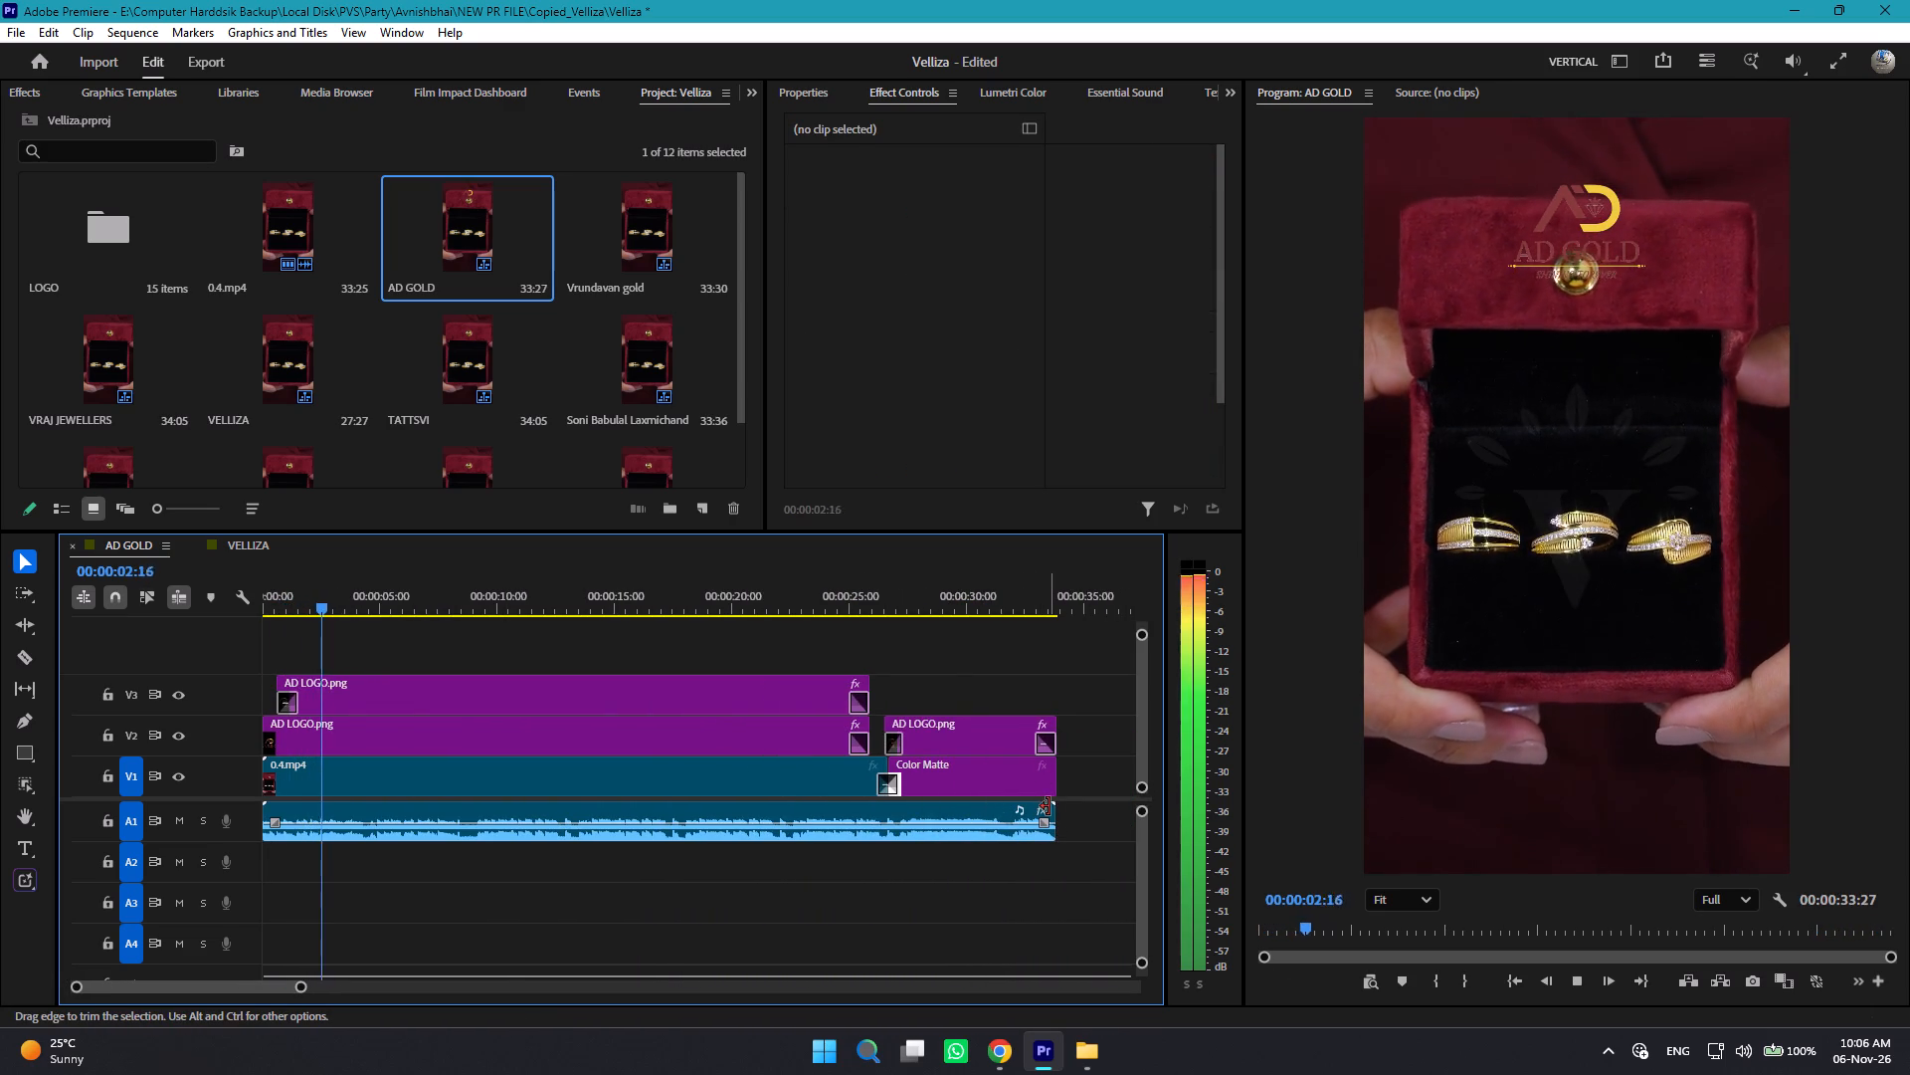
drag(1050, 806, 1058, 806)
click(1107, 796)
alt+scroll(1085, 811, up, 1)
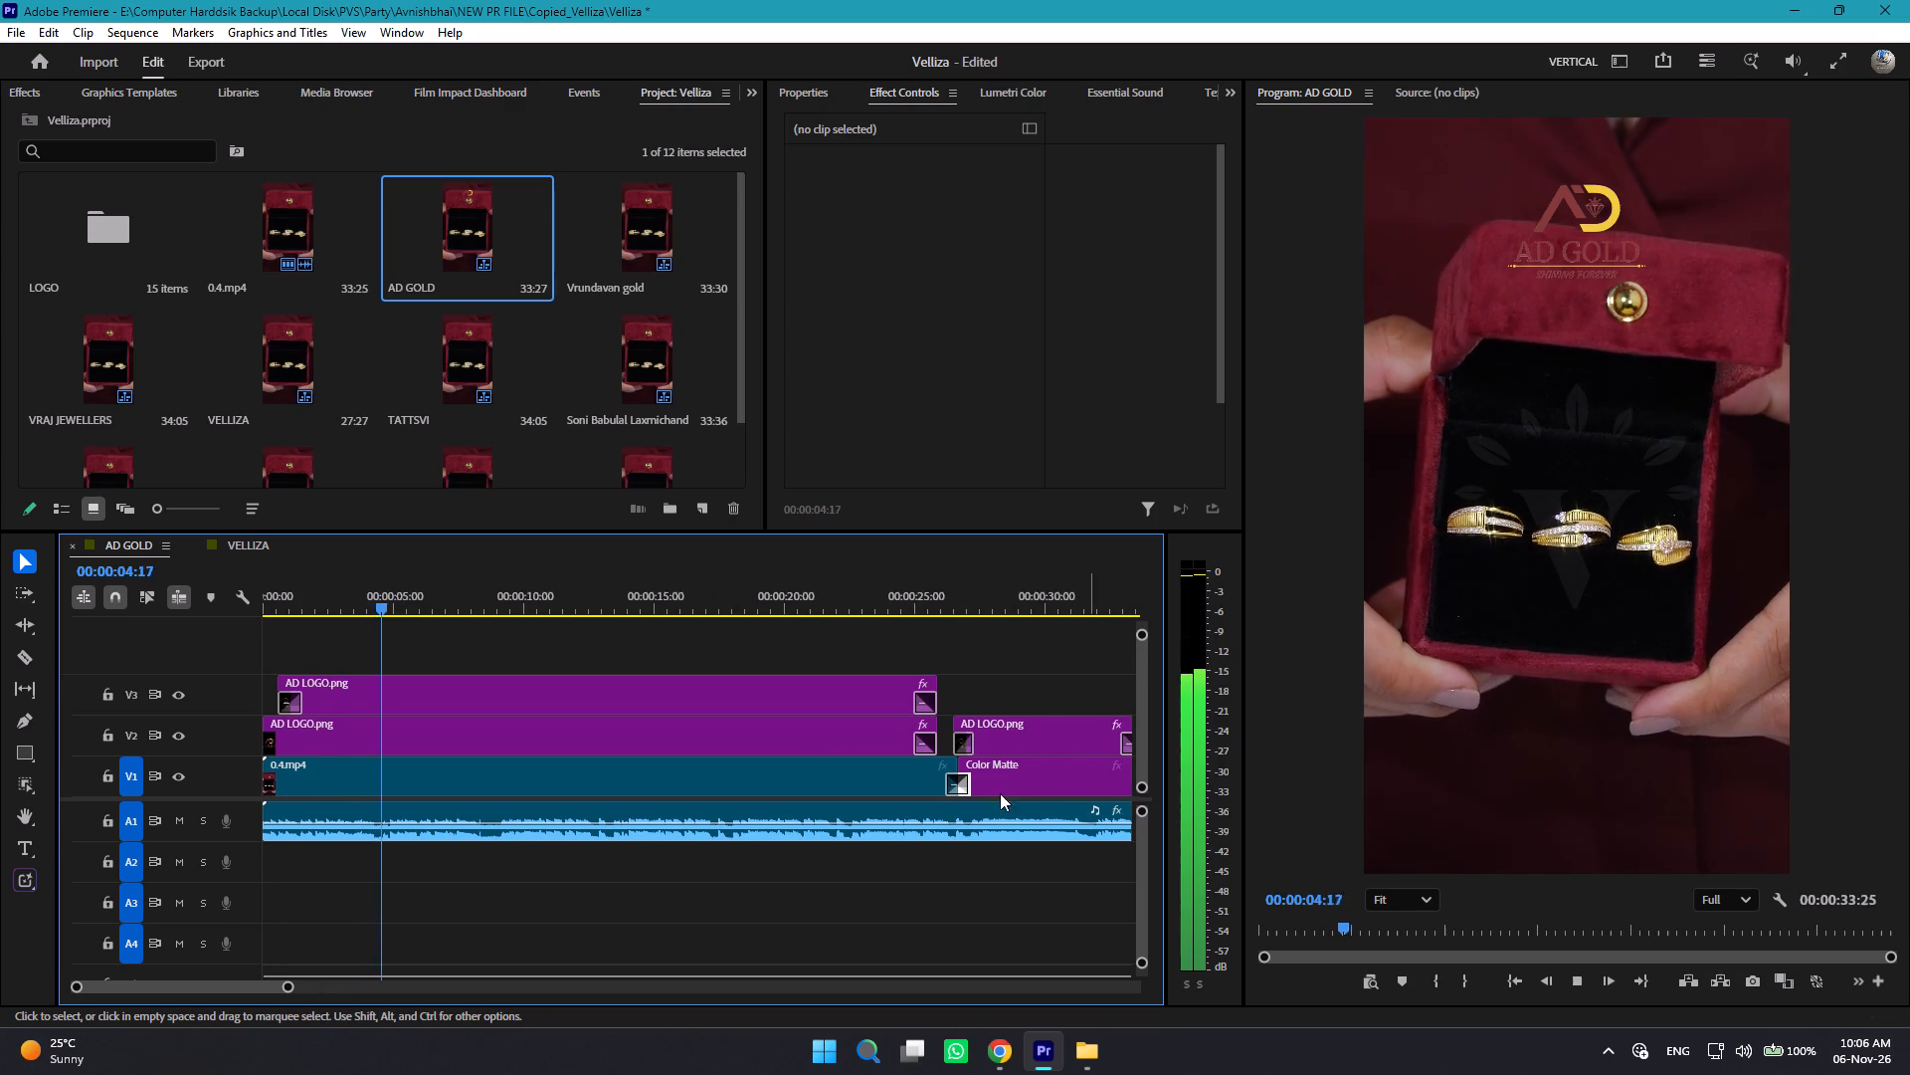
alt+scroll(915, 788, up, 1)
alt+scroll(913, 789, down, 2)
Trim the ends of the closing AD LOGO.png and Color Matte clips to the A1 audio's end at 00:00:33:25.
click(1049, 603)
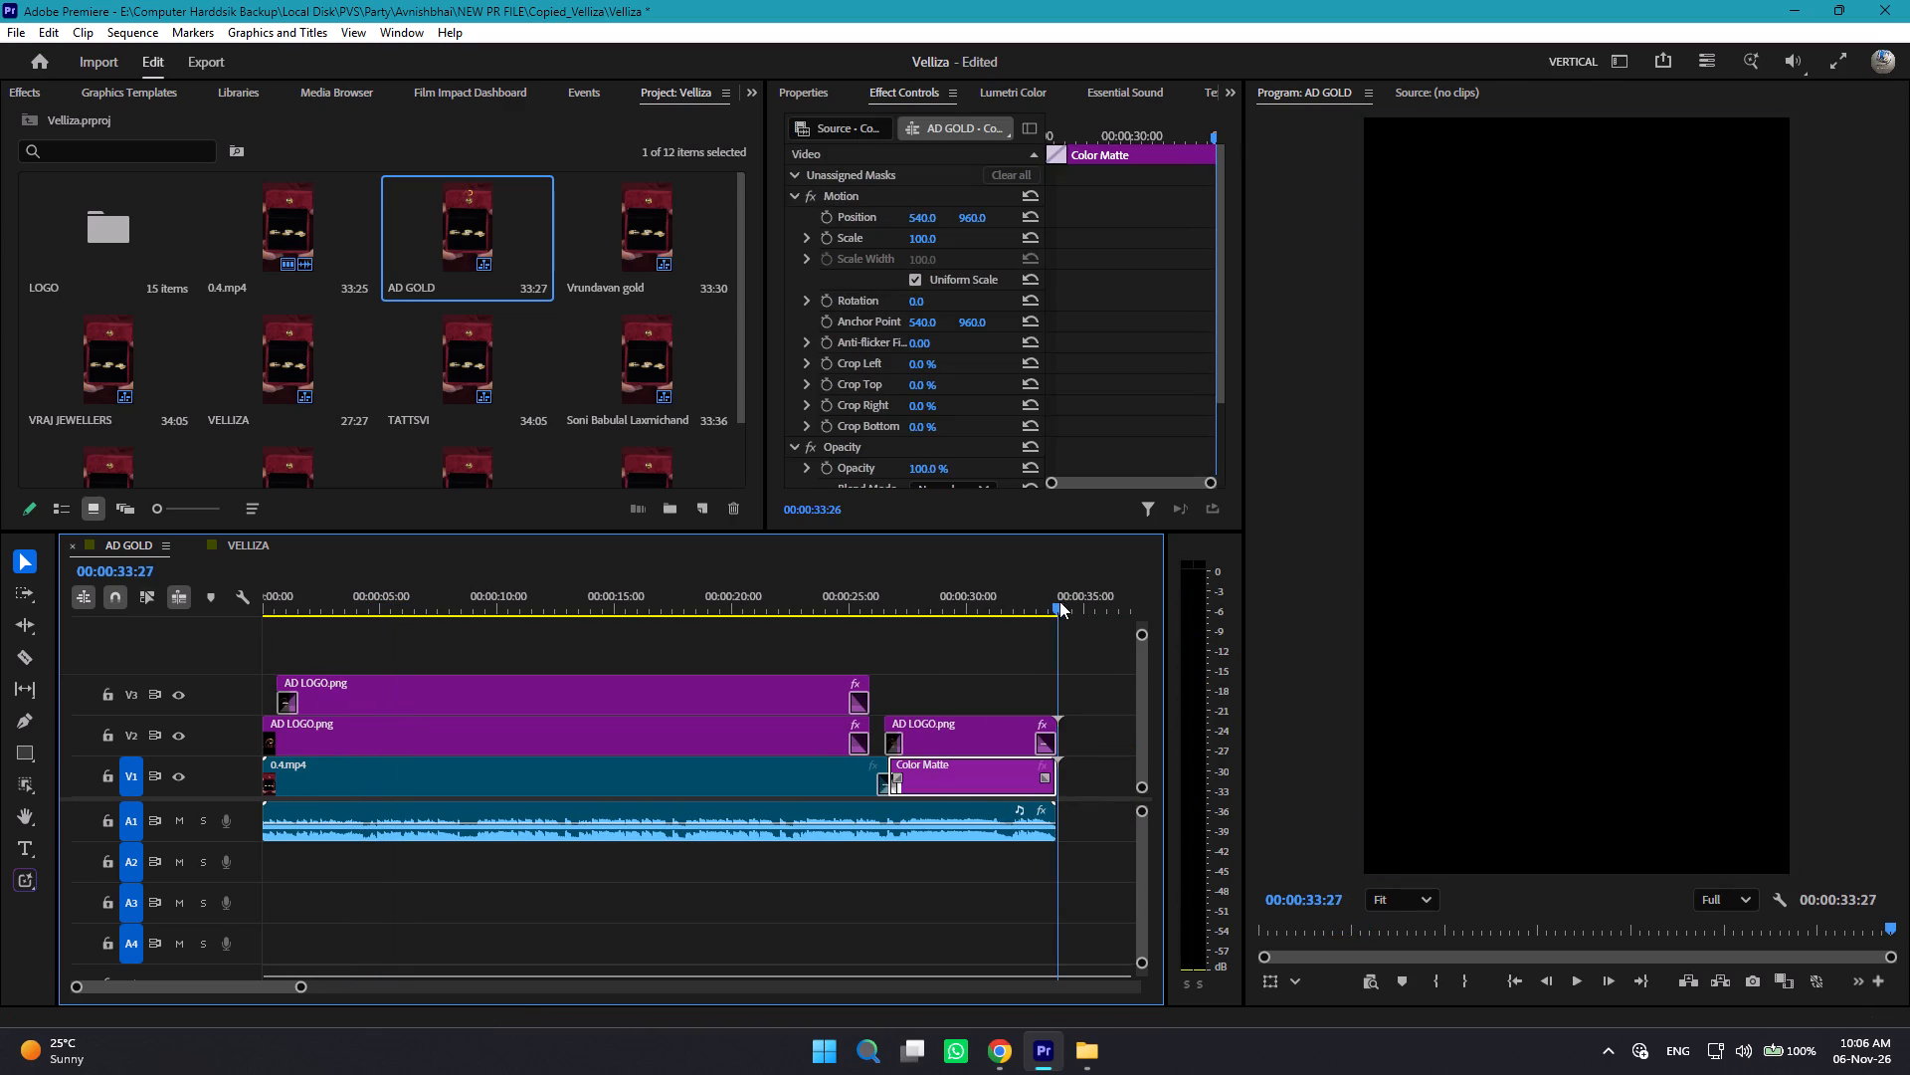
alt+scroll(1053, 736, up, 6)
alt+scroll(1089, 806, down, 3)
alt+scroll(1089, 807, up, 2)
alt+scroll(1078, 809, down, 1)
alt+scroll(1079, 809, up, 1)
alt+scroll(1079, 809, down, 1)
alt+scroll(1079, 809, up, 2)
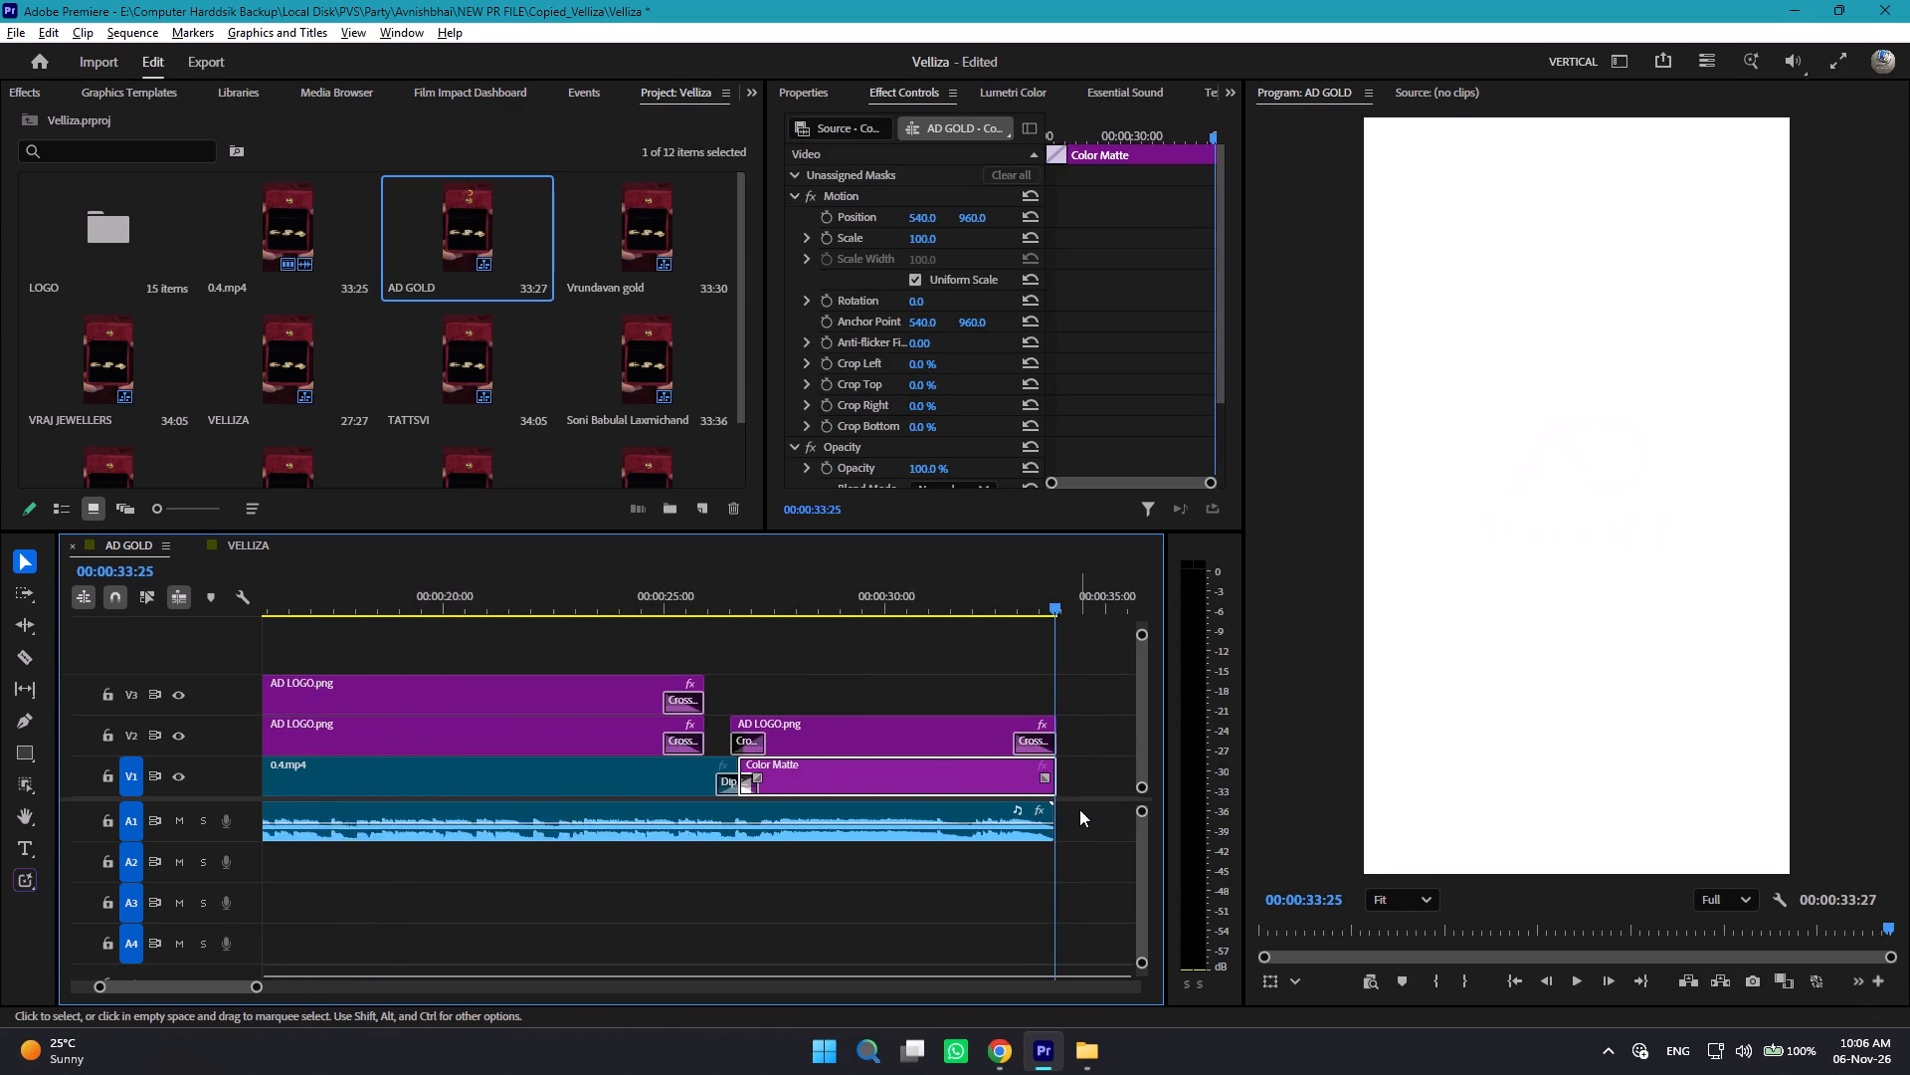
alt+scroll(1079, 809, up, 9)
alt+scroll(1063, 804, down, 4)
alt+scroll(1061, 804, up, 14)
alt+scroll(1049, 803, down, 1)
alt+scroll(1049, 803, up, 1)
drag(1048, 821, 979, 714)
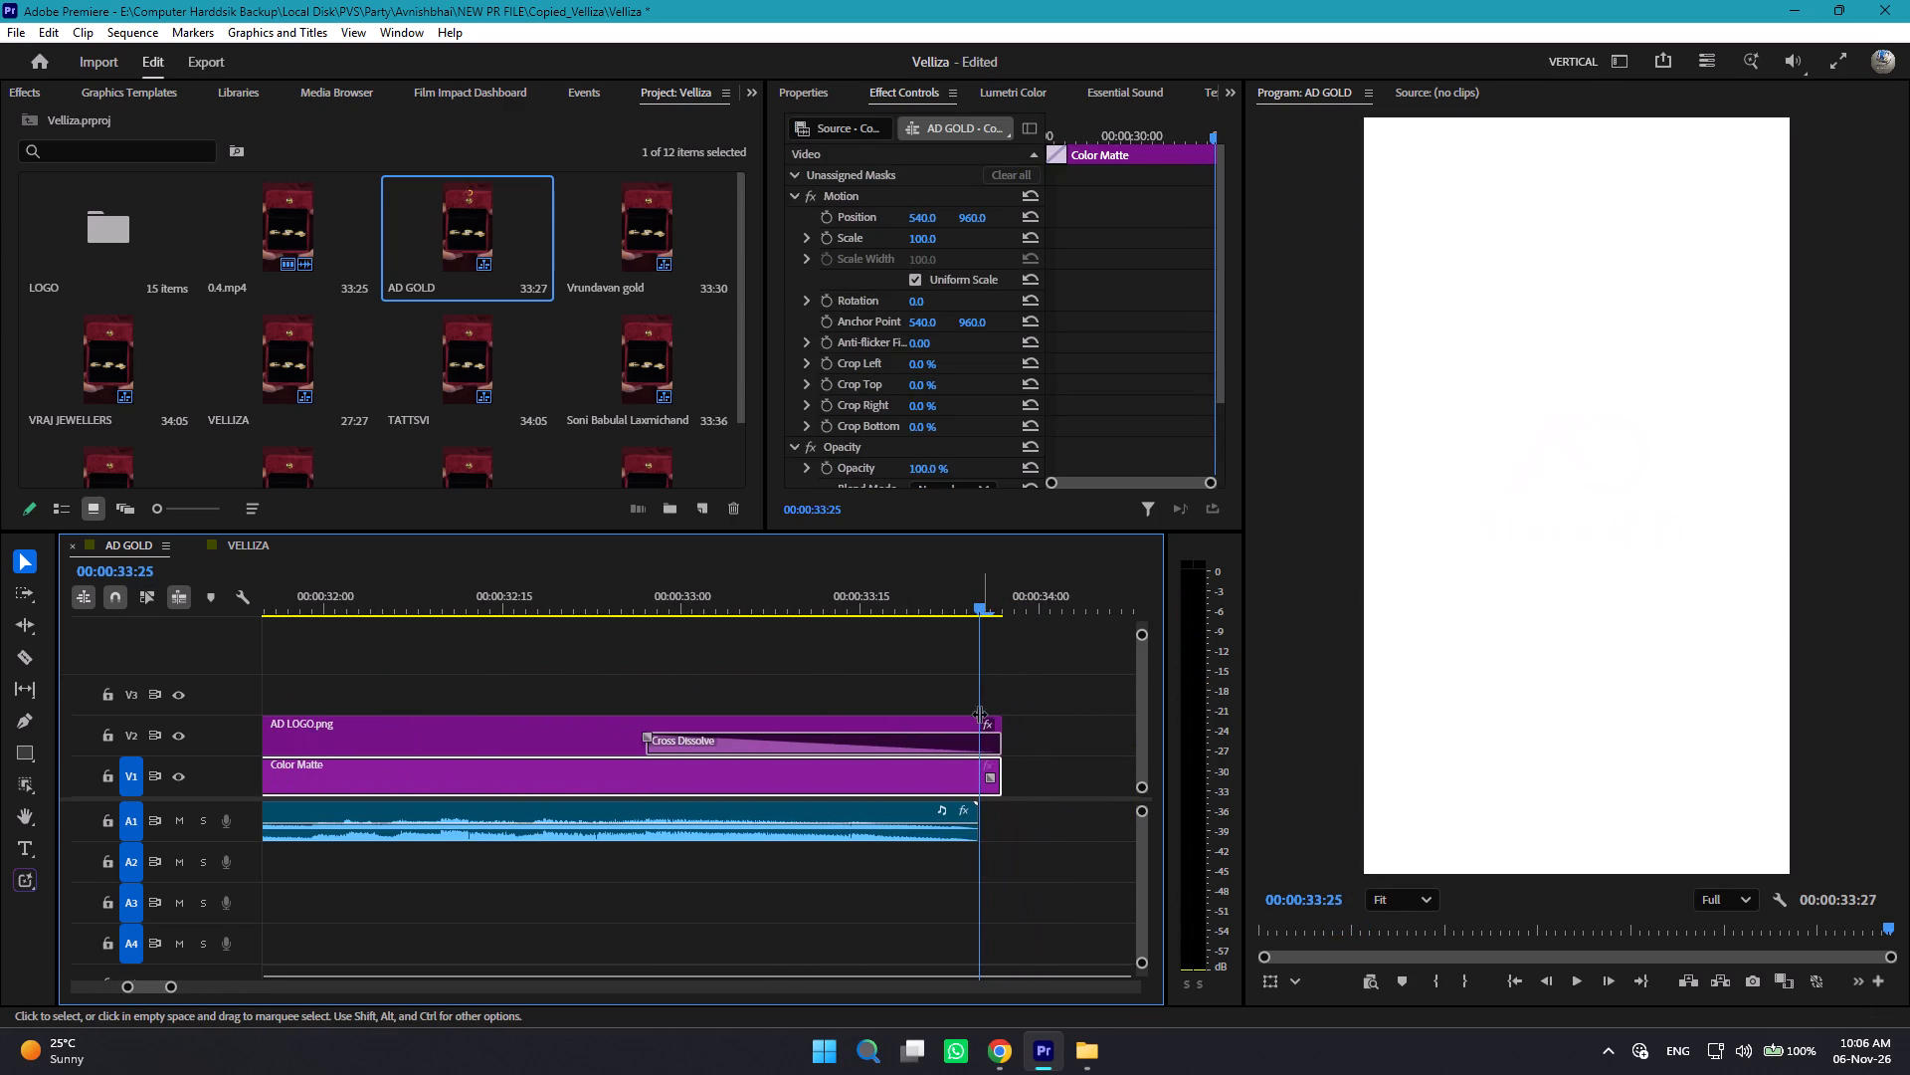
drag(979, 714, 972, 694)
drag(1050, 821, 968, 714)
click(1076, 838)
drag(1071, 836, 987, 713)
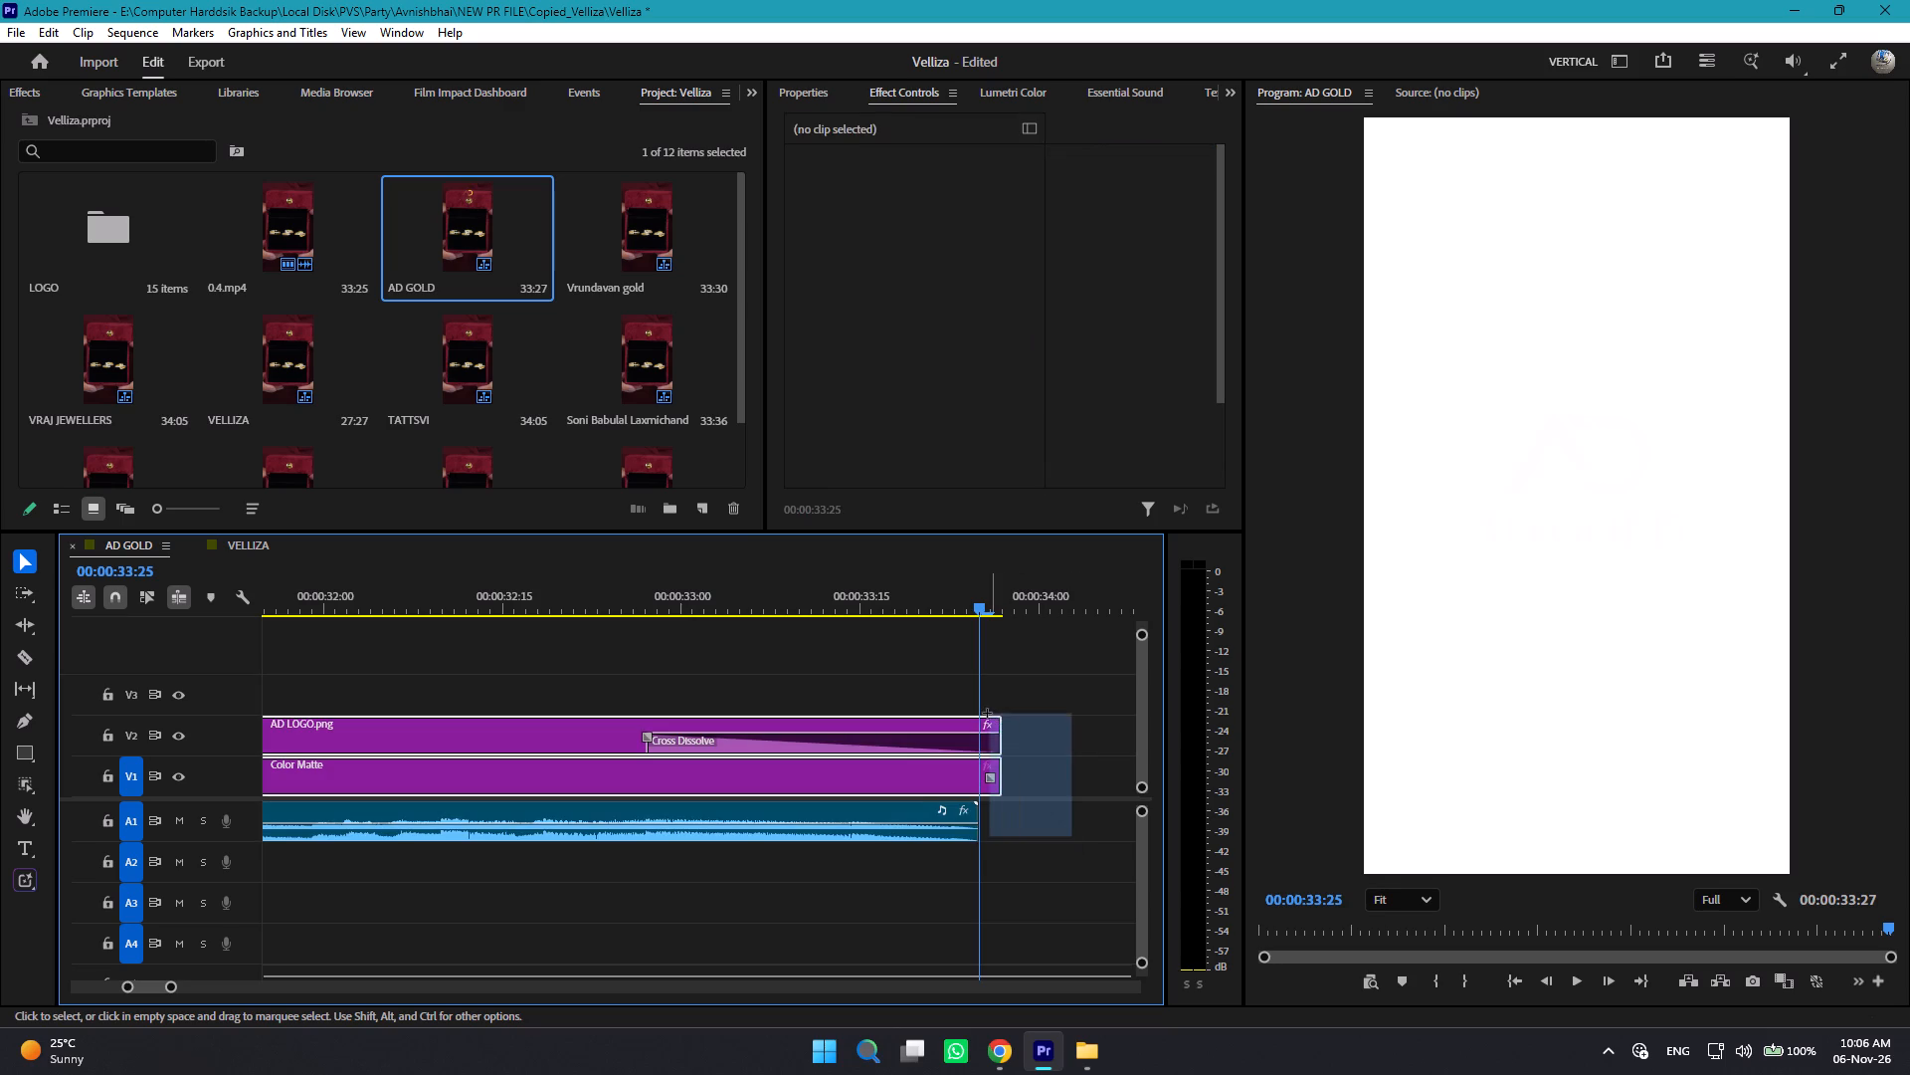
drag(987, 713, 985, 712)
drag(1003, 756, 973, 760)
click(991, 758)
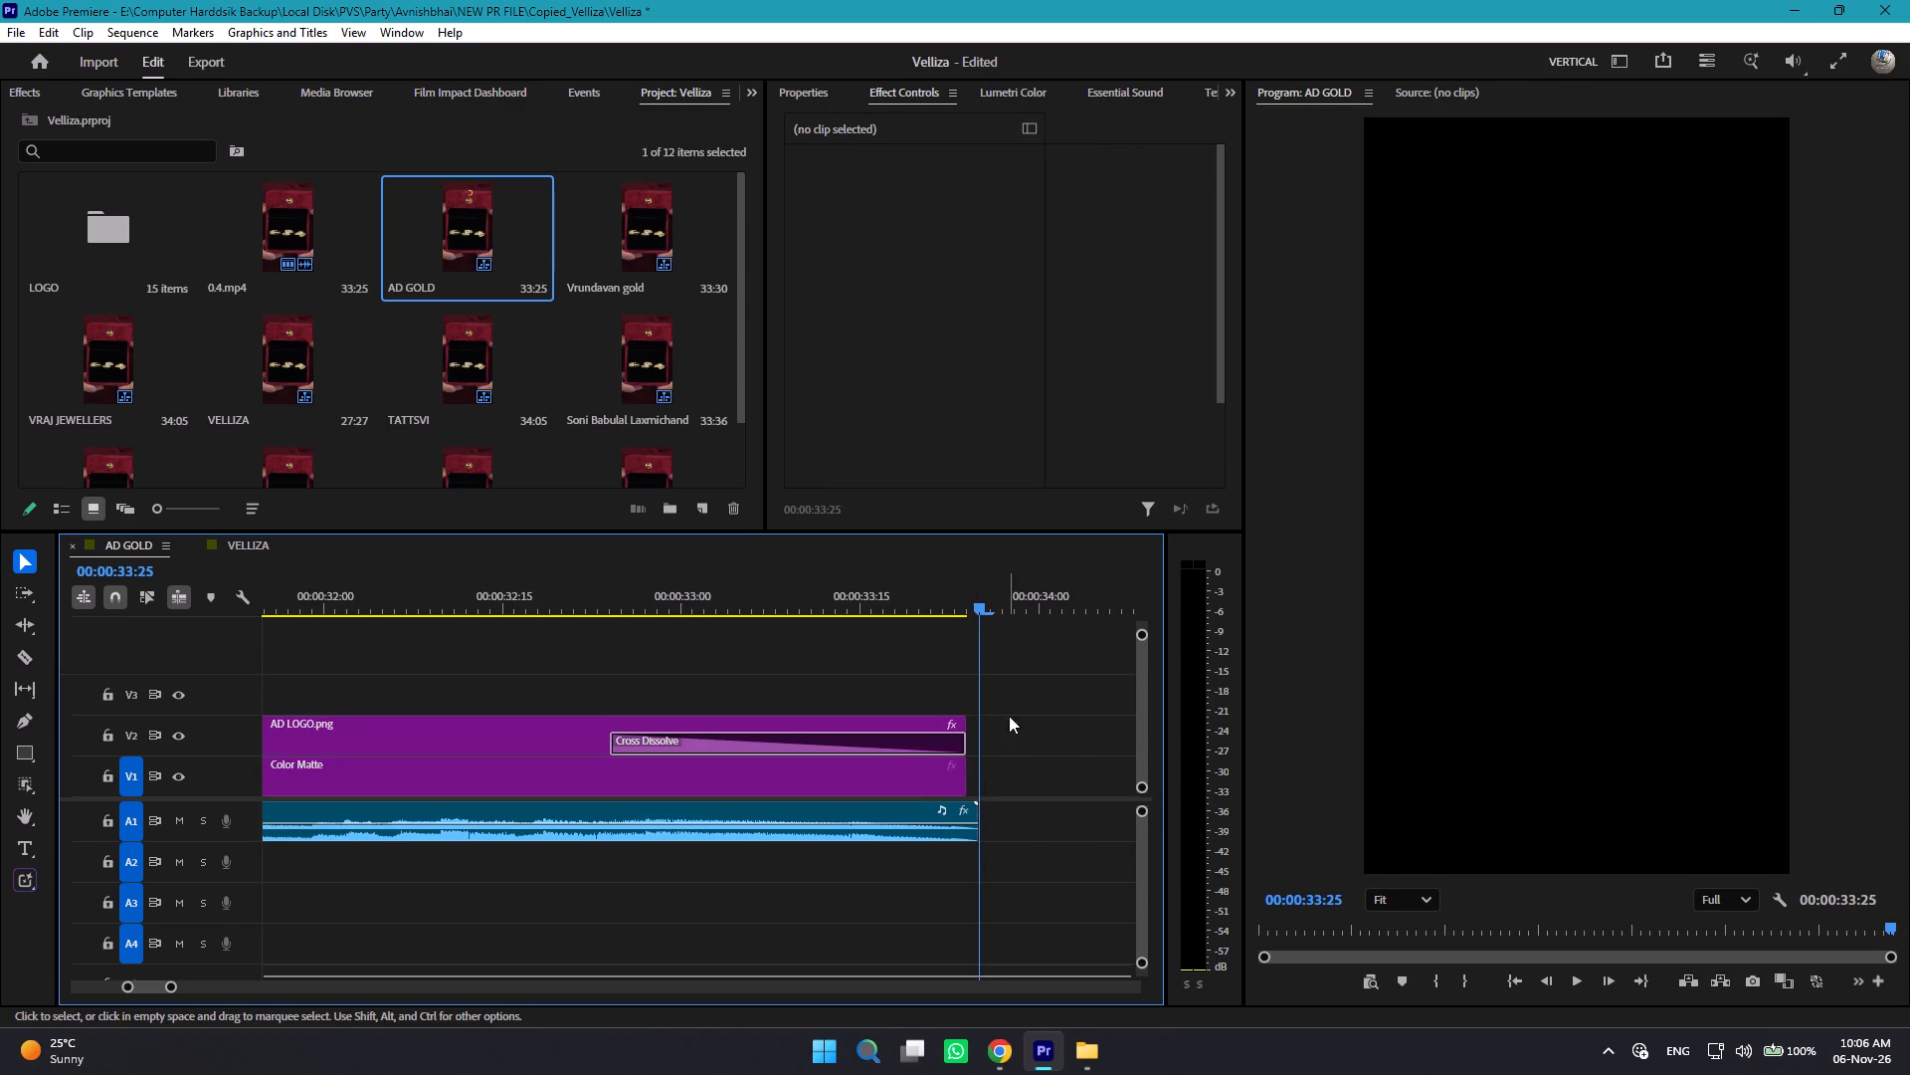
drag(1009, 716, 939, 781)
drag(962, 745, 969, 743)
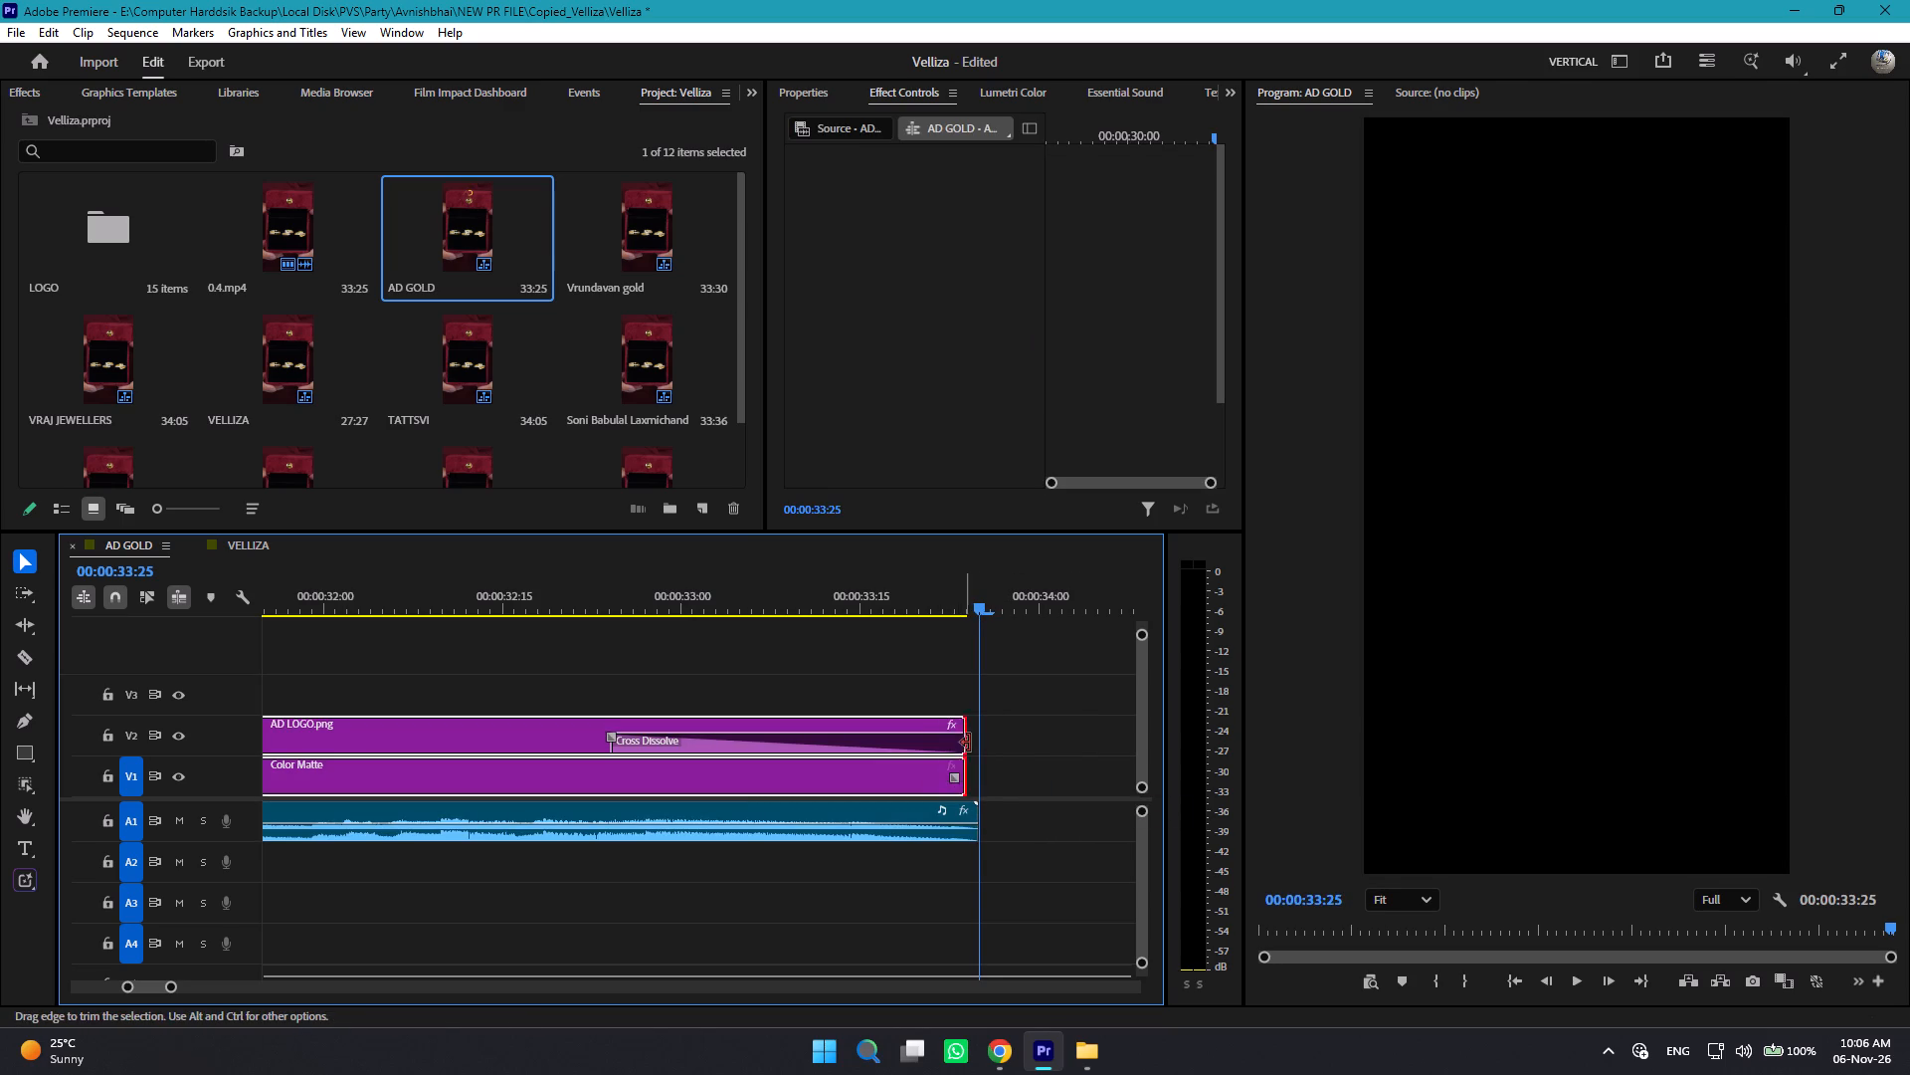
drag(969, 743, 973, 743)
click(1060, 774)
Play the opening of the AD GOLD sequence from the start to check the logo over the video.
alt+scroll(1050, 806, down, 17)
alt+scroll(1050, 810, down, 7)
drag(529, 576, 0, 611)
key(space)
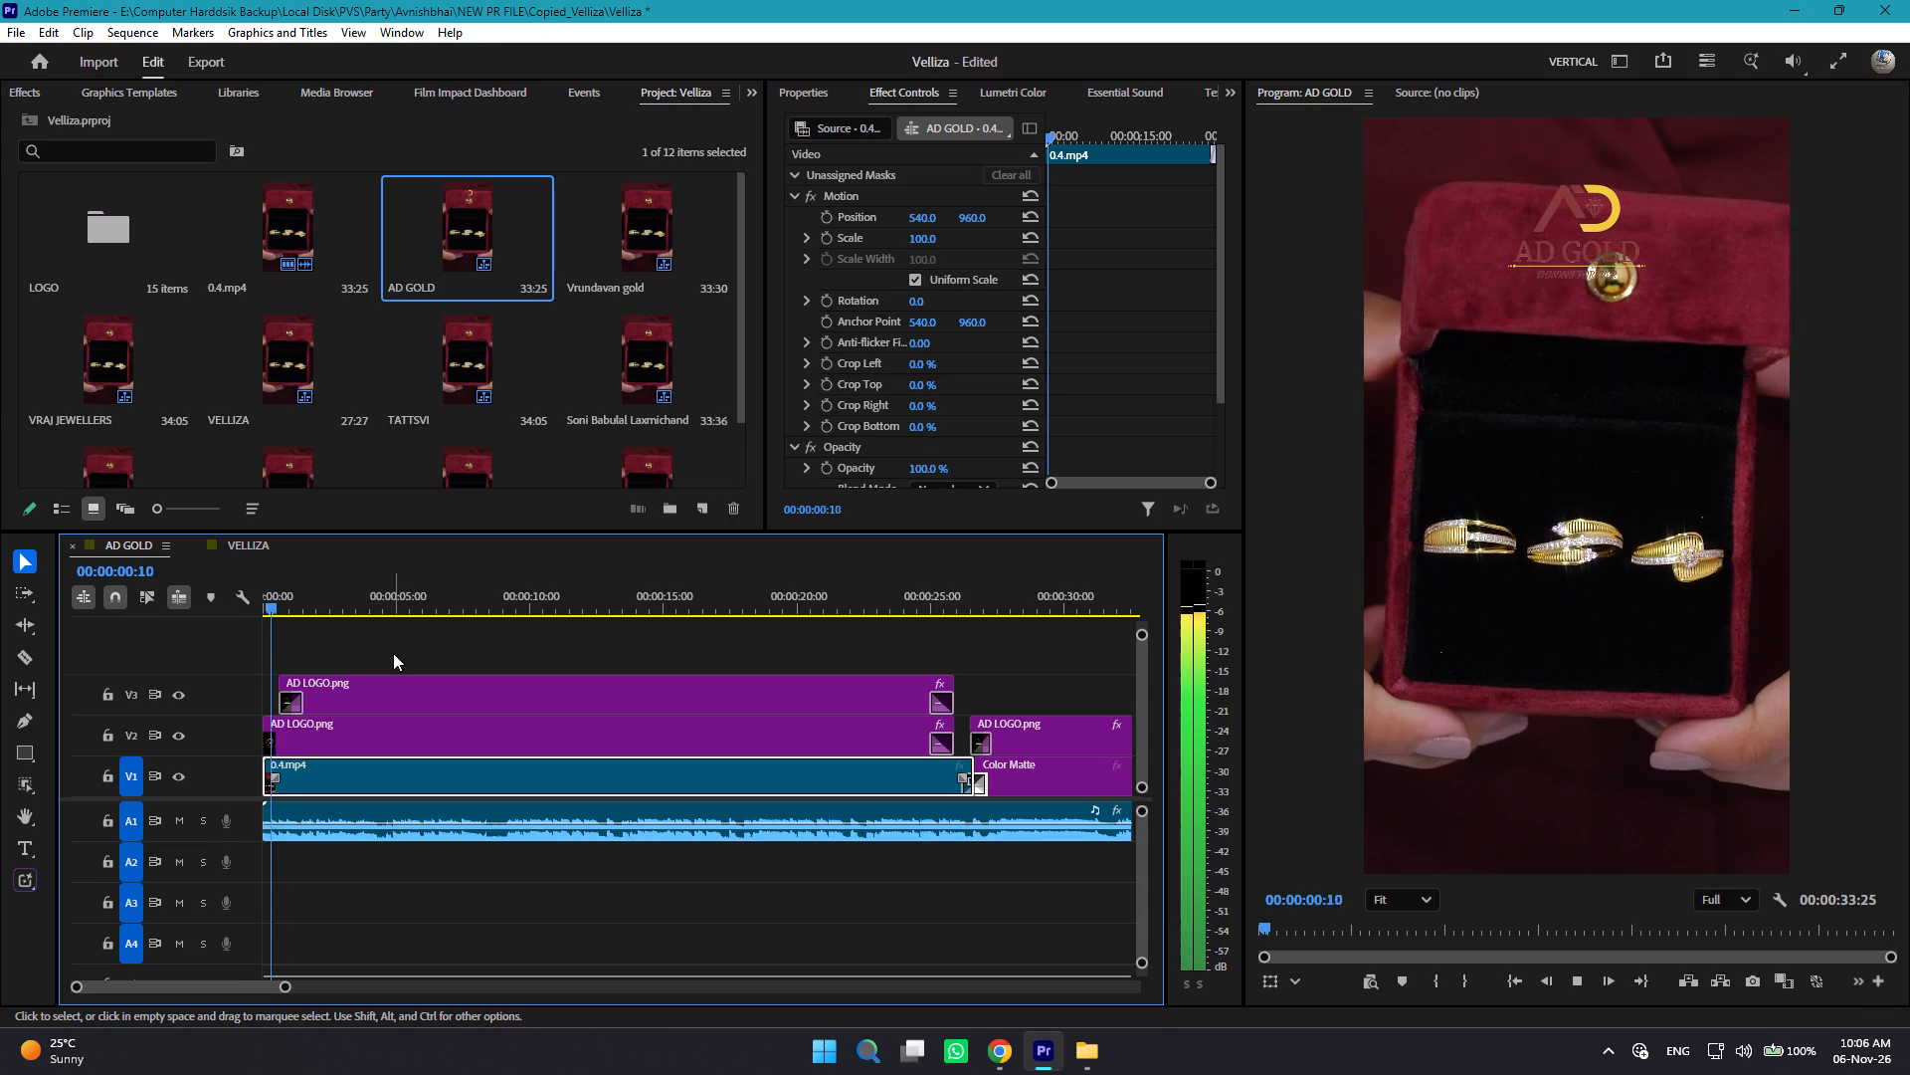
key(space)
Search the effects for color and apply Color Replace to the long AD LOGO.png clip on V2.
click(369, 709)
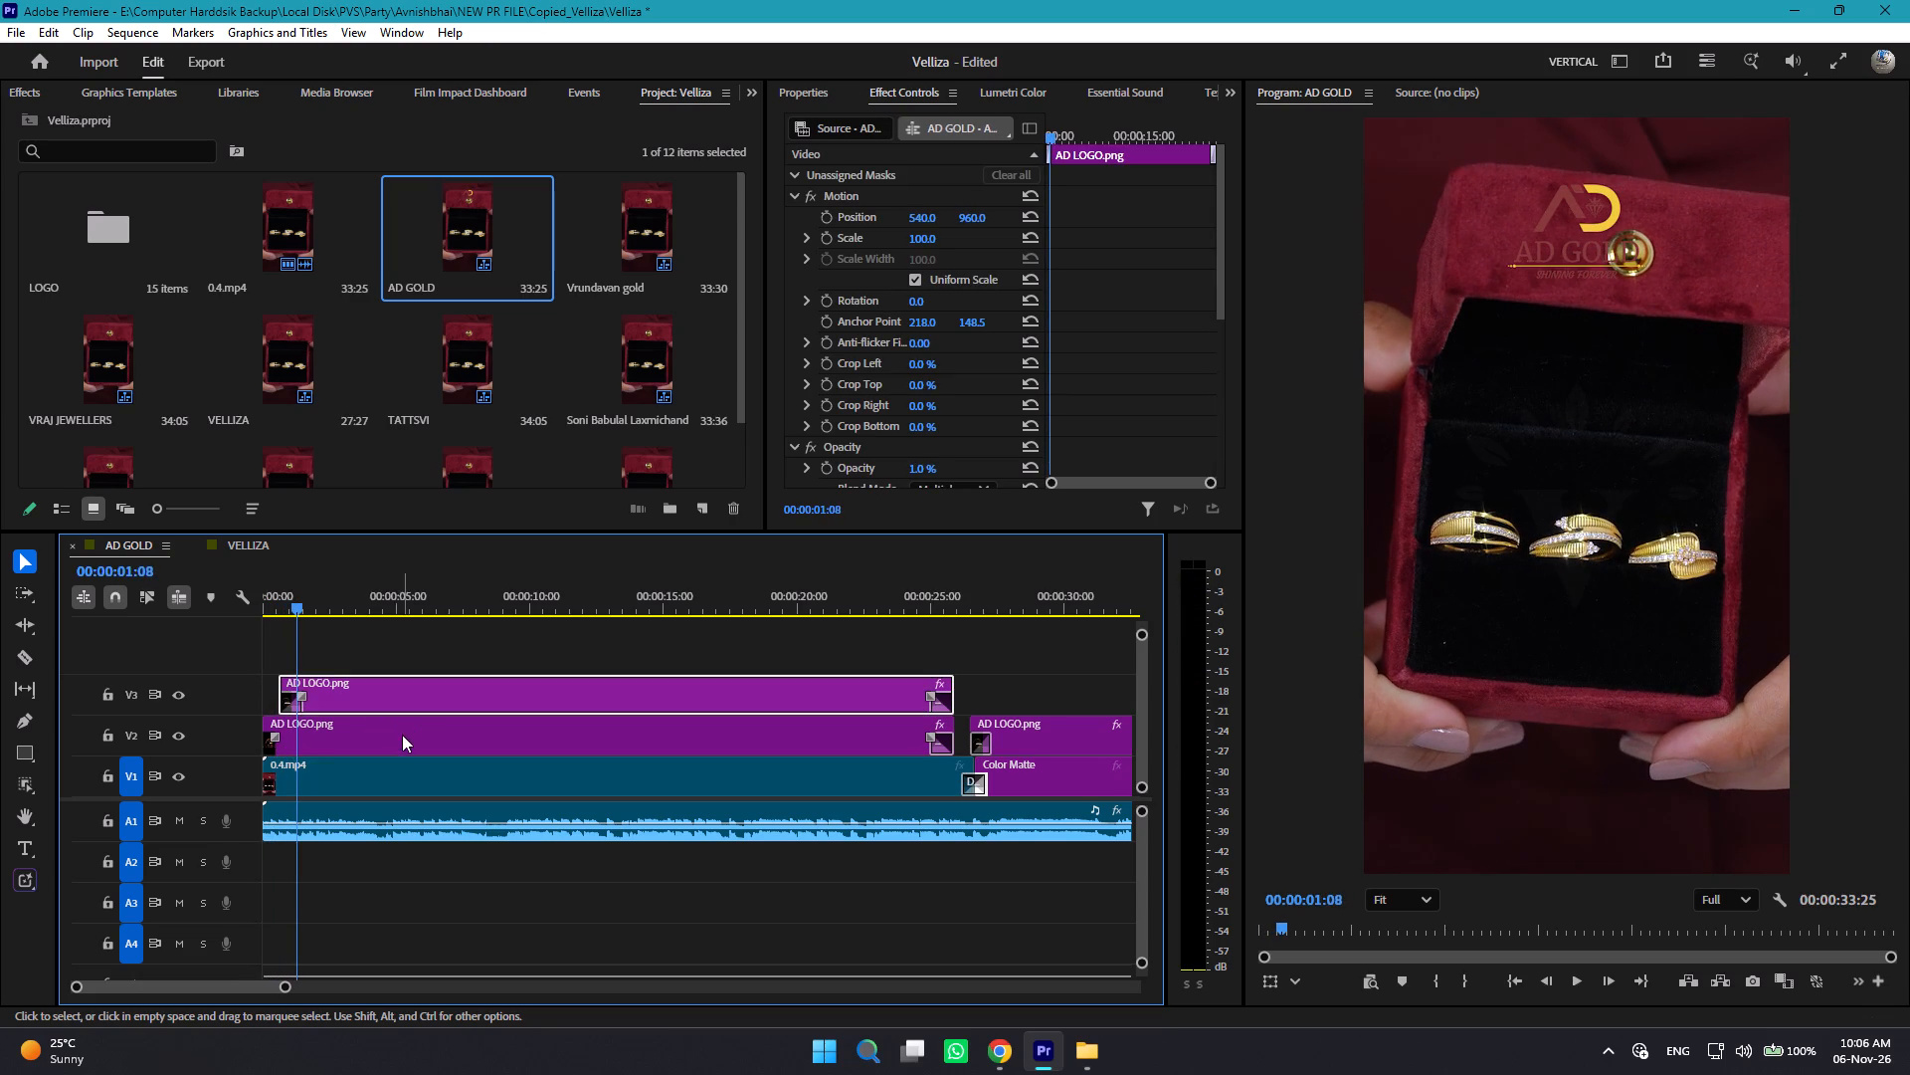
click(402, 735)
scroll(980, 360, down, 11)
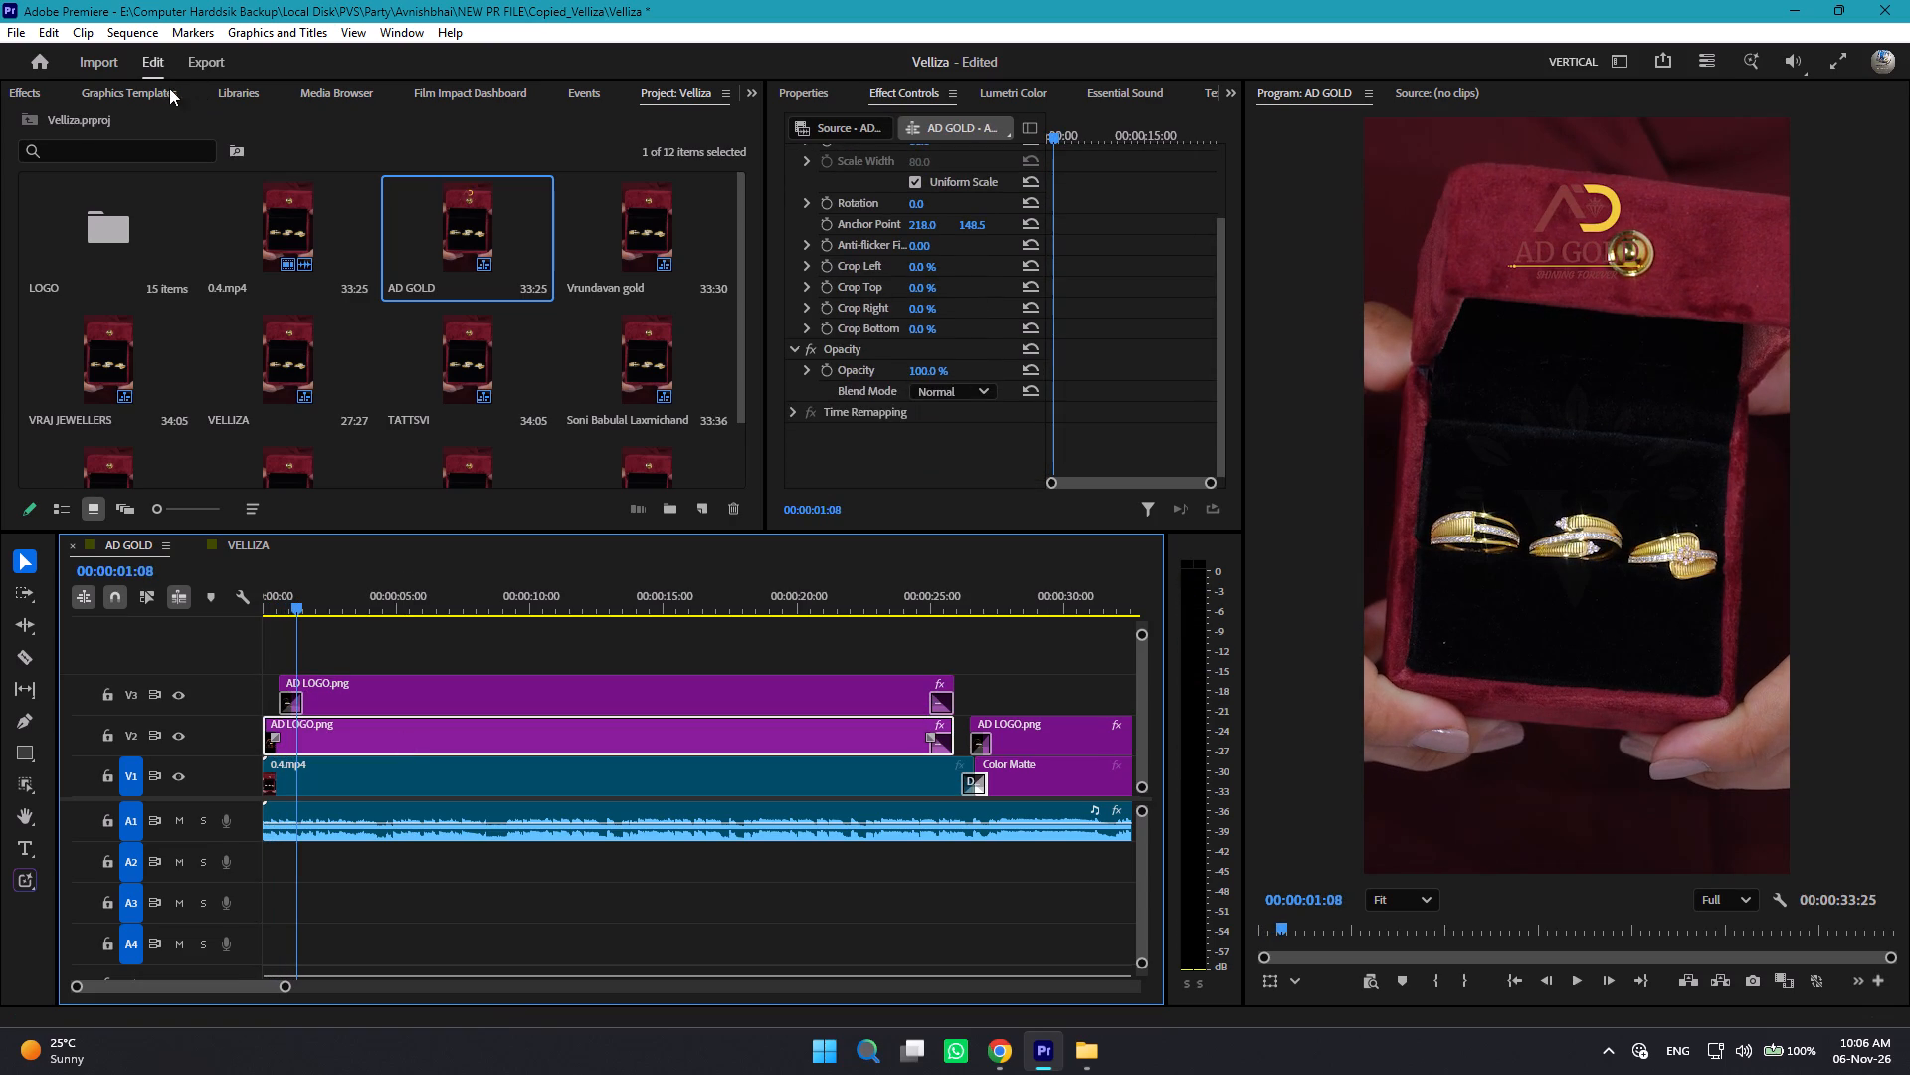
click(140, 84)
click(43, 99)
click(74, 131)
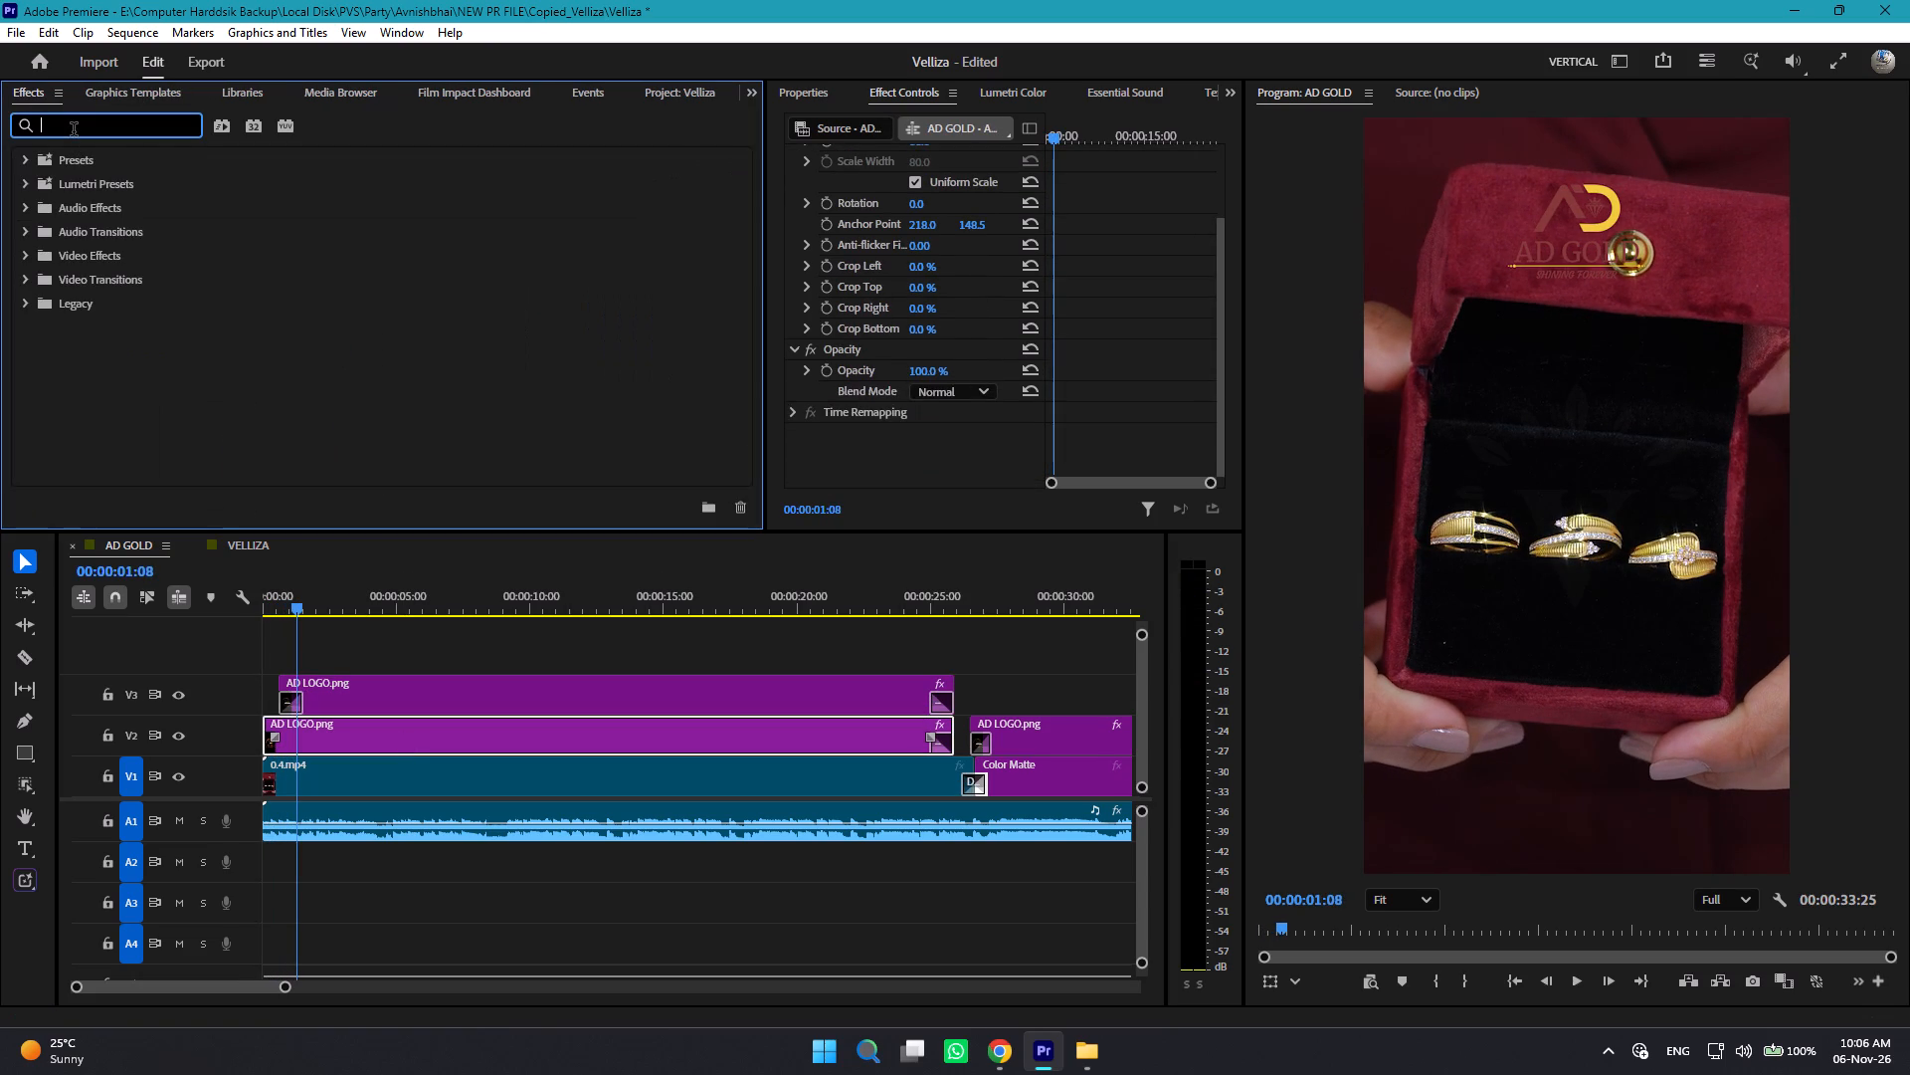
text(color)
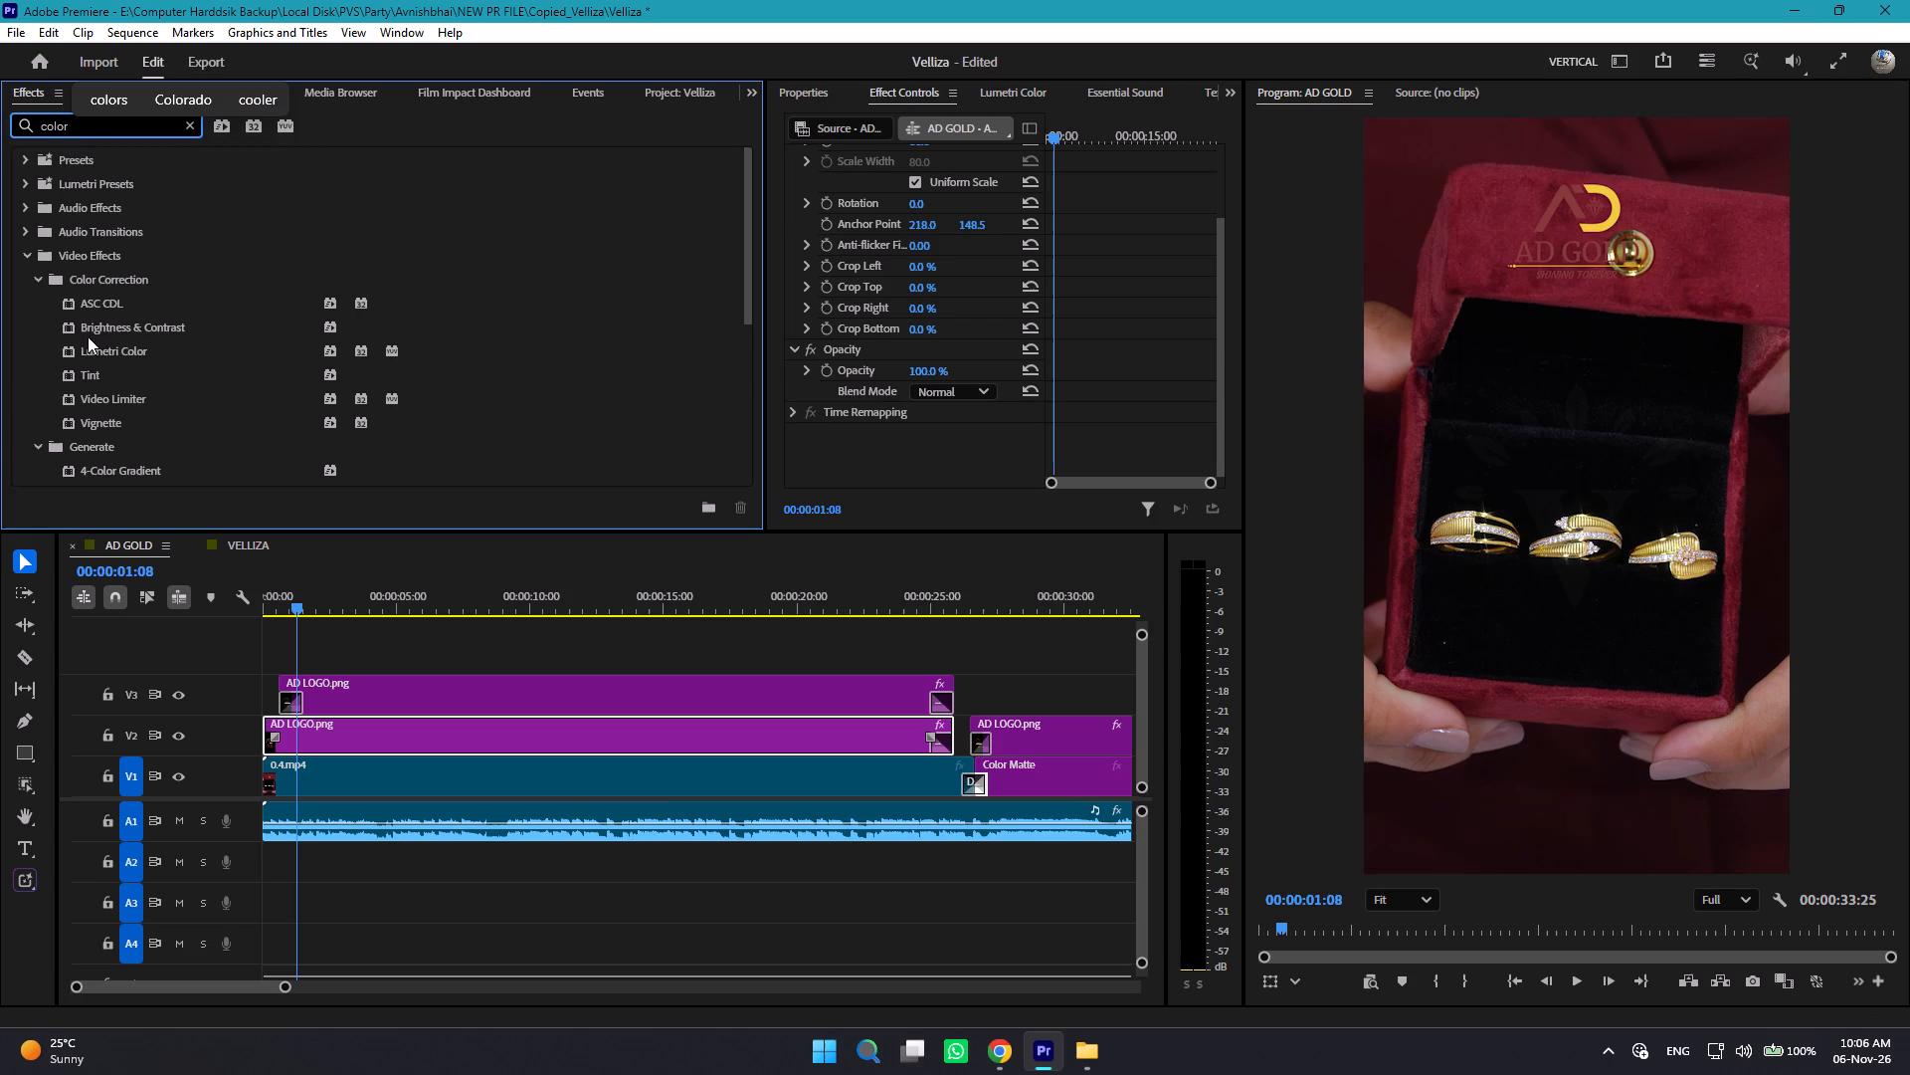
click(105, 470)
scroll(105, 360, down, 6)
click(139, 421)
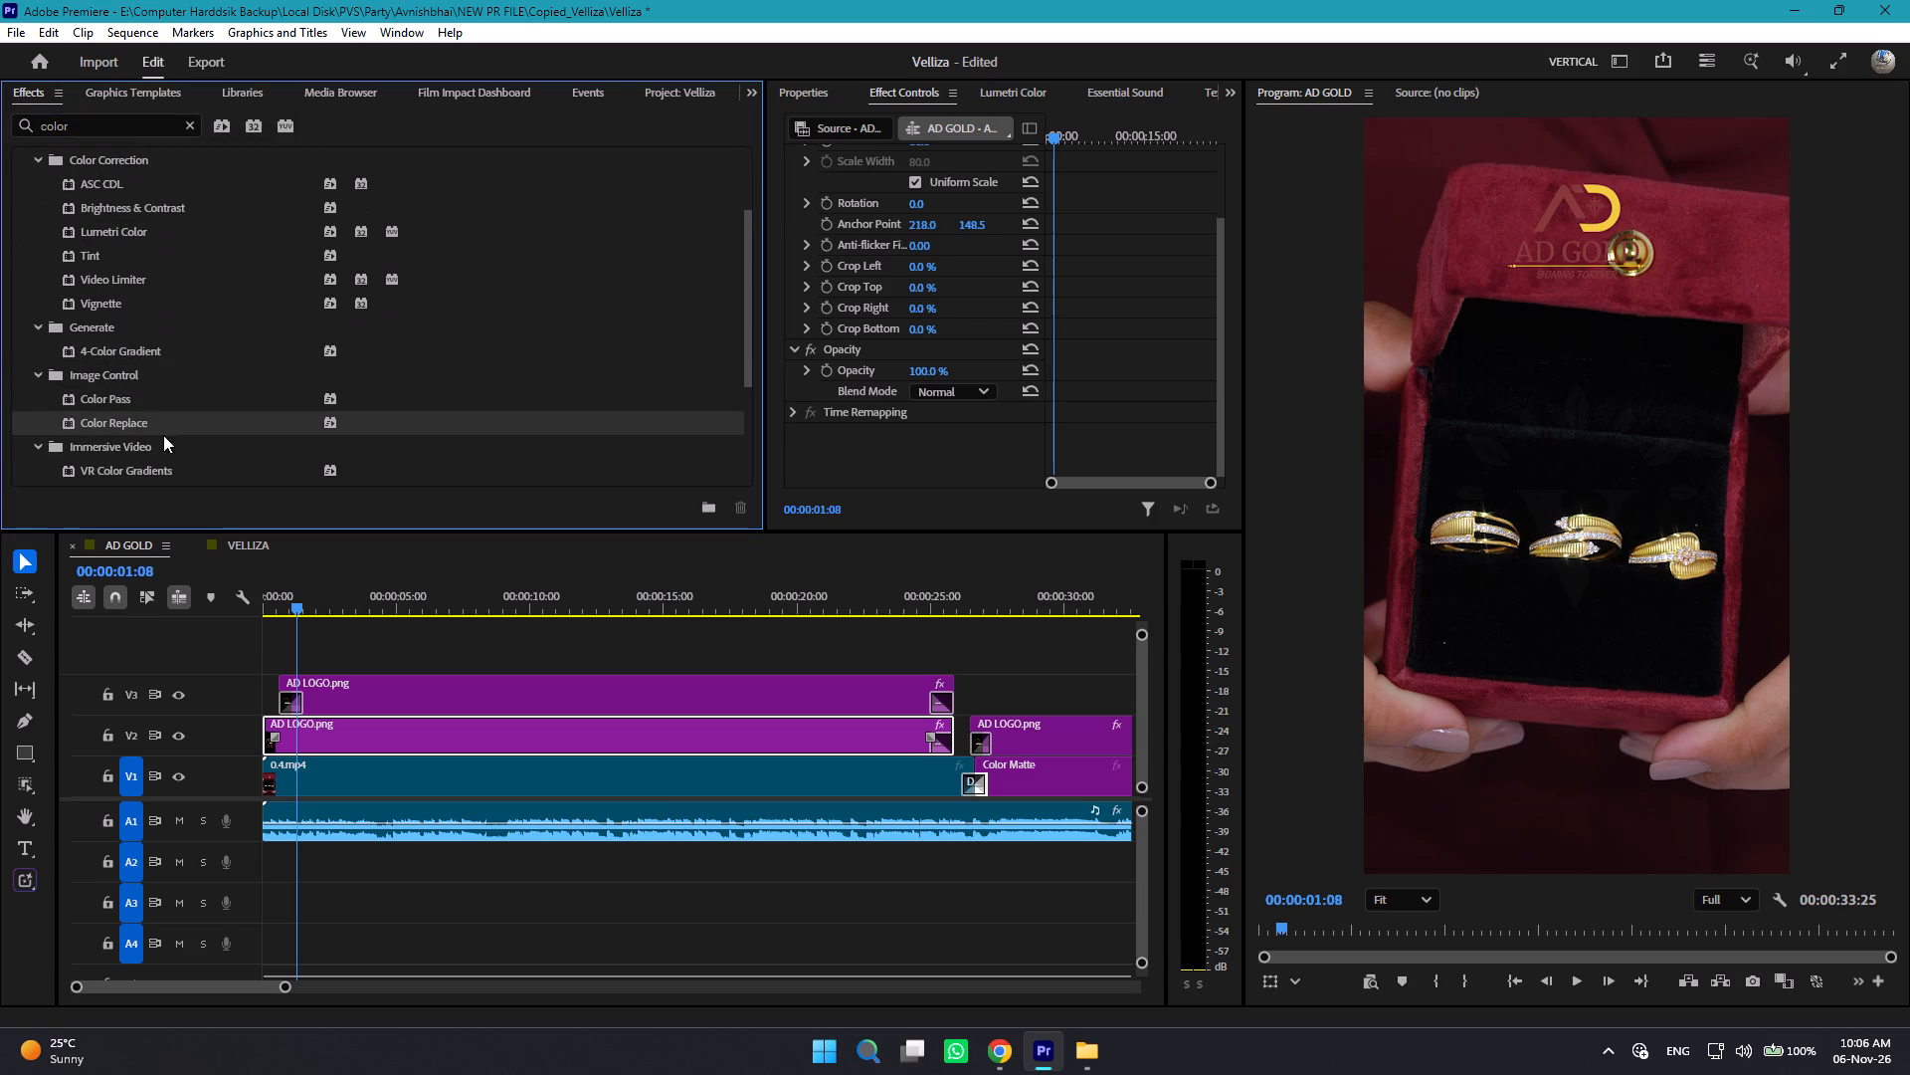
drag(150, 424, 542, 741)
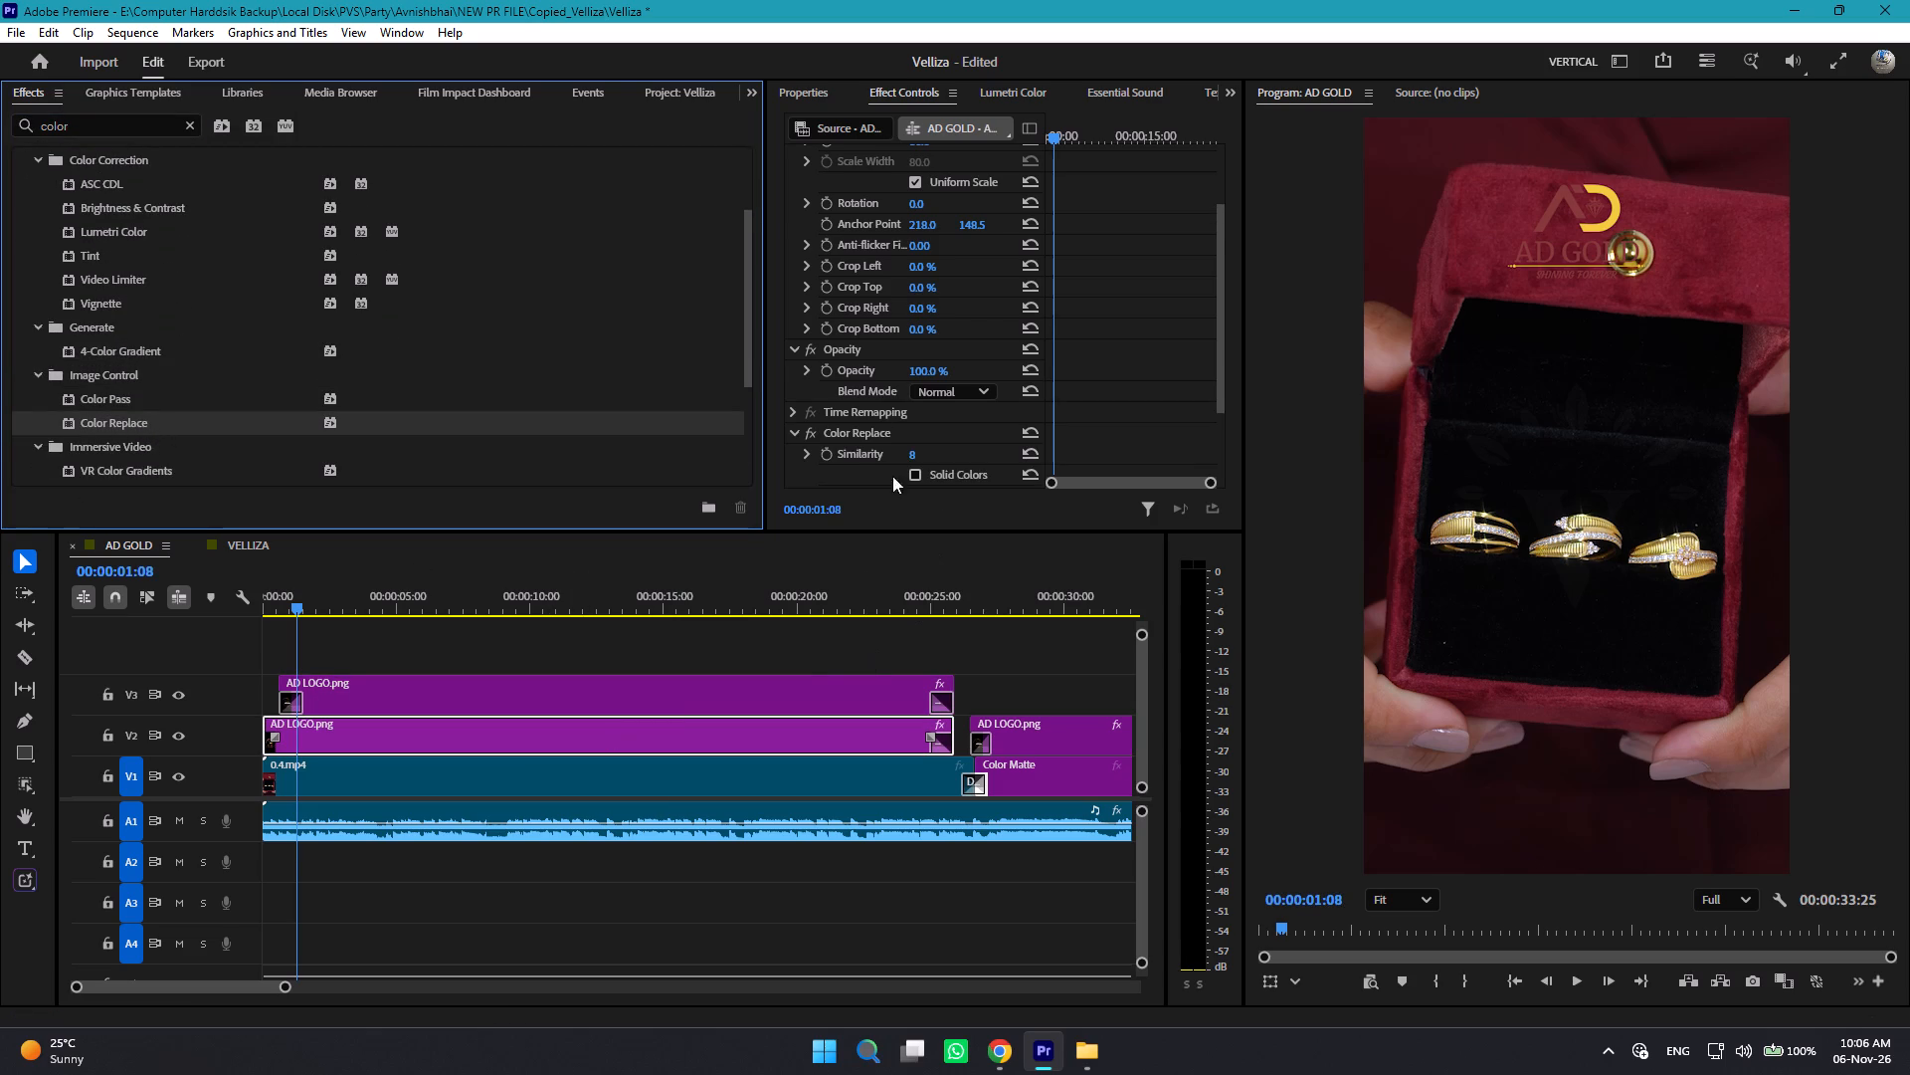
Set Color Replace to turn the logo's sampled maroon into white FFFFFF with Solid Colors enabled, and play the result.
scroll(906, 344, down, 3)
click(939, 436)
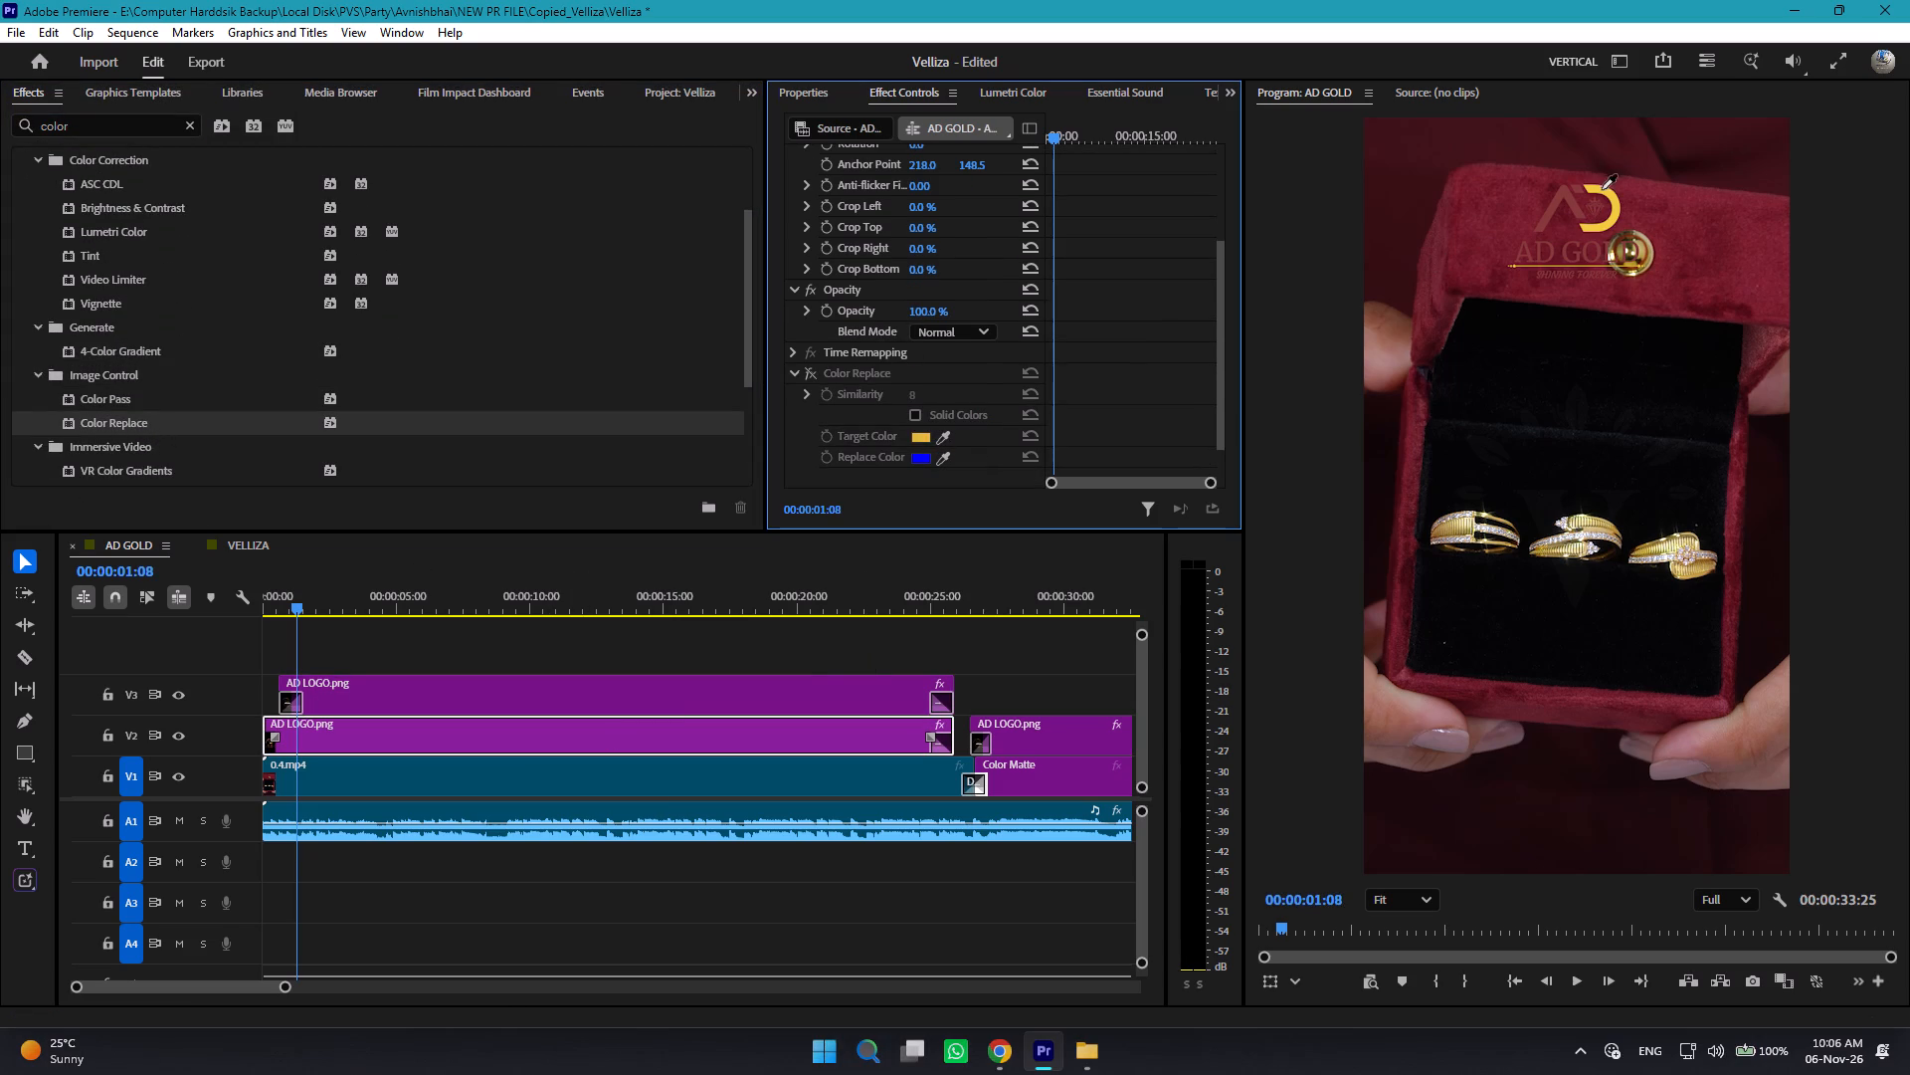
click(1565, 192)
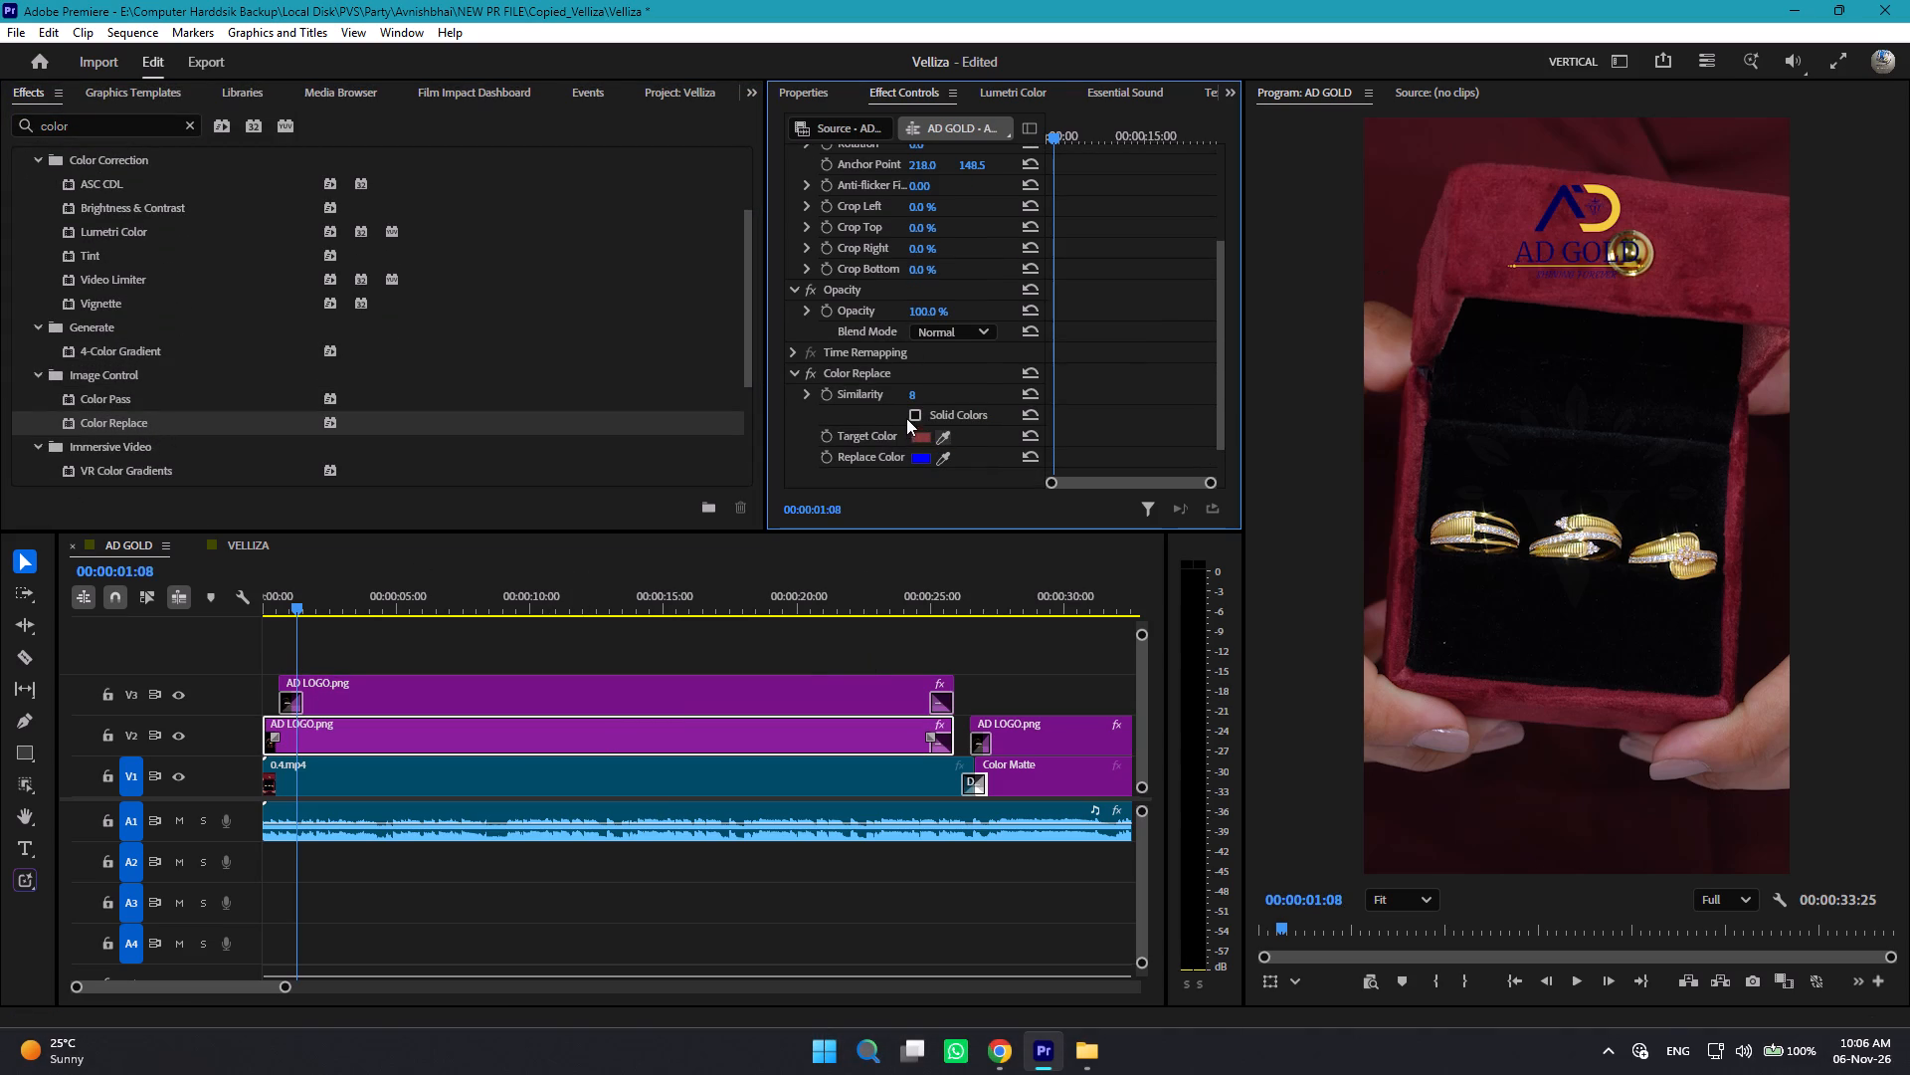
click(914, 417)
click(925, 452)
click(924, 462)
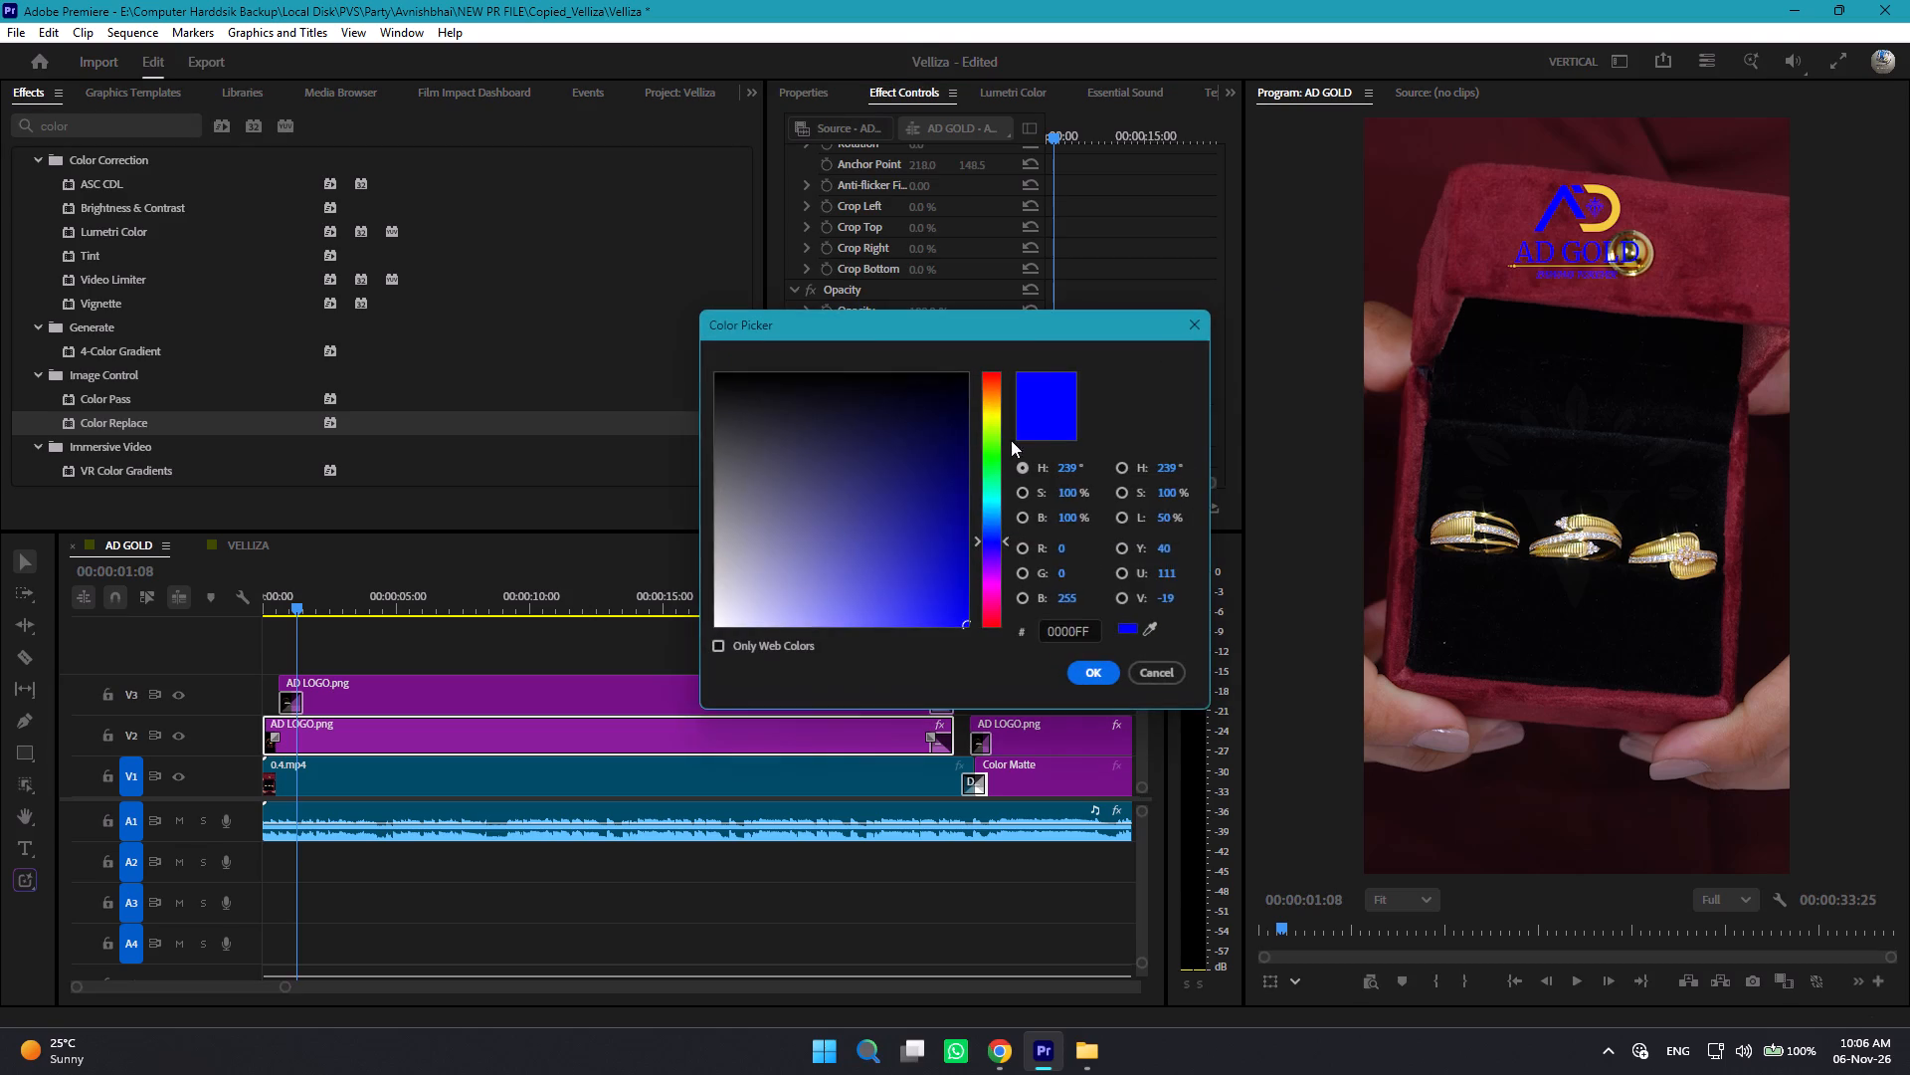
drag(899, 397, 555, 331)
drag(757, 435, 582, 760)
click(1076, 676)
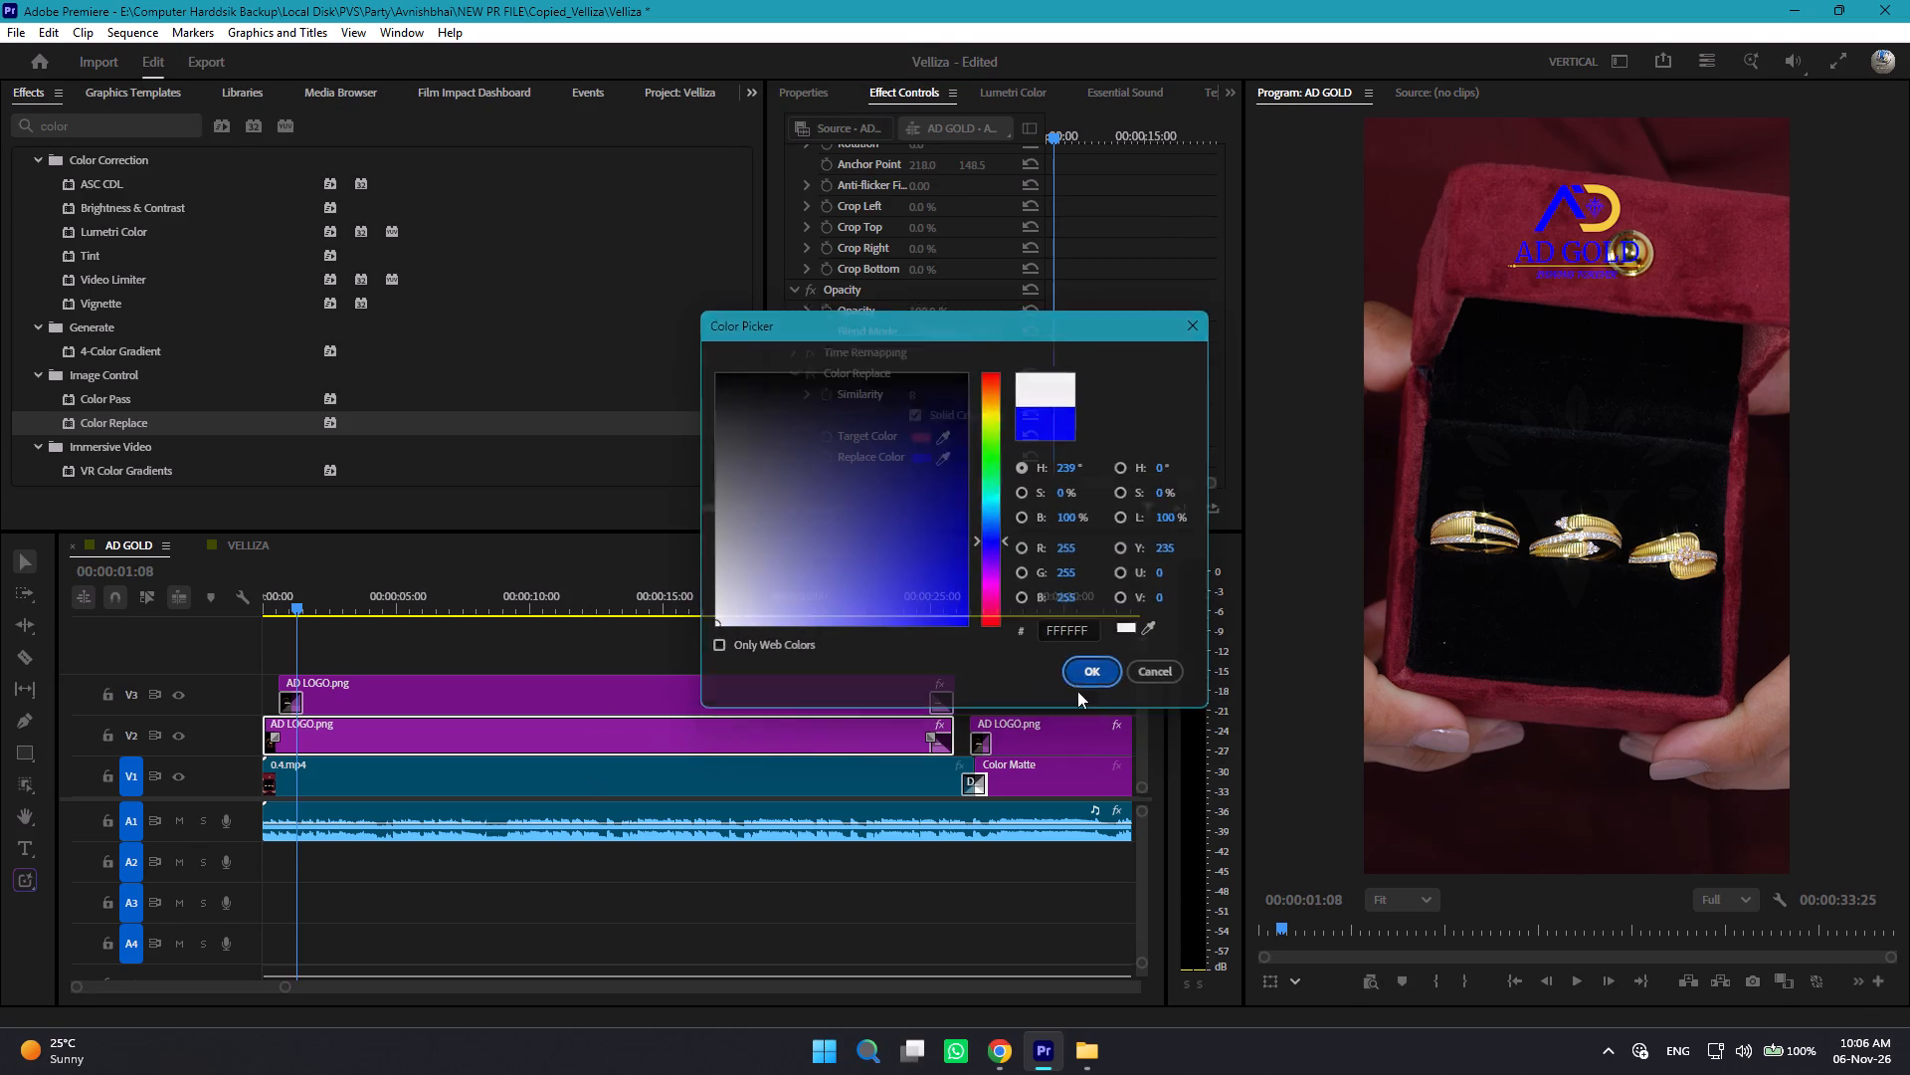
key(space)
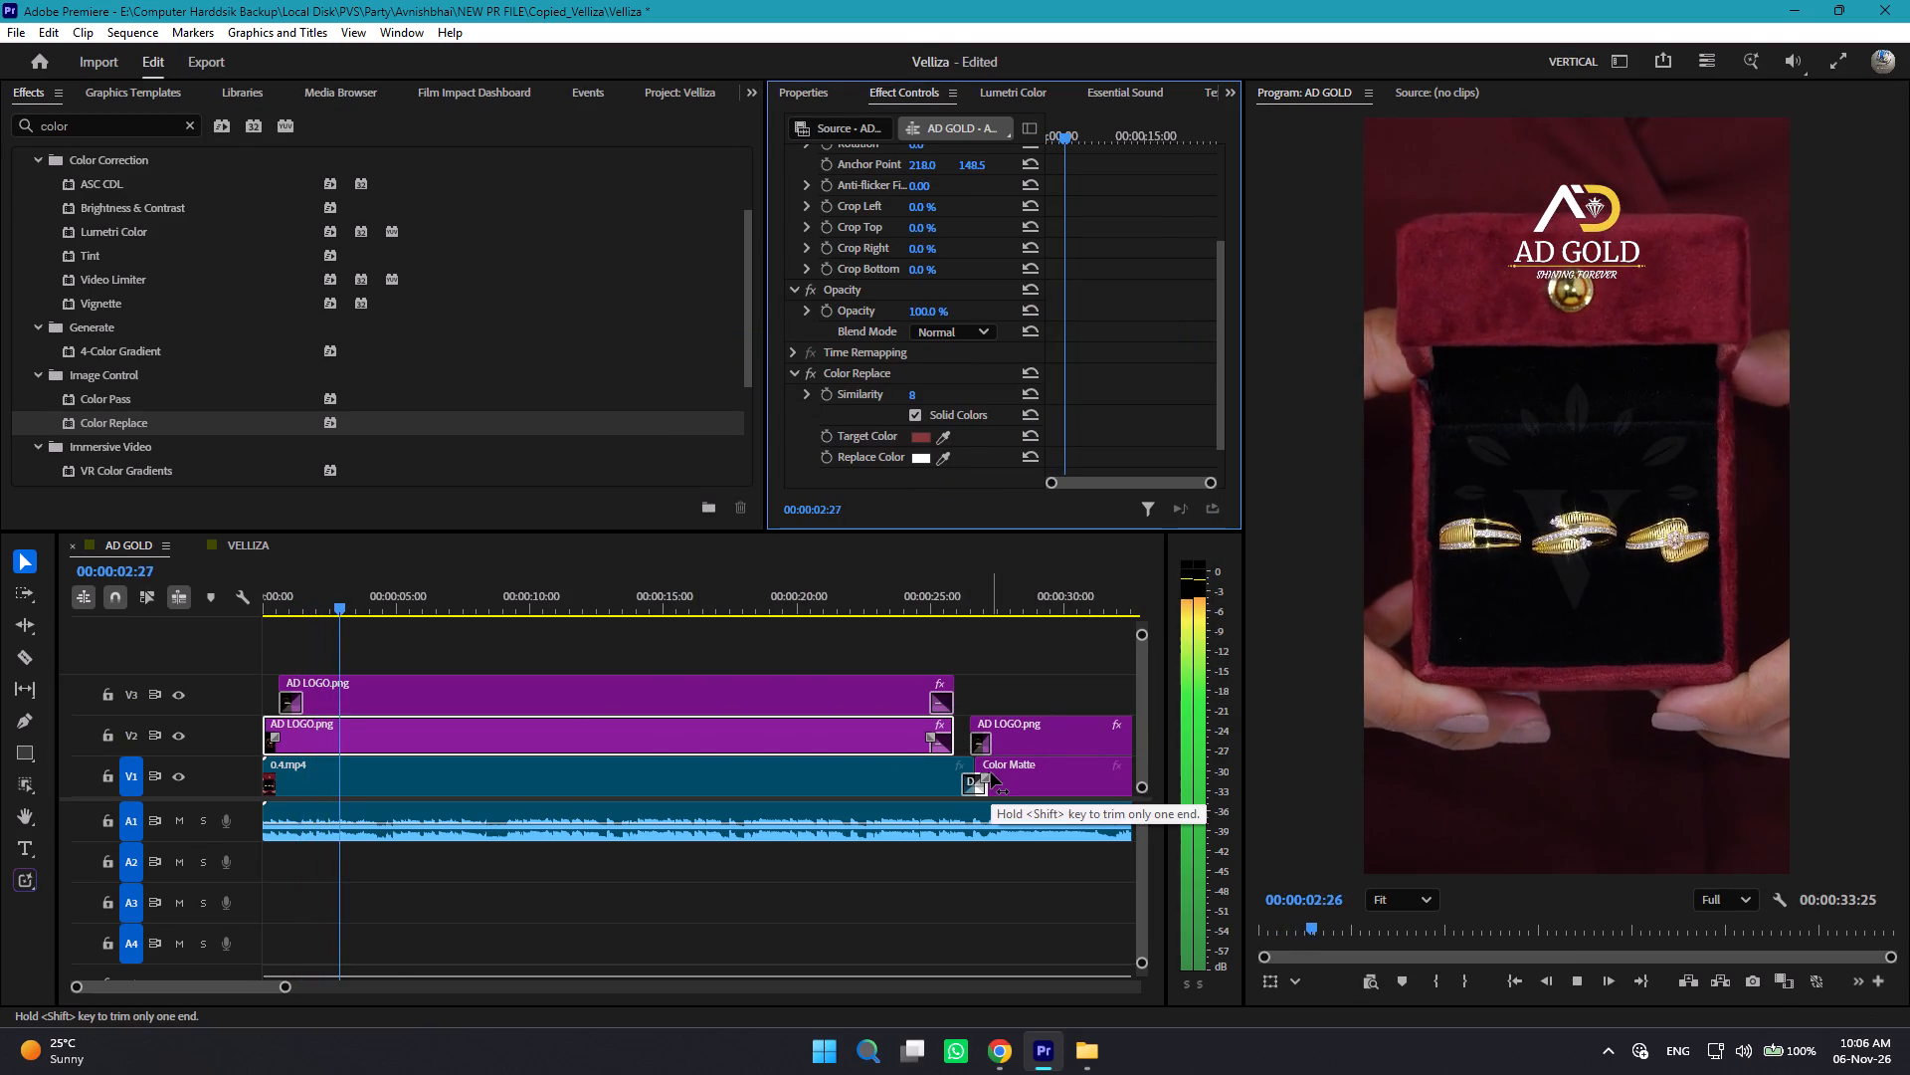
key(space)
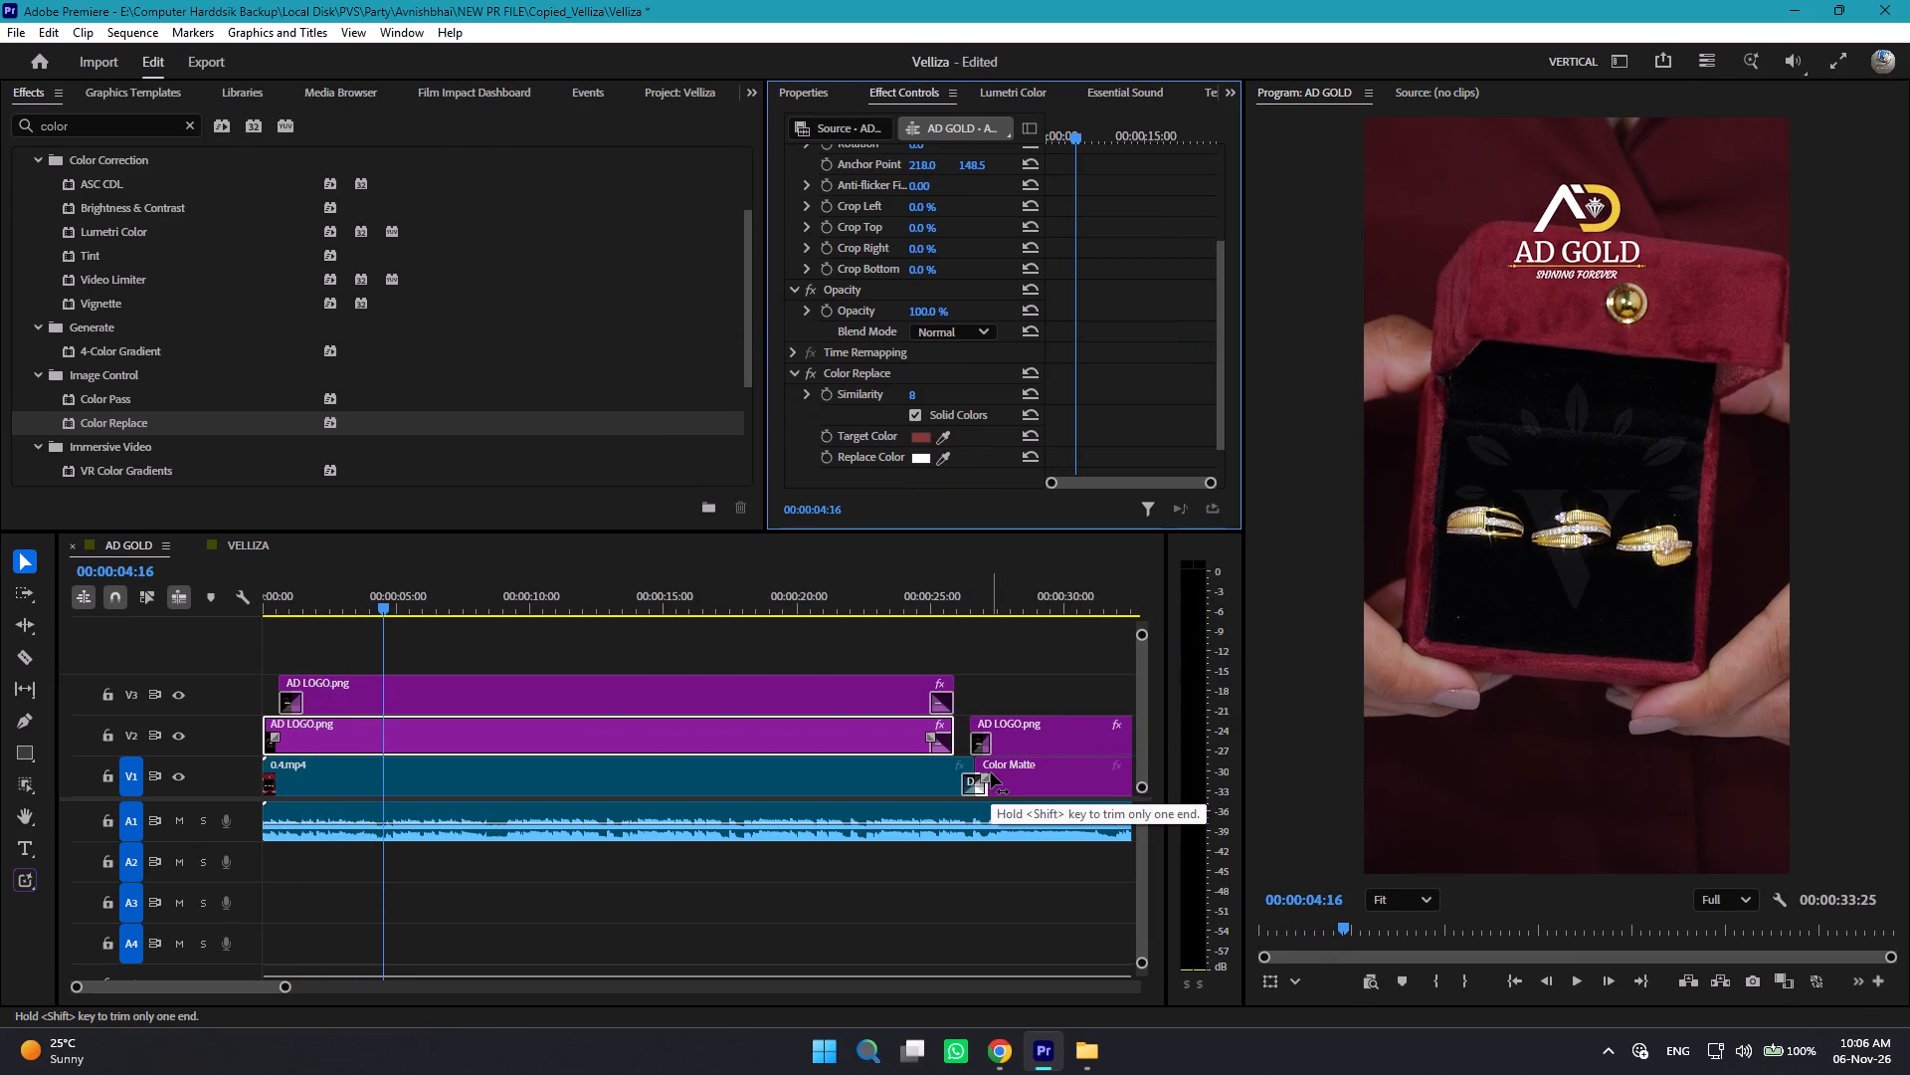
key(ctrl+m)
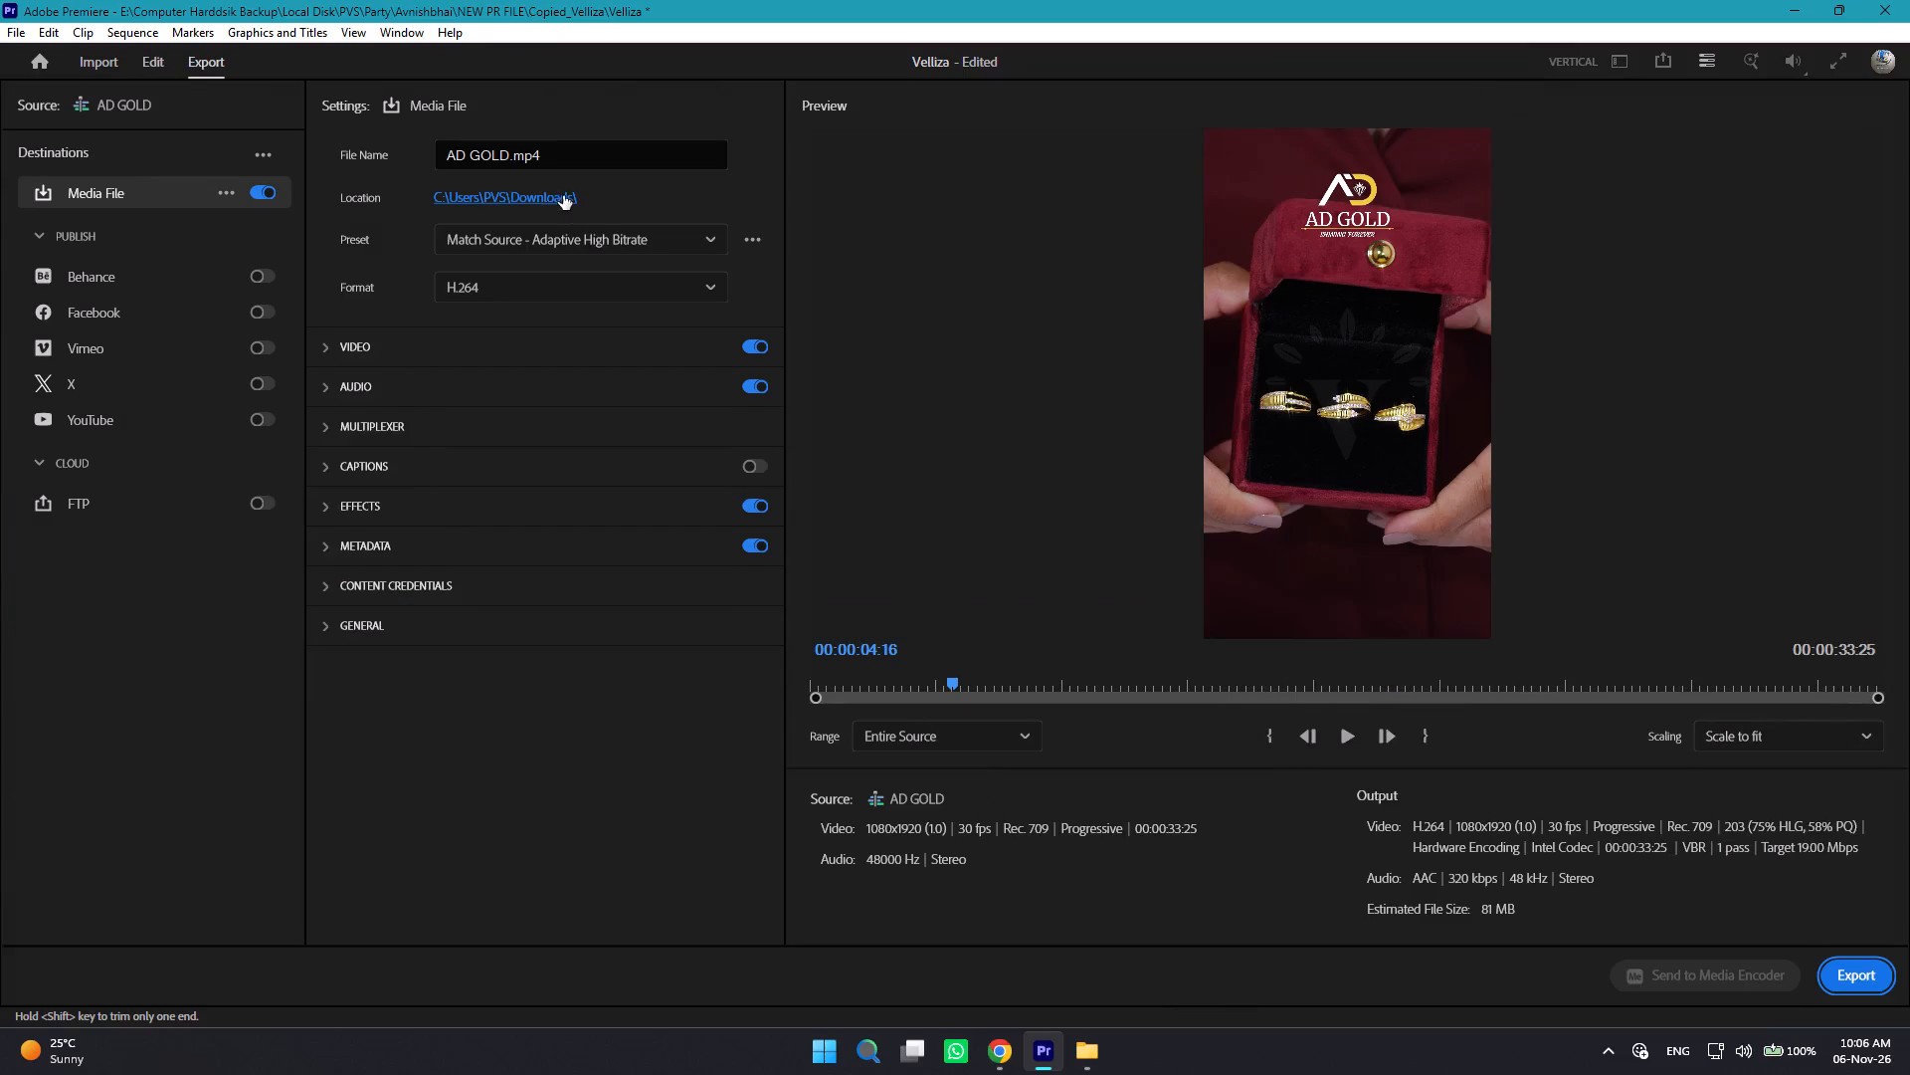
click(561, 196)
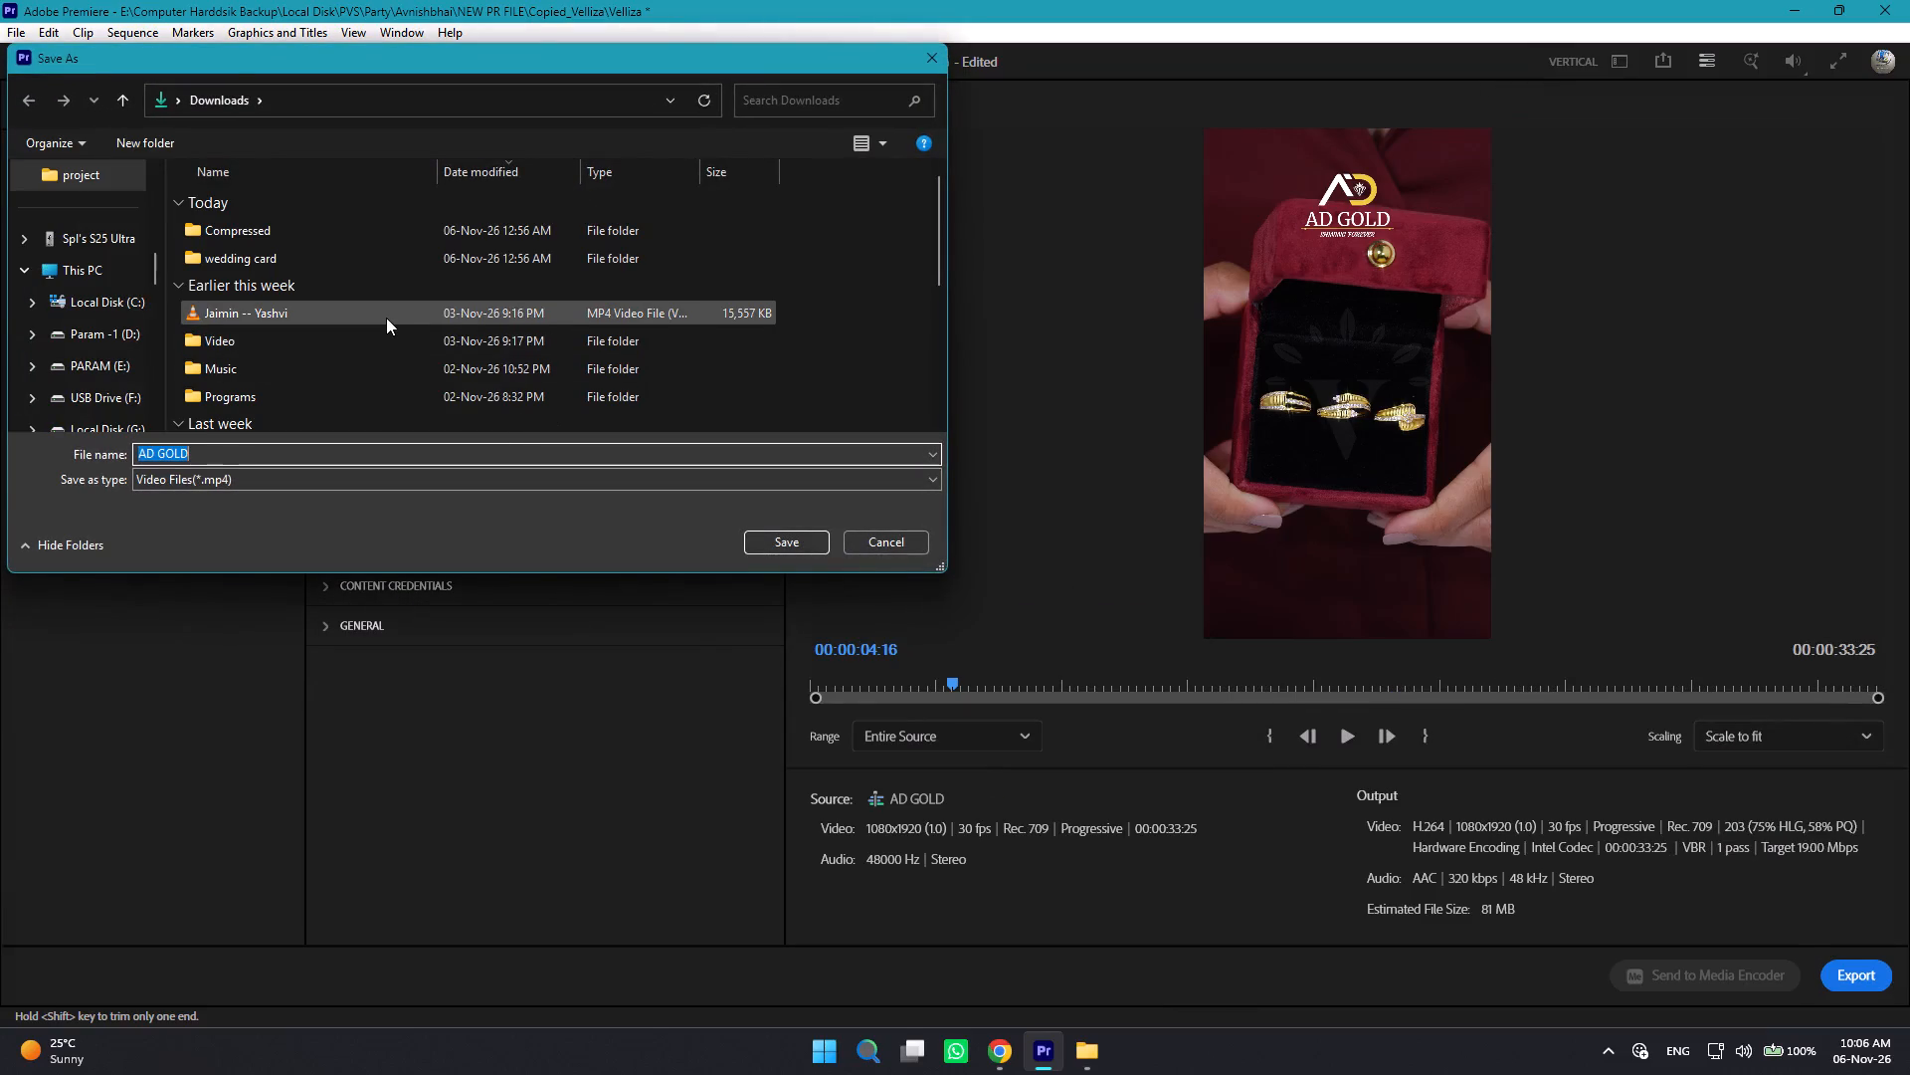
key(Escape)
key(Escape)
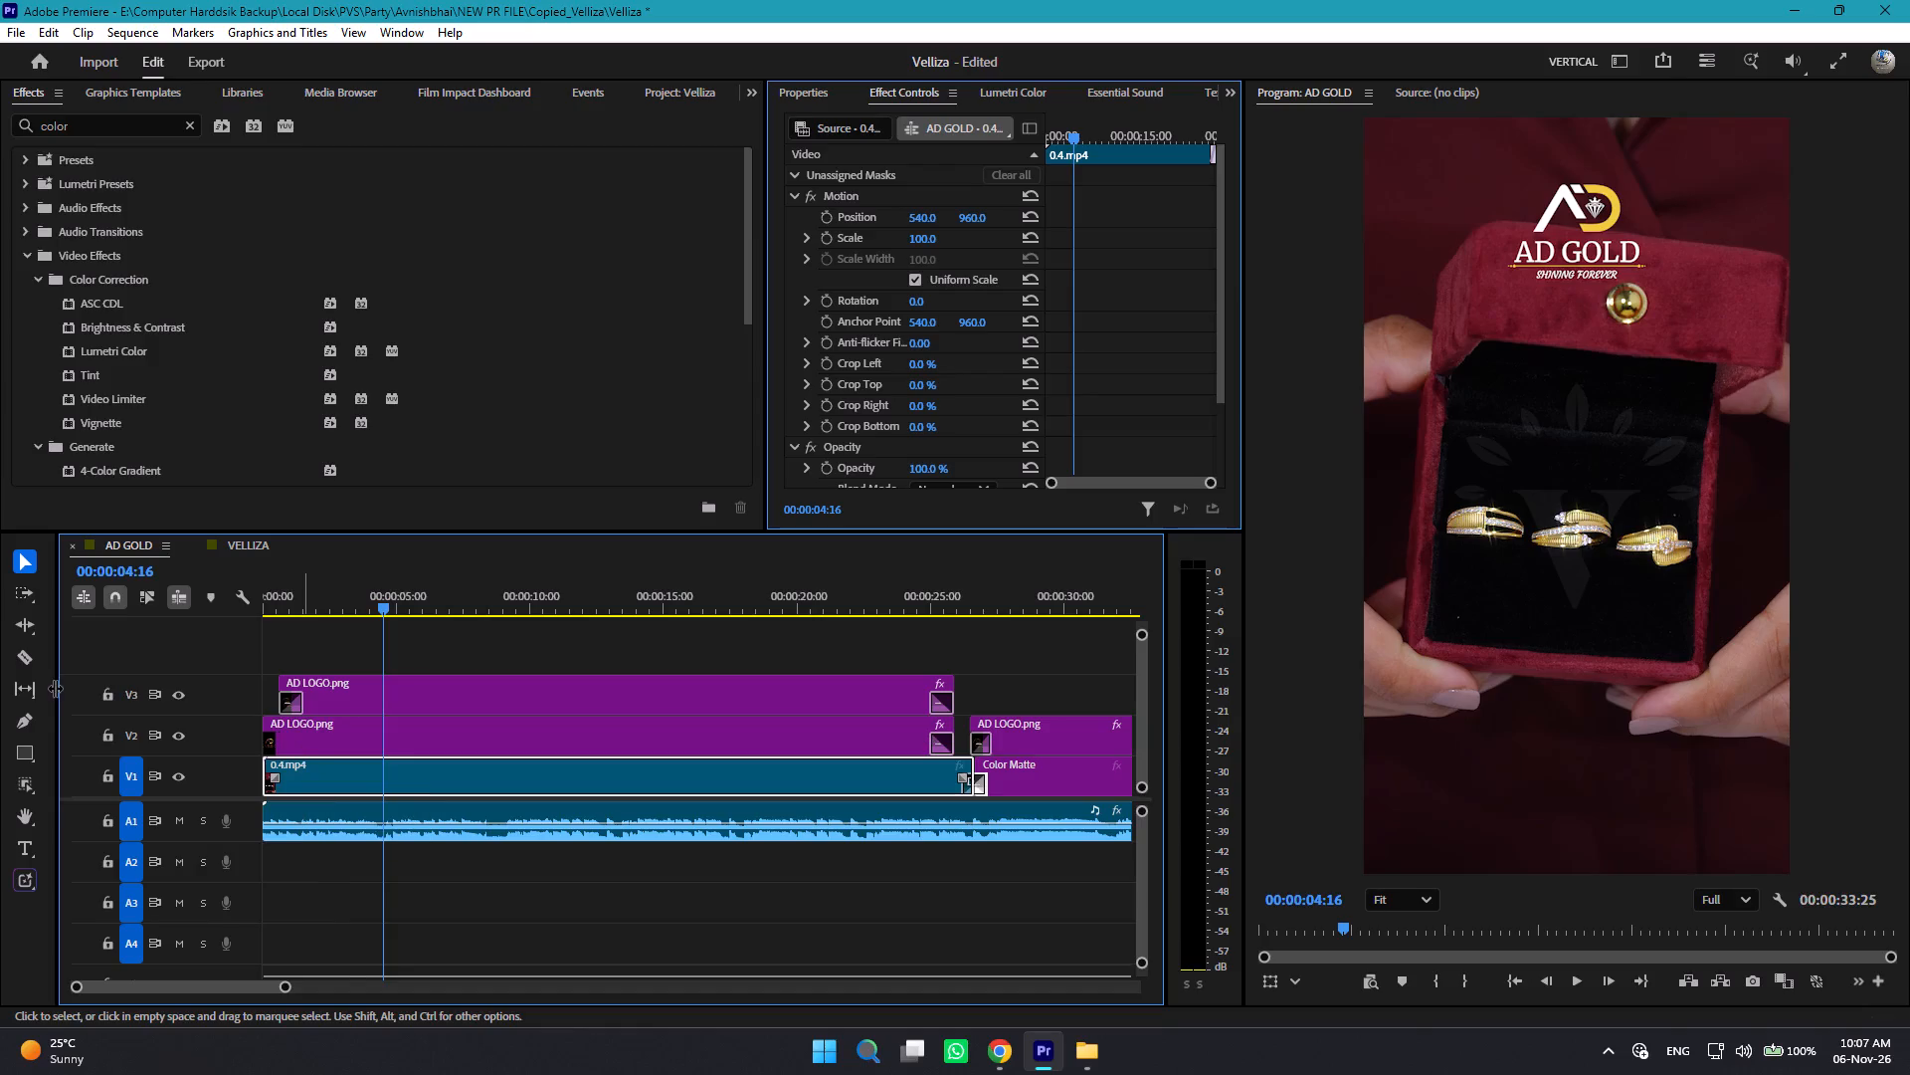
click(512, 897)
In File Explorer, find 04_REEL in November's Reel folder and place it after the end of the AD GOLD sequence in Premiere.
key(alt+Tab)
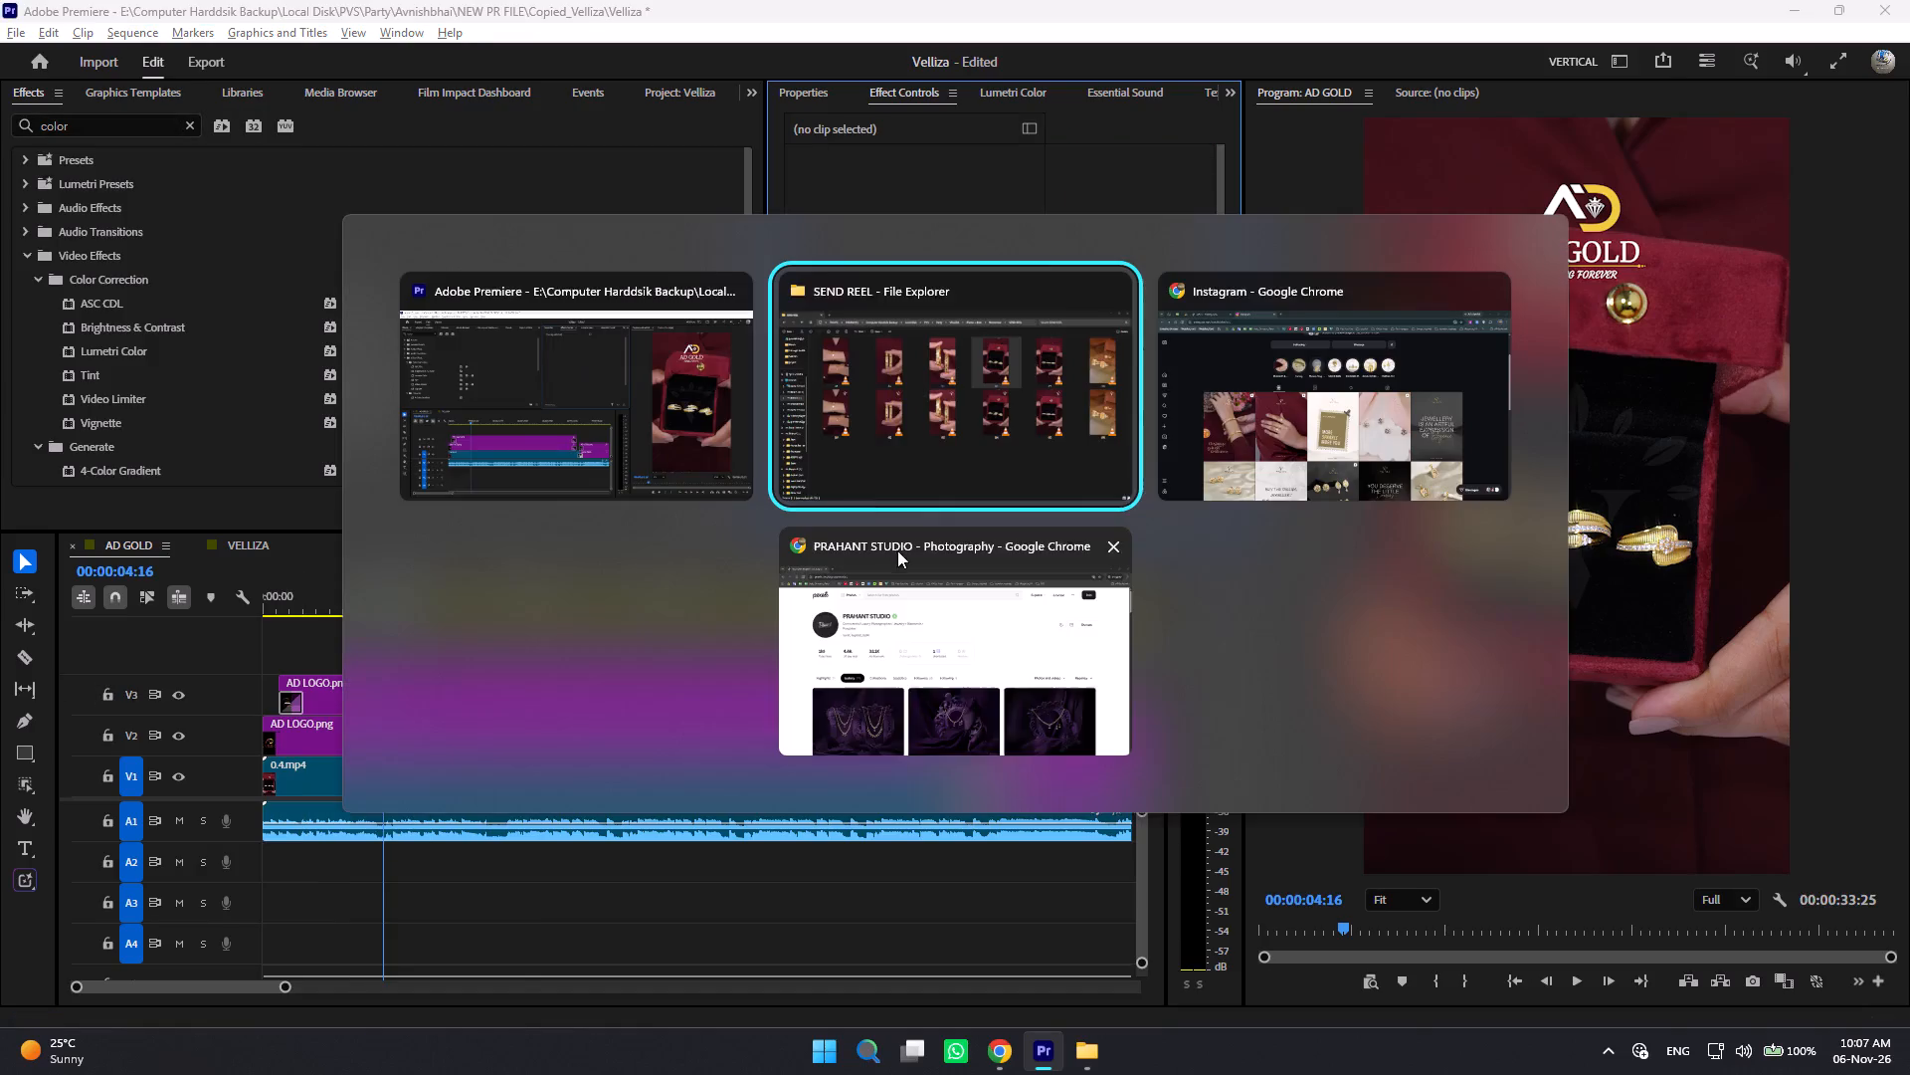
alt+click(985, 390)
click(1264, 754)
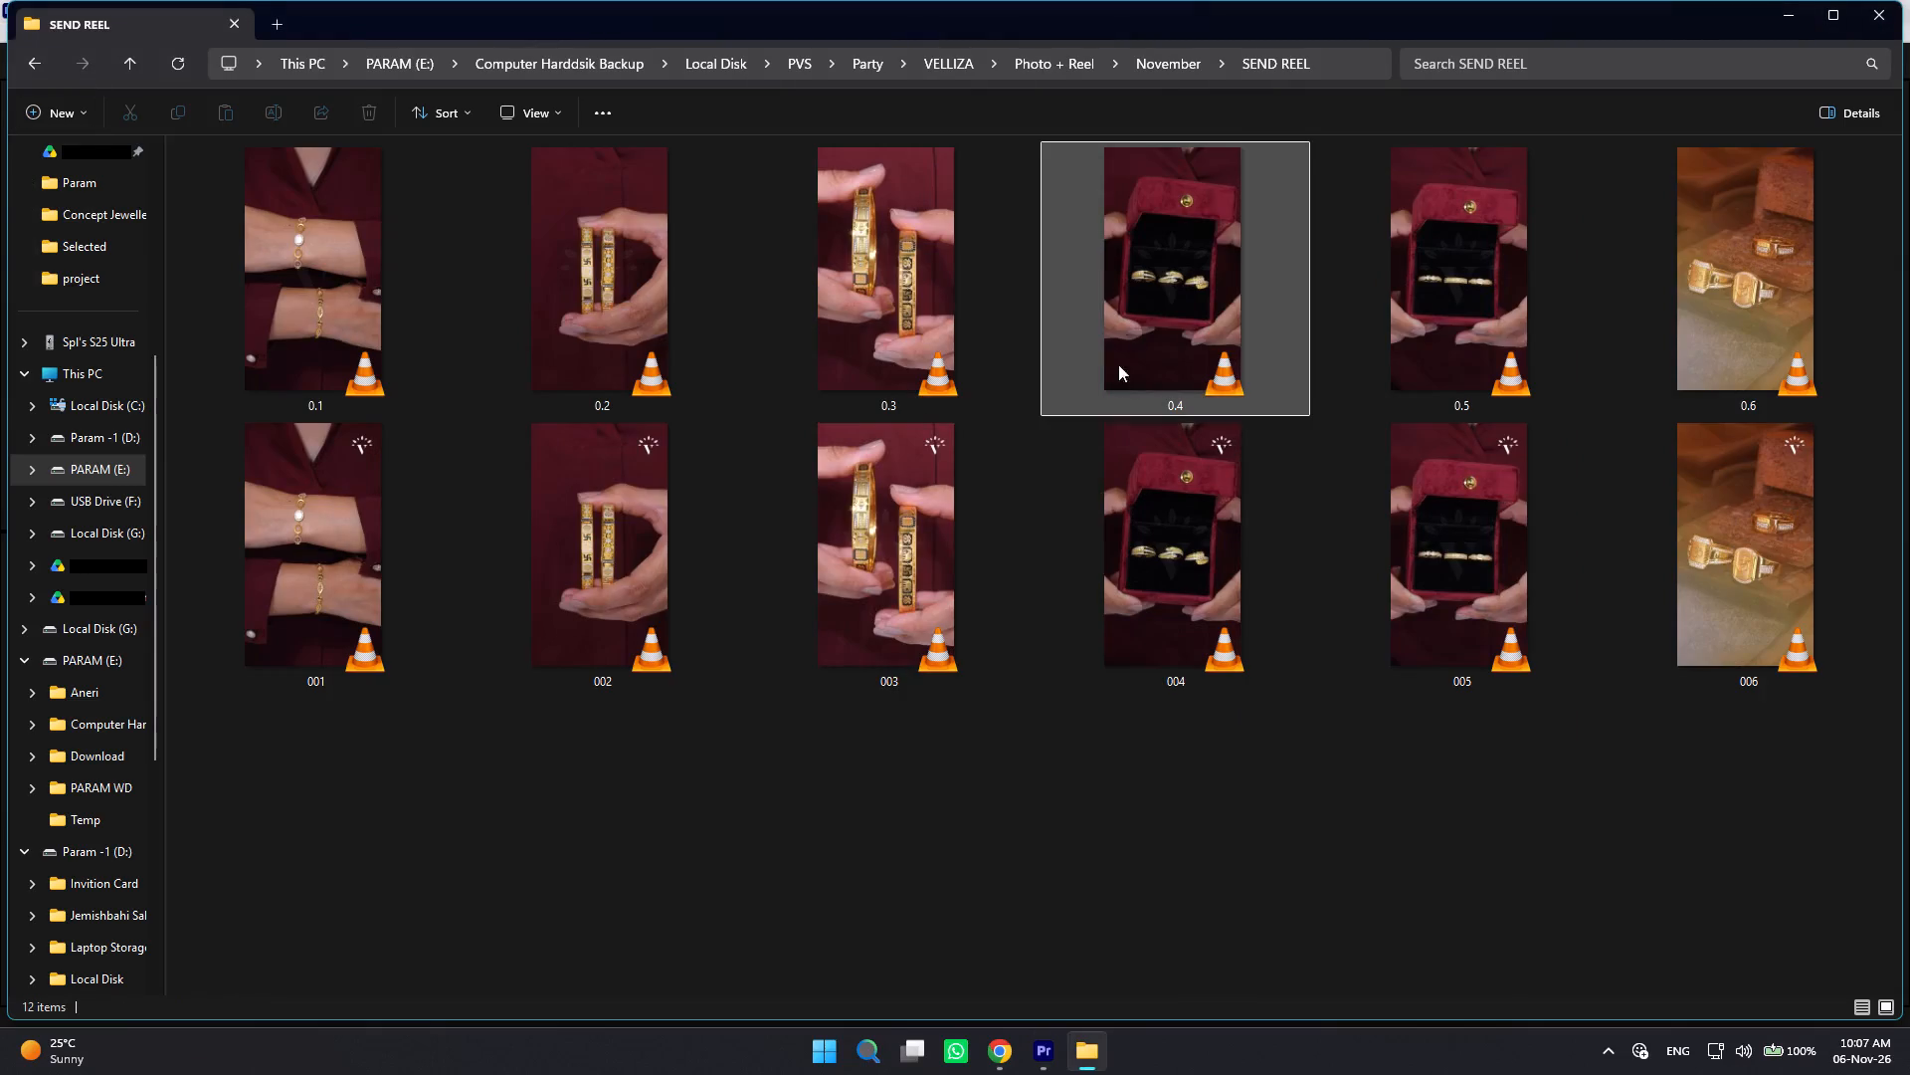
click(1126, 319)
click(1196, 586)
click(1189, 246)
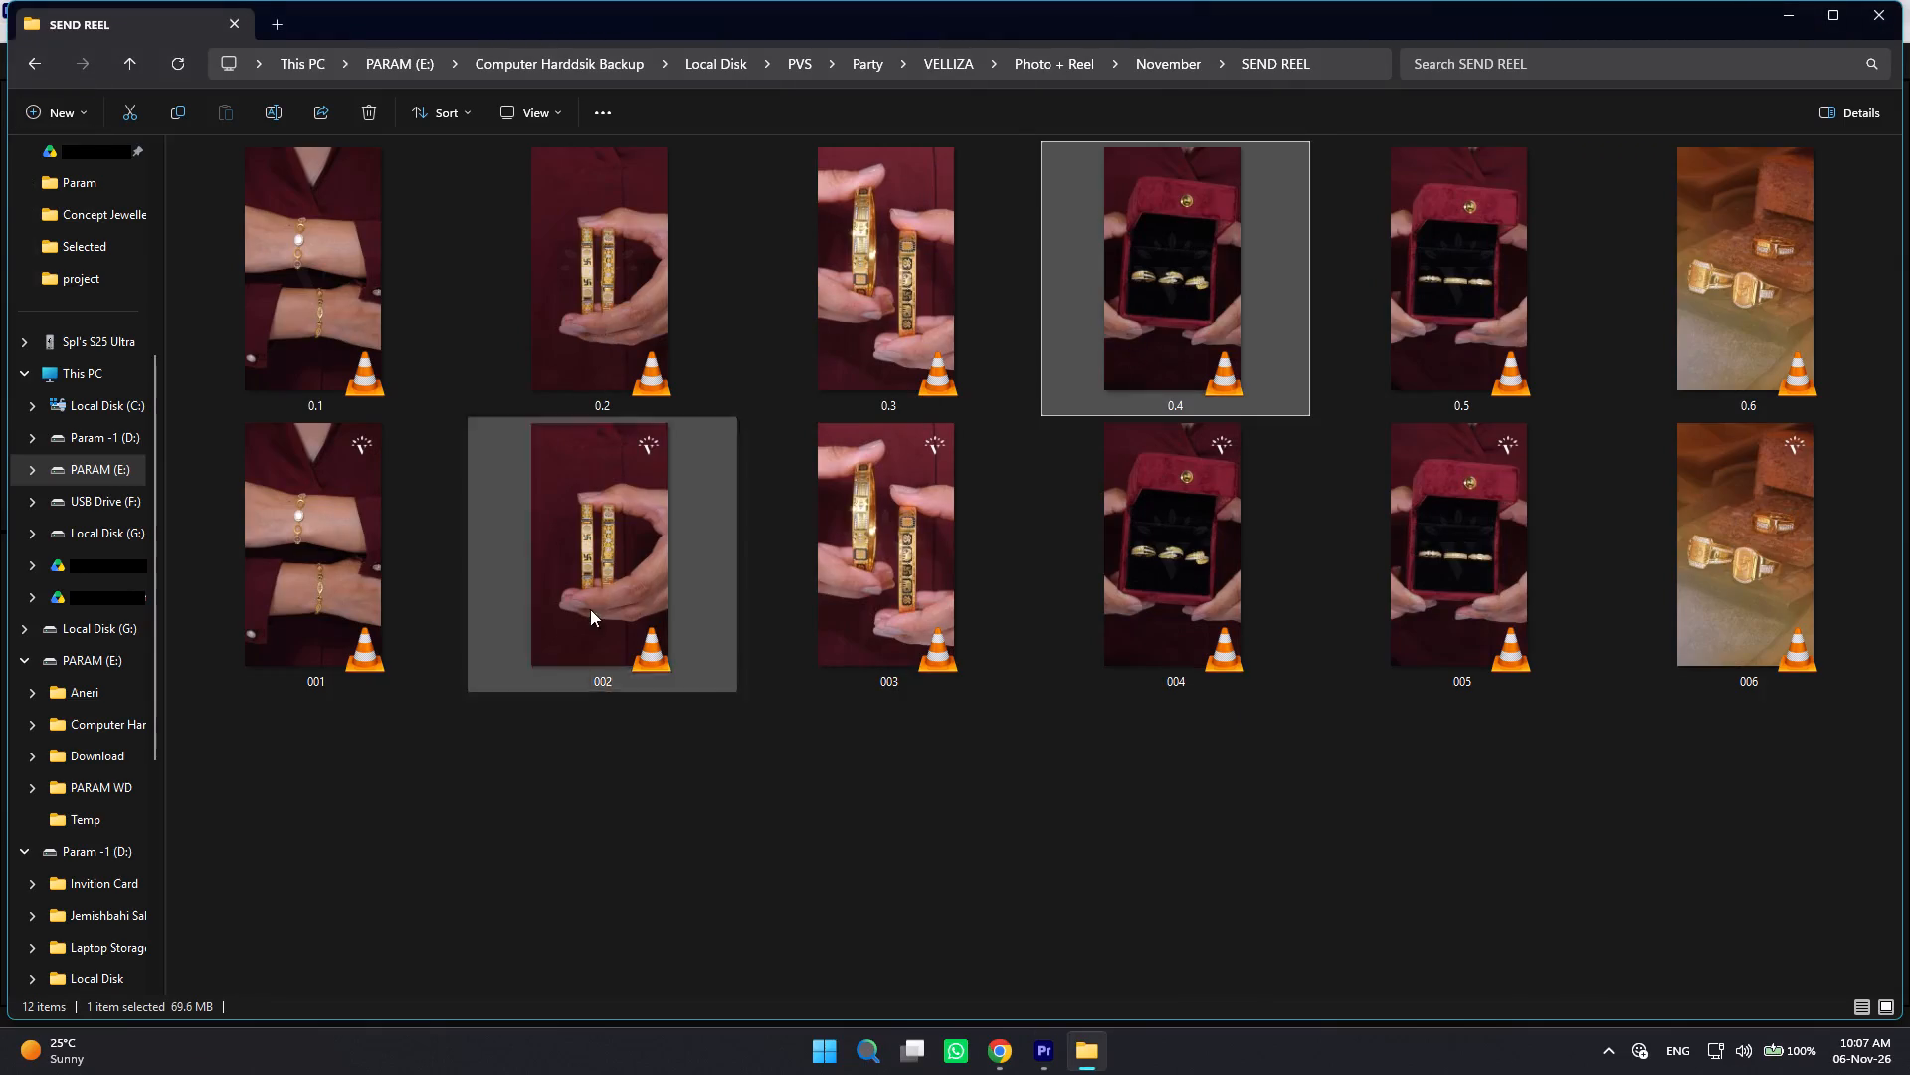
click(682, 824)
click(1162, 73)
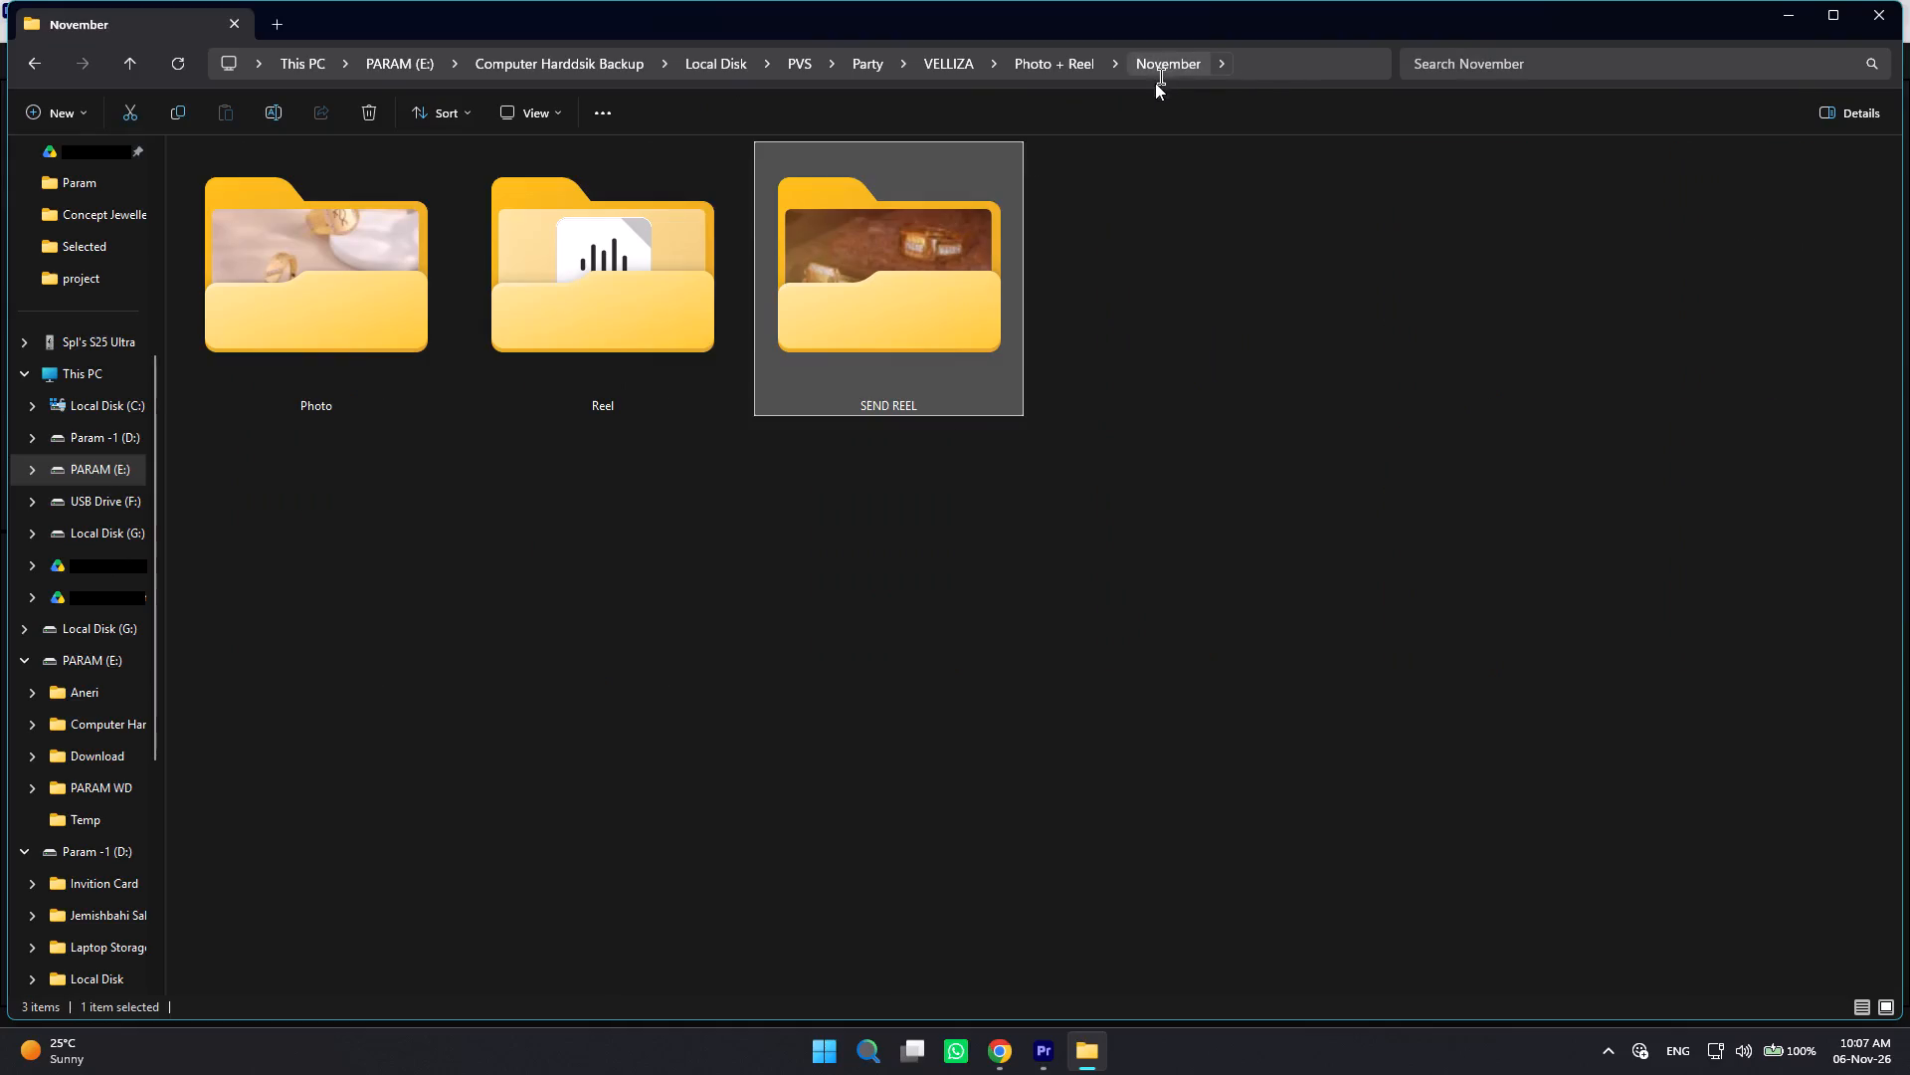
click(848, 585)
double_click(628, 325)
click(694, 436)
click(554, 217)
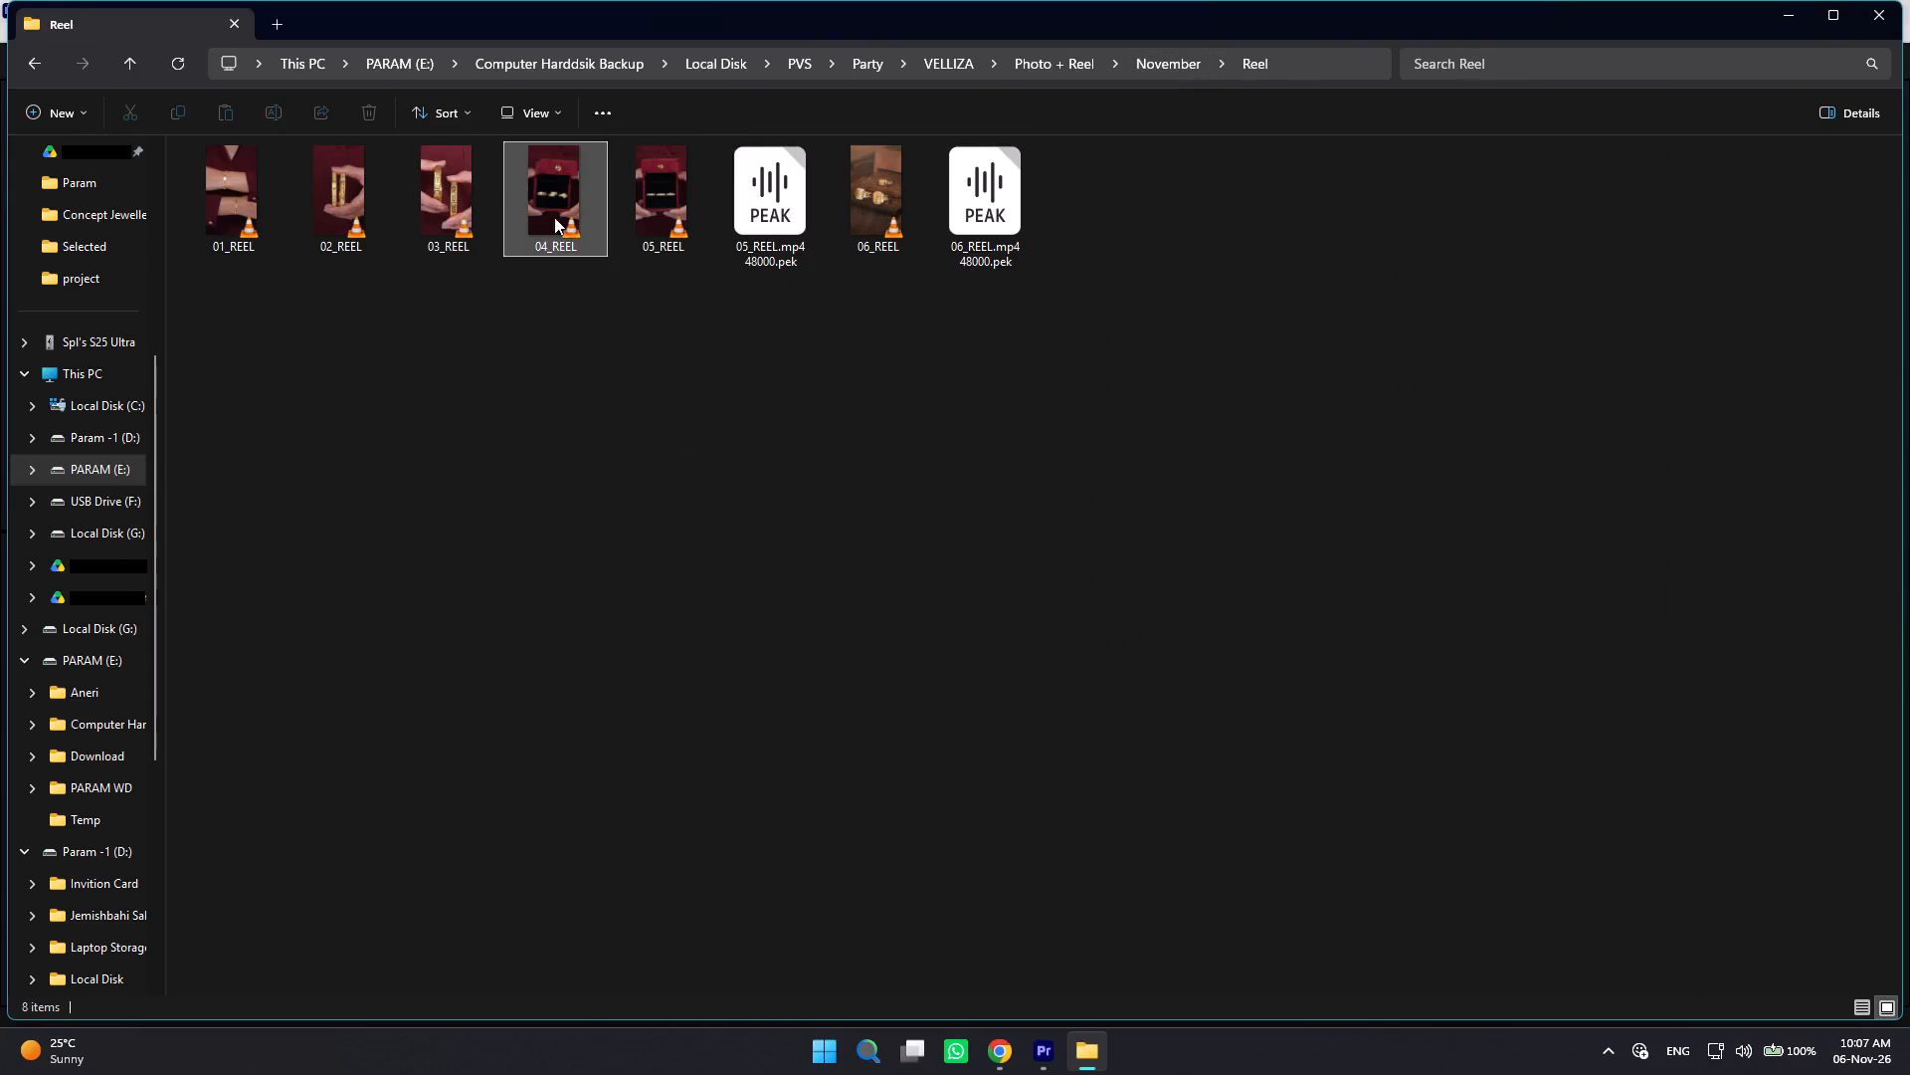
drag(570, 192, 654, 377)
key(alt+Tab)
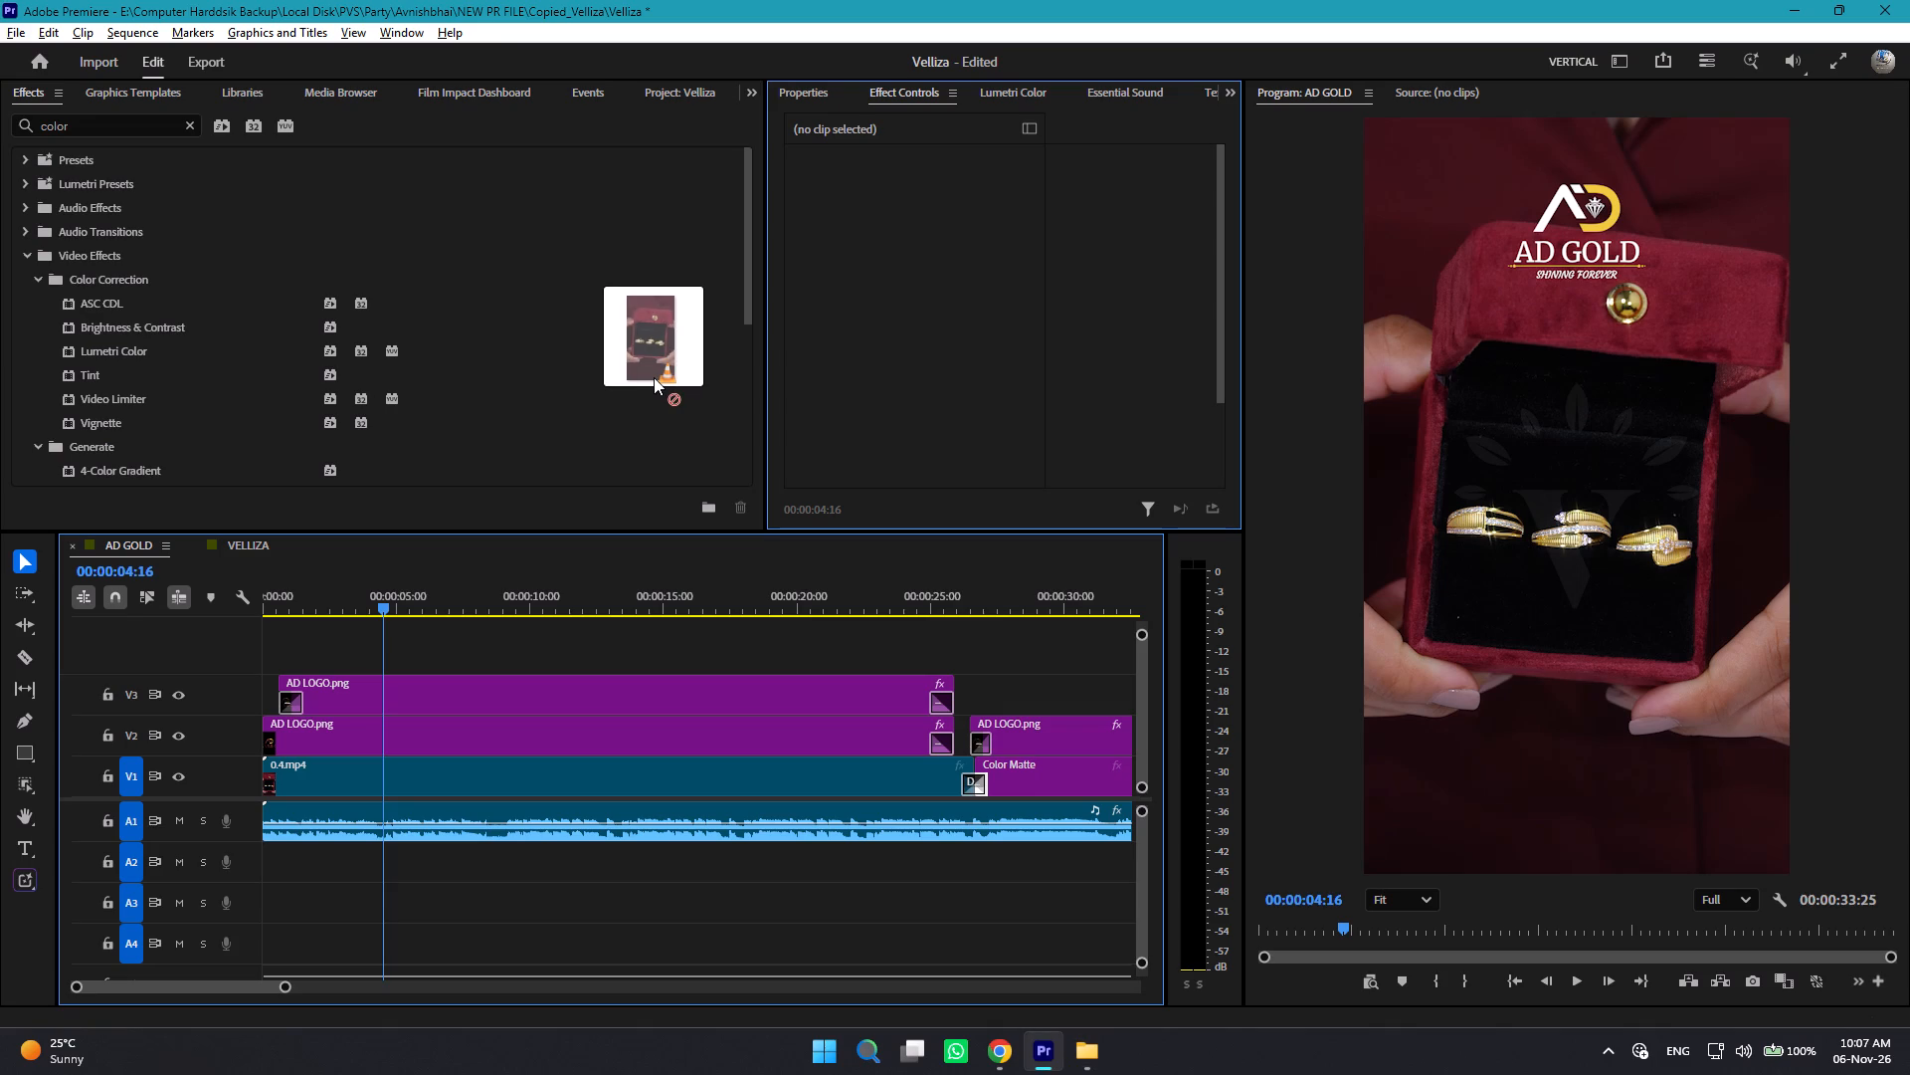
drag(654, 377, 1093, 790)
Move only the video part of 04_REEL.mp4 to a new V4 track above the logos, starting at the sequence's beginning.
alt+scroll(993, 795, down, 6)
alt+scroll(993, 795, up, 1)
alt+scroll(993, 795, down, 1)
click(552, 913)
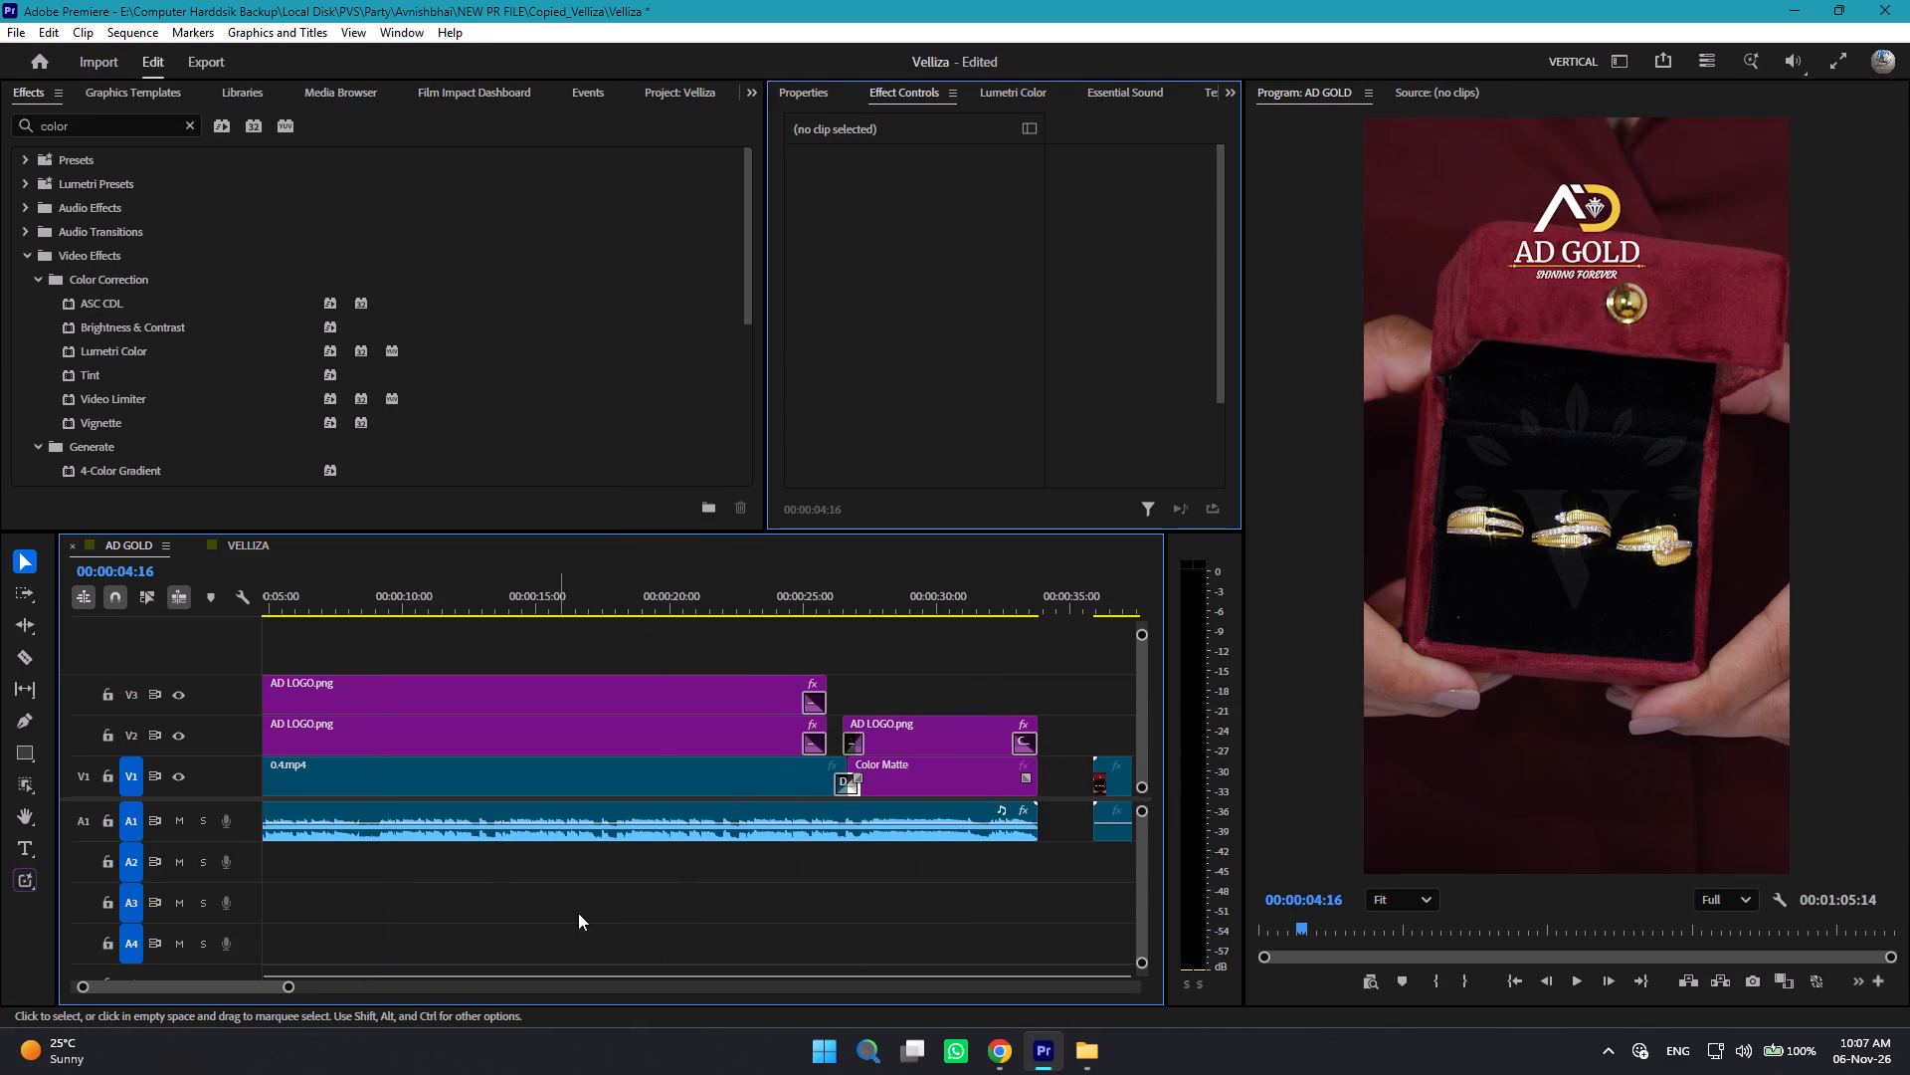
alt+scroll(724, 856, down, 4)
alt+scroll(724, 856, up, 1)
alt+scroll(724, 856, down, 9)
click(625, 768)
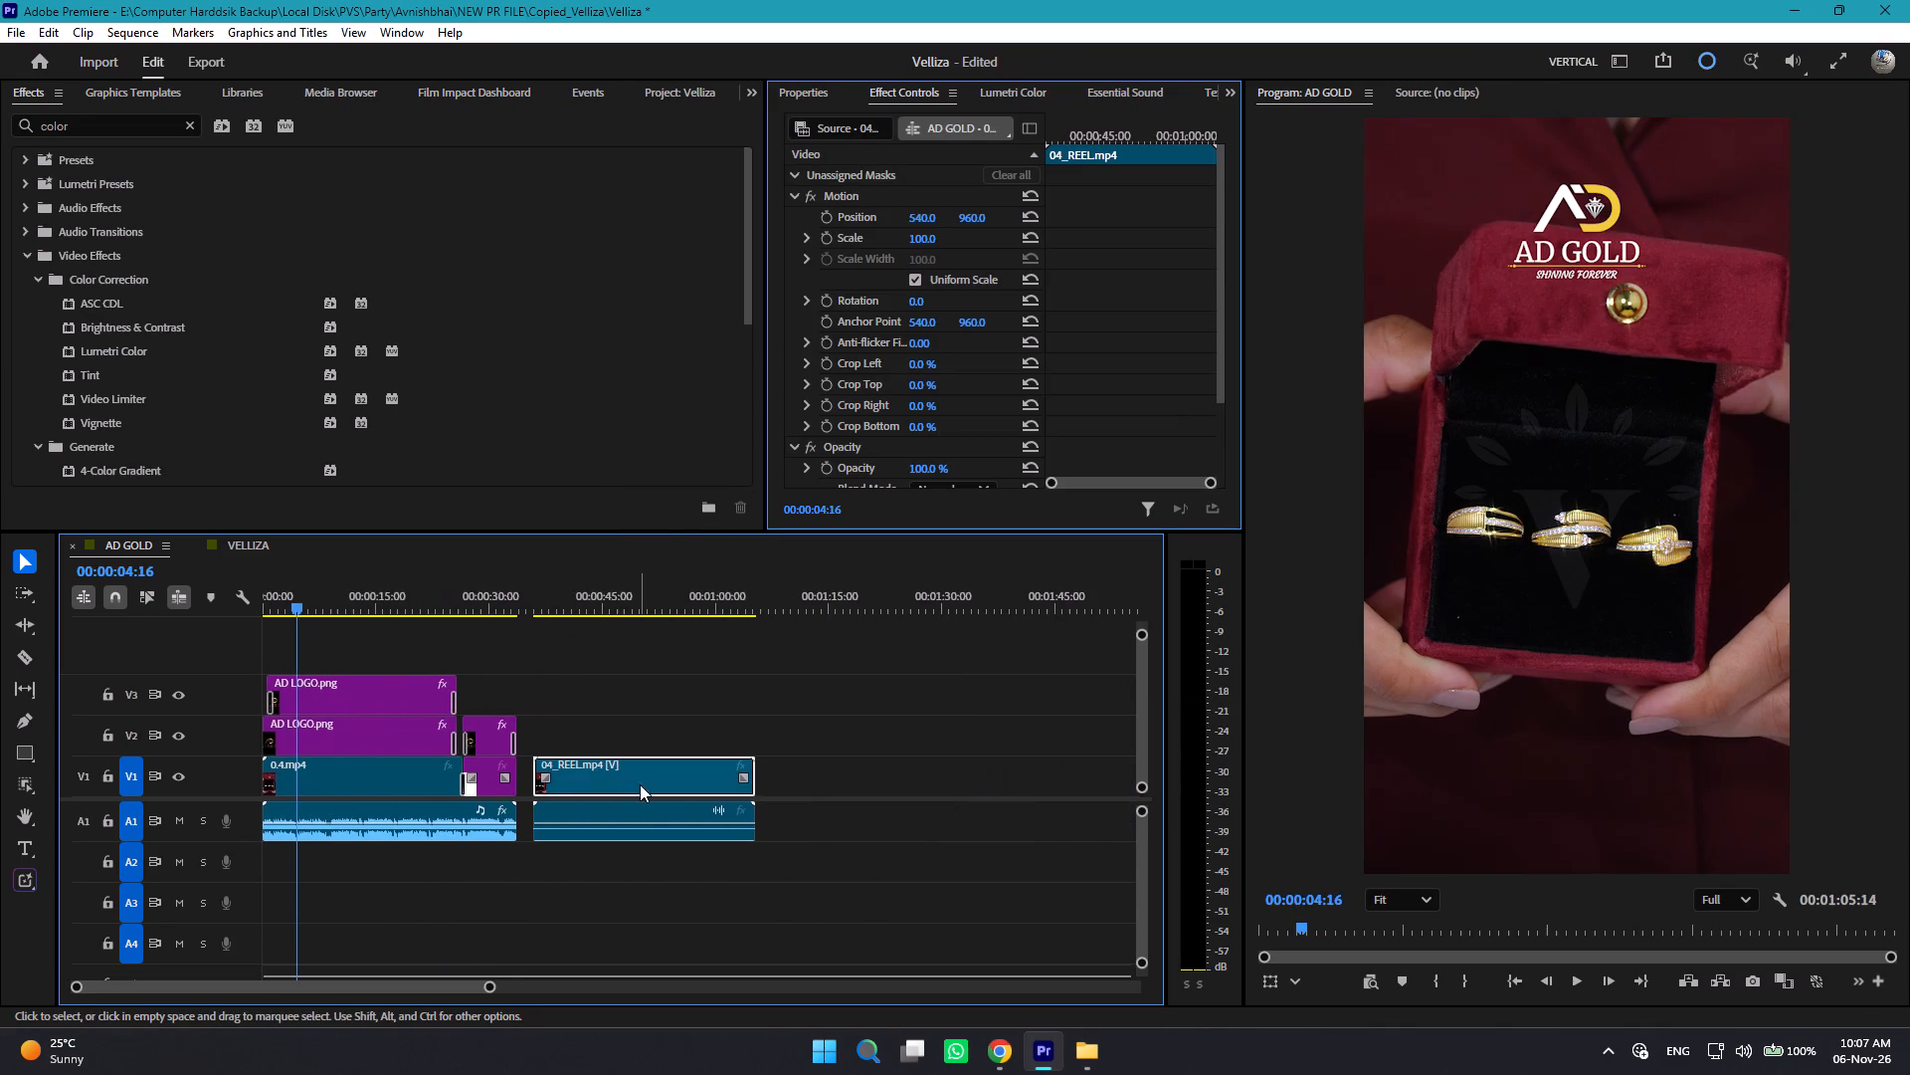
click(641, 784)
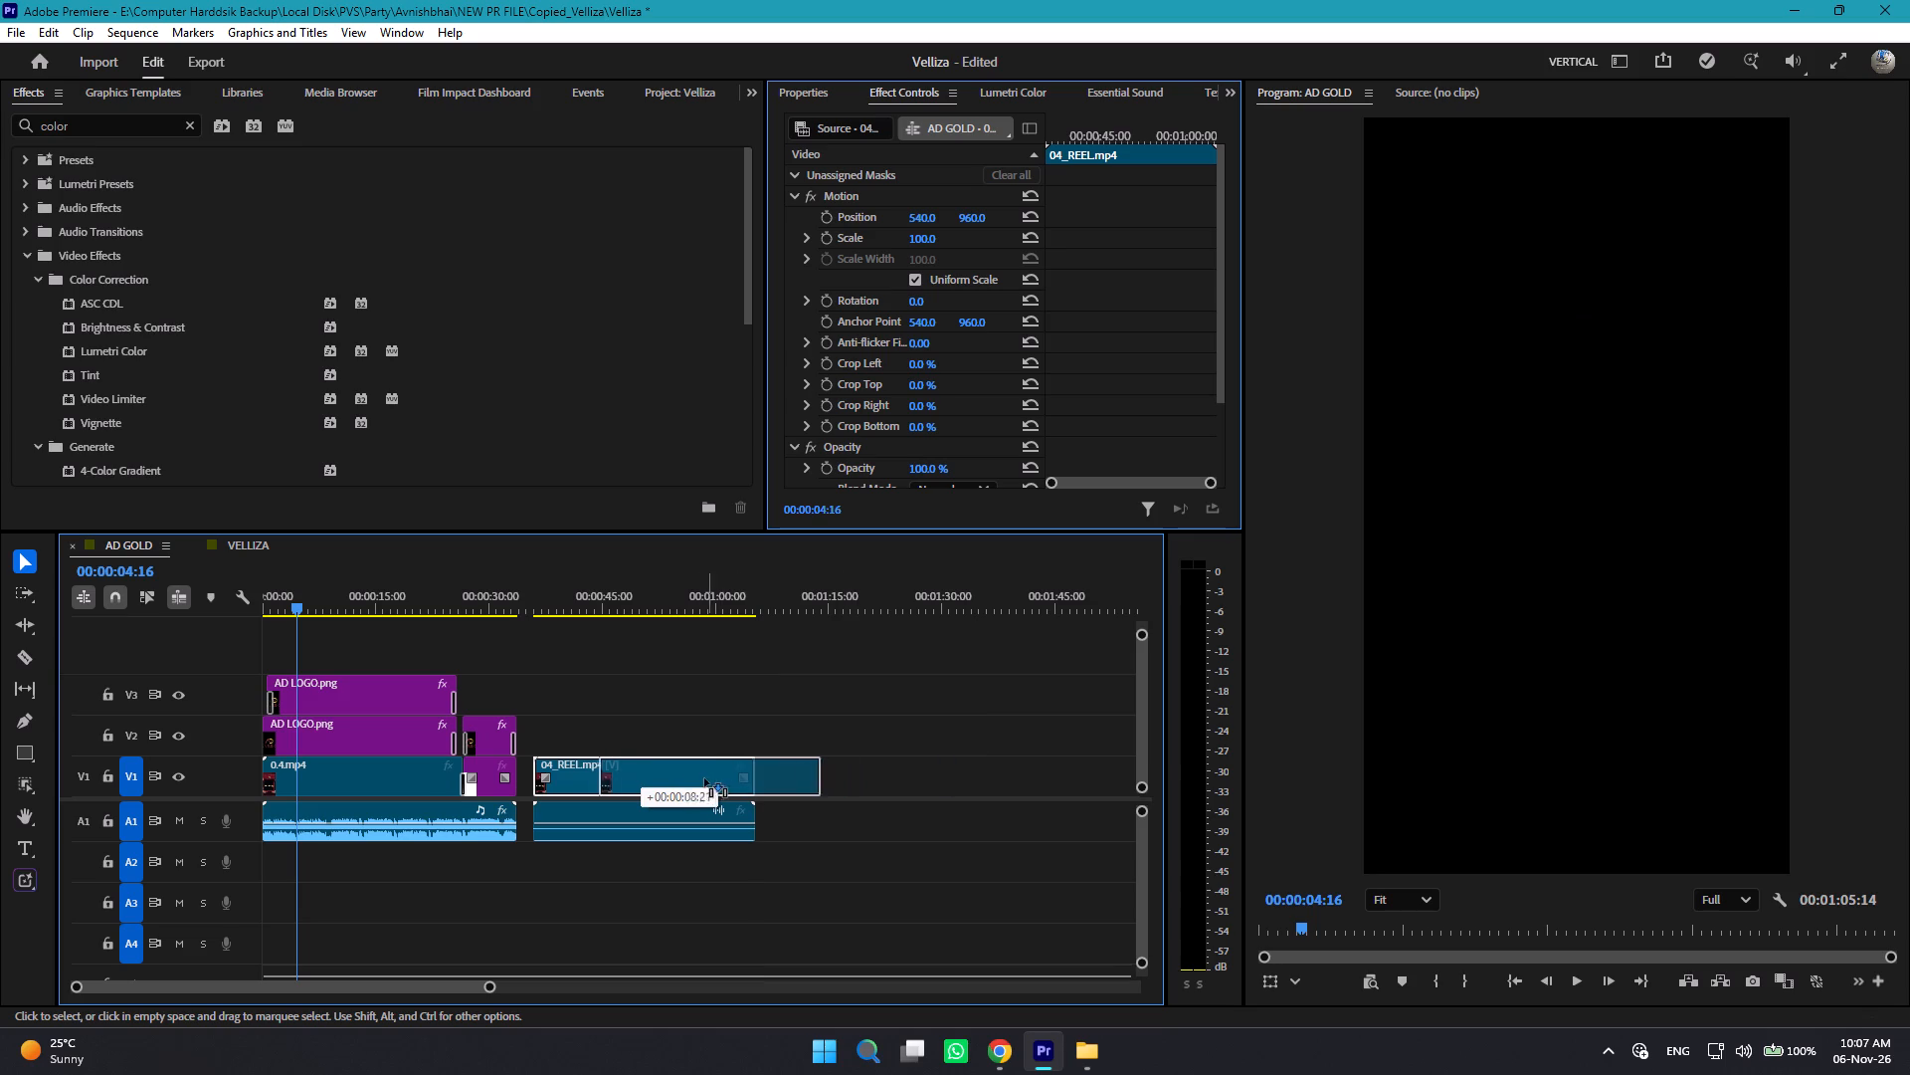
click(804, 788)
alt+scroll(387, 781, up, 7)
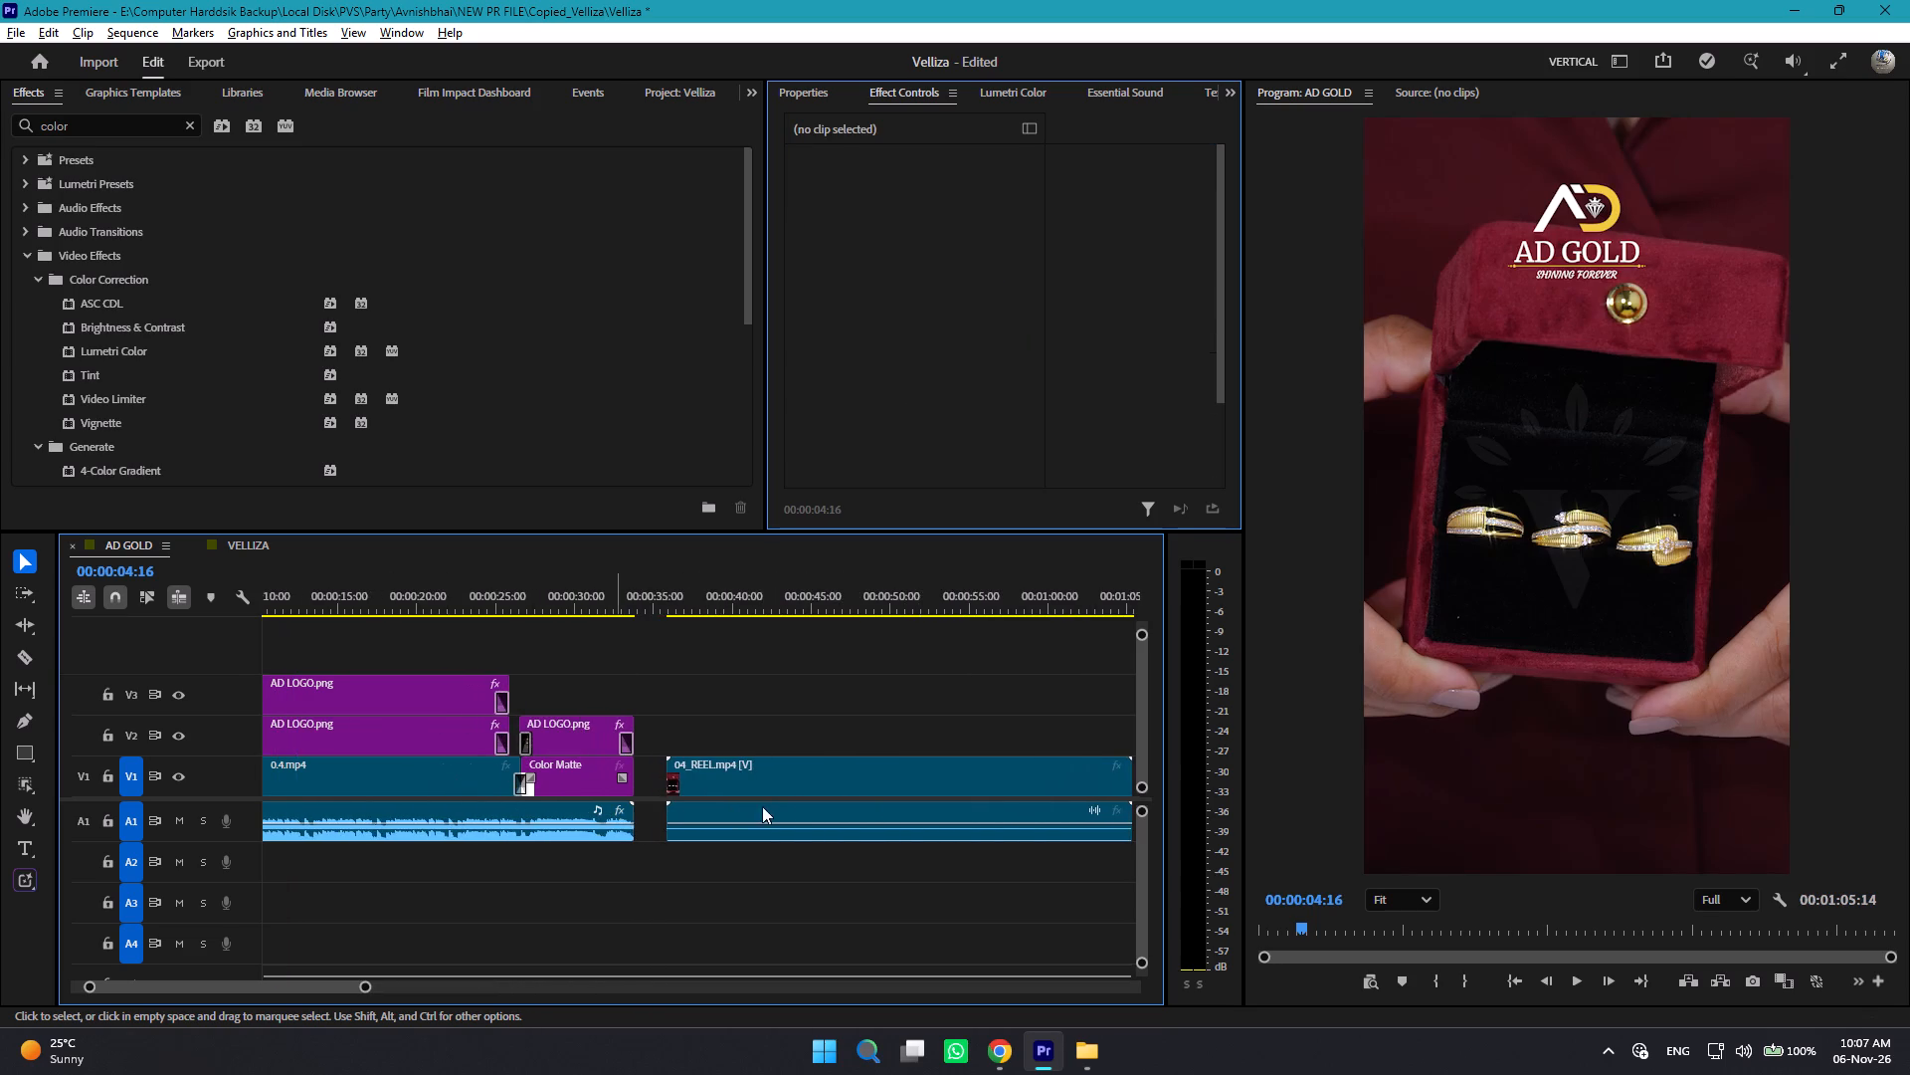
alt+scroll(776, 804, down, 3)
alt+scroll(776, 805, up, 1)
alt+scroll(776, 805, down, 5)
drag(597, 785, 298, 663)
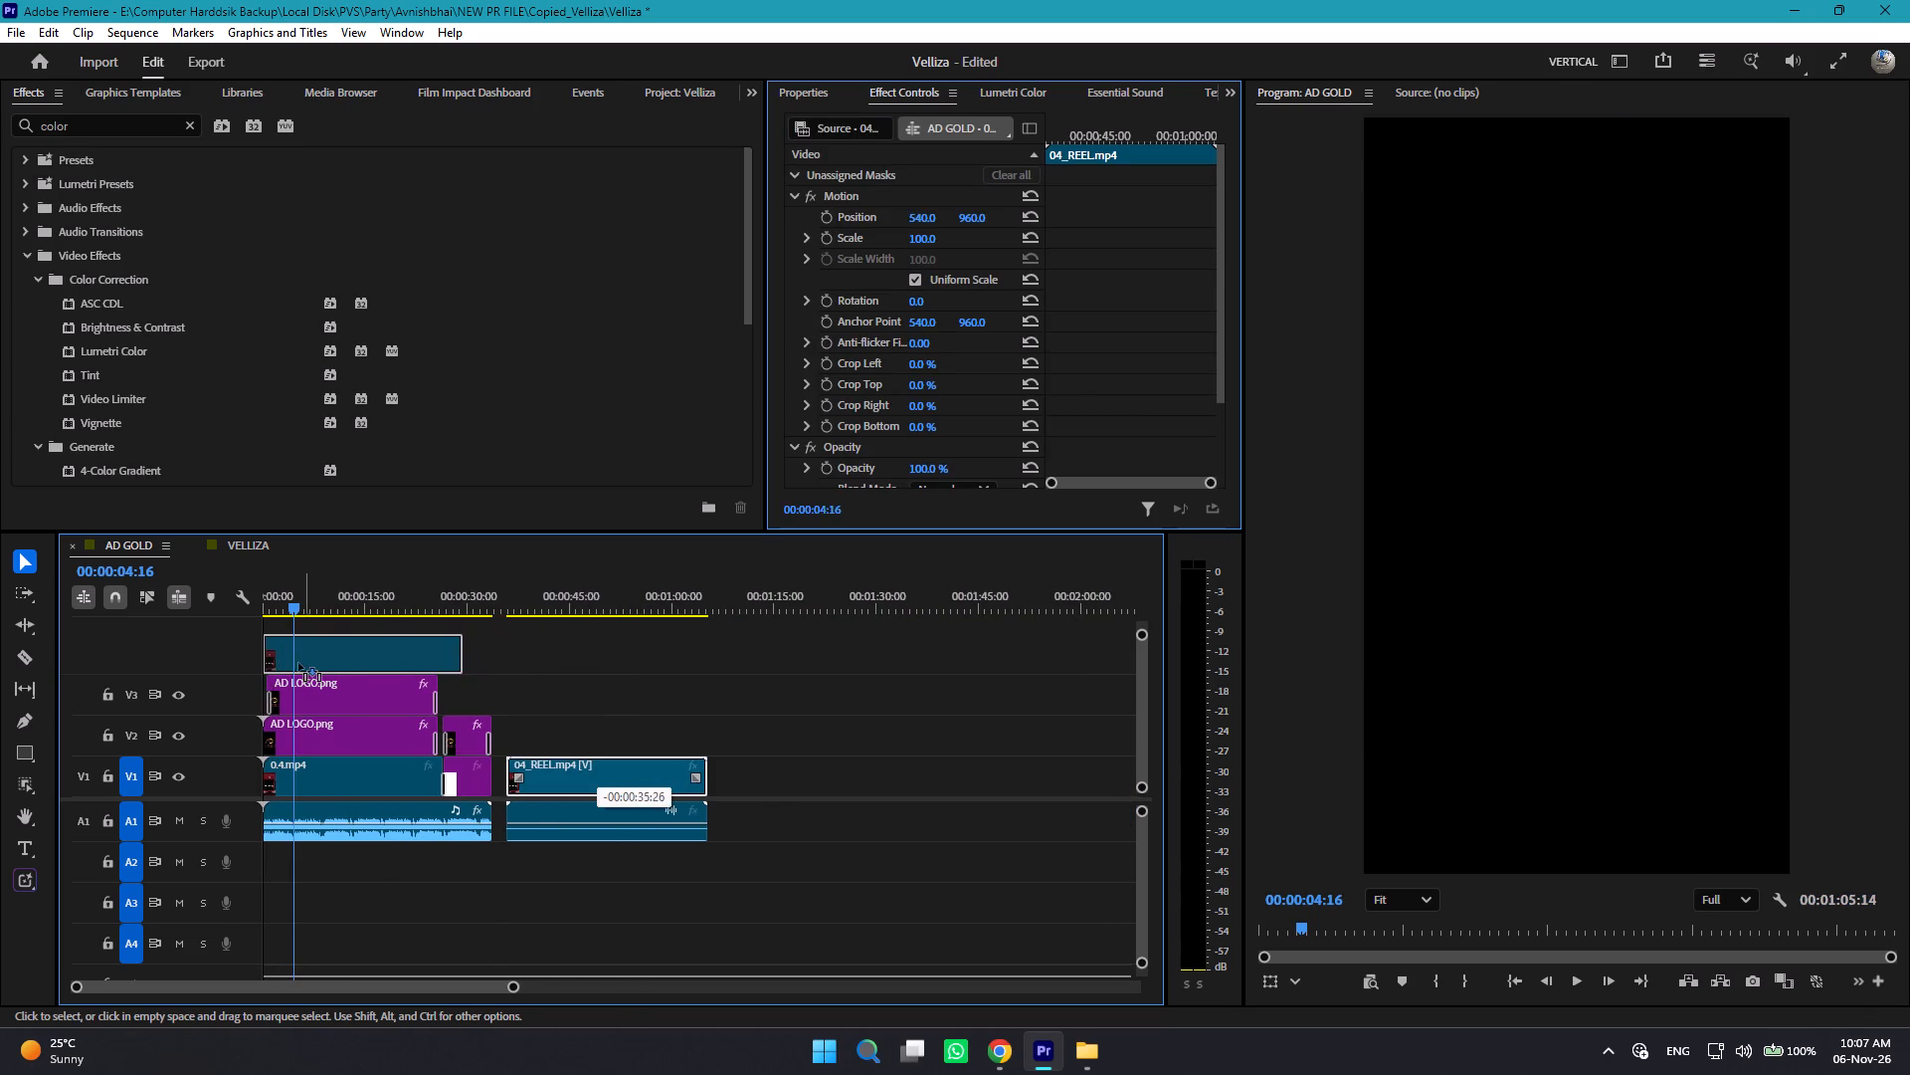
drag(298, 663, 297, 663)
Trim the end of the V4 04_REEL.mp4 video to a duration of 00:00:26:20, where the Color Matte begins.
drag(458, 668, 439, 668)
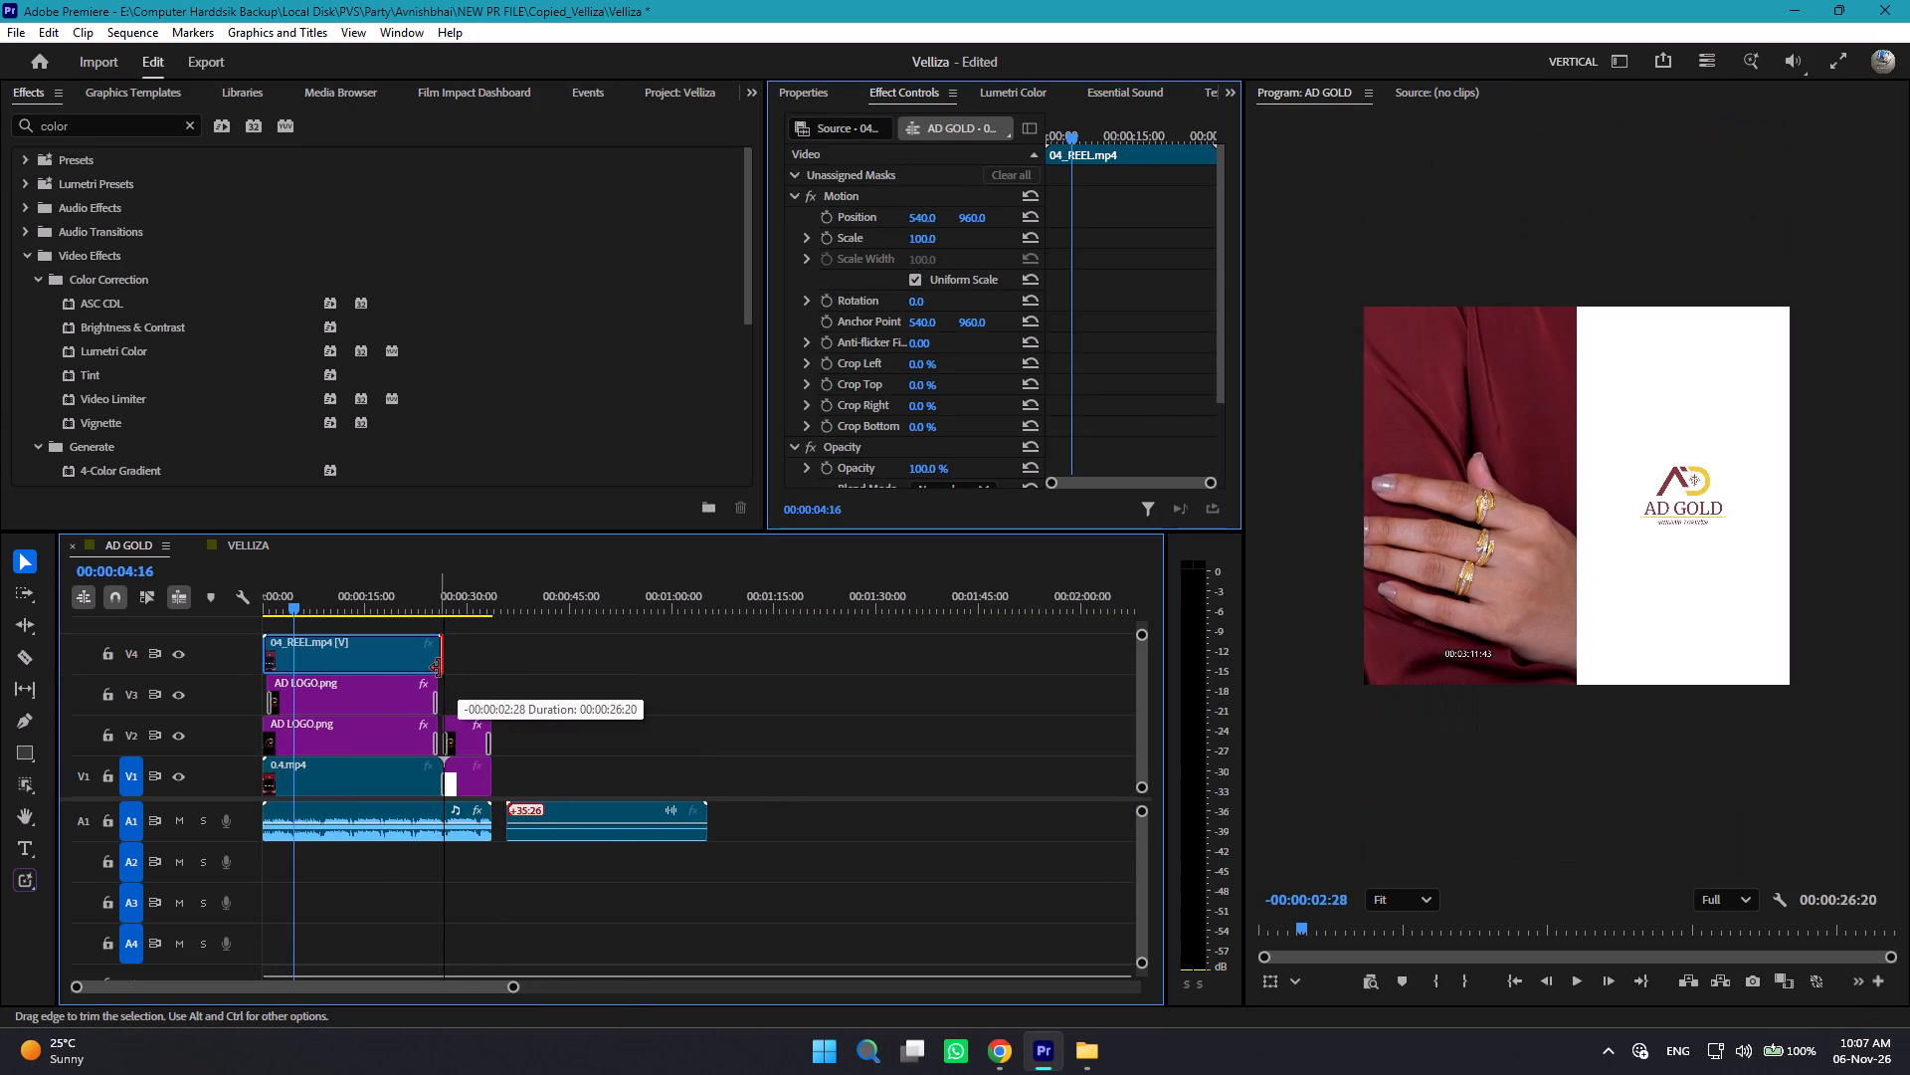
drag(439, 668, 437, 668)
alt+scroll(407, 696, down, 1)
alt+scroll(407, 696, up, 7)
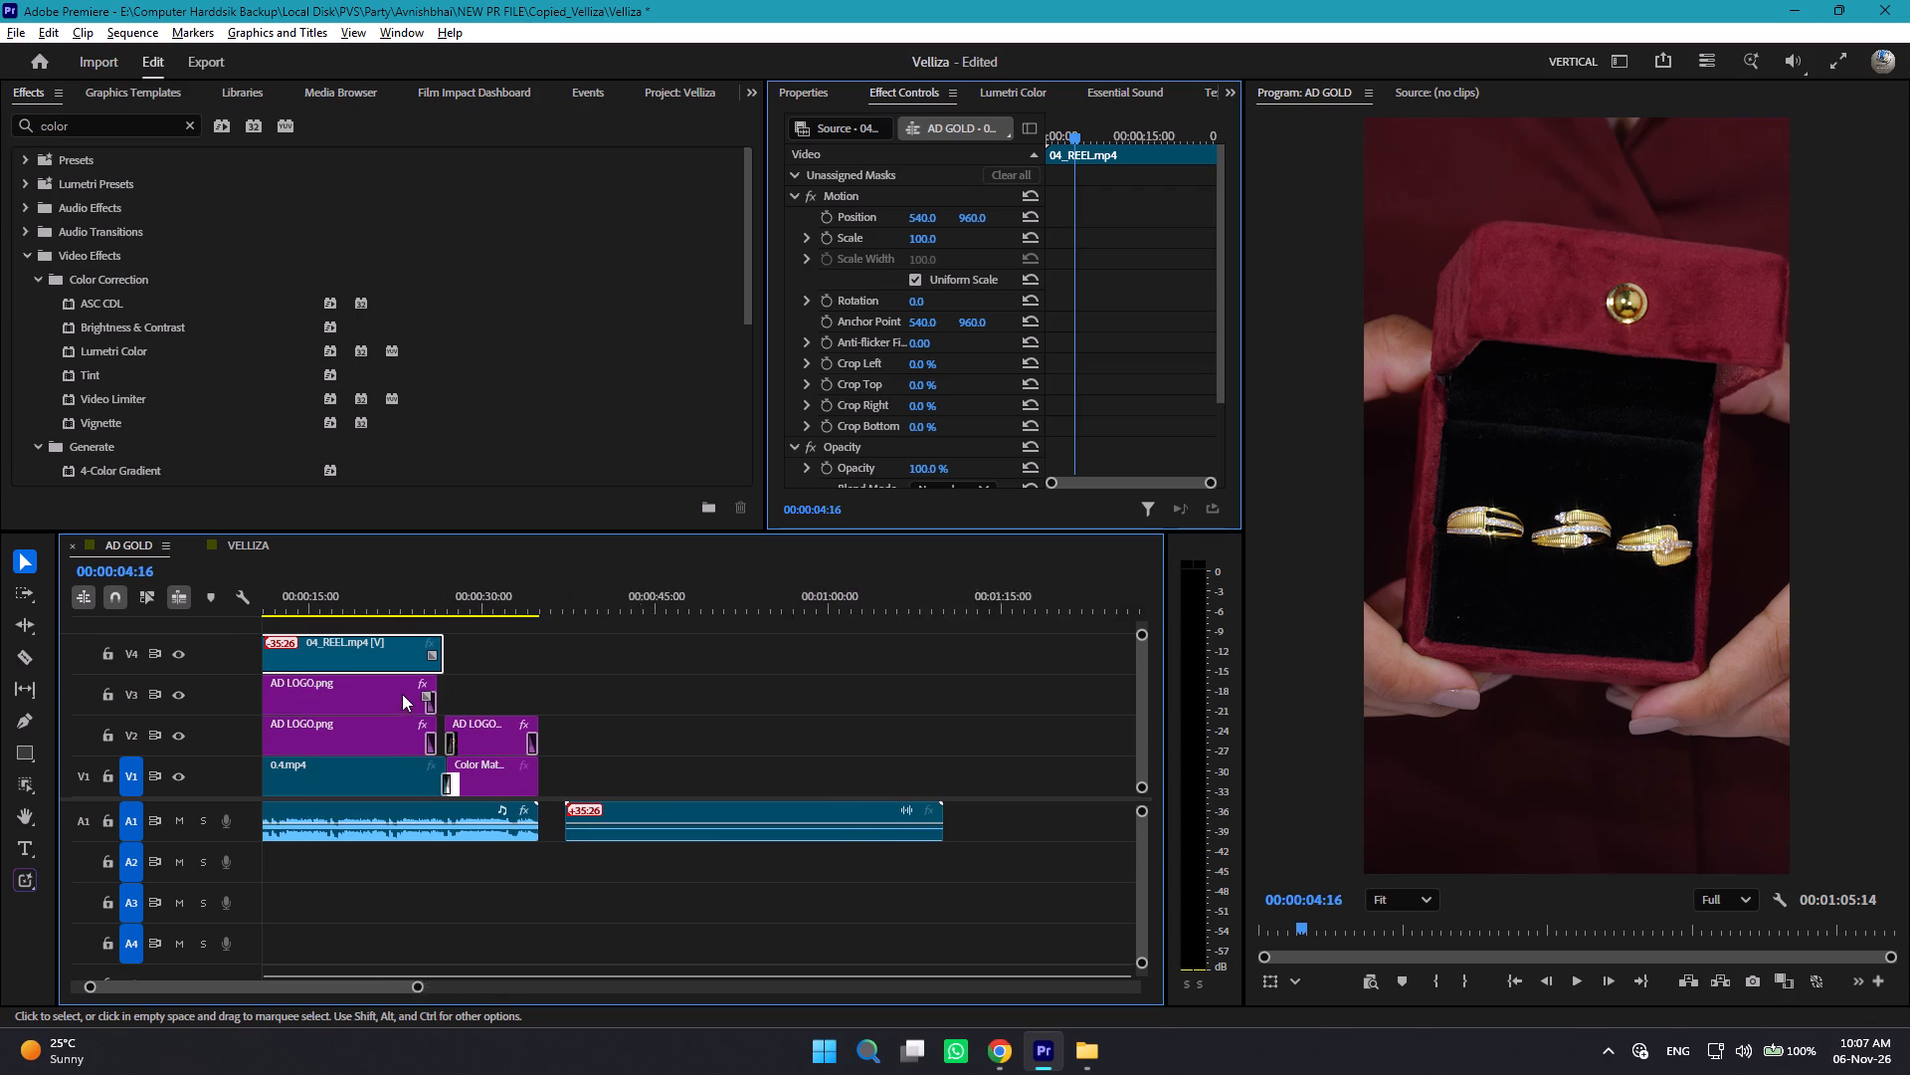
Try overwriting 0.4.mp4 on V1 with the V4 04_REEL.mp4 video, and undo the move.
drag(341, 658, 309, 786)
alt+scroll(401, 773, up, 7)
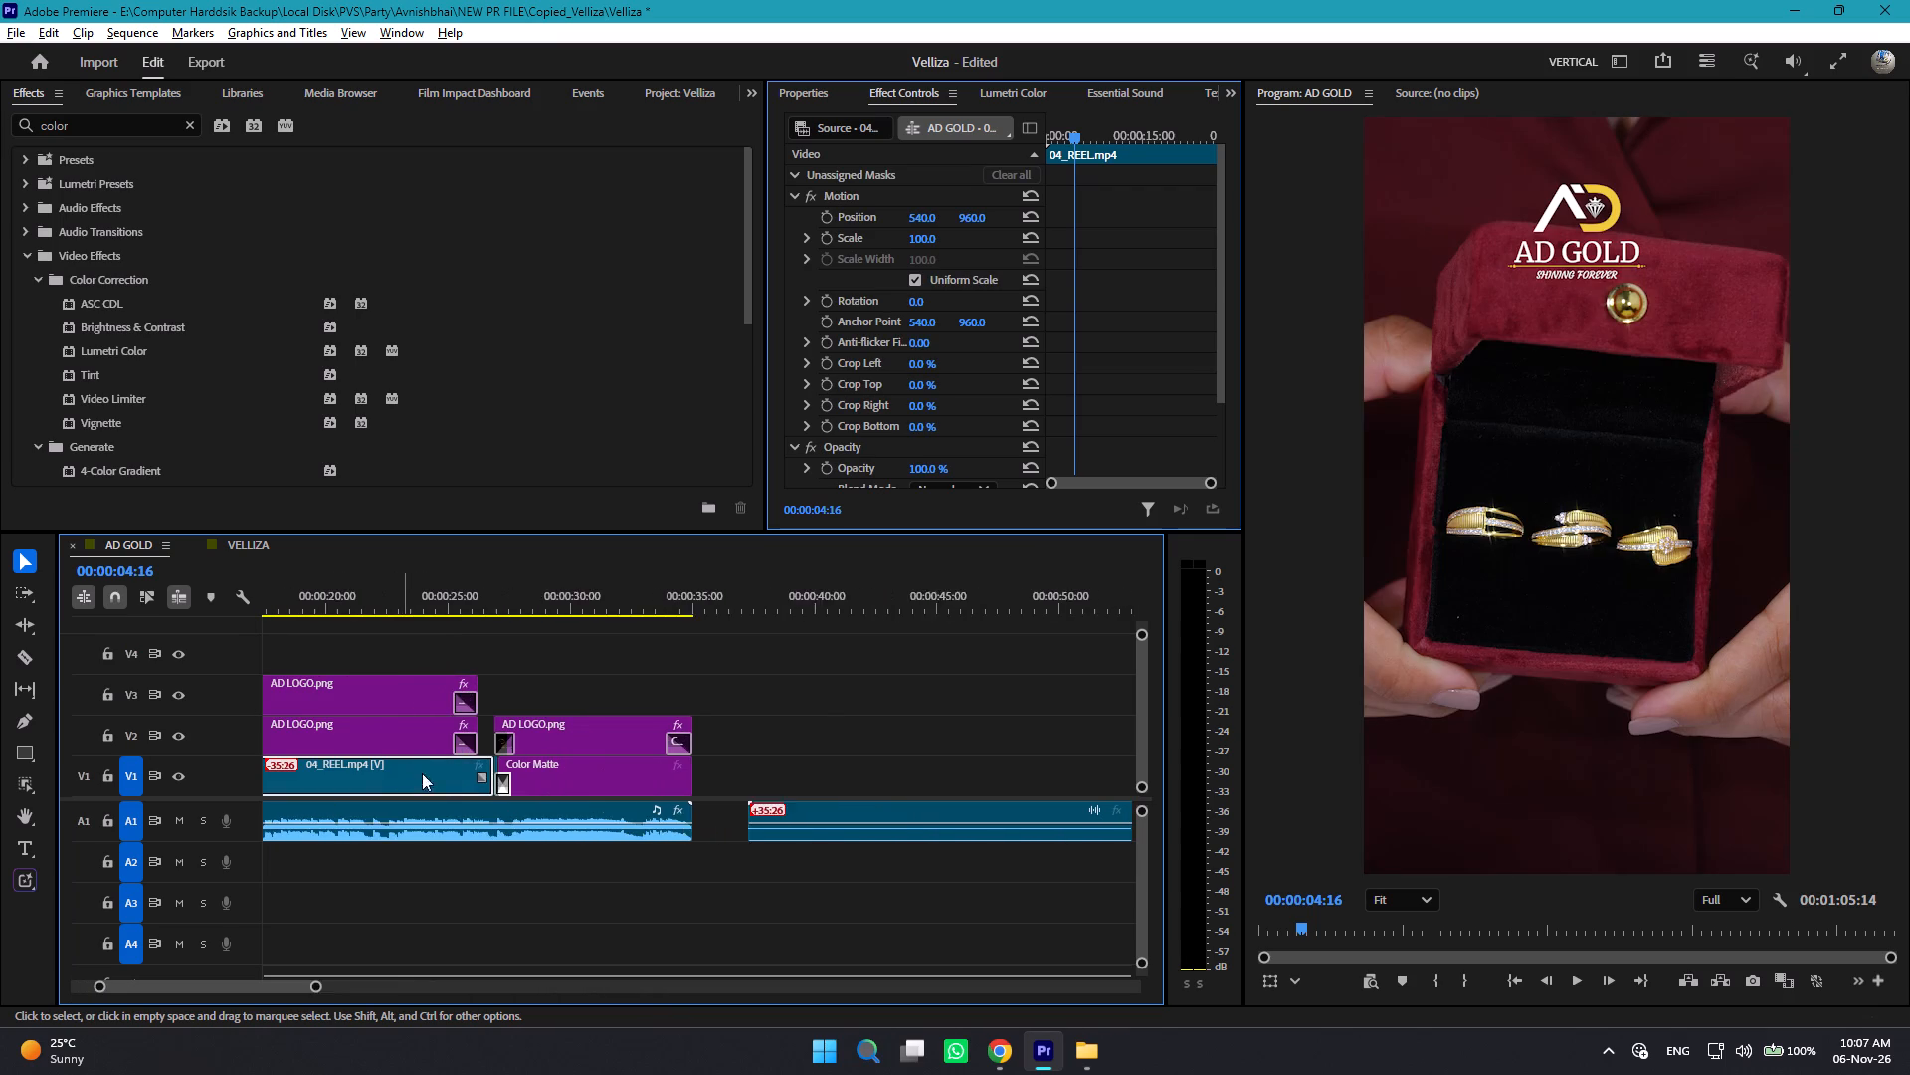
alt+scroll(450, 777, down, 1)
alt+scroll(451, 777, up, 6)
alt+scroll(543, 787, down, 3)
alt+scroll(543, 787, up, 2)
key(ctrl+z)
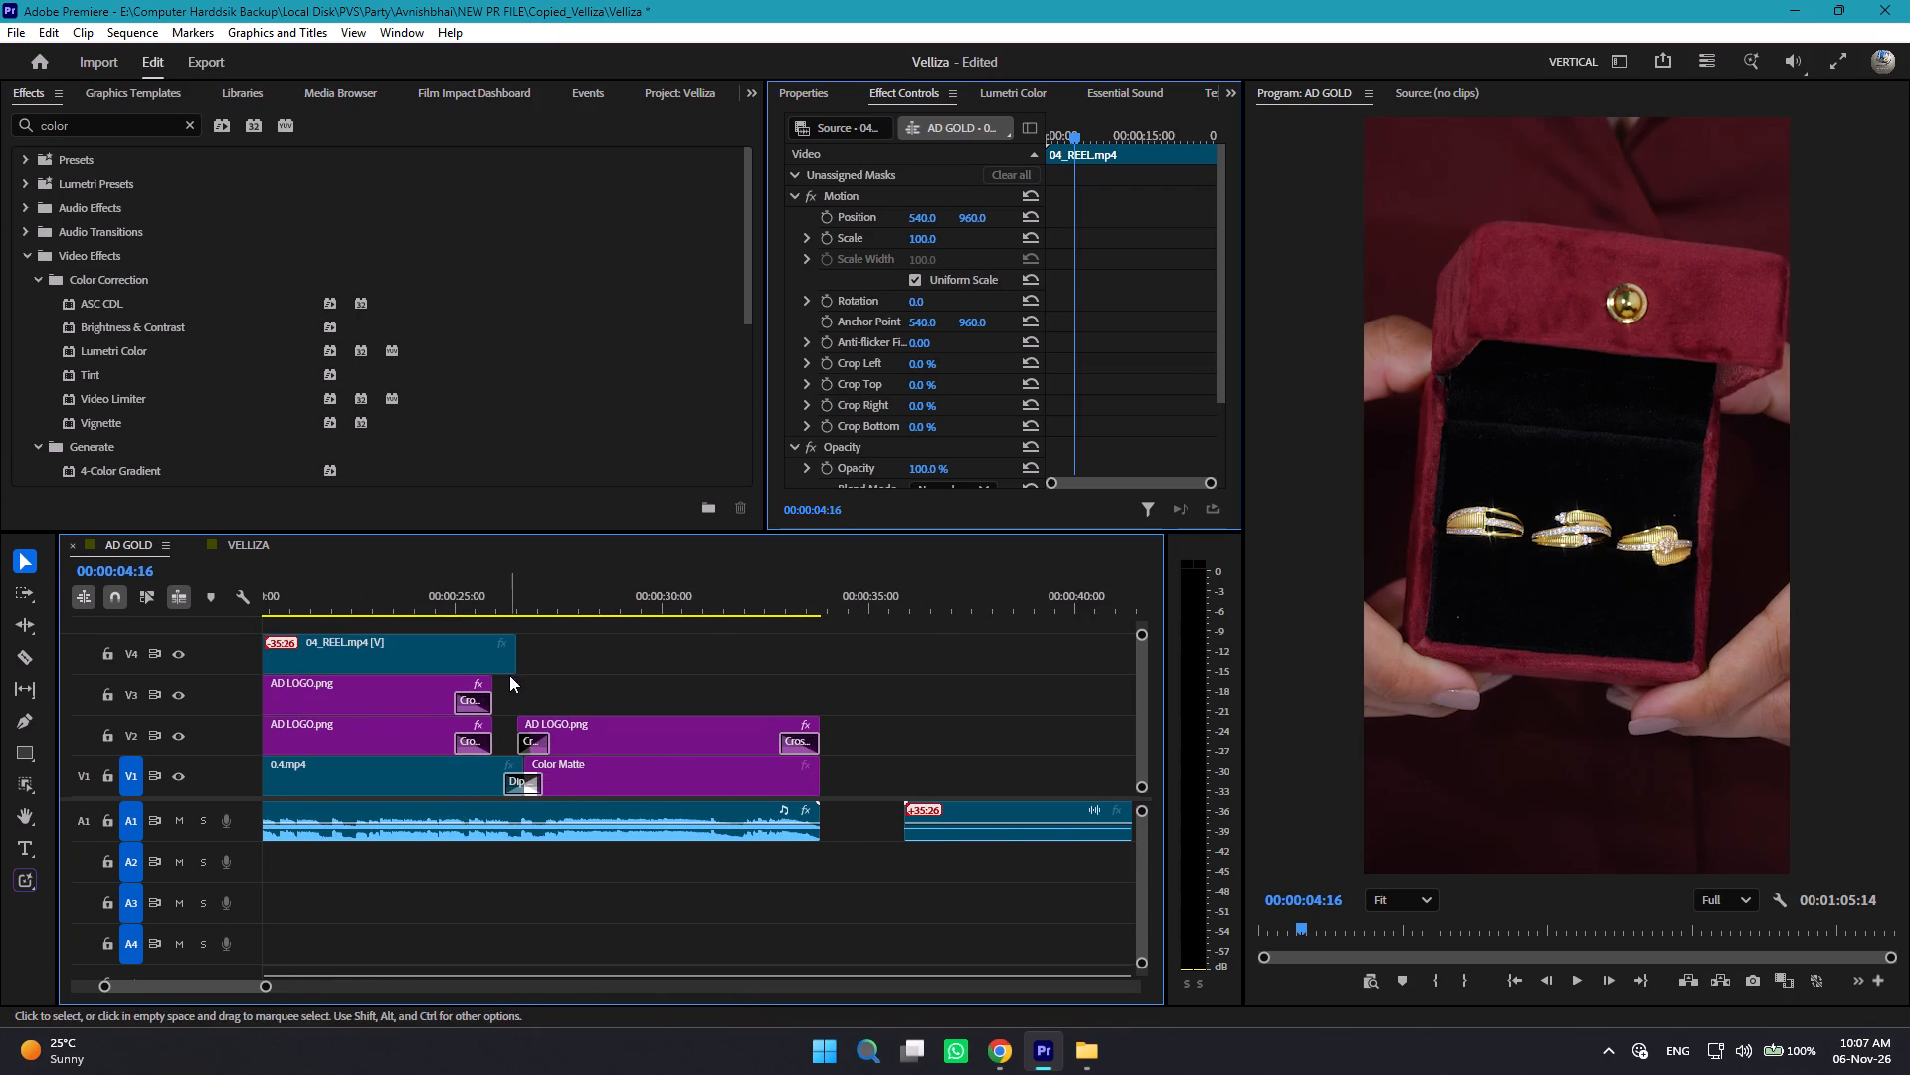
Replace 0.4.mp4 on V1 with the V4 04_REEL.mp4 video, extended to the Color Matte, and reuse the copied transition at their cut.
click(513, 665)
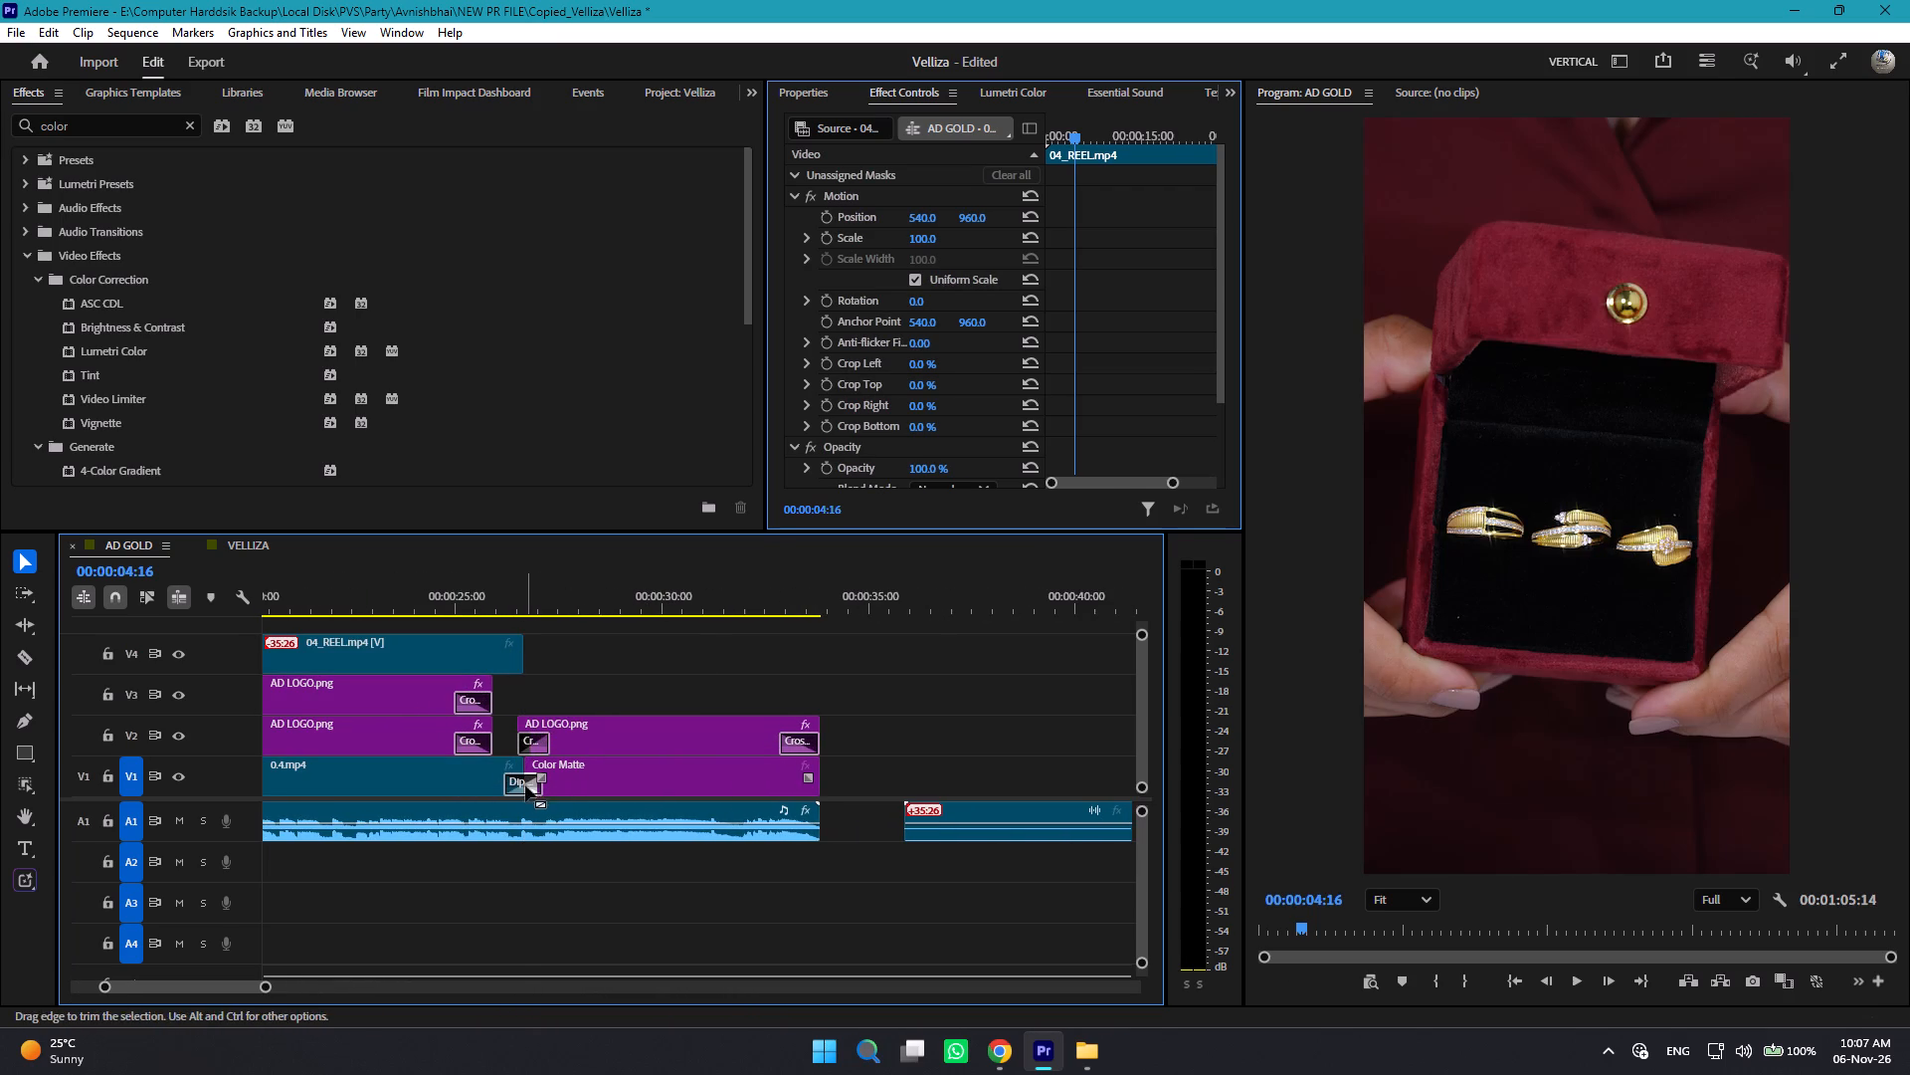
click(526, 782)
key(ctrl+c)
click(419, 782)
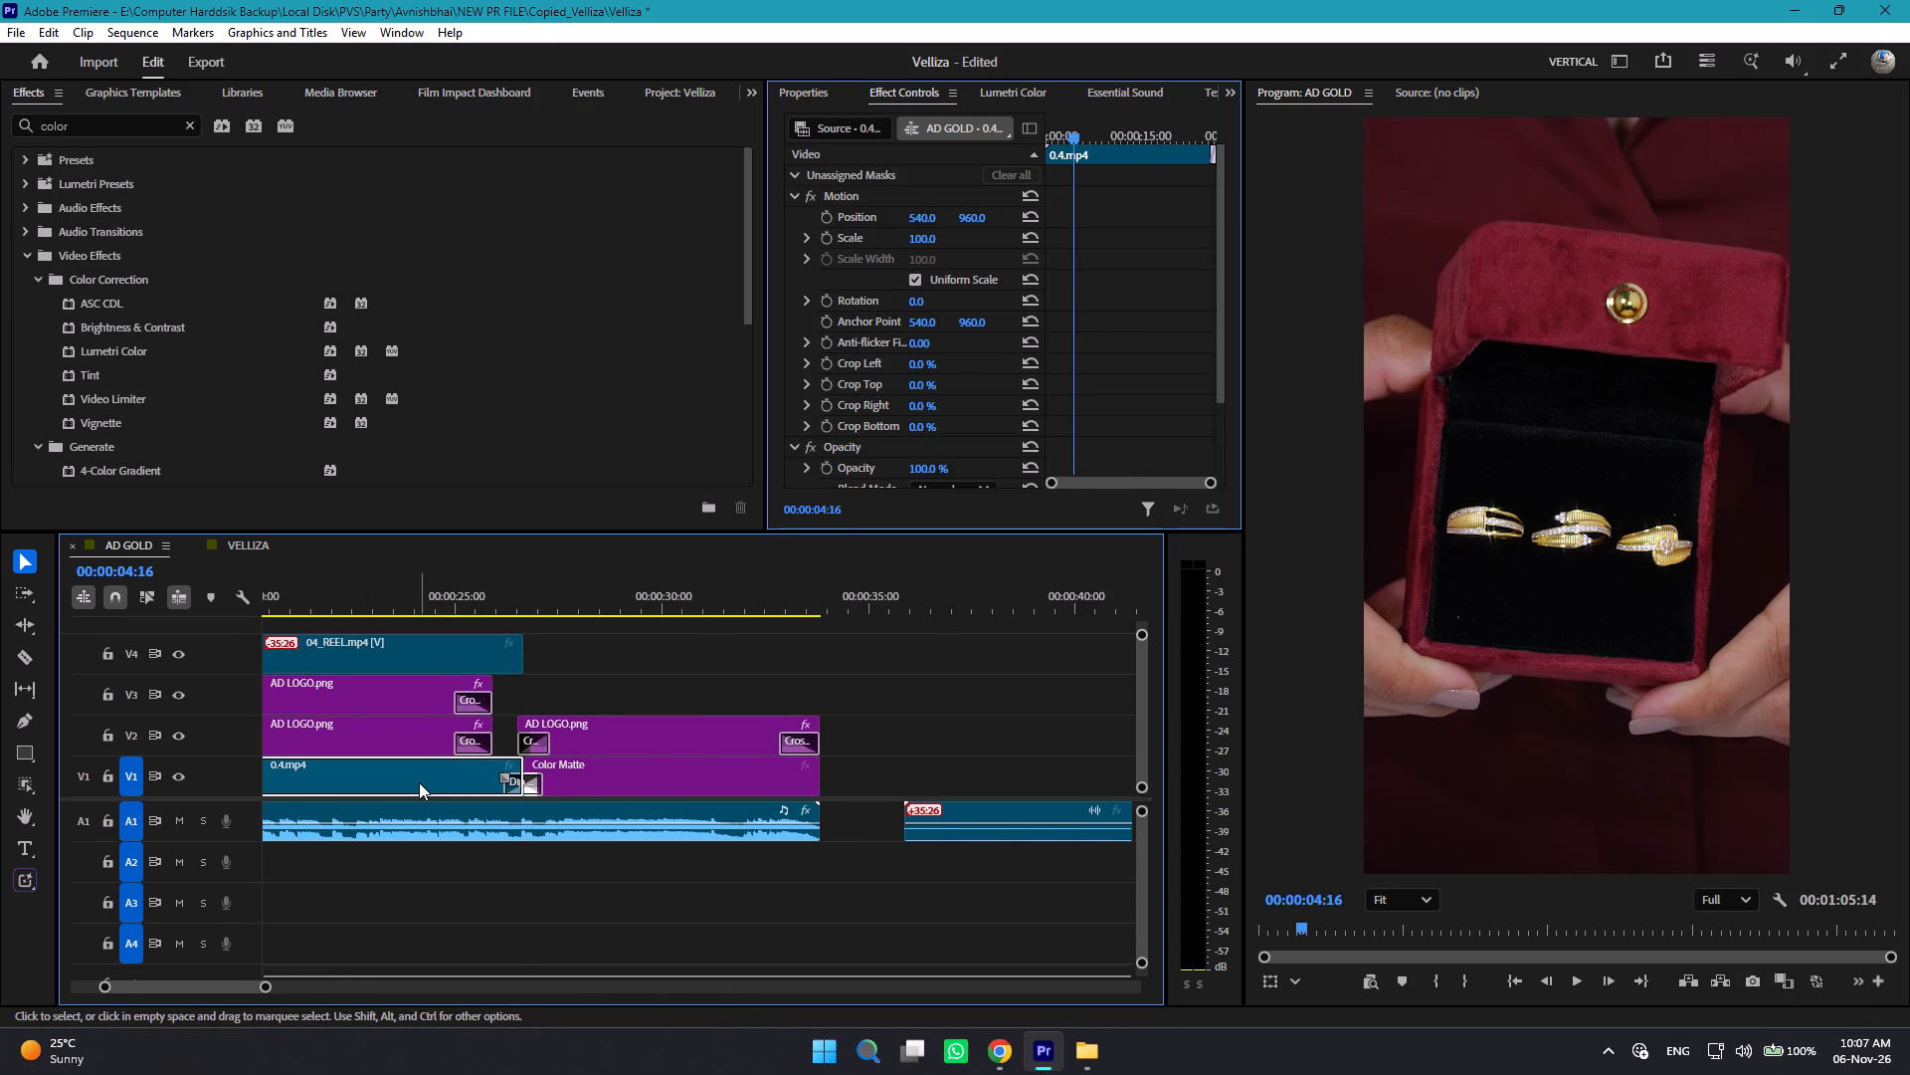
key(Delete)
drag(434, 656, 413, 774)
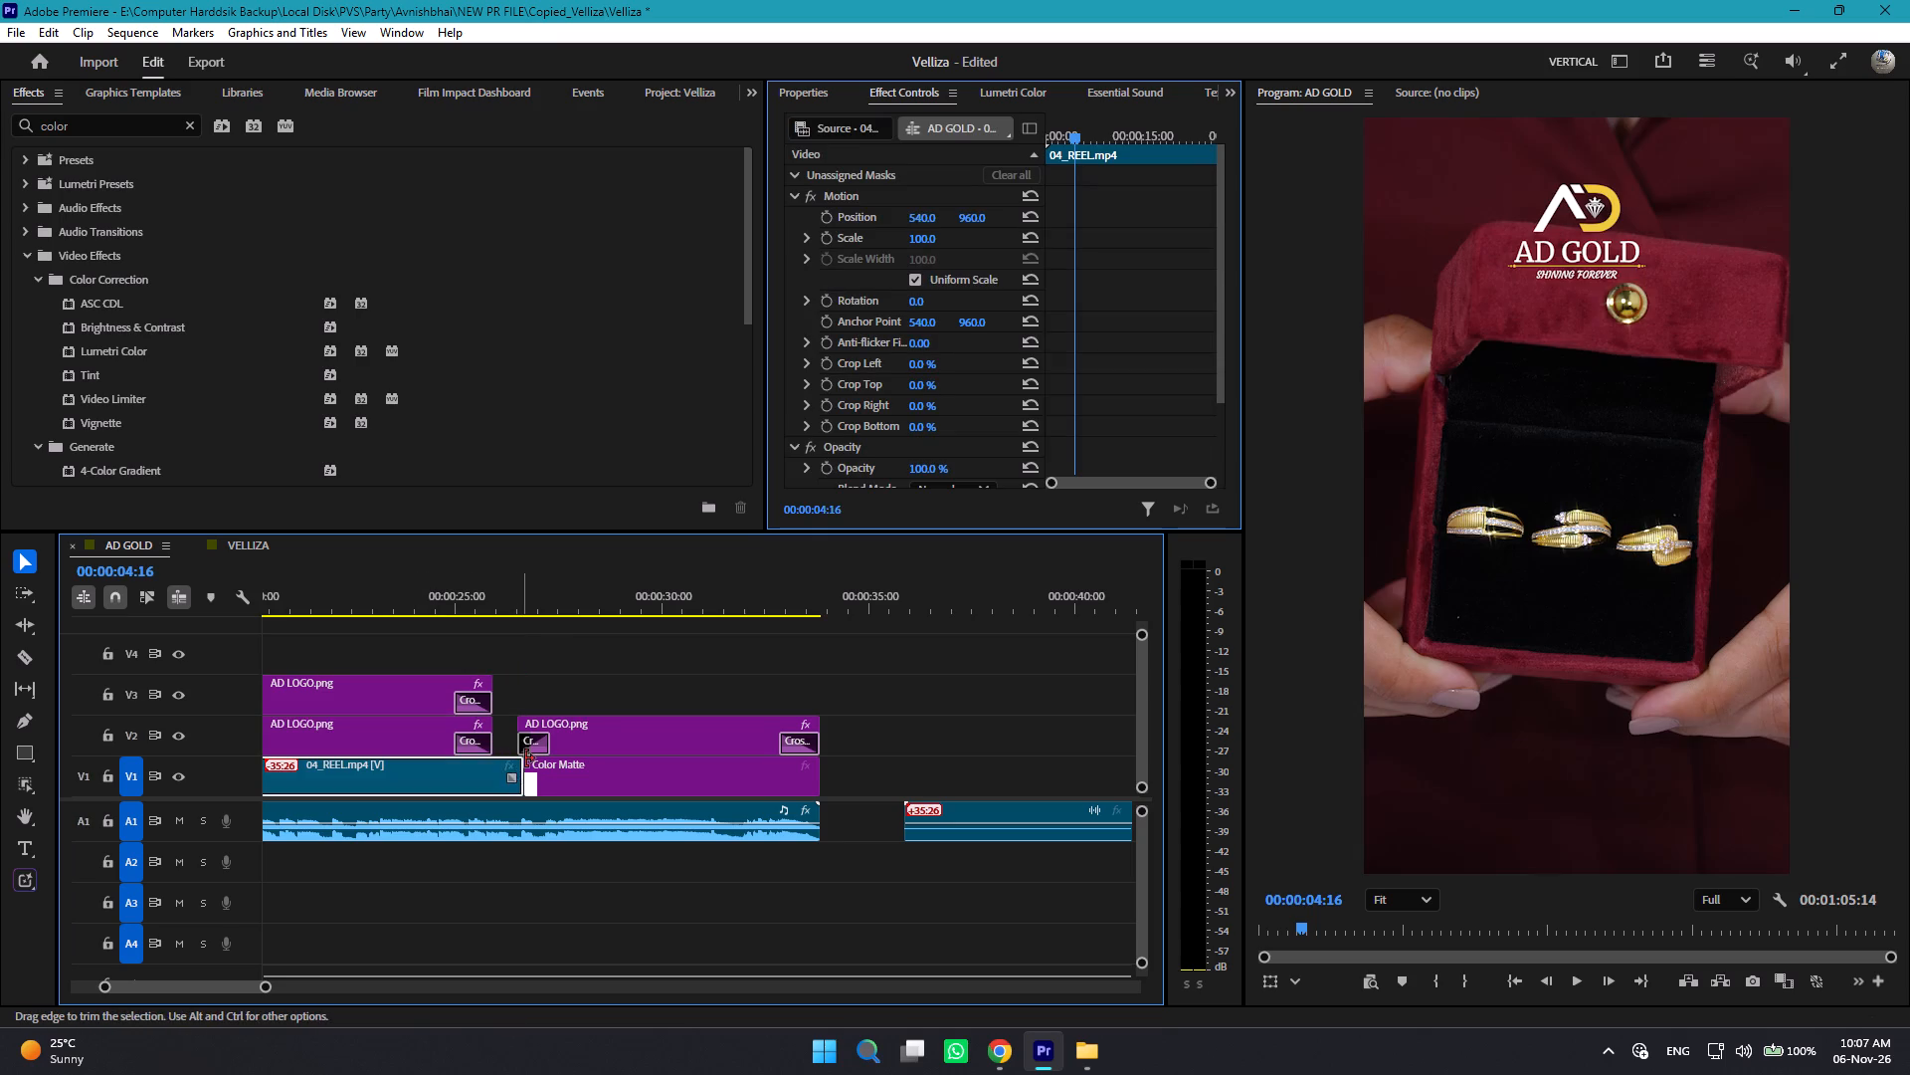
click(525, 758)
key(ctrl+v)
Delete the leftover 04_REEL audio clip on A1 after the end of the sequence.
alt+scroll(843, 801, down, 5)
alt+scroll(843, 803, up, 1)
alt+scroll(844, 803, down, 7)
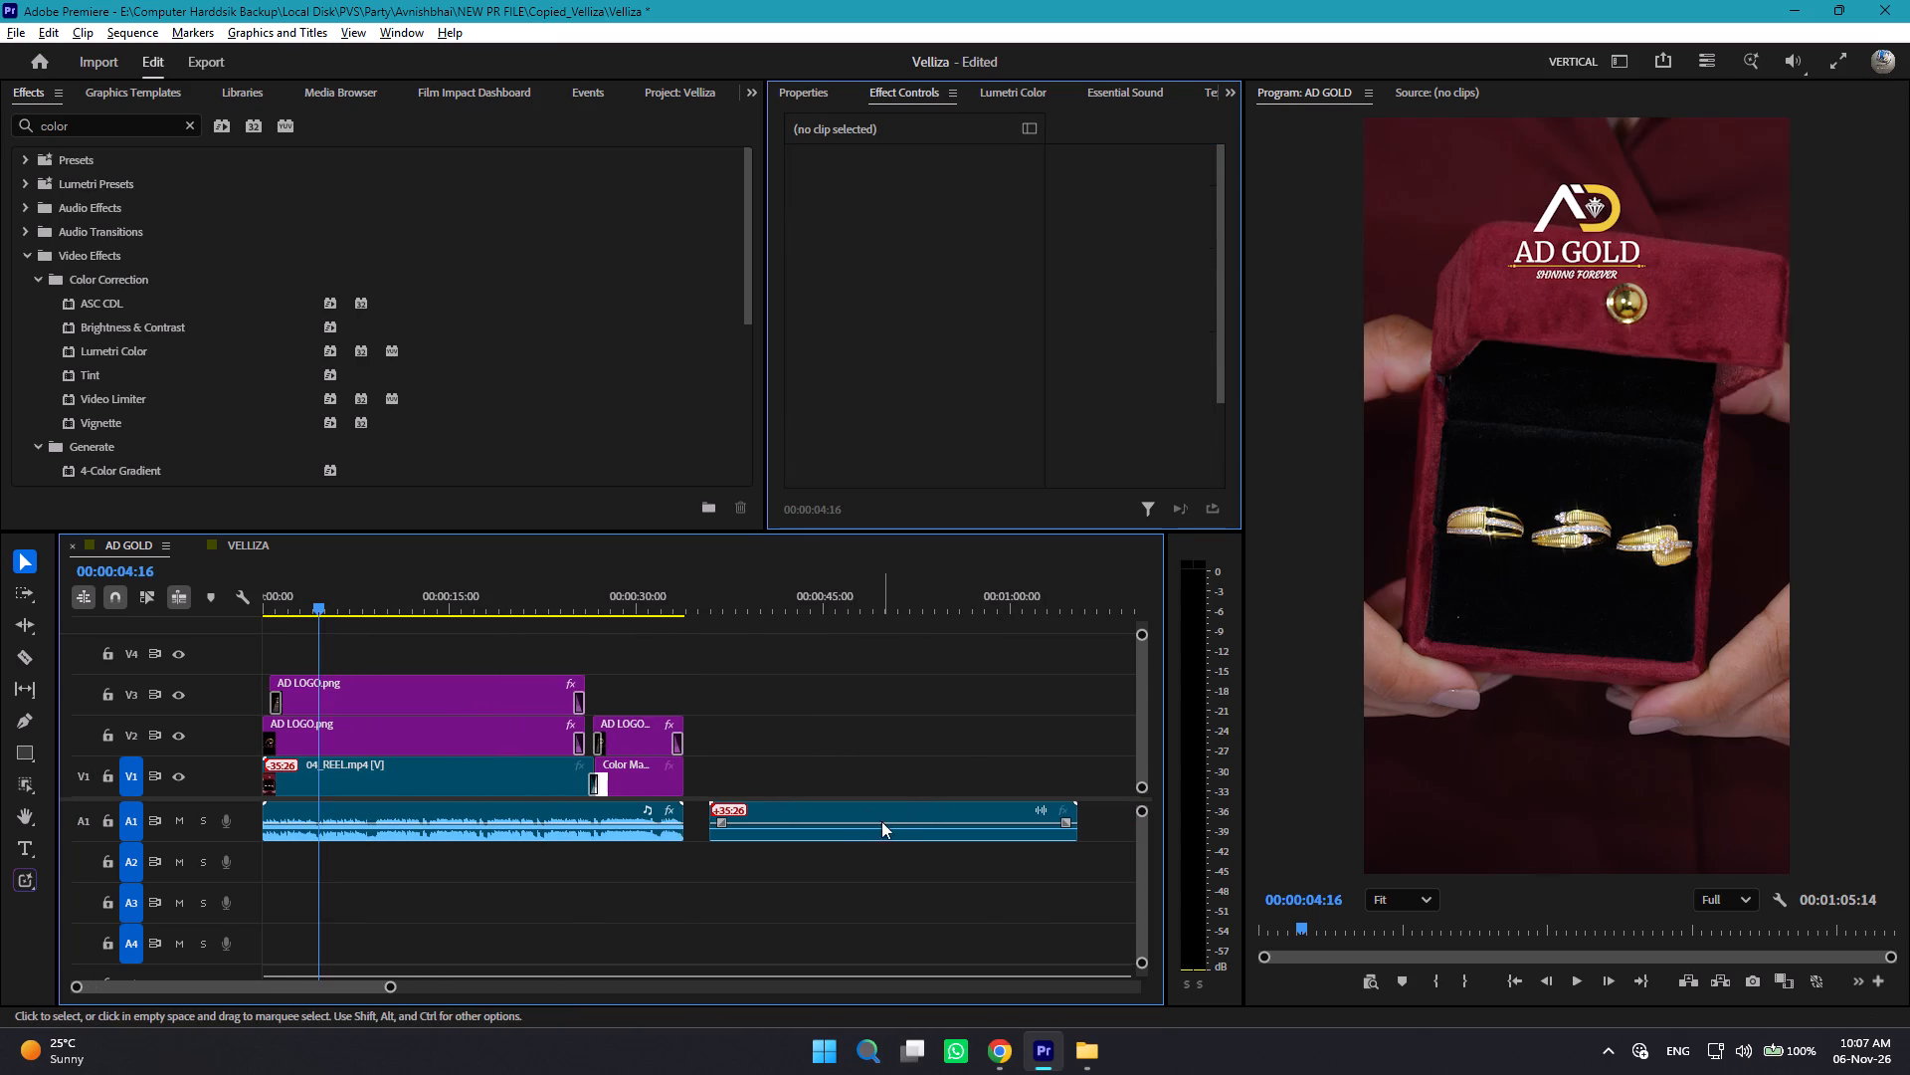
click(851, 831)
key(Delete)
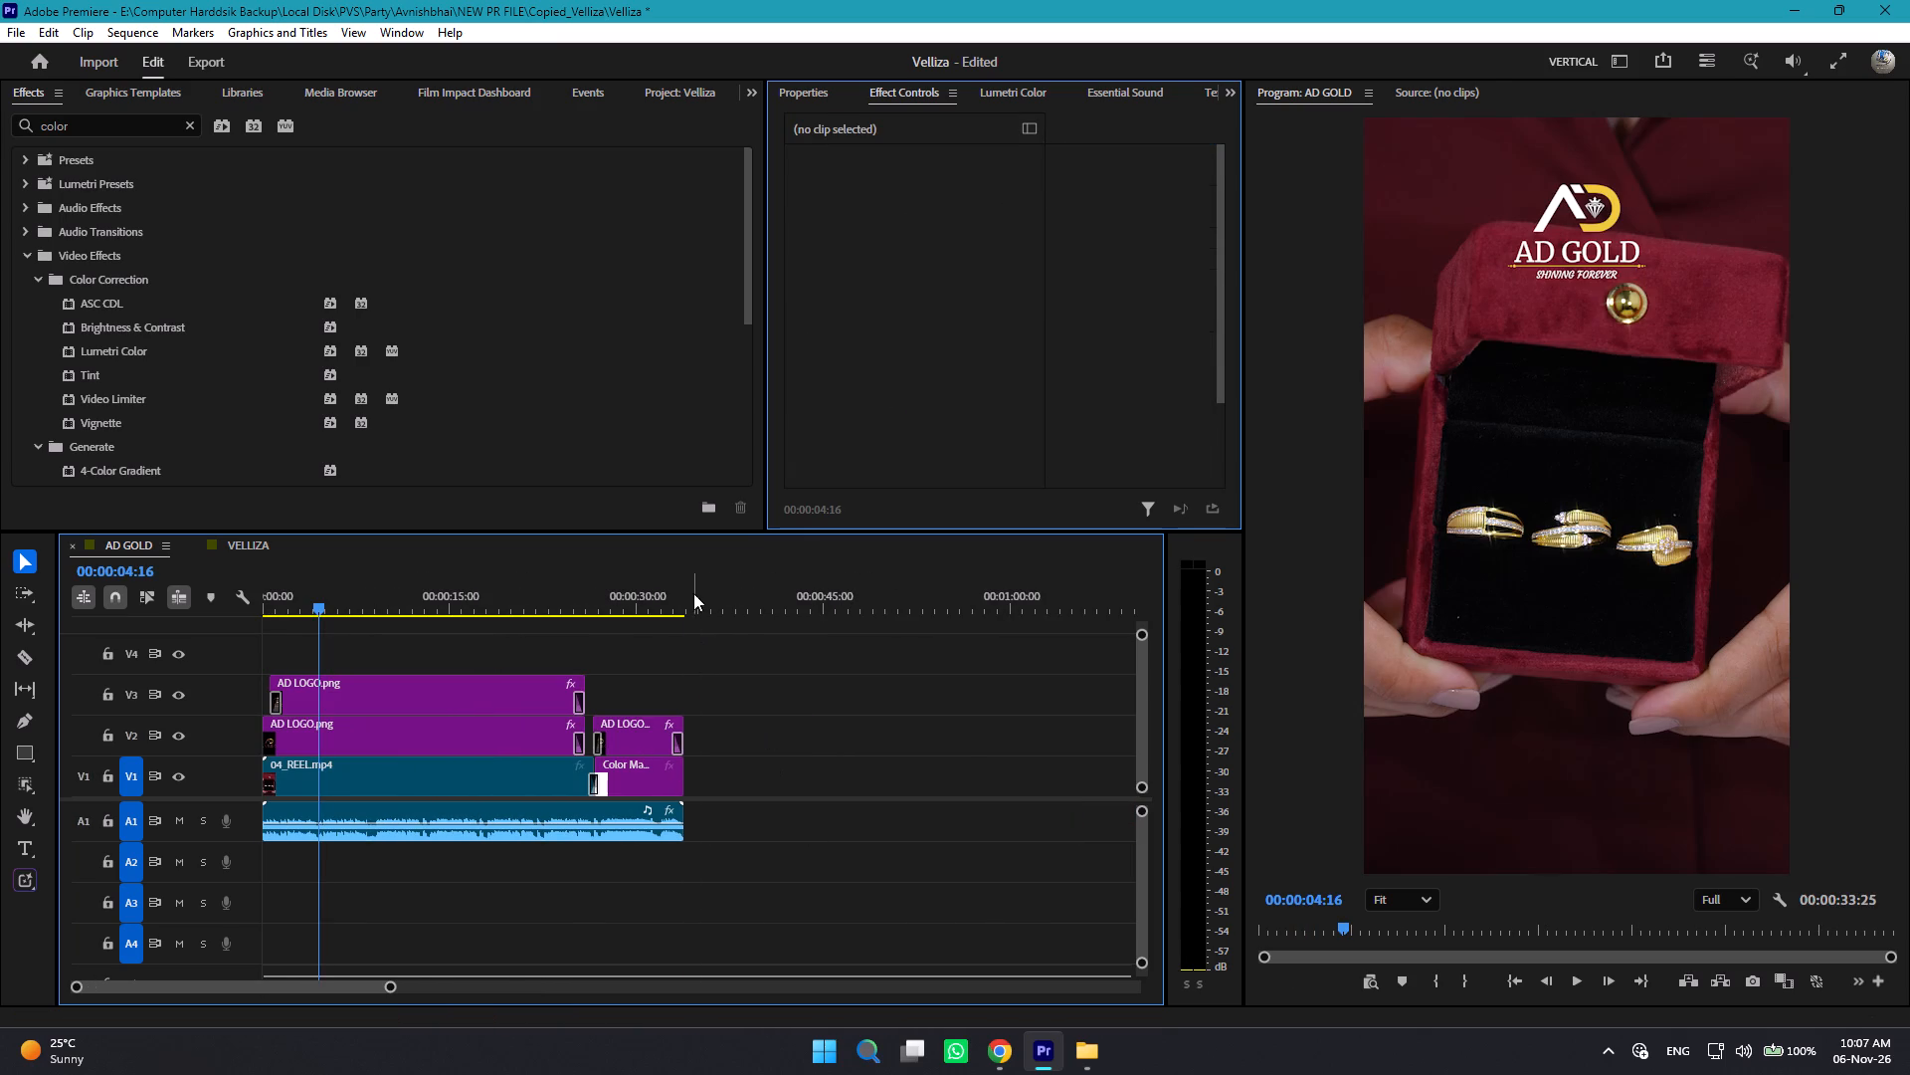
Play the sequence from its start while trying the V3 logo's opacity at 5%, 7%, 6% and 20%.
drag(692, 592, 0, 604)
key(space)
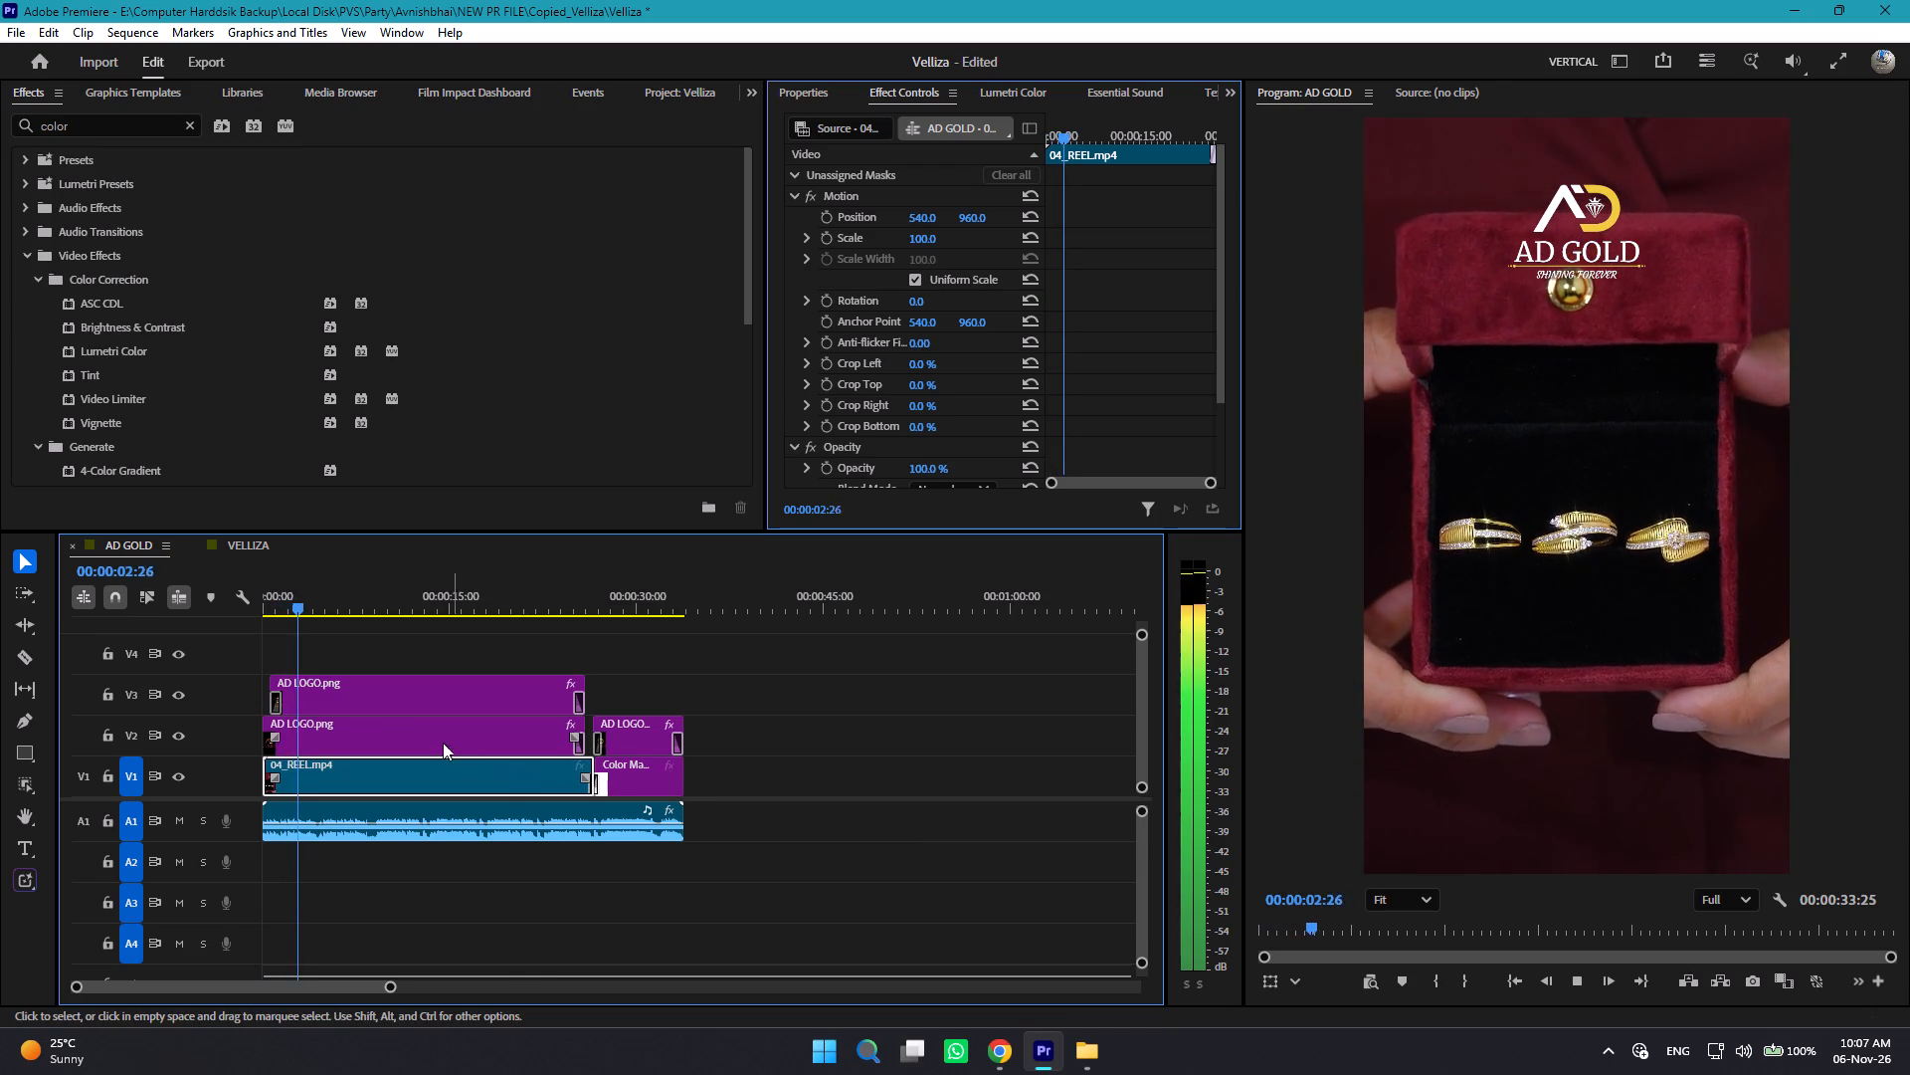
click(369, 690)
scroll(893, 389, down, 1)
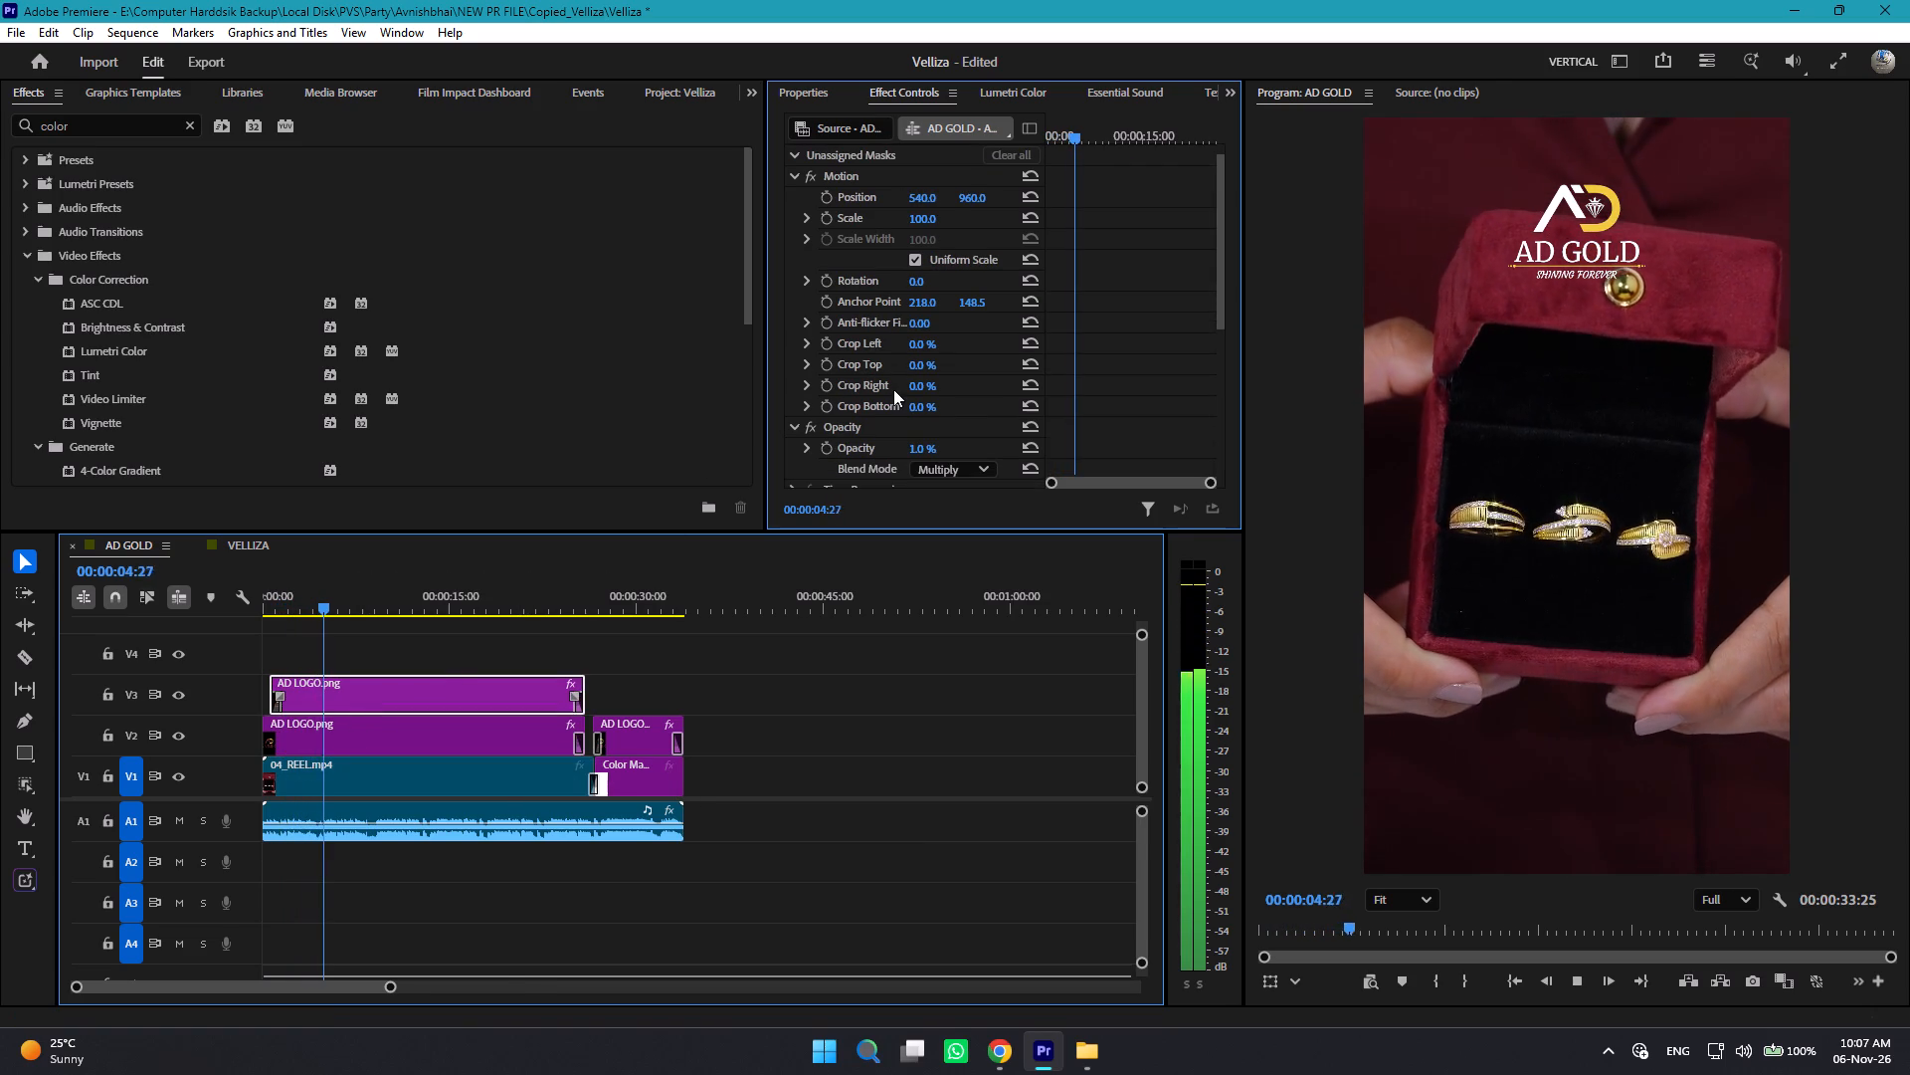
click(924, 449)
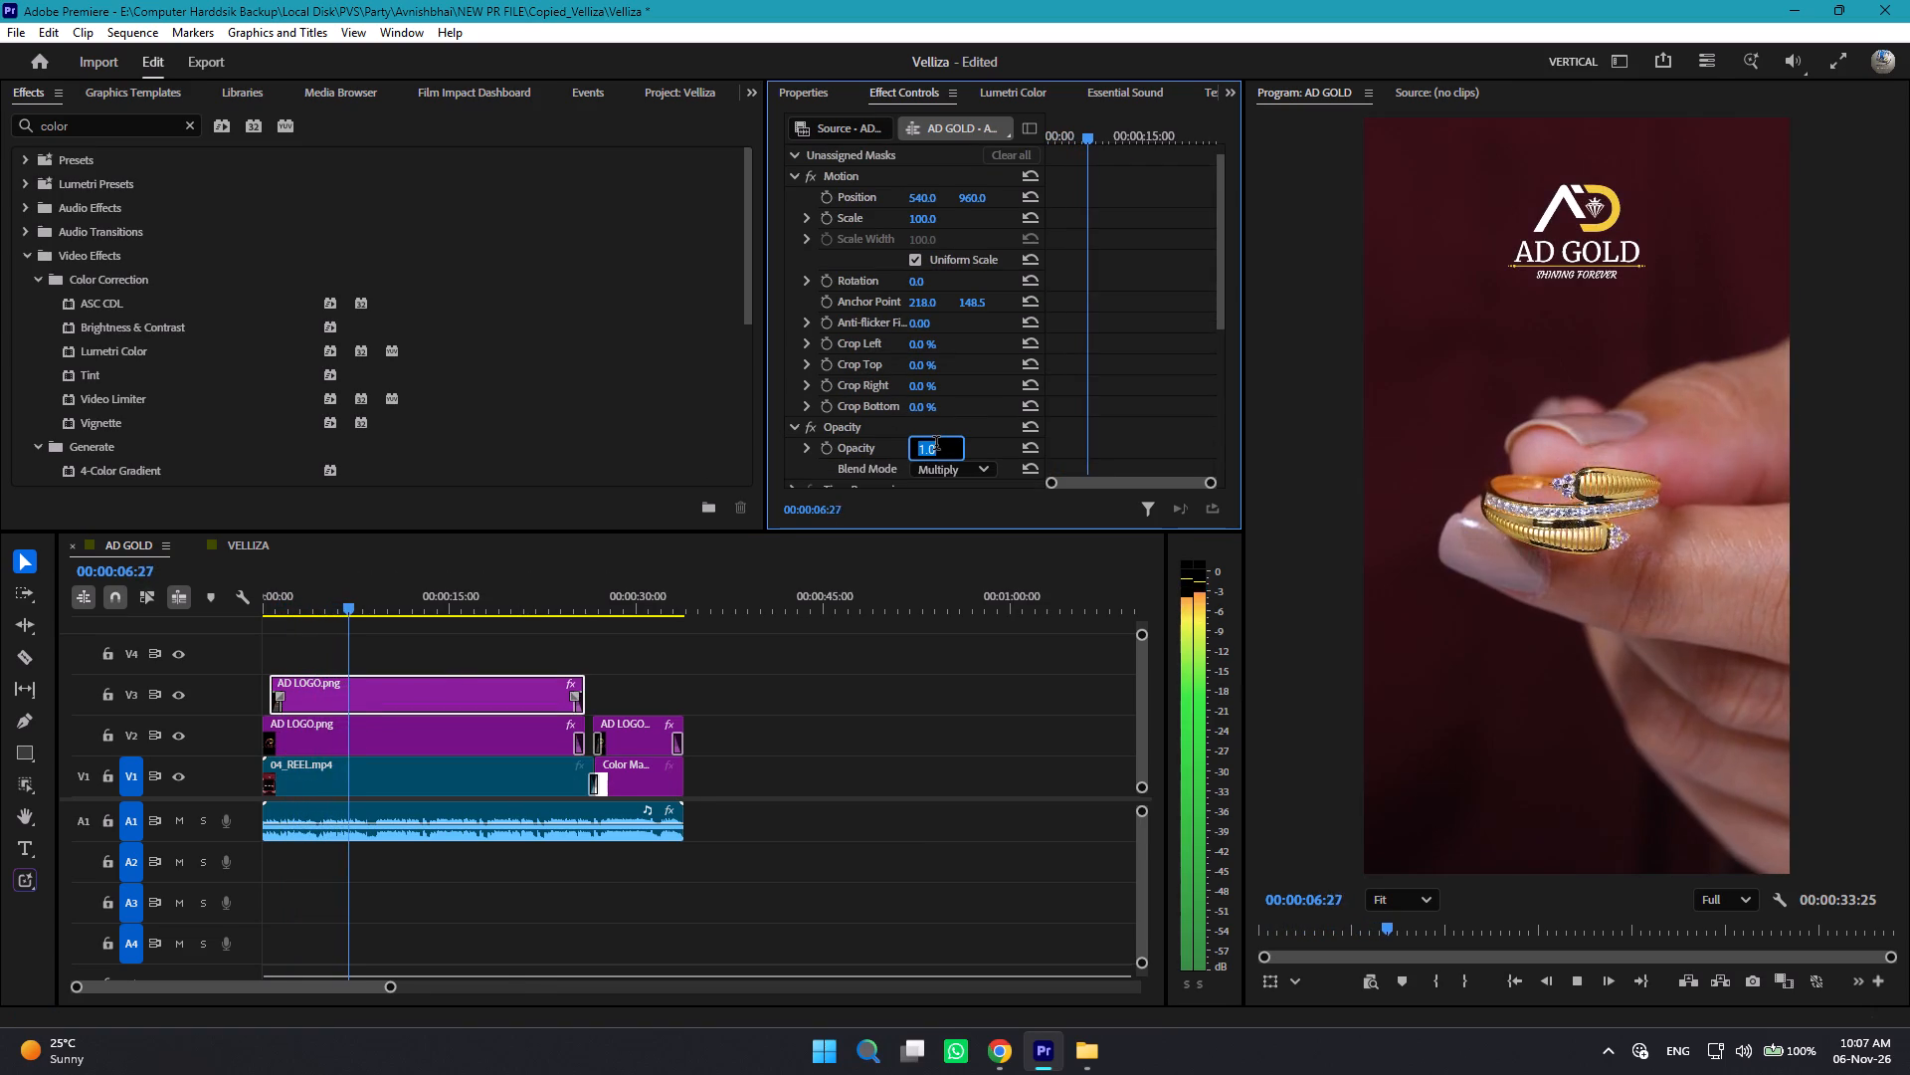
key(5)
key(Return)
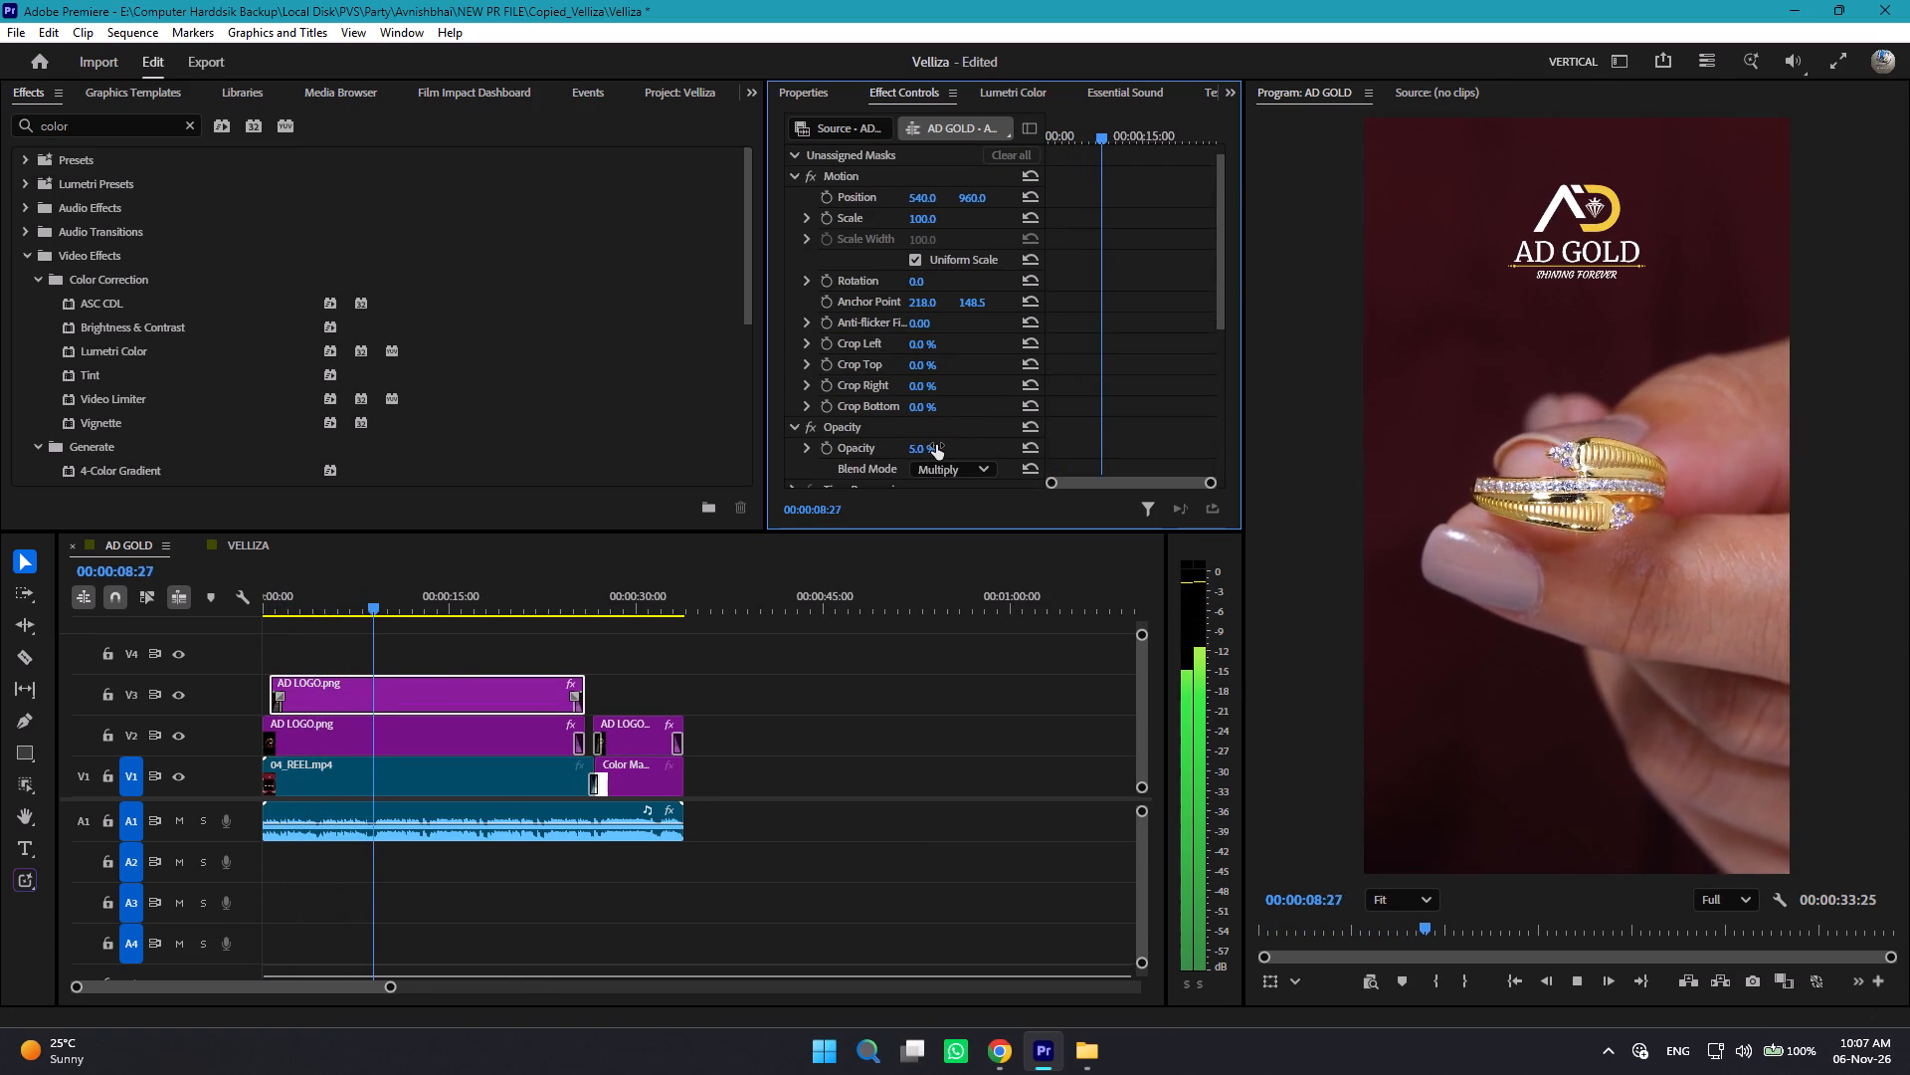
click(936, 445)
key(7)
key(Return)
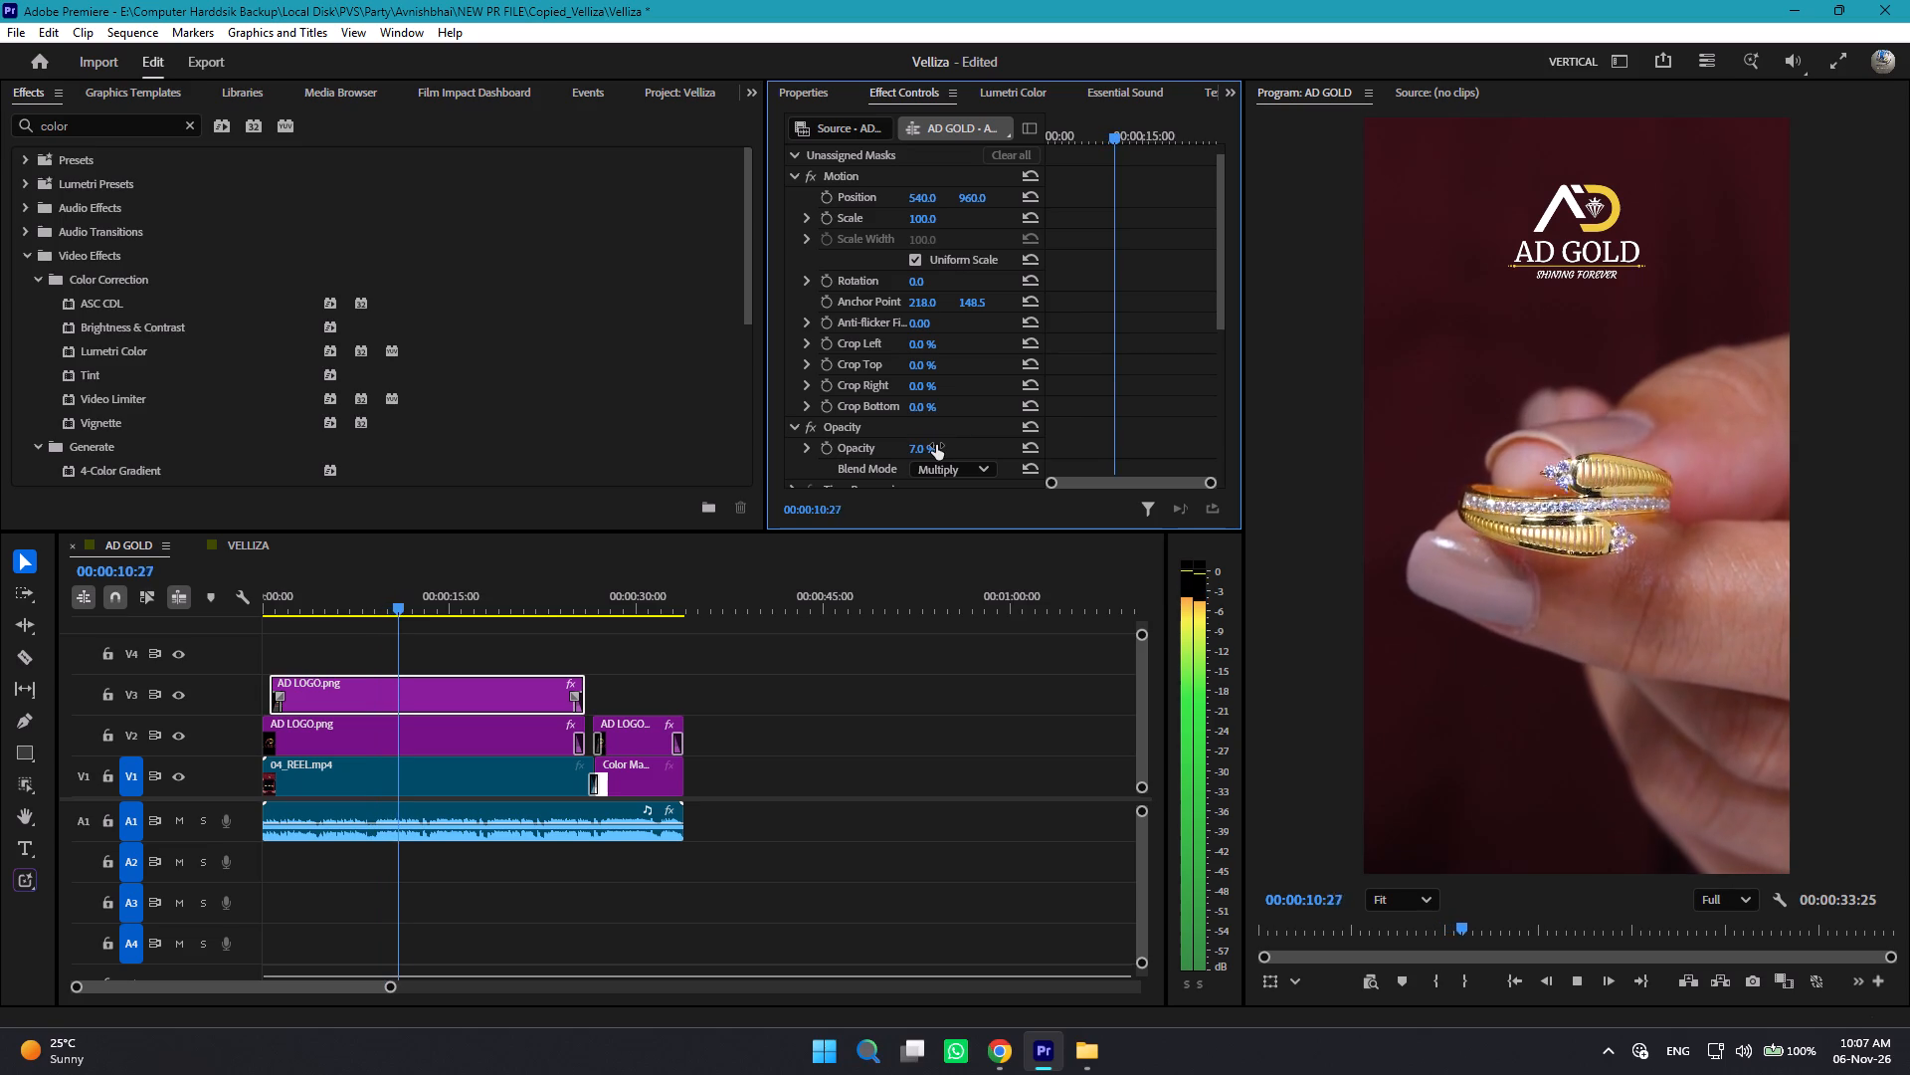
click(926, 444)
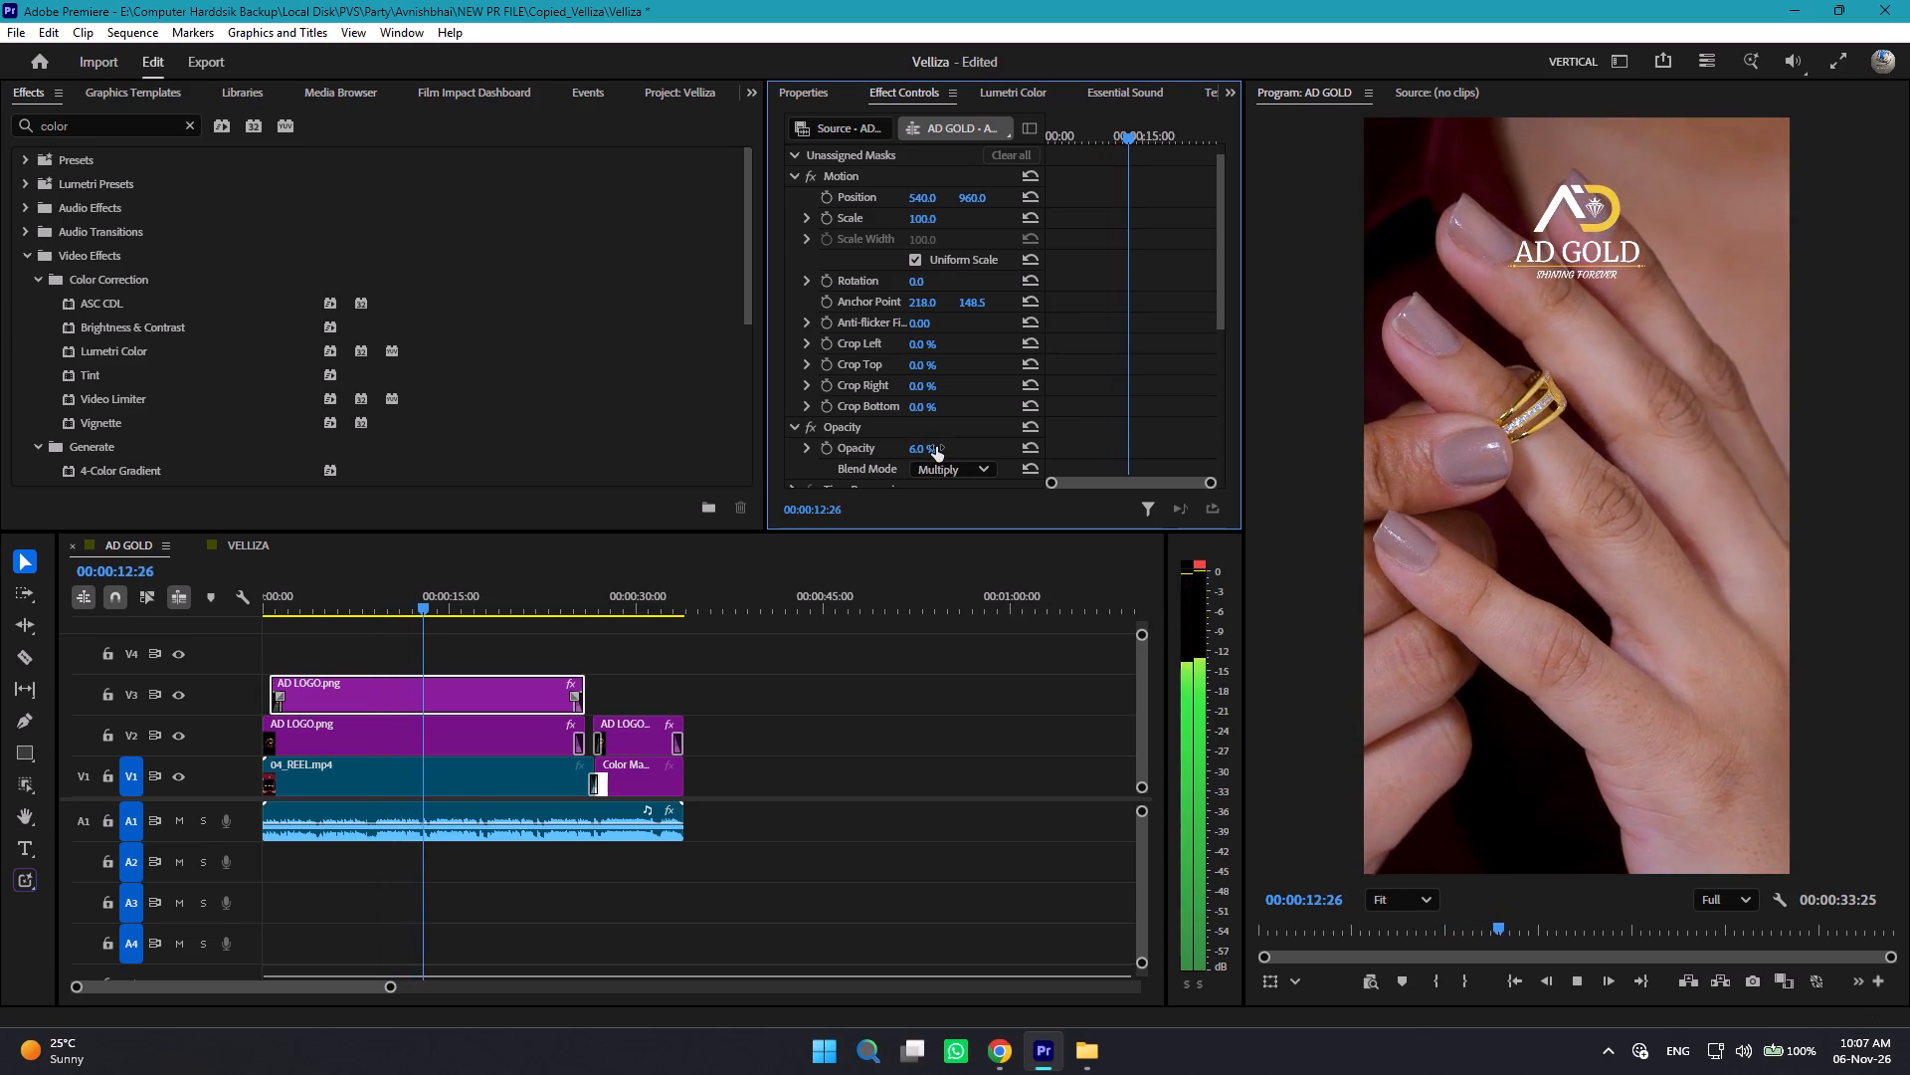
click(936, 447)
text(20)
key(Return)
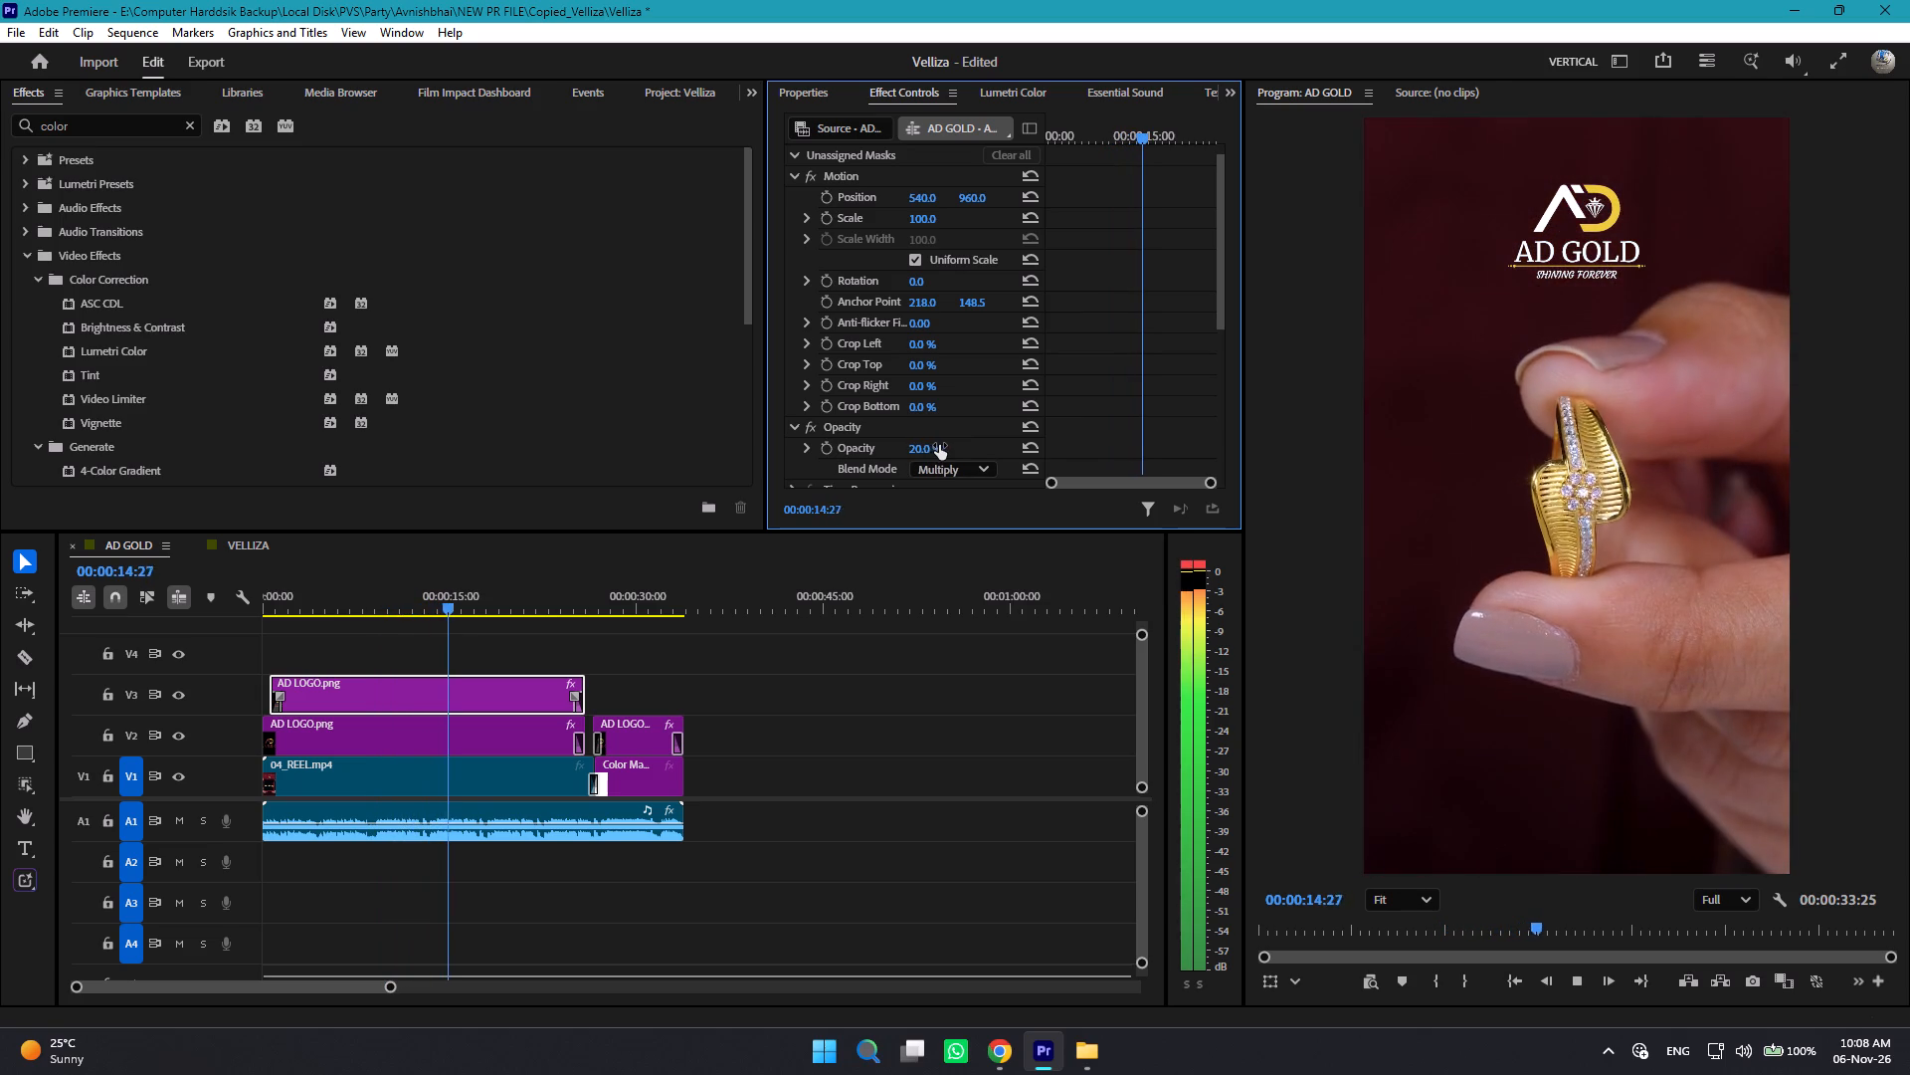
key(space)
Set the V3 logo's blend mode to Screen and its opacity to 5%, and play the result.
alt+scroll(540, 677, up, 2)
alt+scroll(540, 677, down, 1)
alt+scroll(542, 677, up, 2)
click(942, 465)
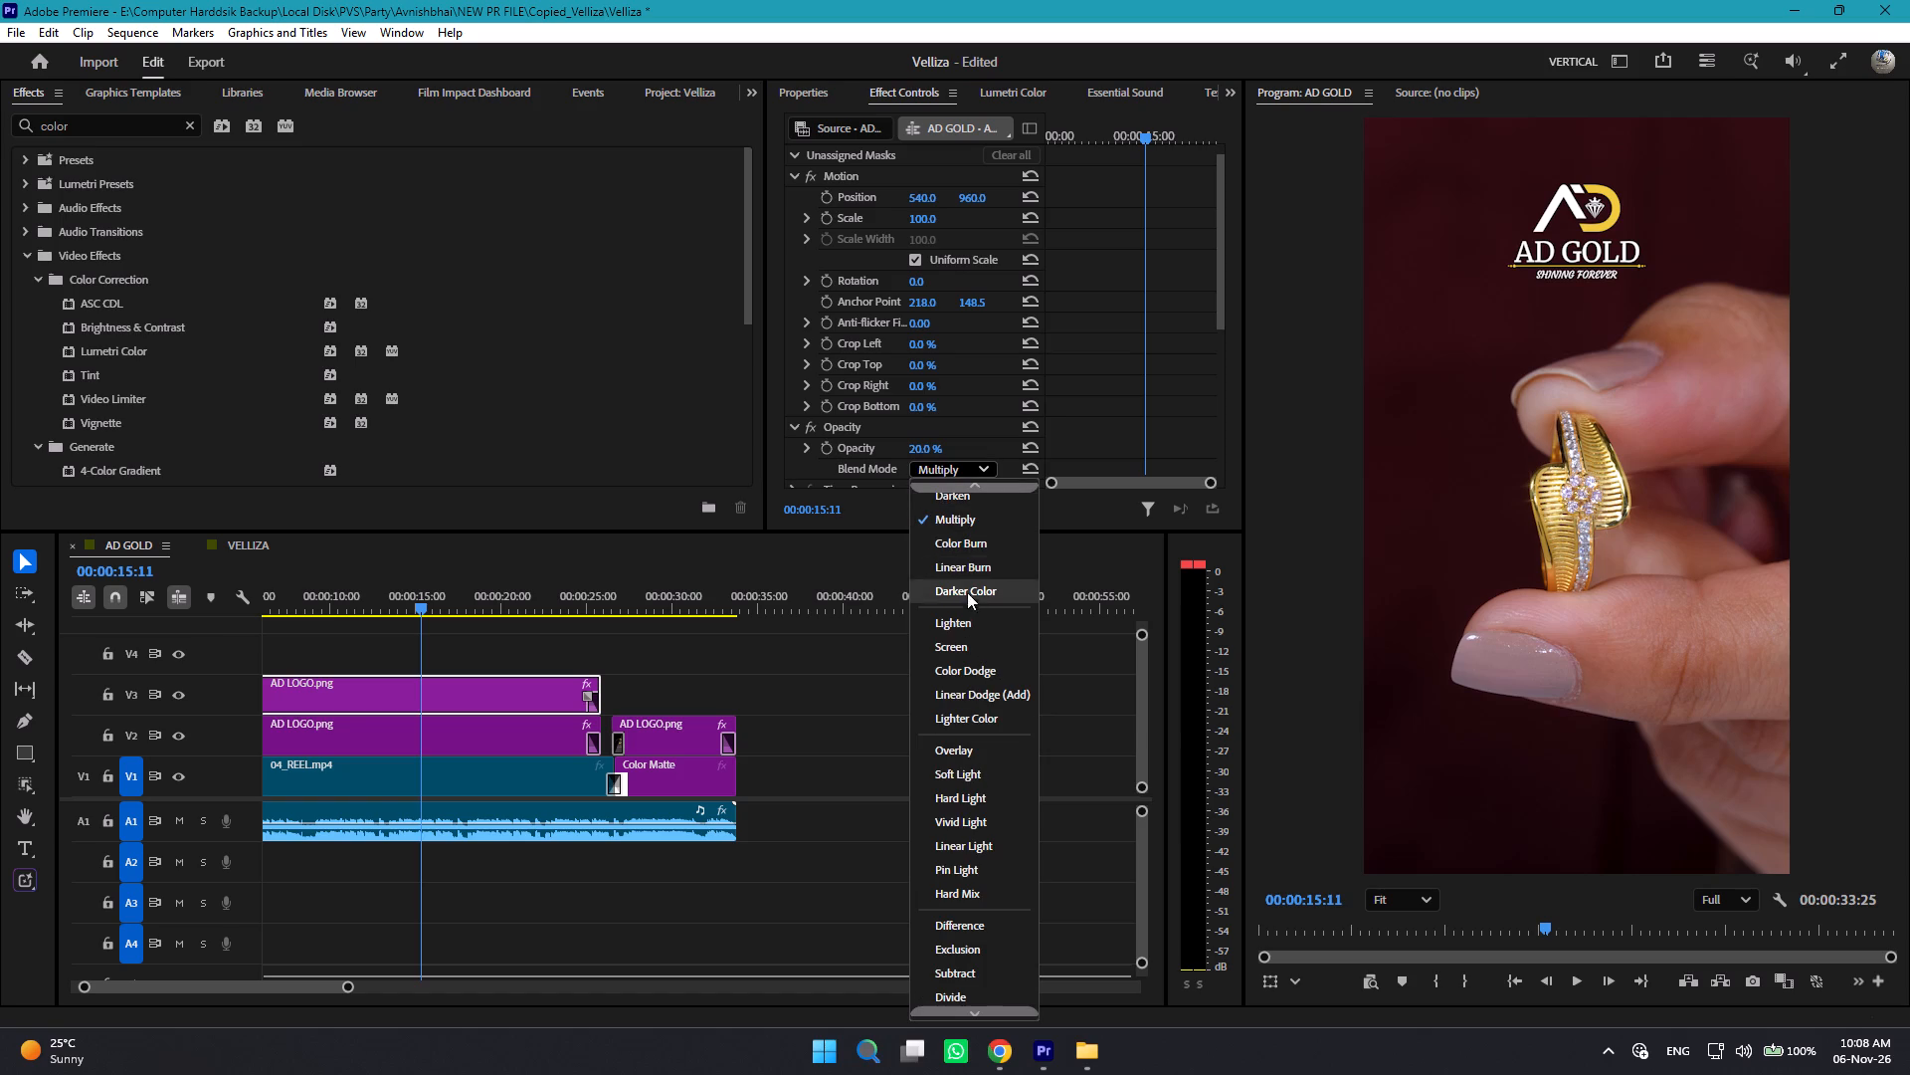
click(965, 645)
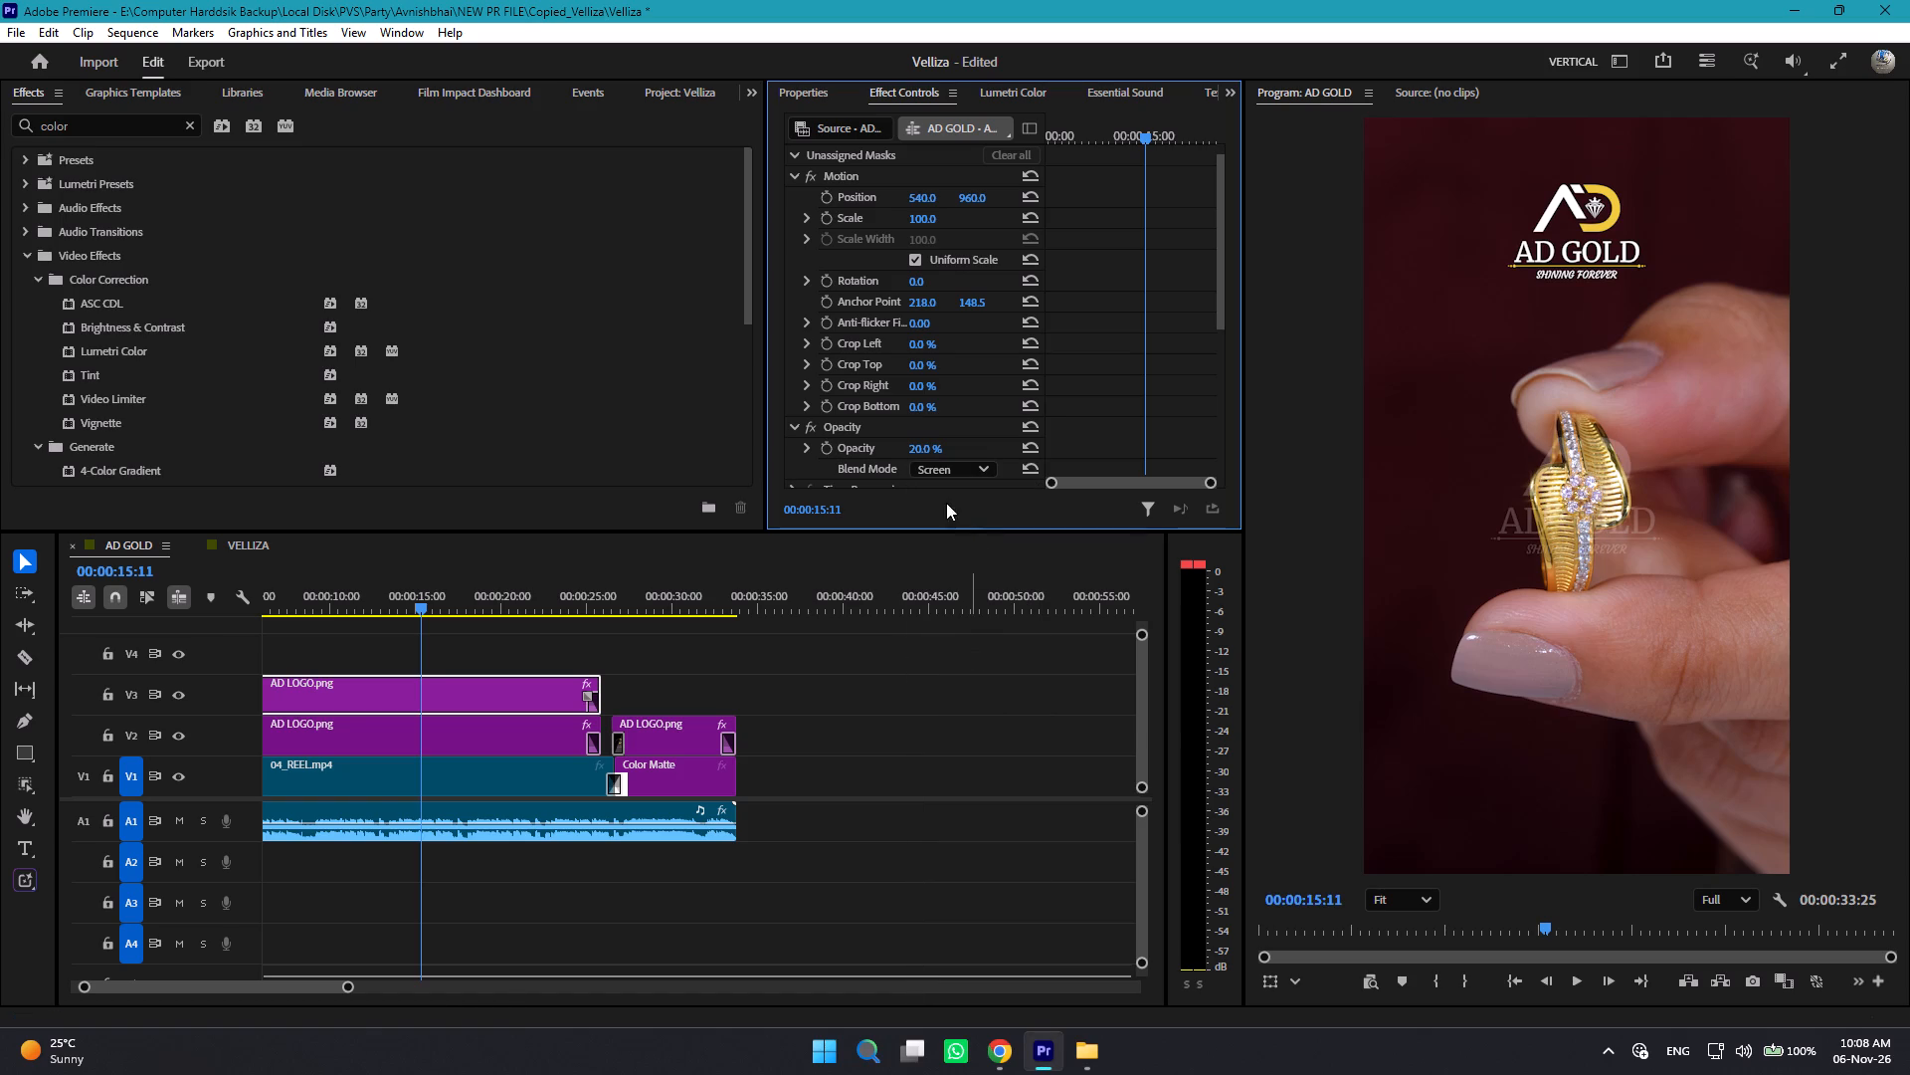
click(929, 450)
key(5)
key(Return)
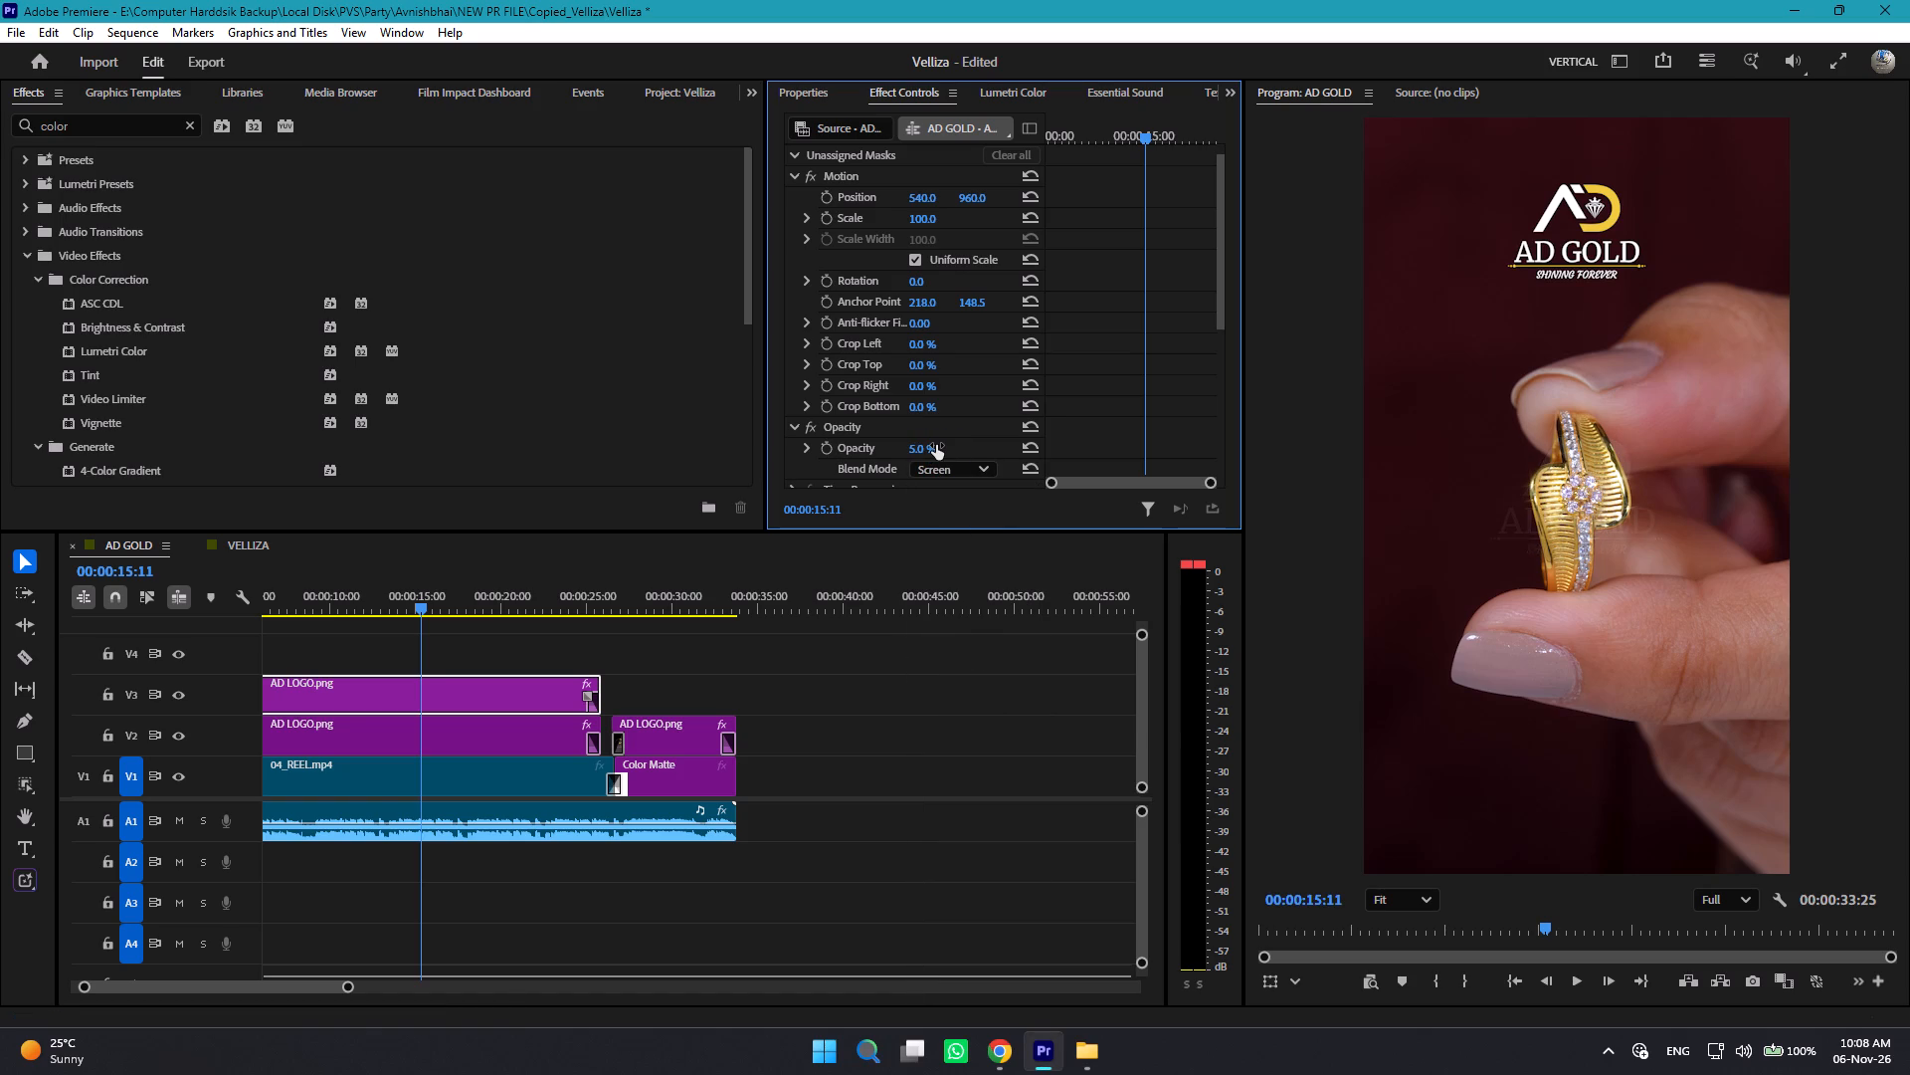
key(space)
key(space)
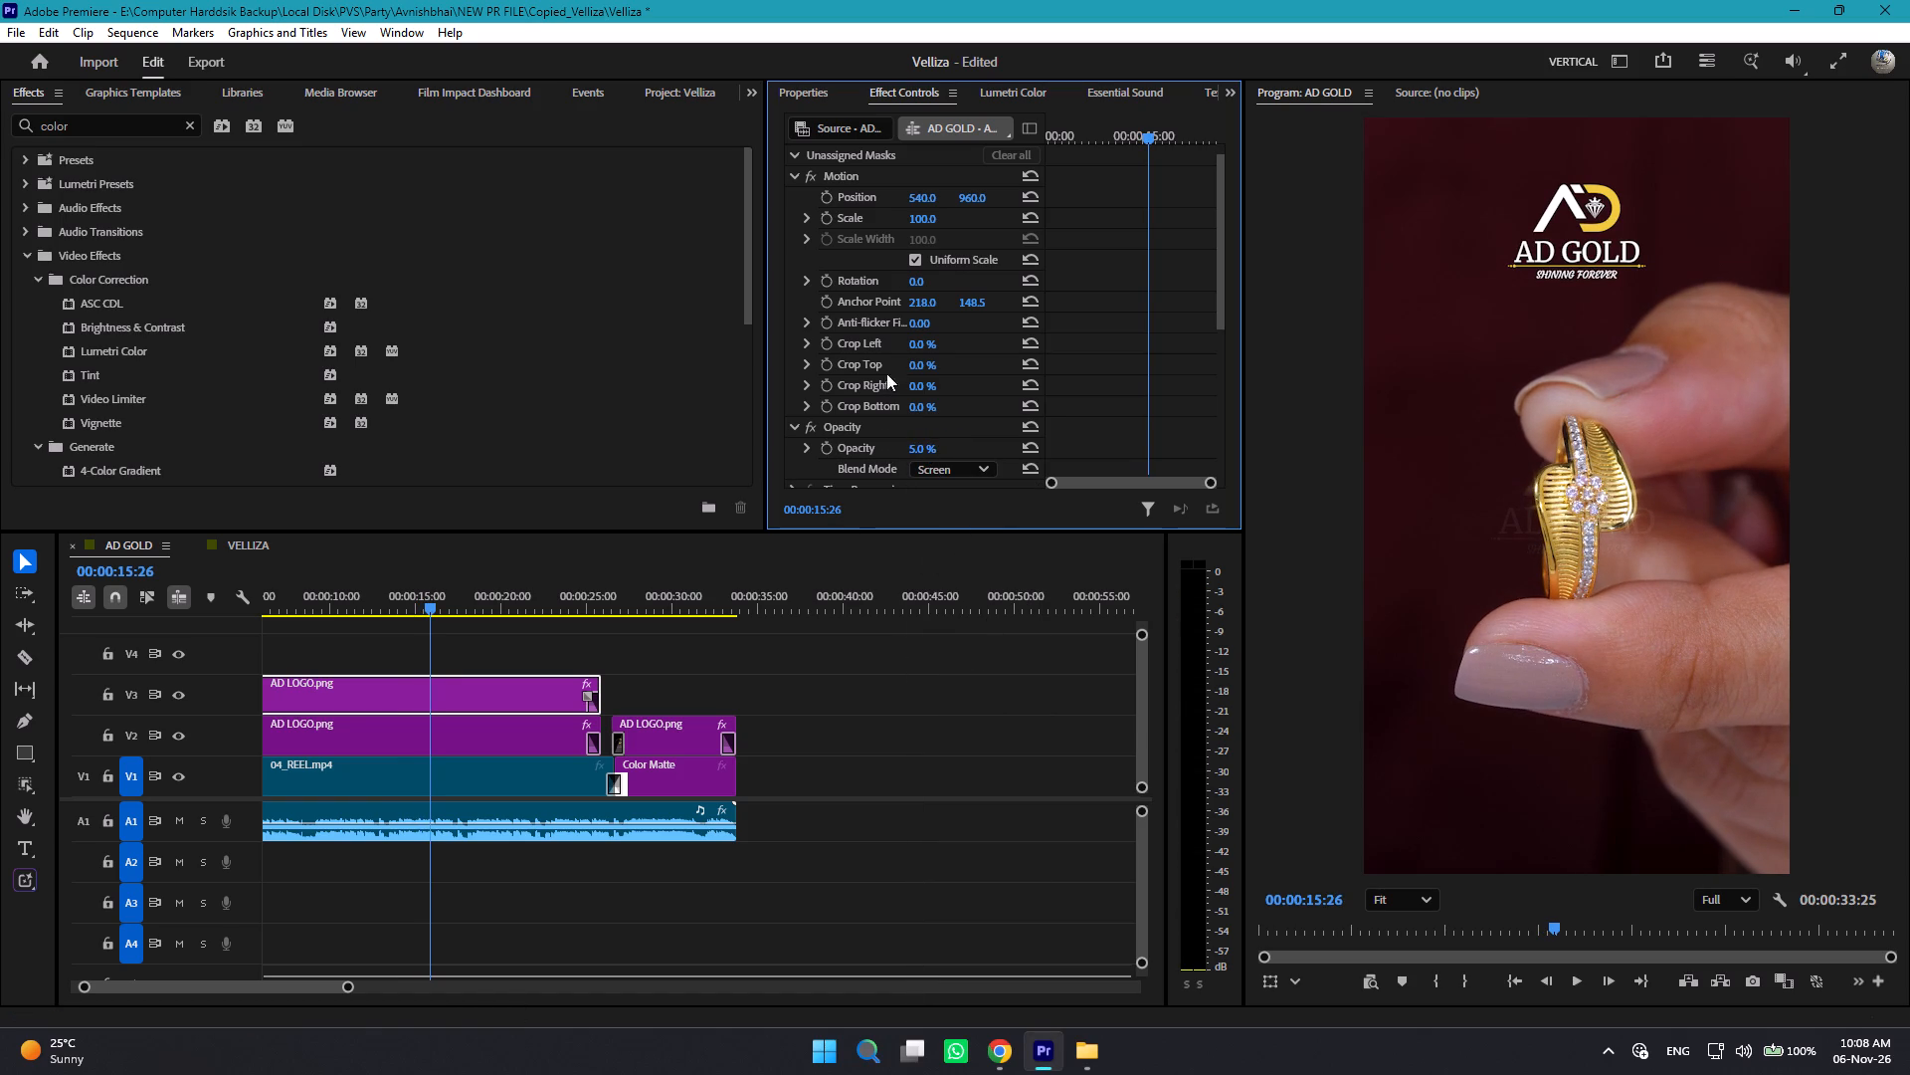
key(space)
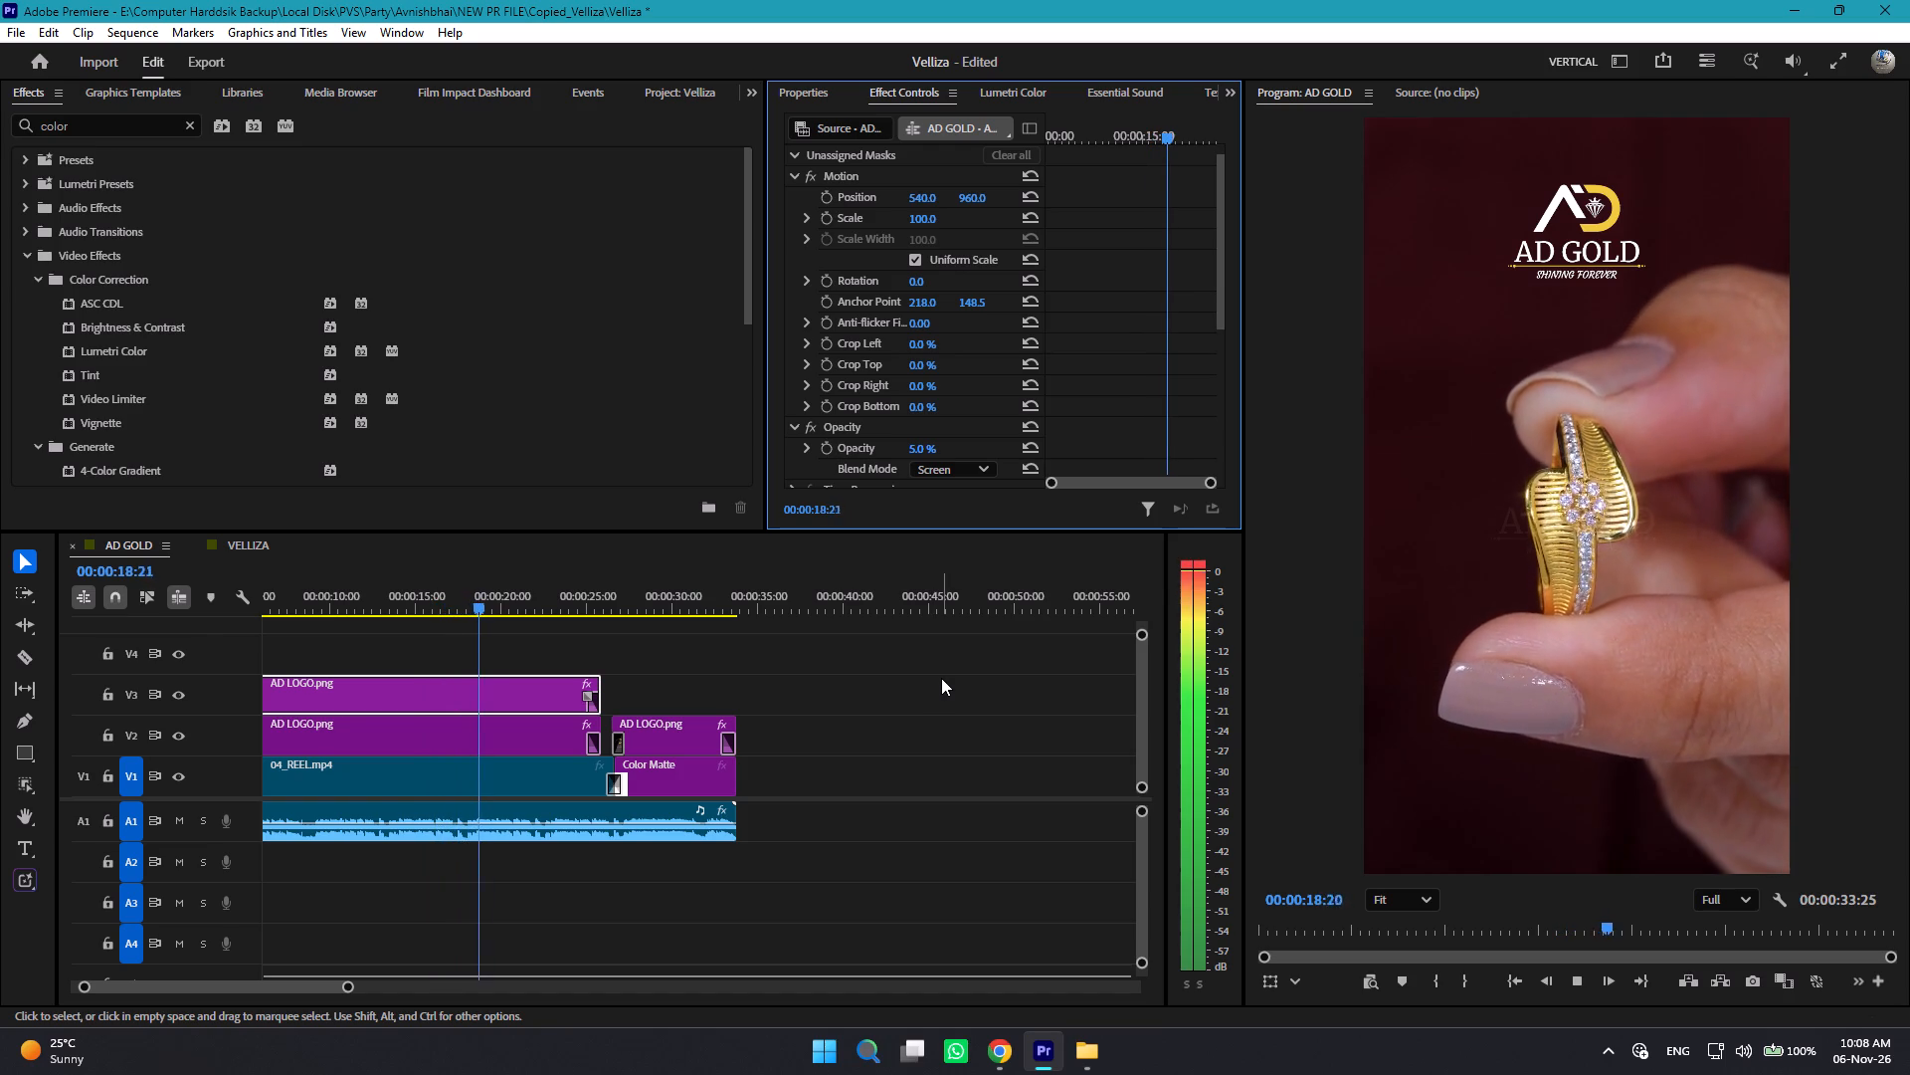
key(space)
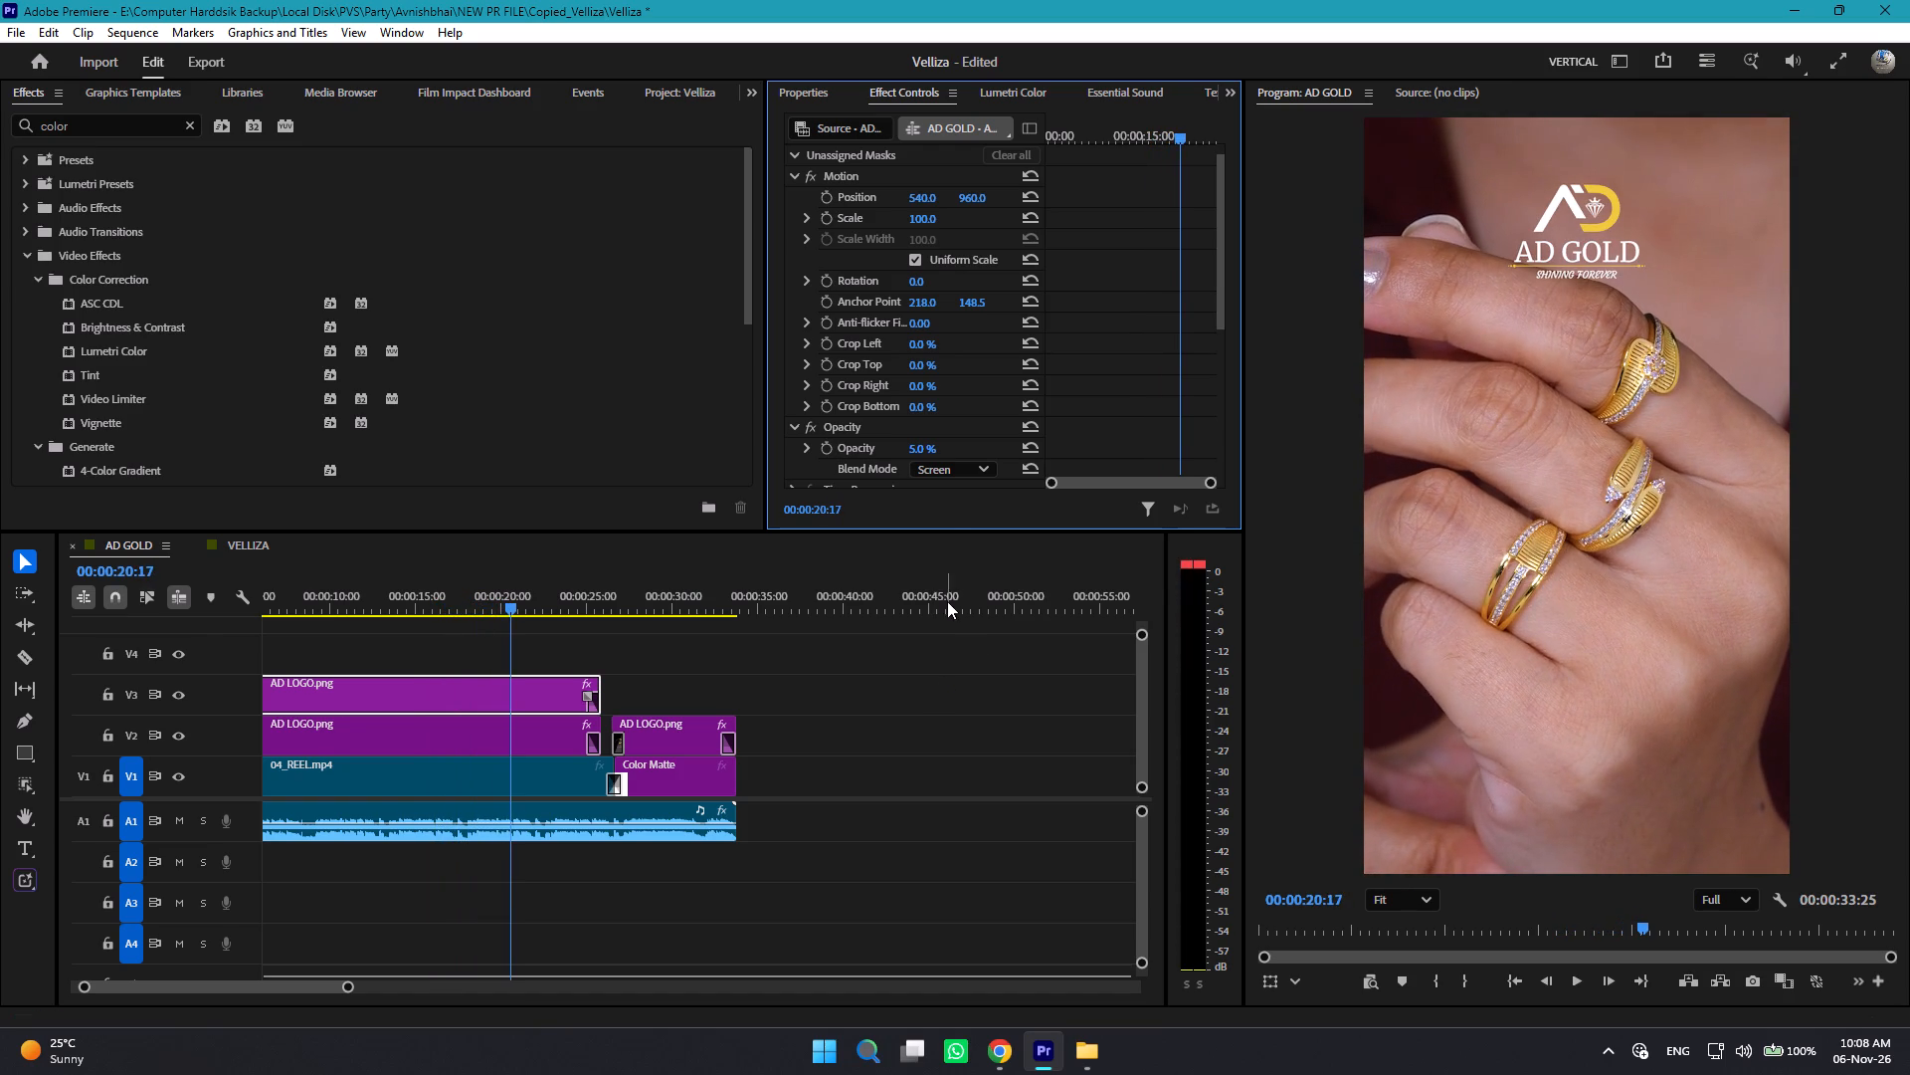
Set the V3 logo's opacity to 7% and play the result briefly.
click(916, 446)
key(7)
key(Return)
key(space)
click(896, 793)
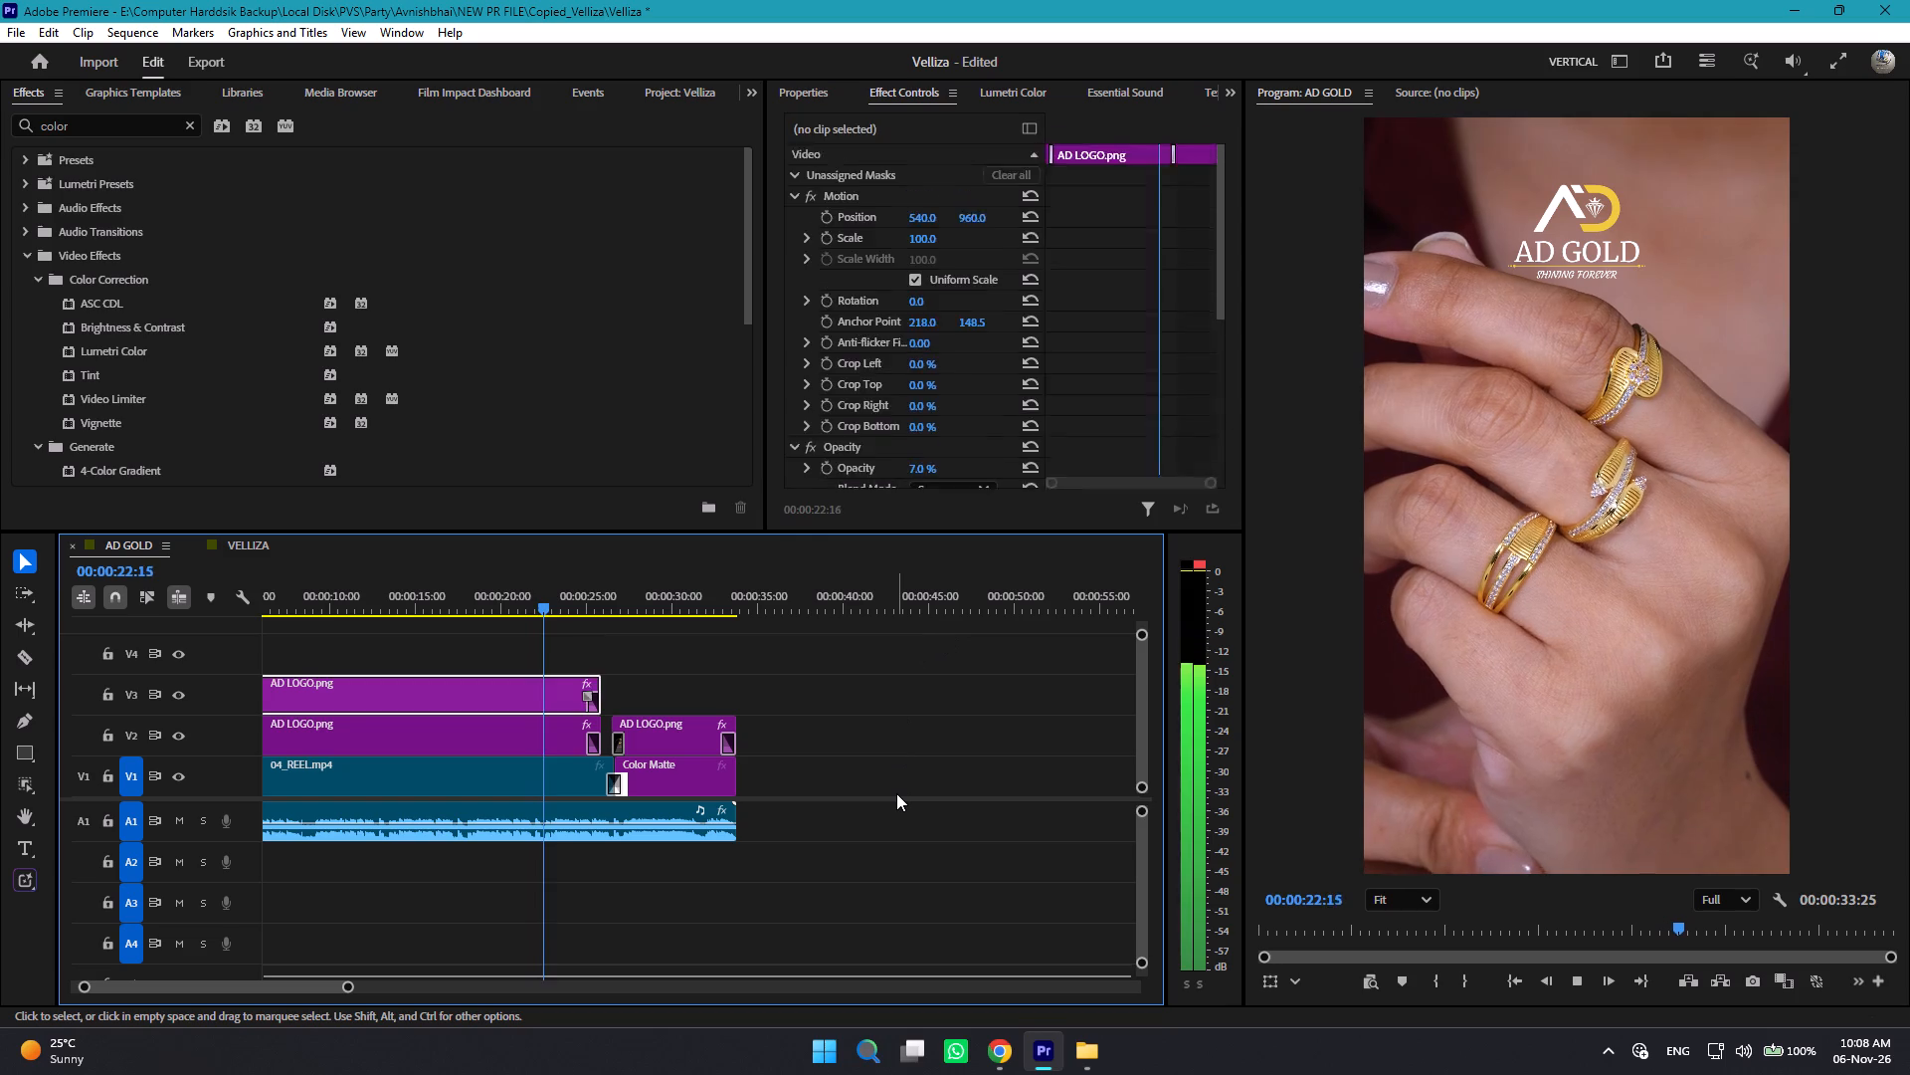
key(space)
Open the export settings for the AD GOLD sequence and start choosing the output location.
key(ctrl+m)
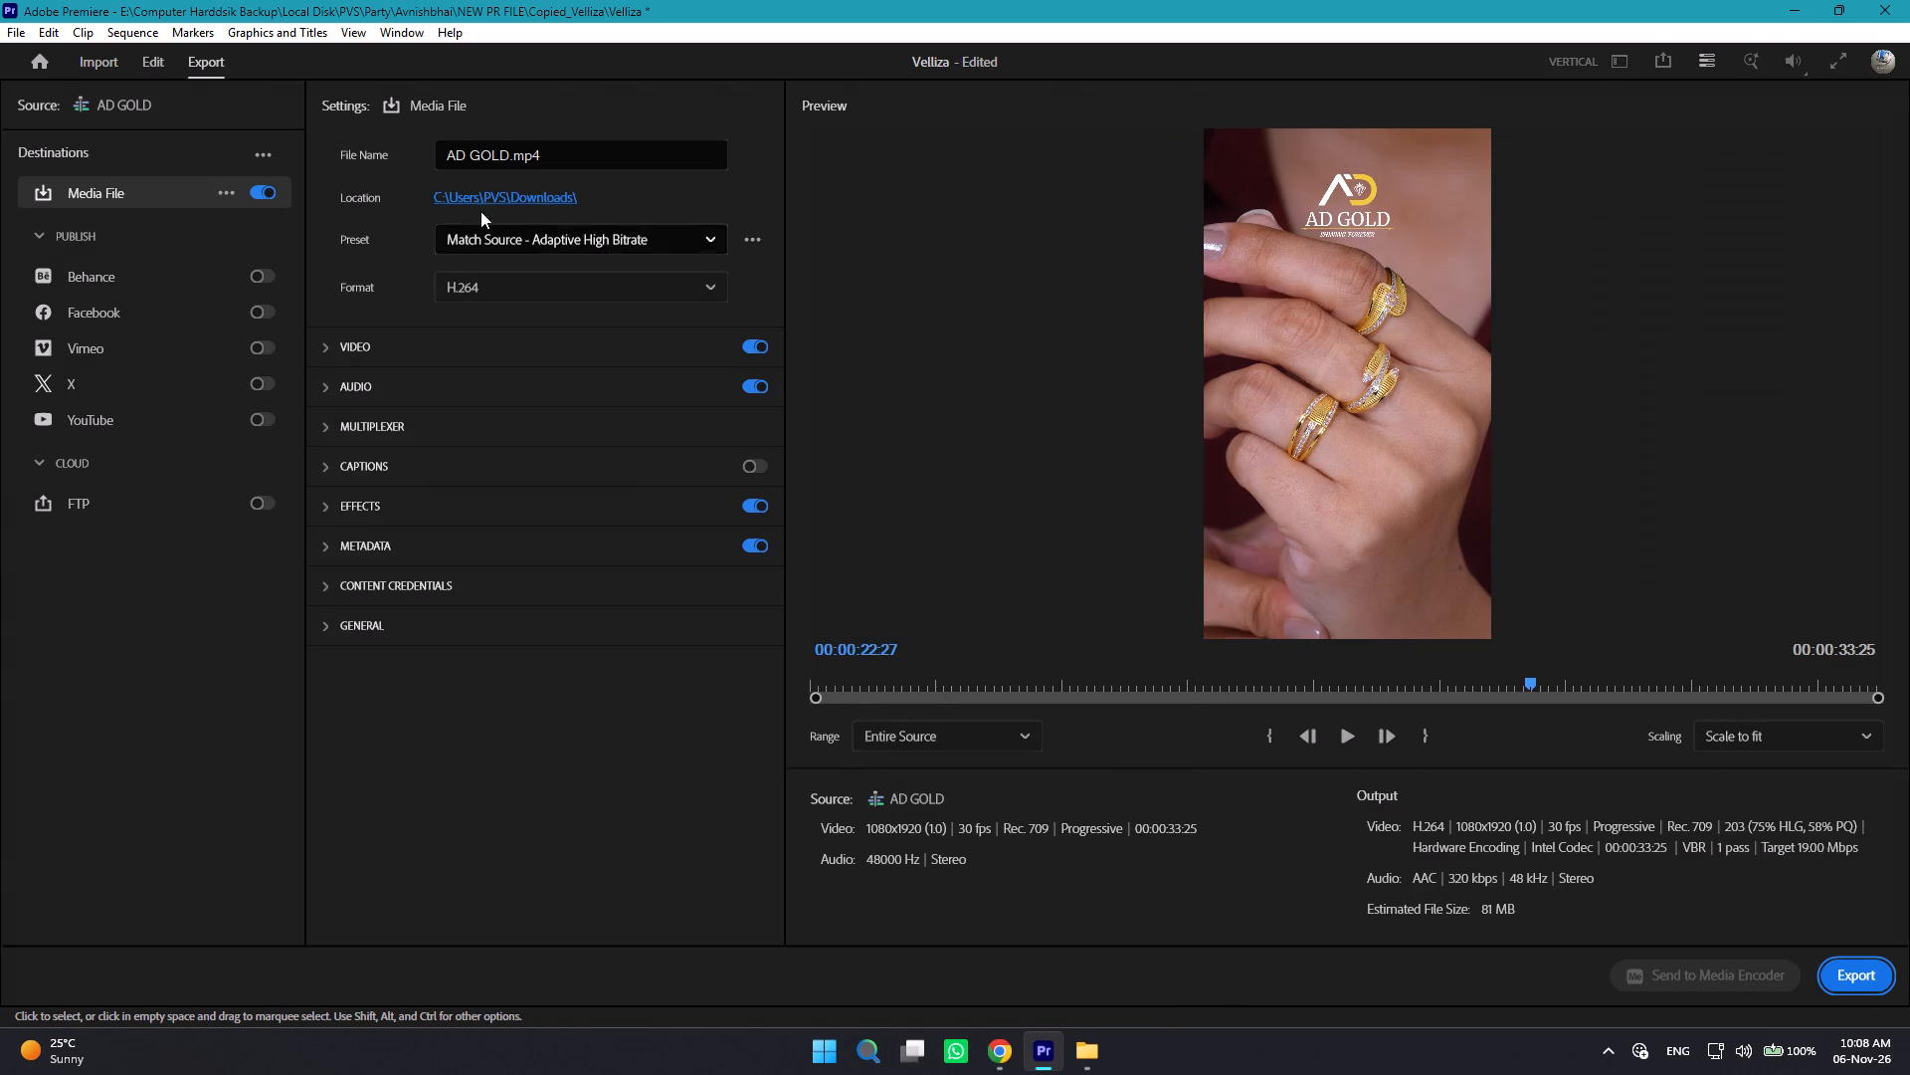
key(alt+Tab)
key(alt+Tab)
click(553, 198)
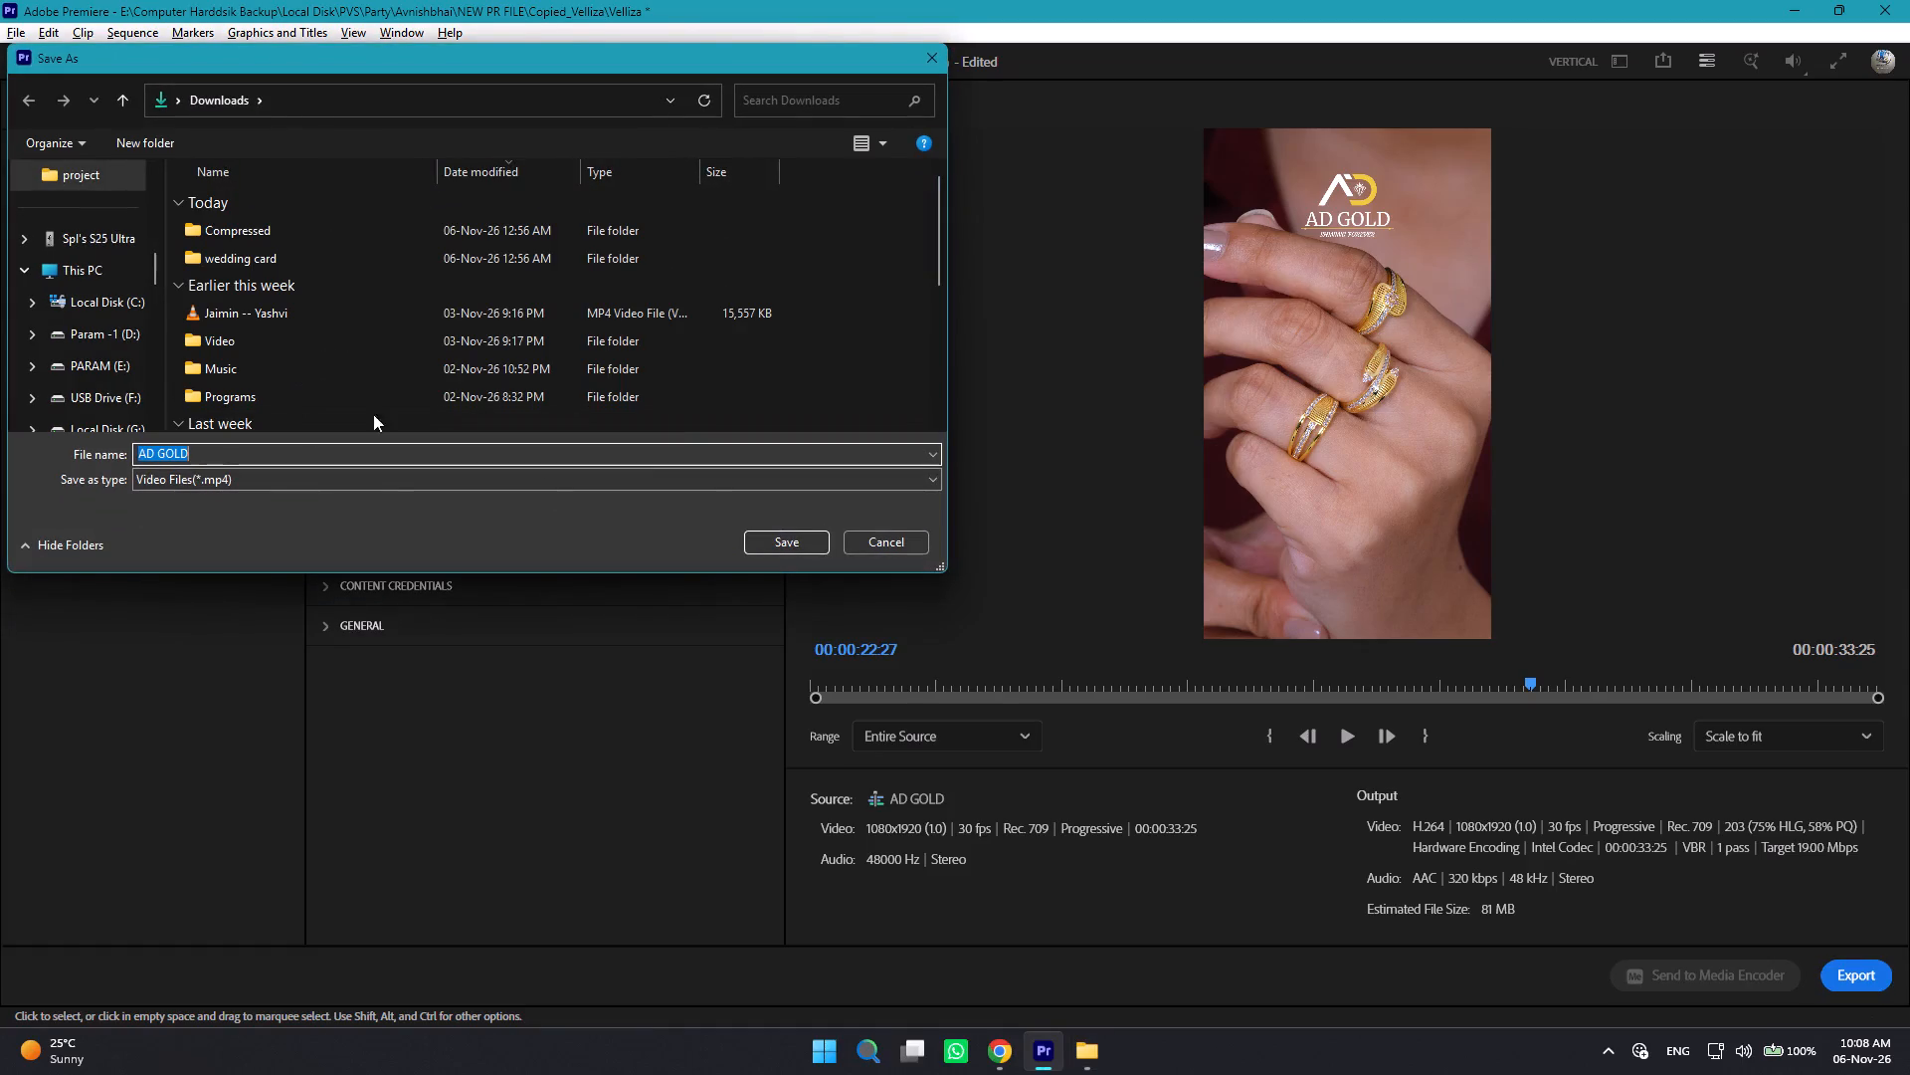
In File Explorer, go to the AD Gold folder inside VELLIZA's V-Customer folder and copy its path.
key(alt+Tab)
alt+click(1005, 431)
click(919, 570)
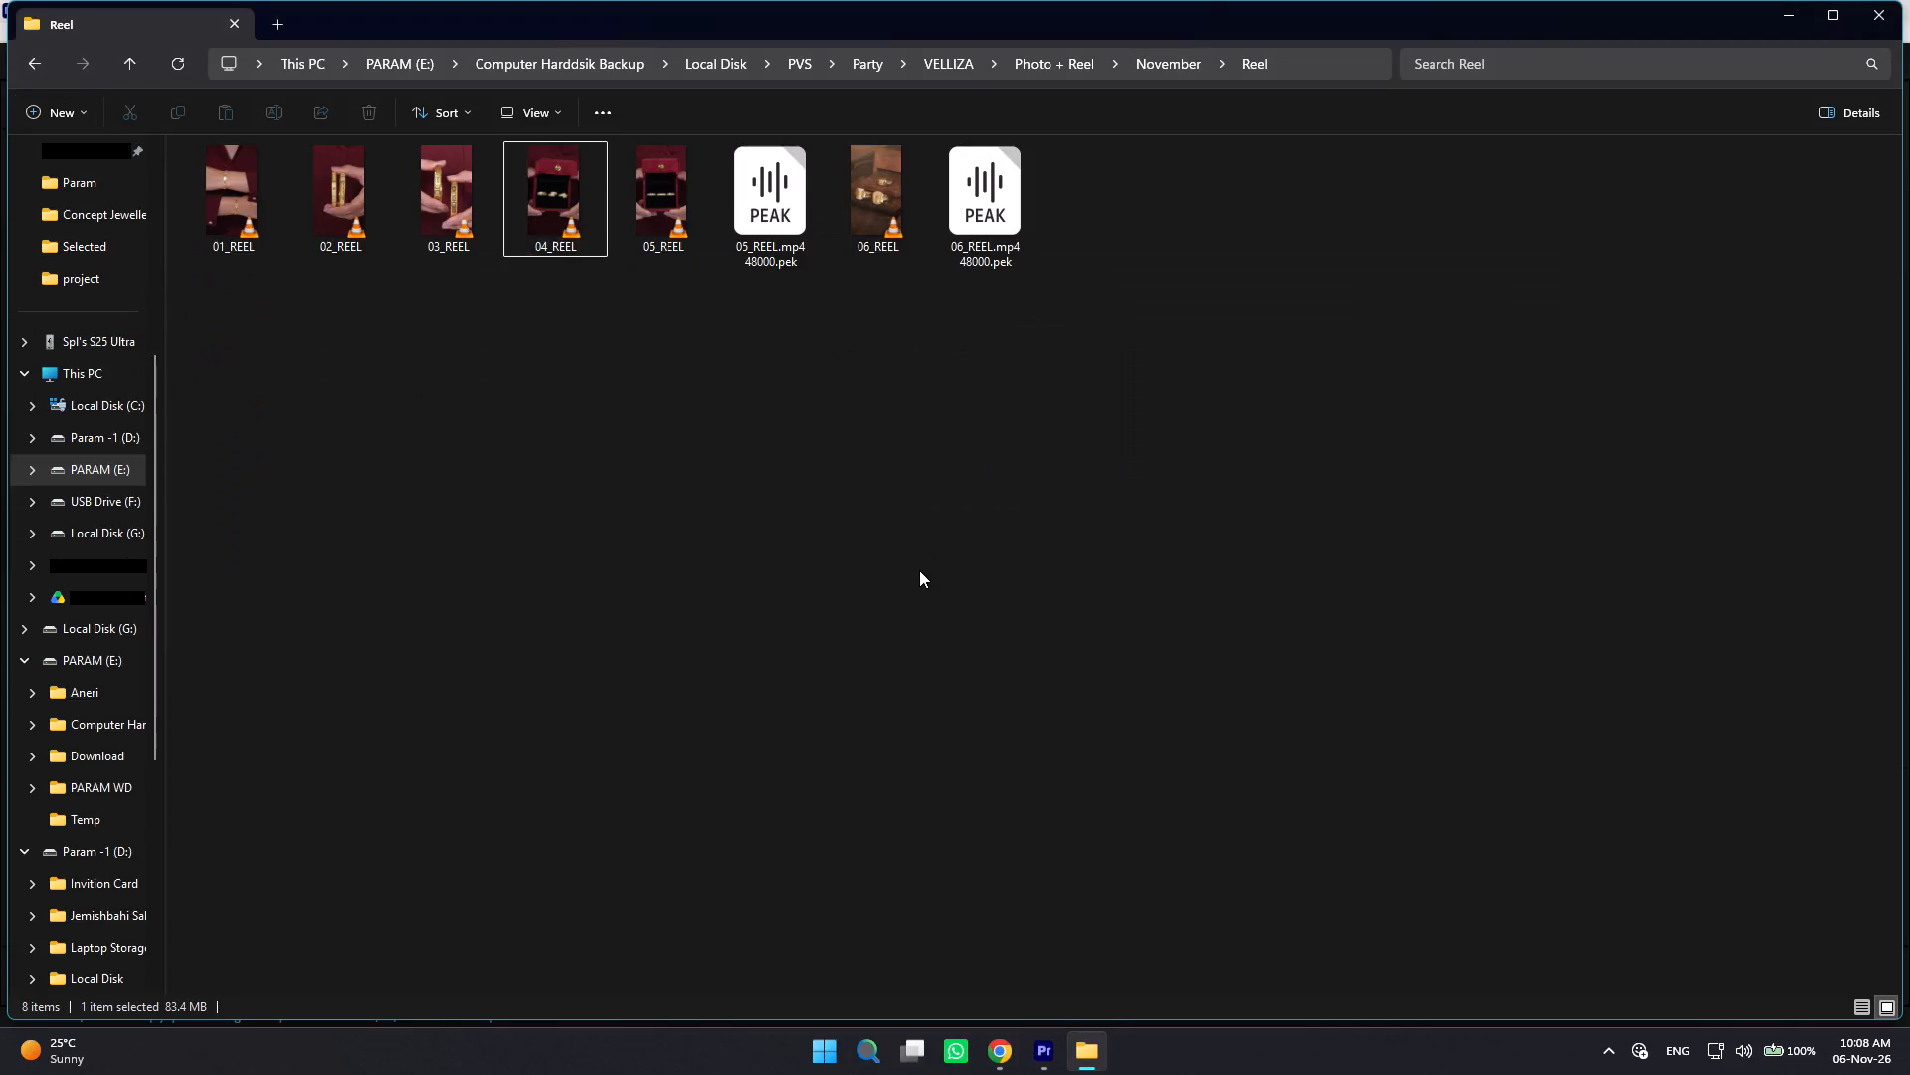
key(BackSpace)
key(BackSpace)
key(BackSpace)
key(BackSpace)
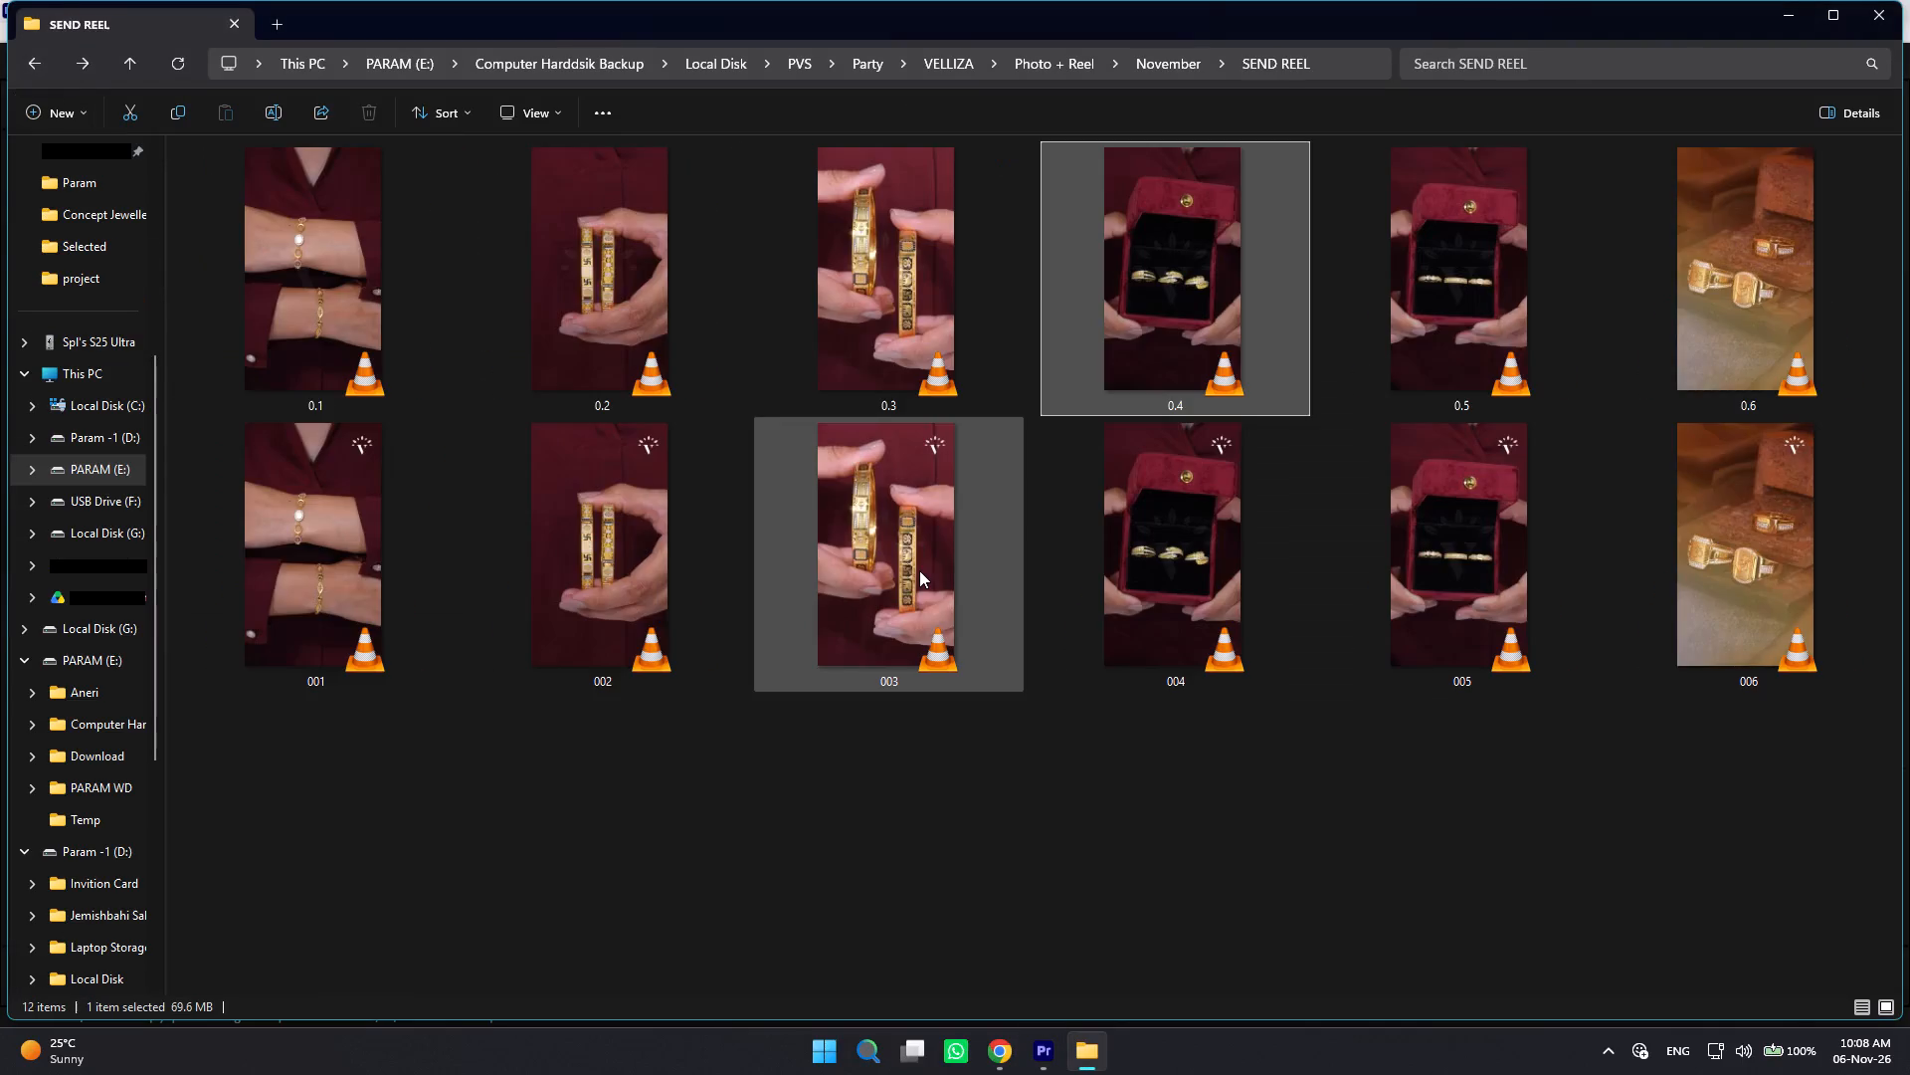
key(BackSpace)
key(BackSpace)
key(BackSpace)
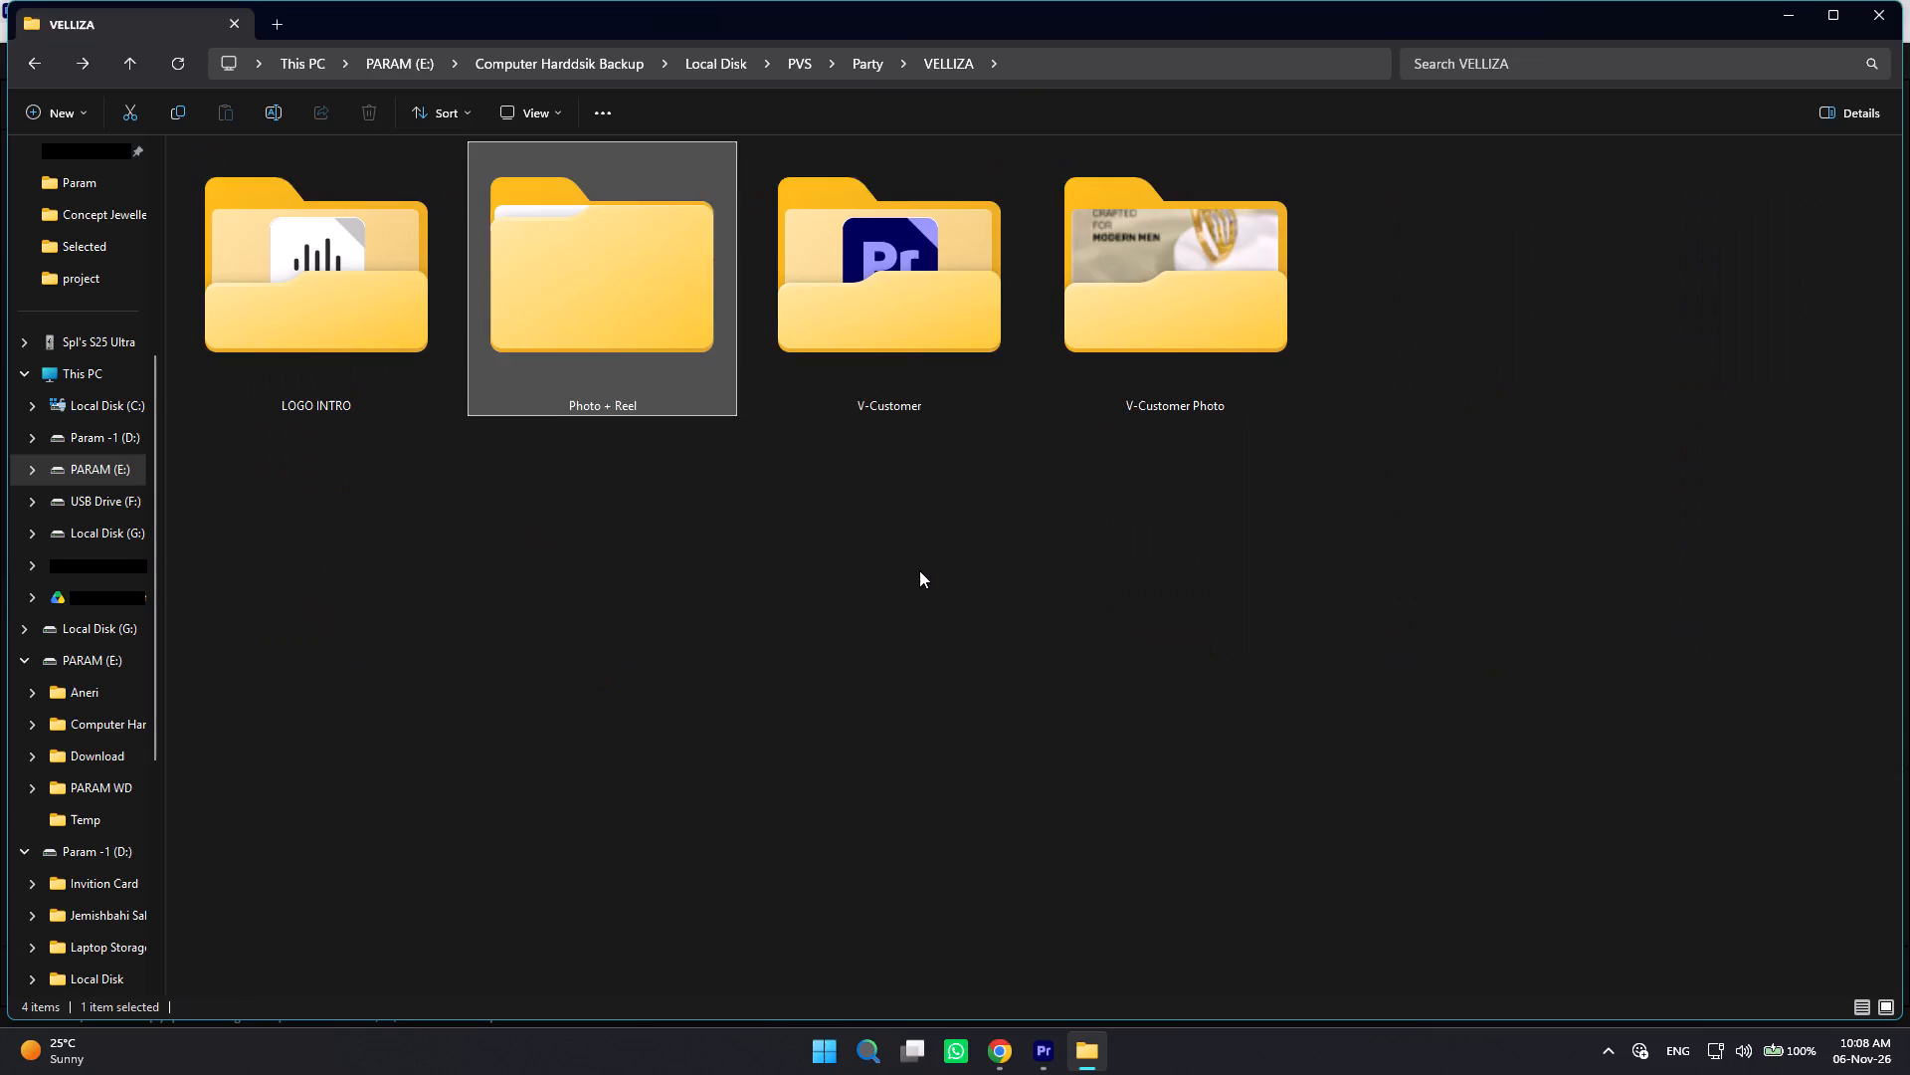
key(Right)
key(Return)
key(Right)
key(Left)
key(Return)
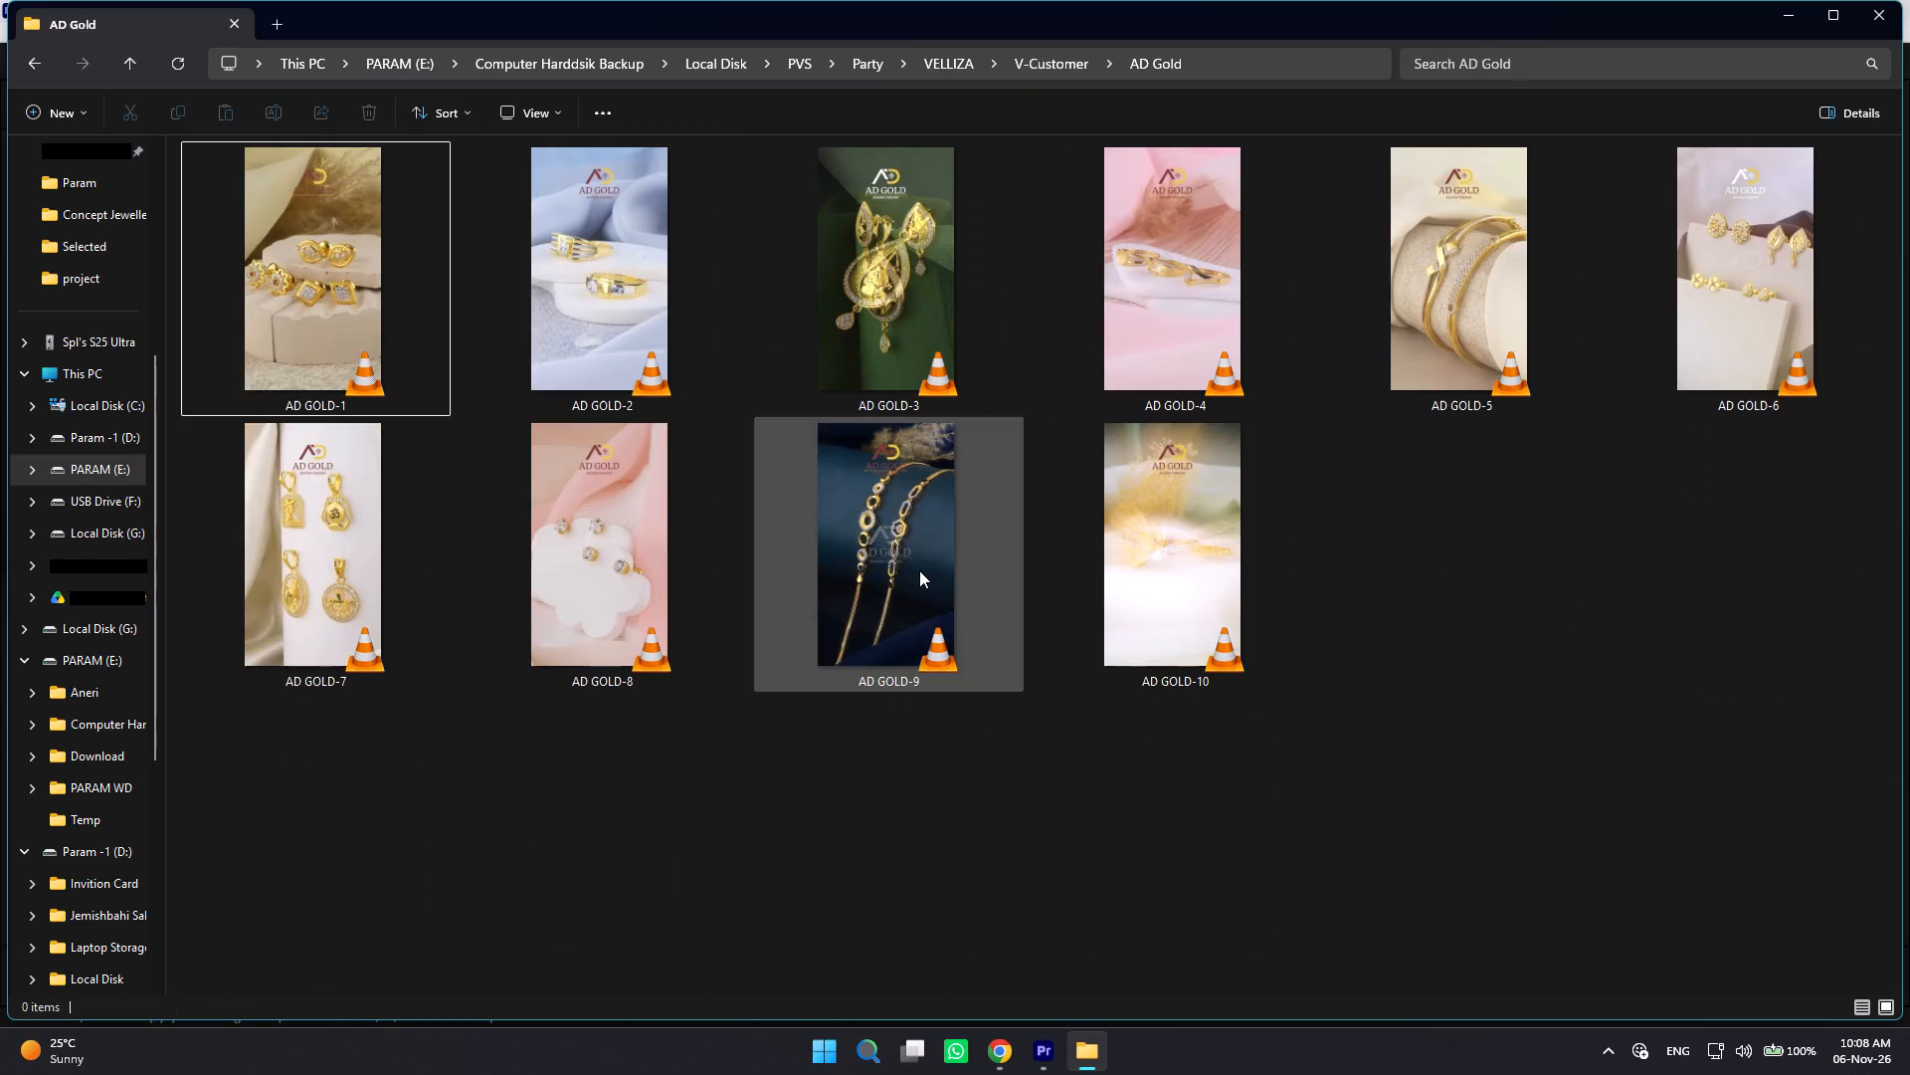
click(1244, 57)
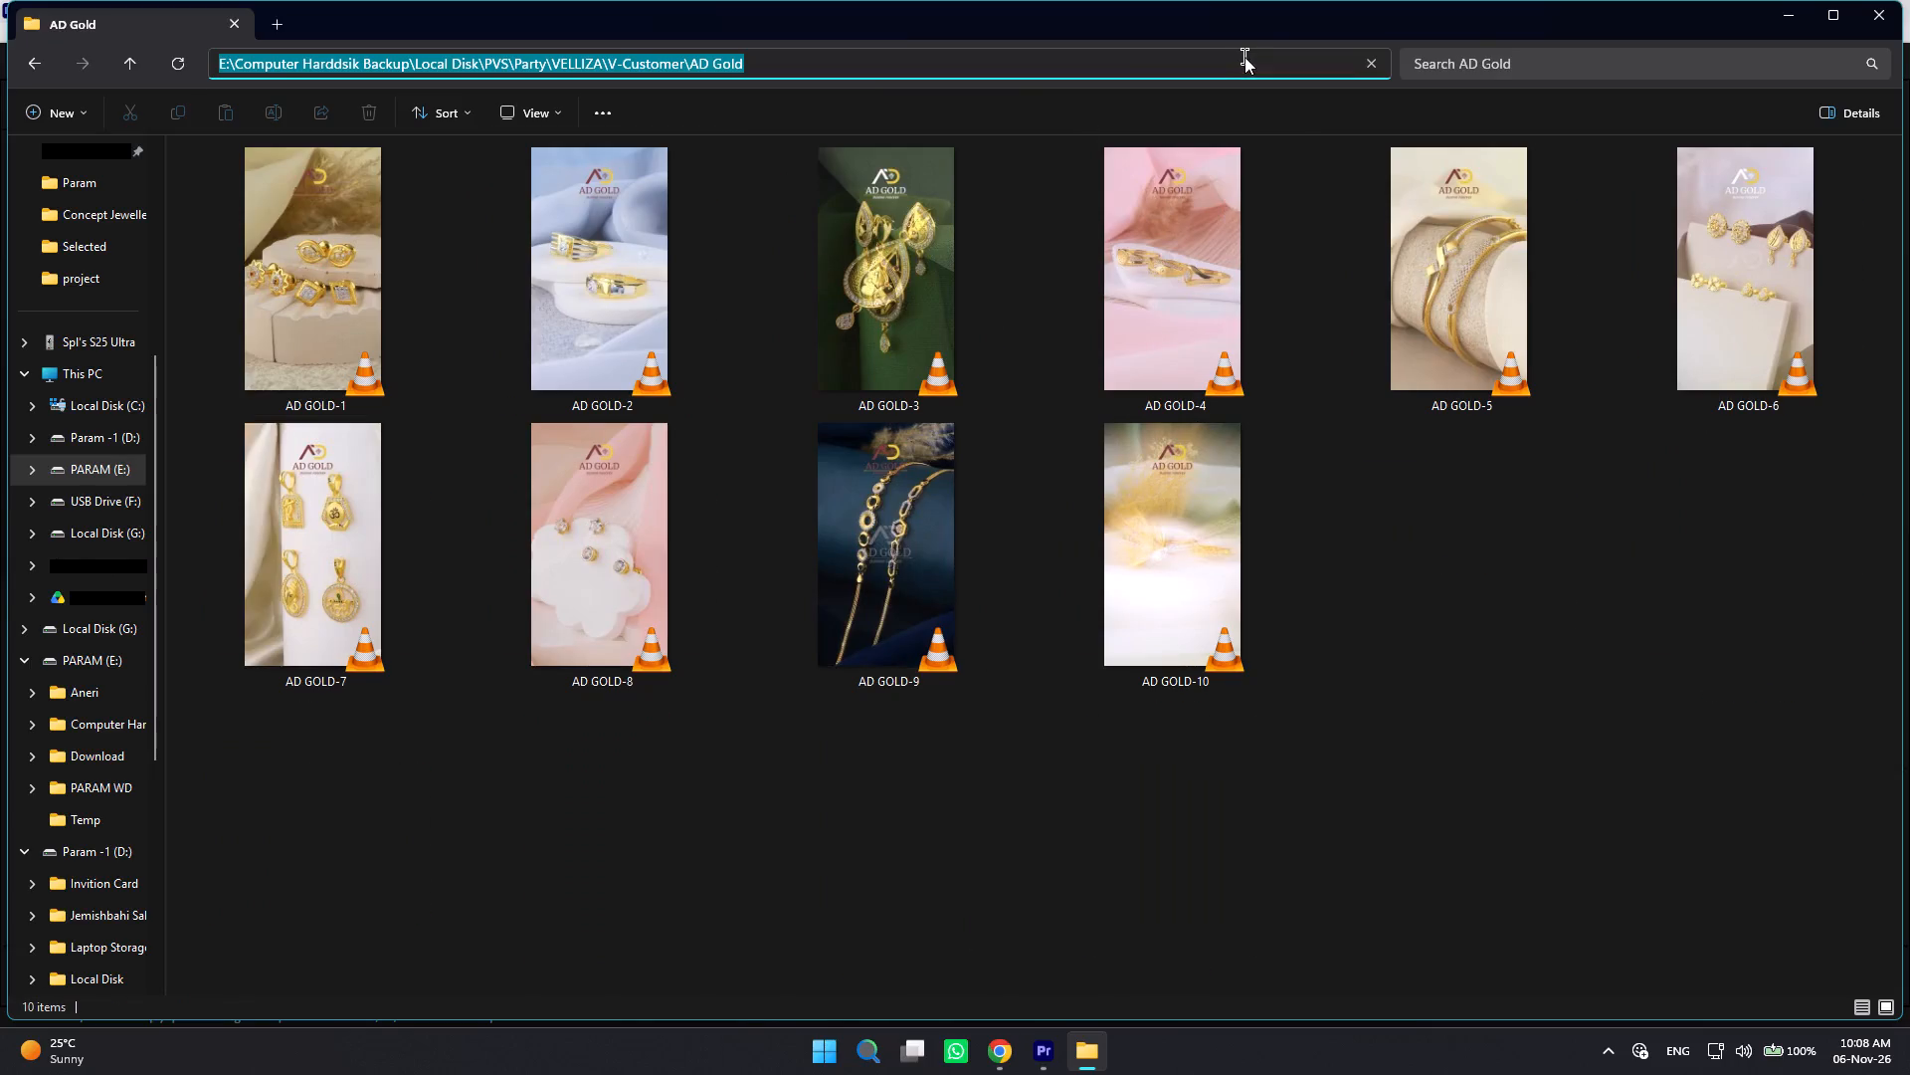
key(ctrl+c)
Back in Premiere, set the export location to the copied AD Gold folder path and name the file AD GOLD-11.
key(alt+Tab)
click(556, 105)
key(ctrl+v)
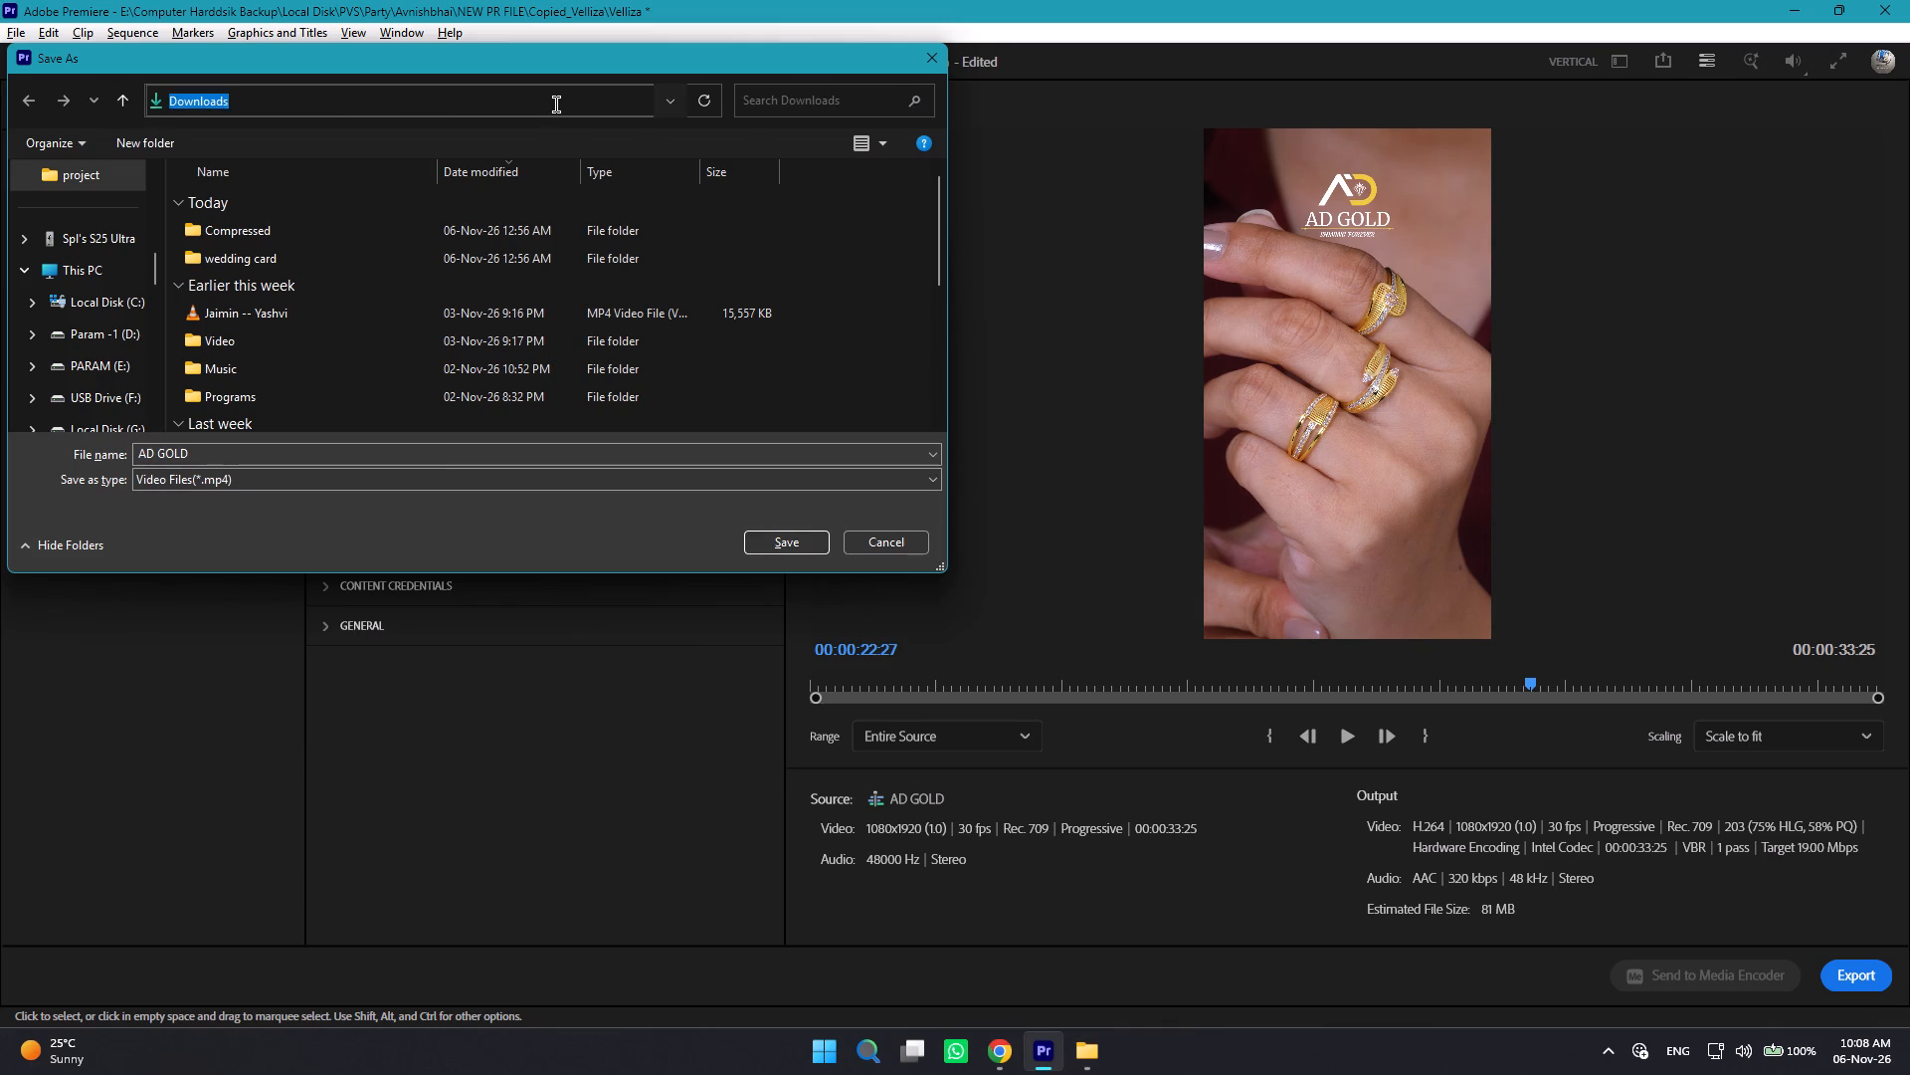
key(Return)
click(433, 388)
double_click(435, 451)
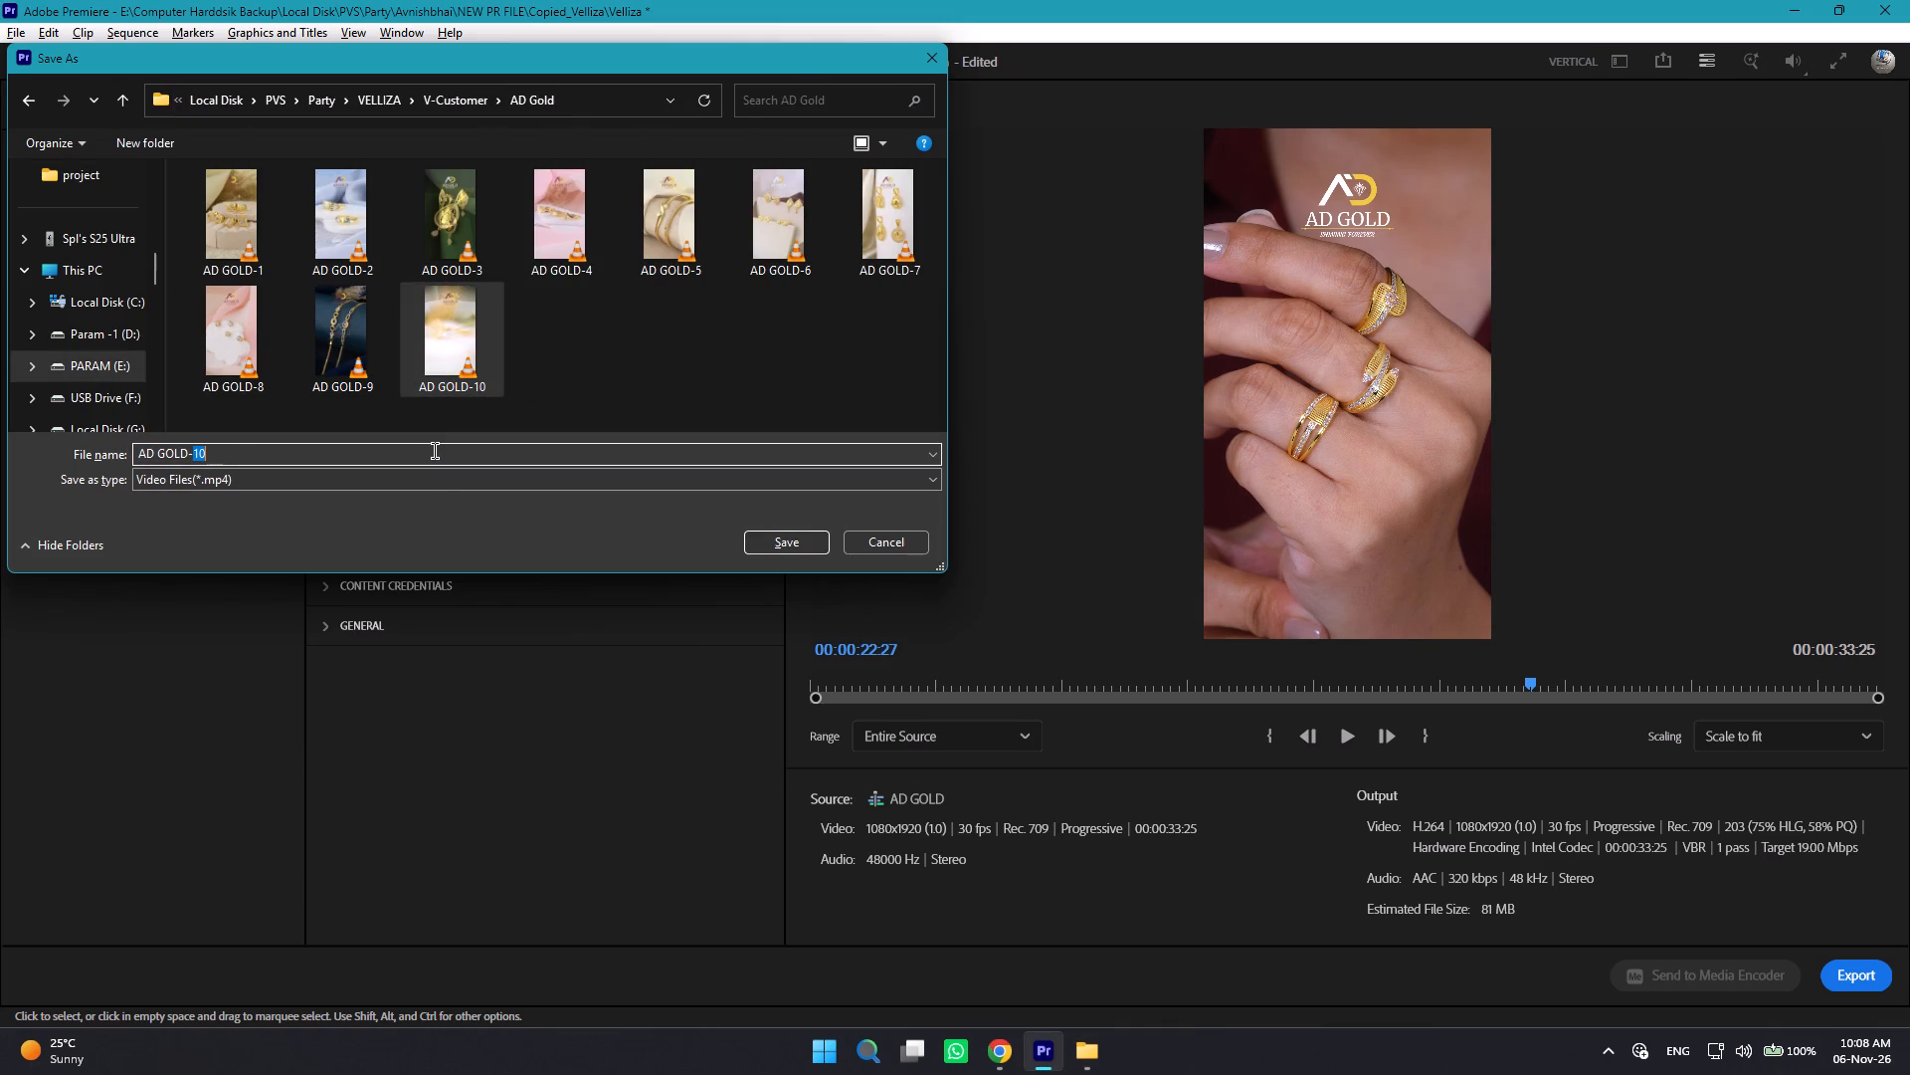
text(11)
key(Return)
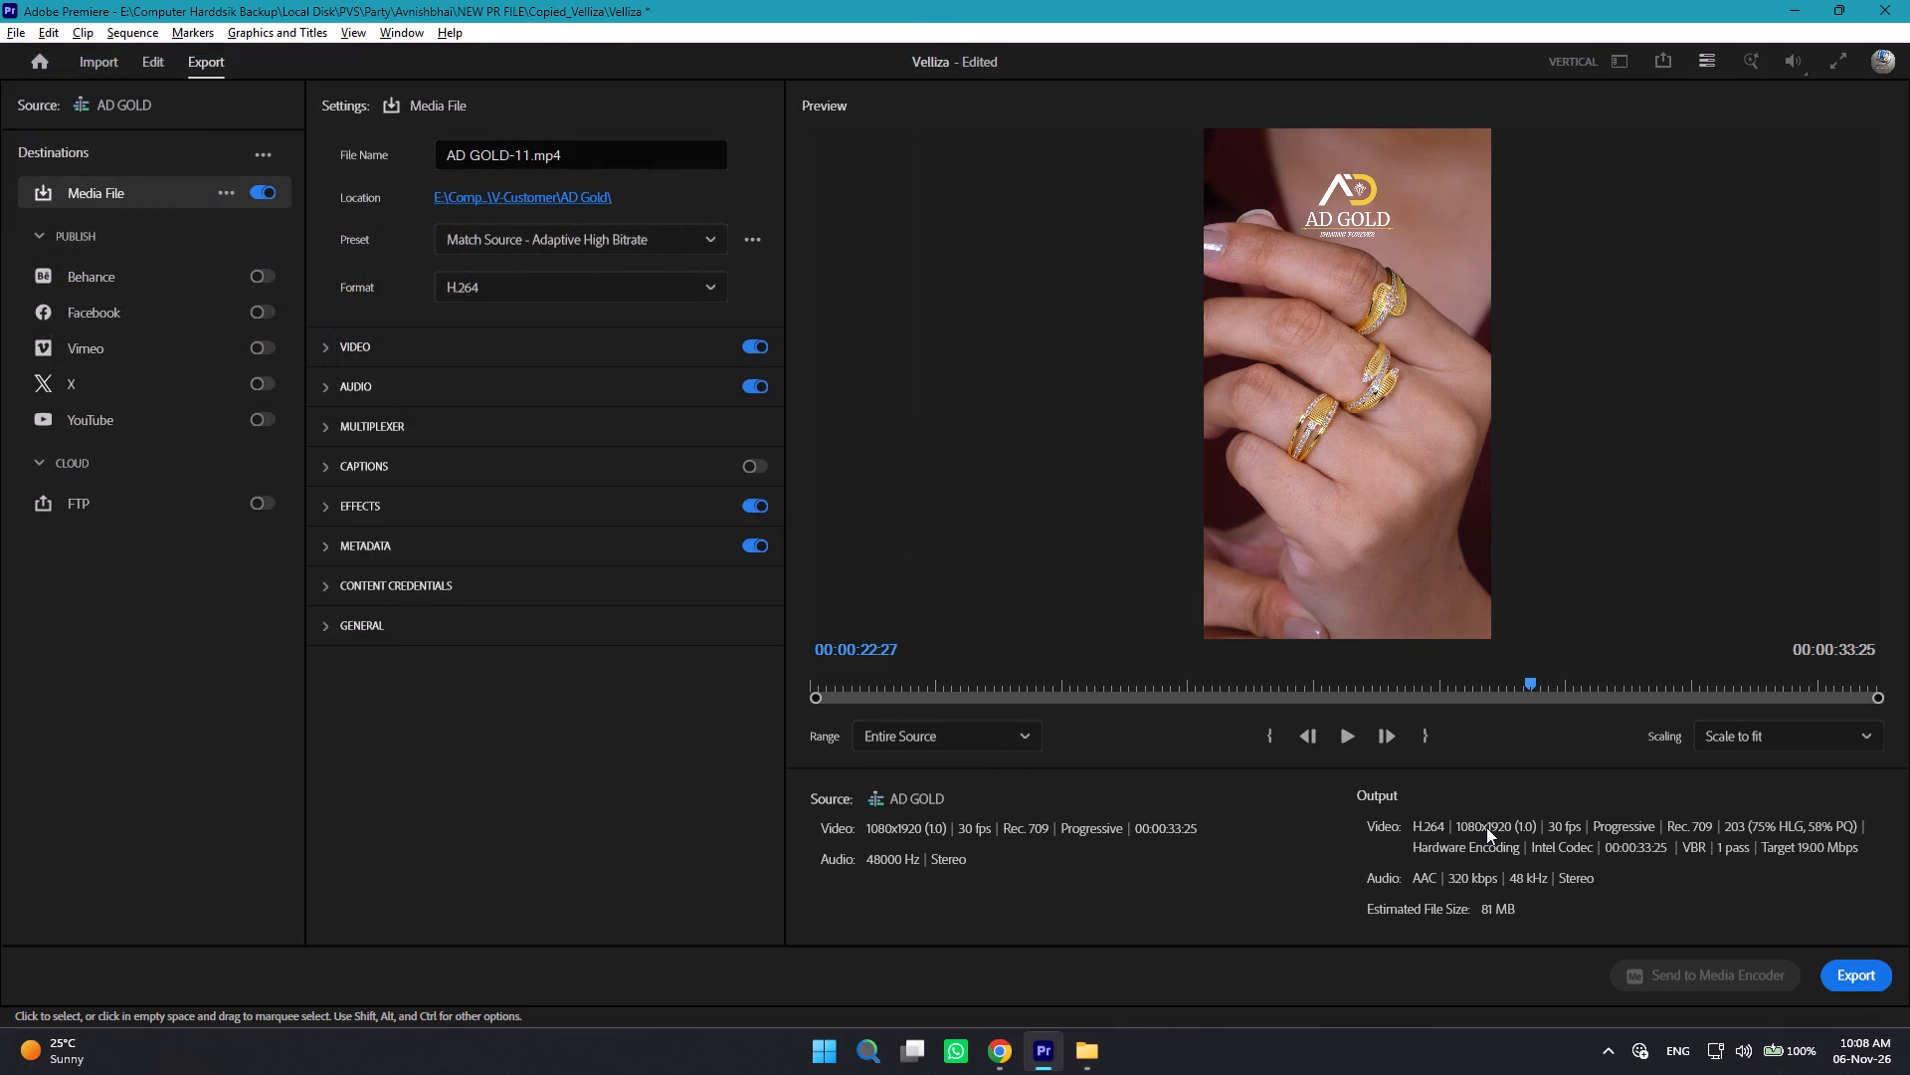
Export the AD GOLD sequence with the Match Source - Adaptive High Bitrate preset in H.264.
click(1839, 972)
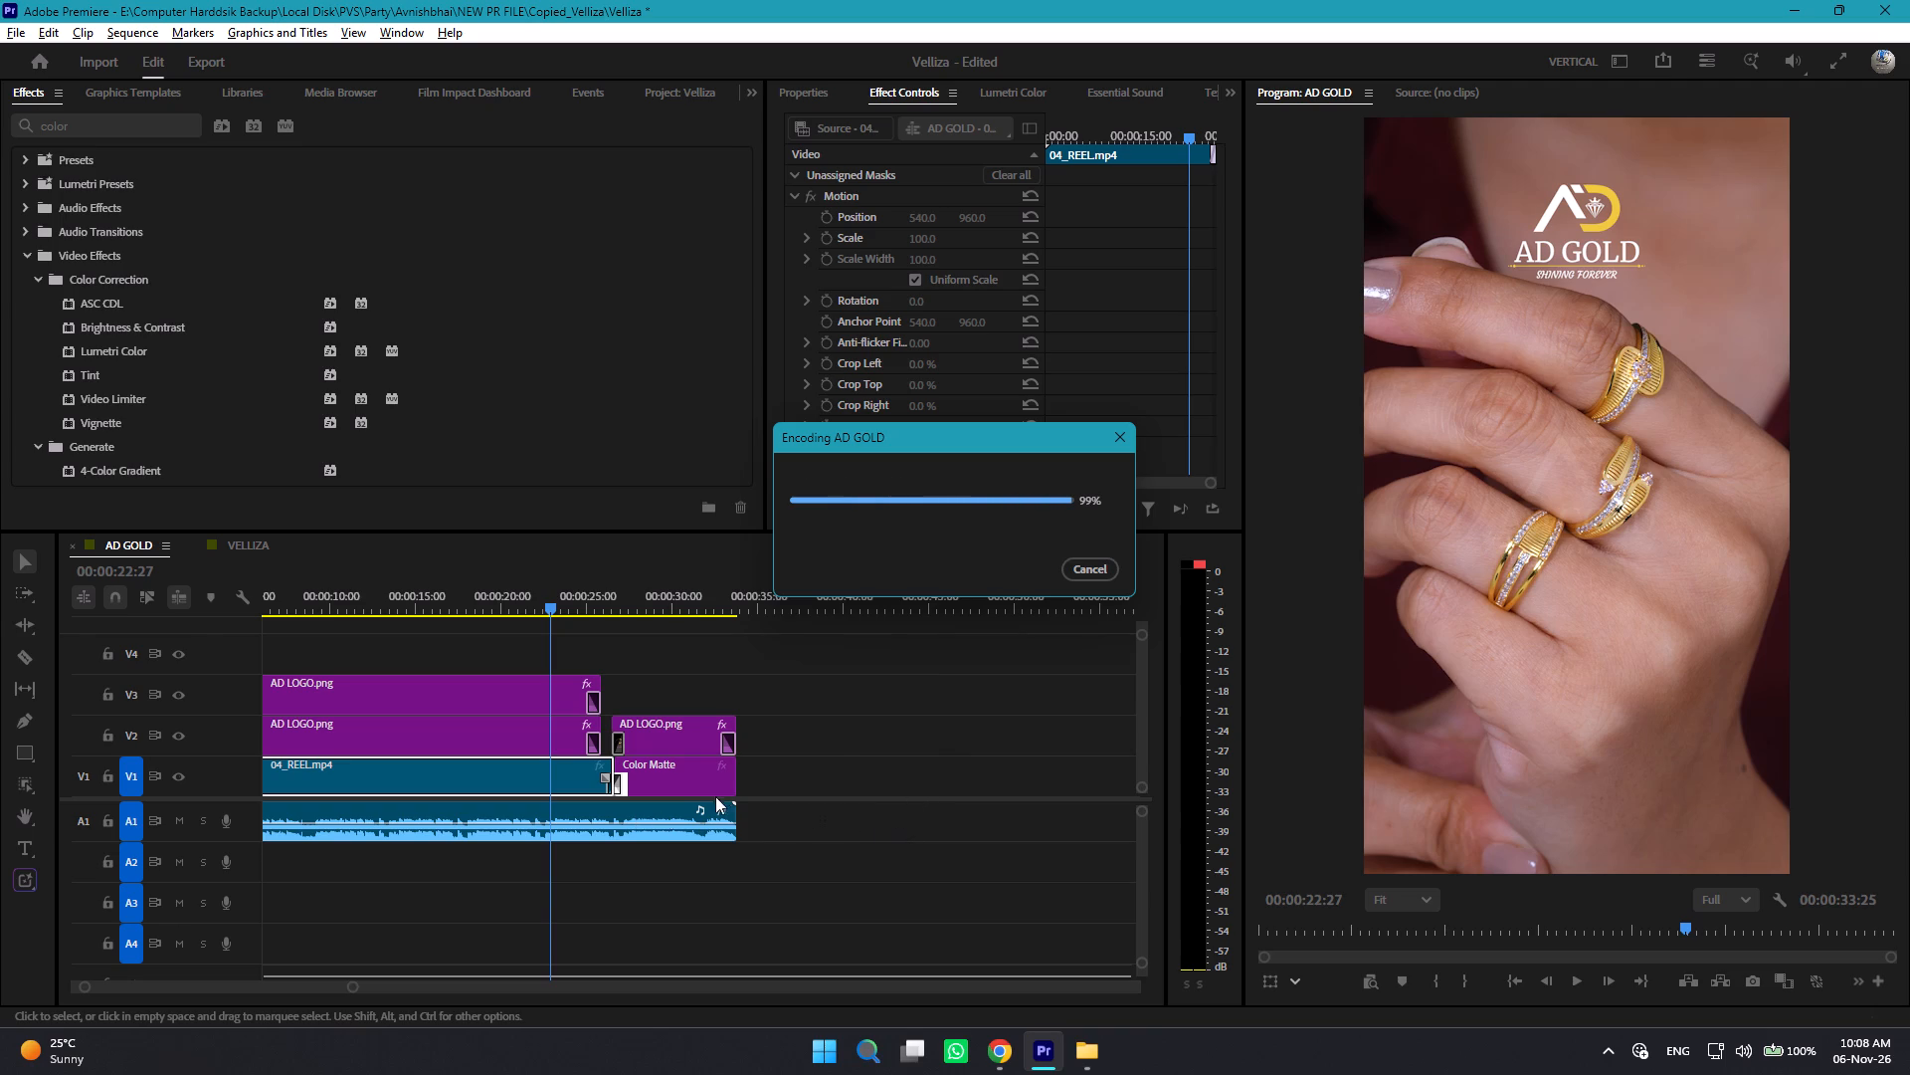
click(883, 806)
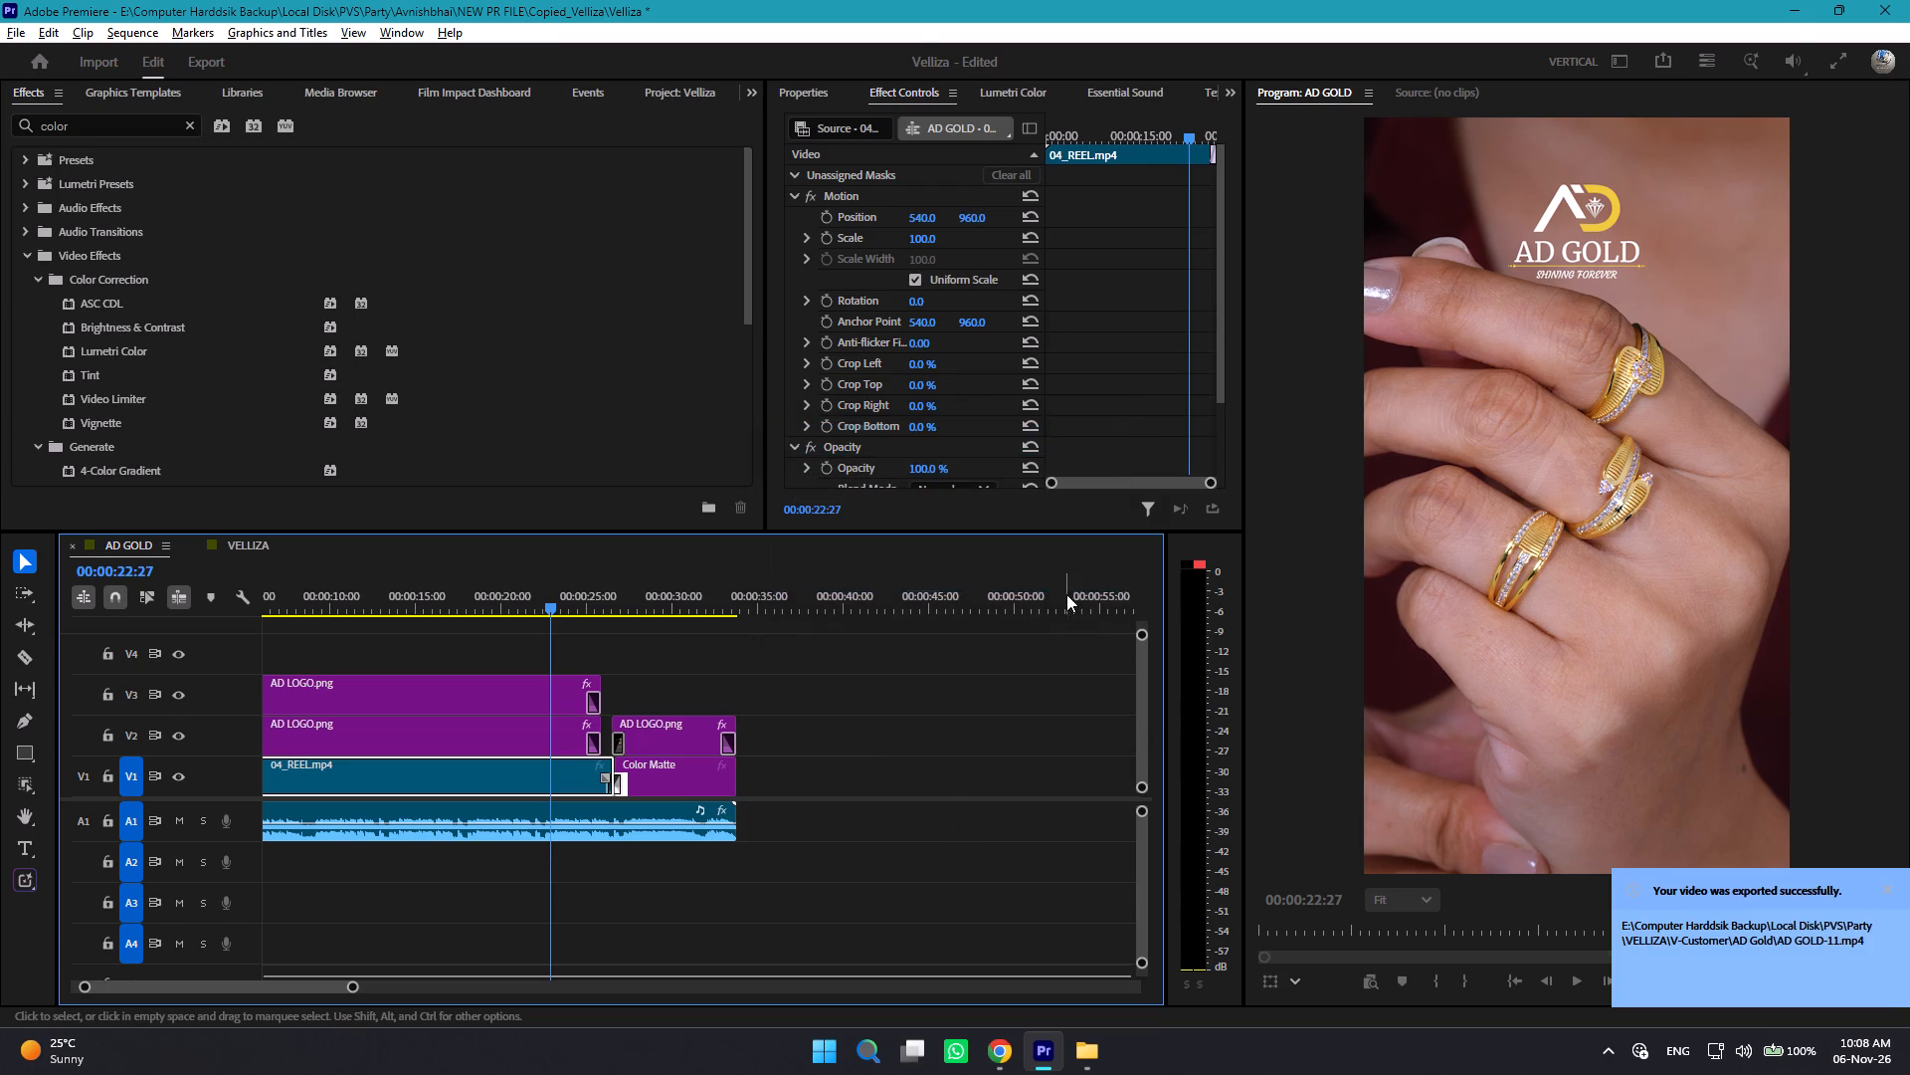
Copy the 04_REEL video, Color Matte and audio clips from the AD GOLD sequence.
drag(978, 827, 0, 773)
key(ctrl+c)
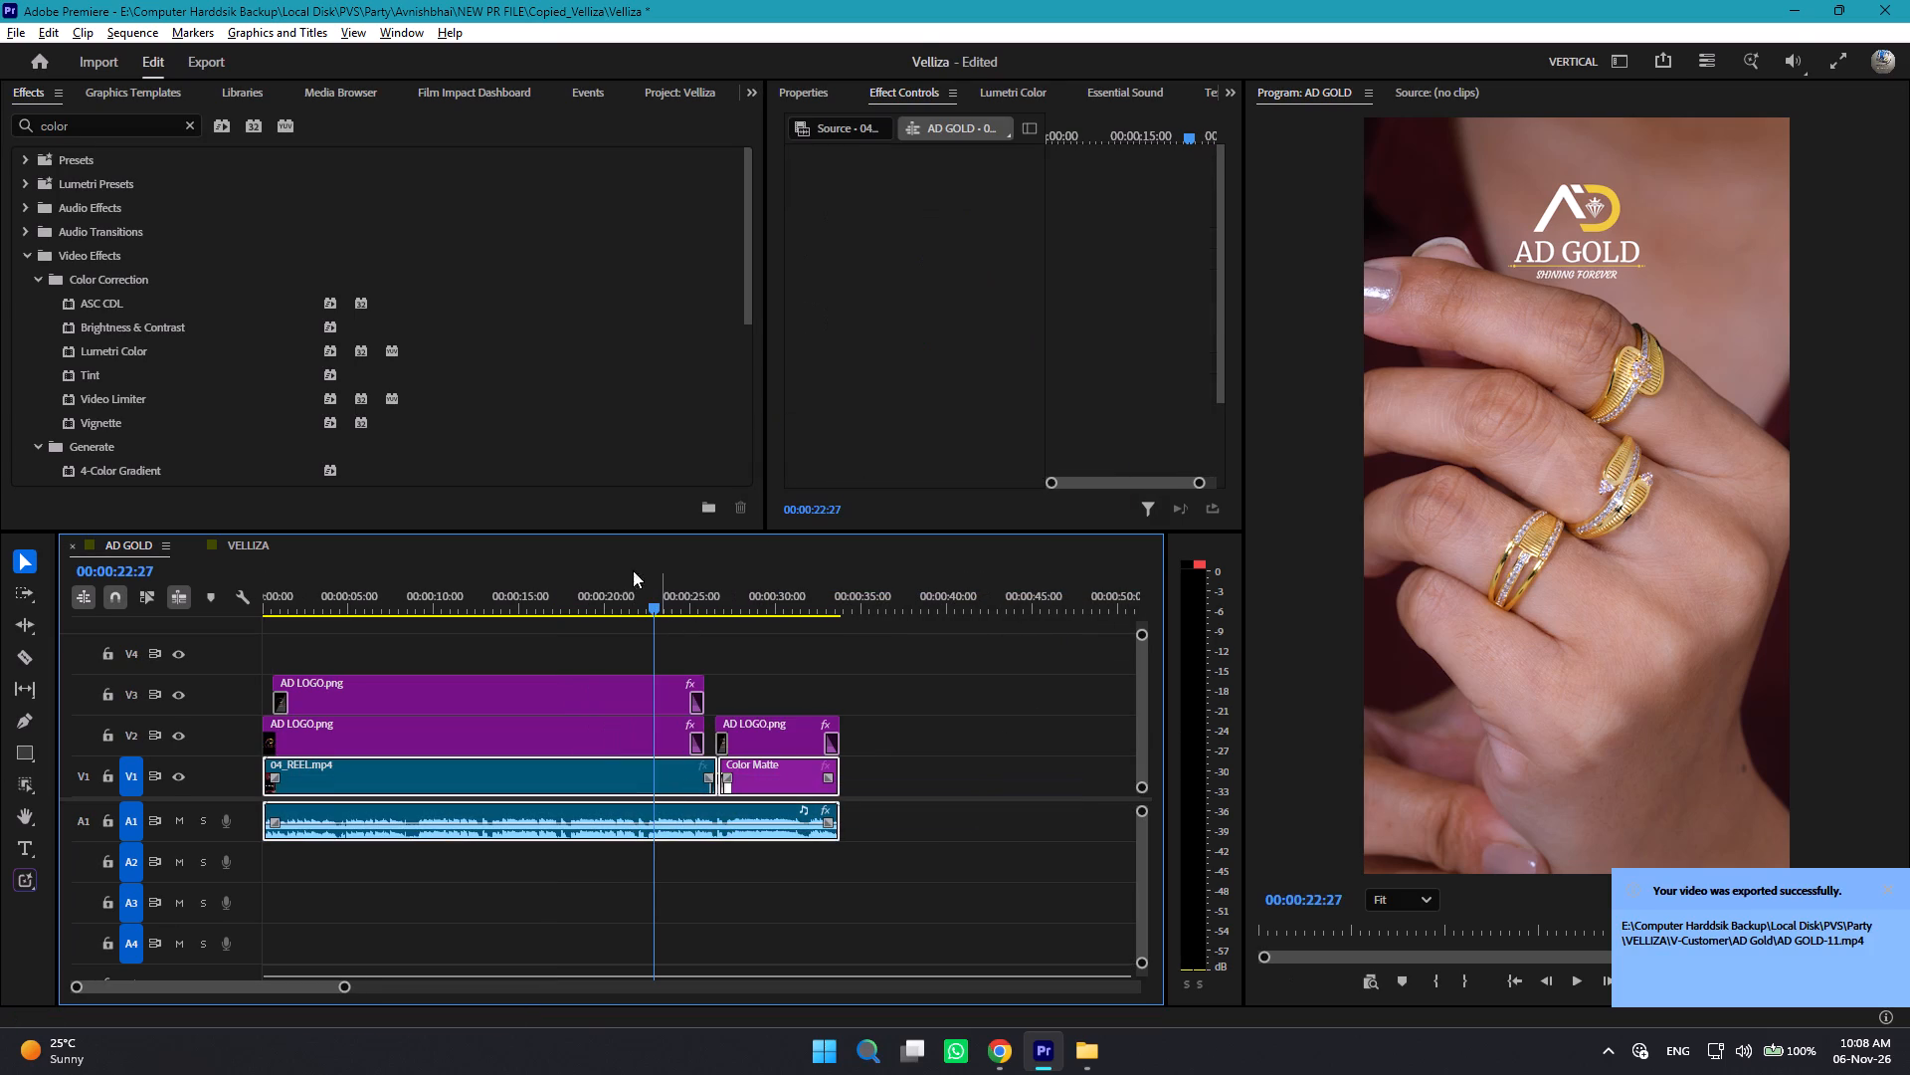
Close the VELLIZA sequence and open the Vrundavan gold sequence from the project bin.
click(124, 81)
click(245, 98)
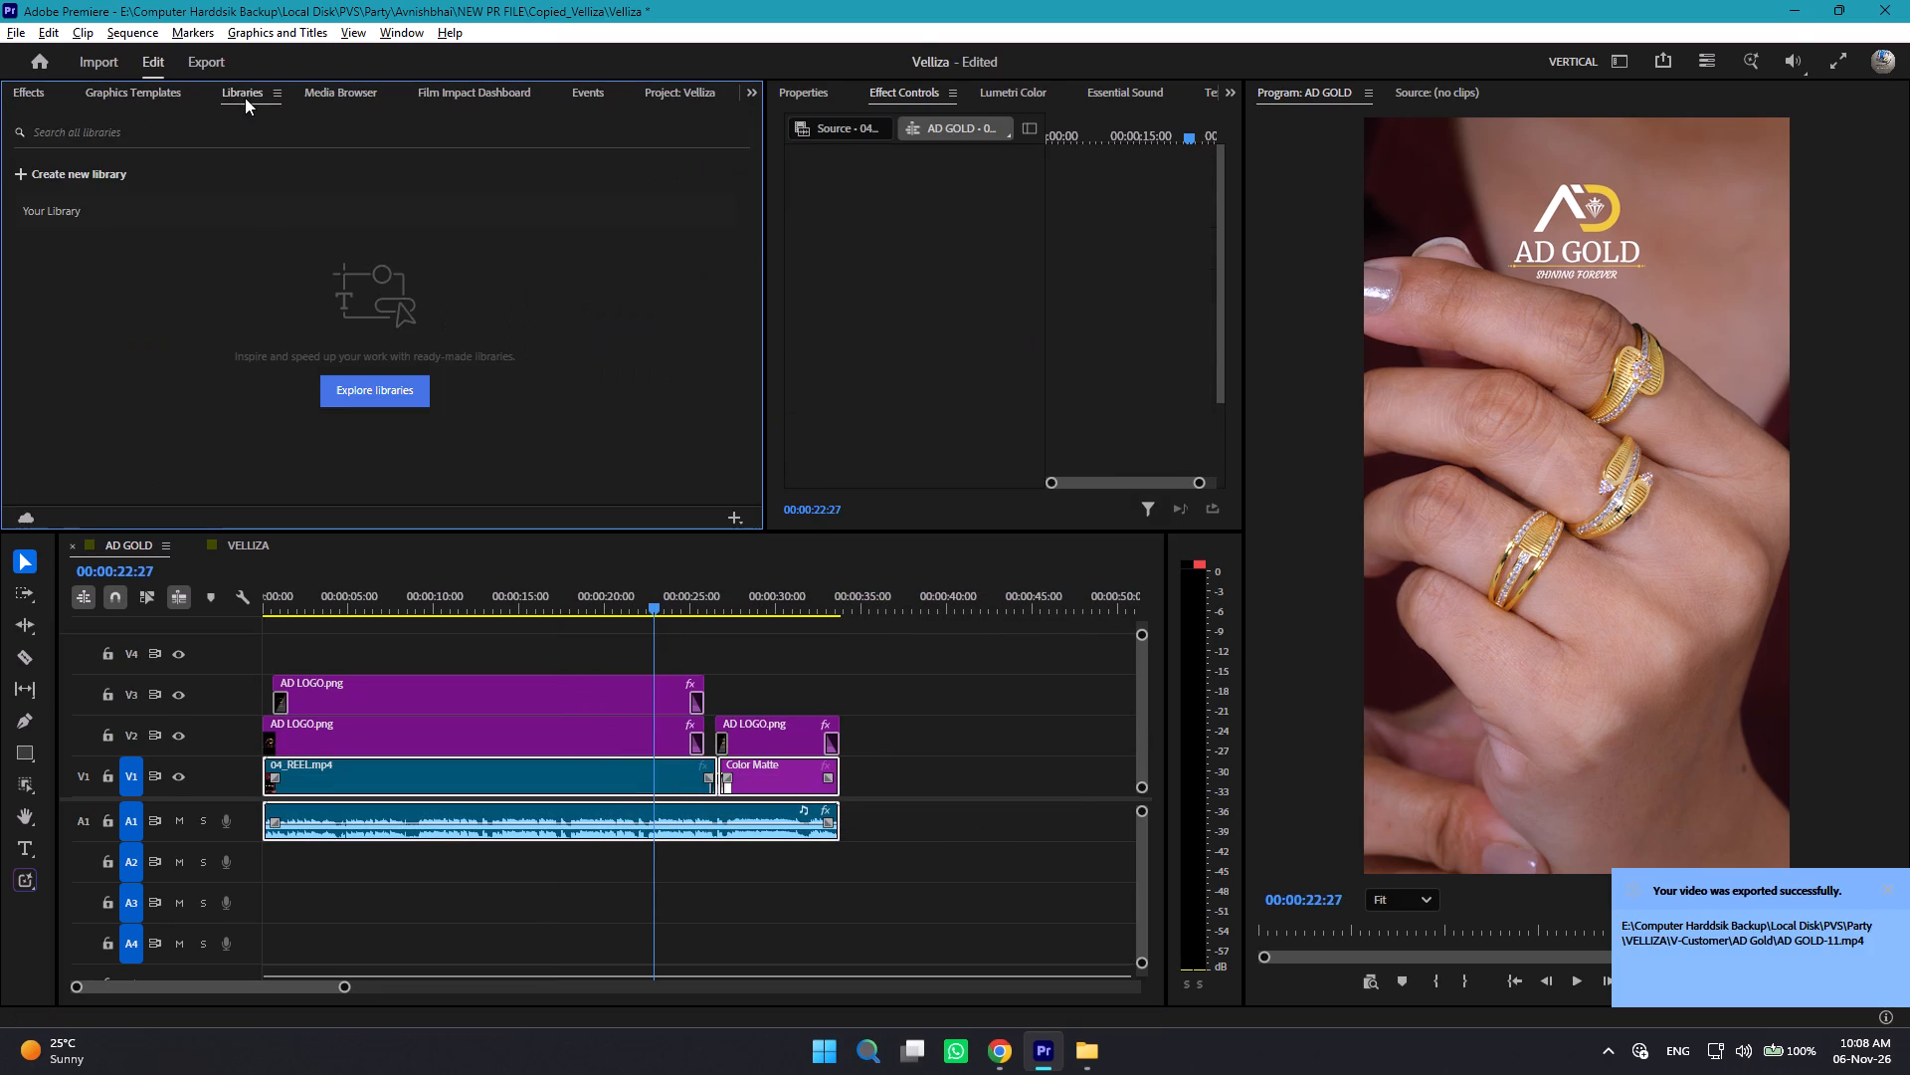
click(50, 95)
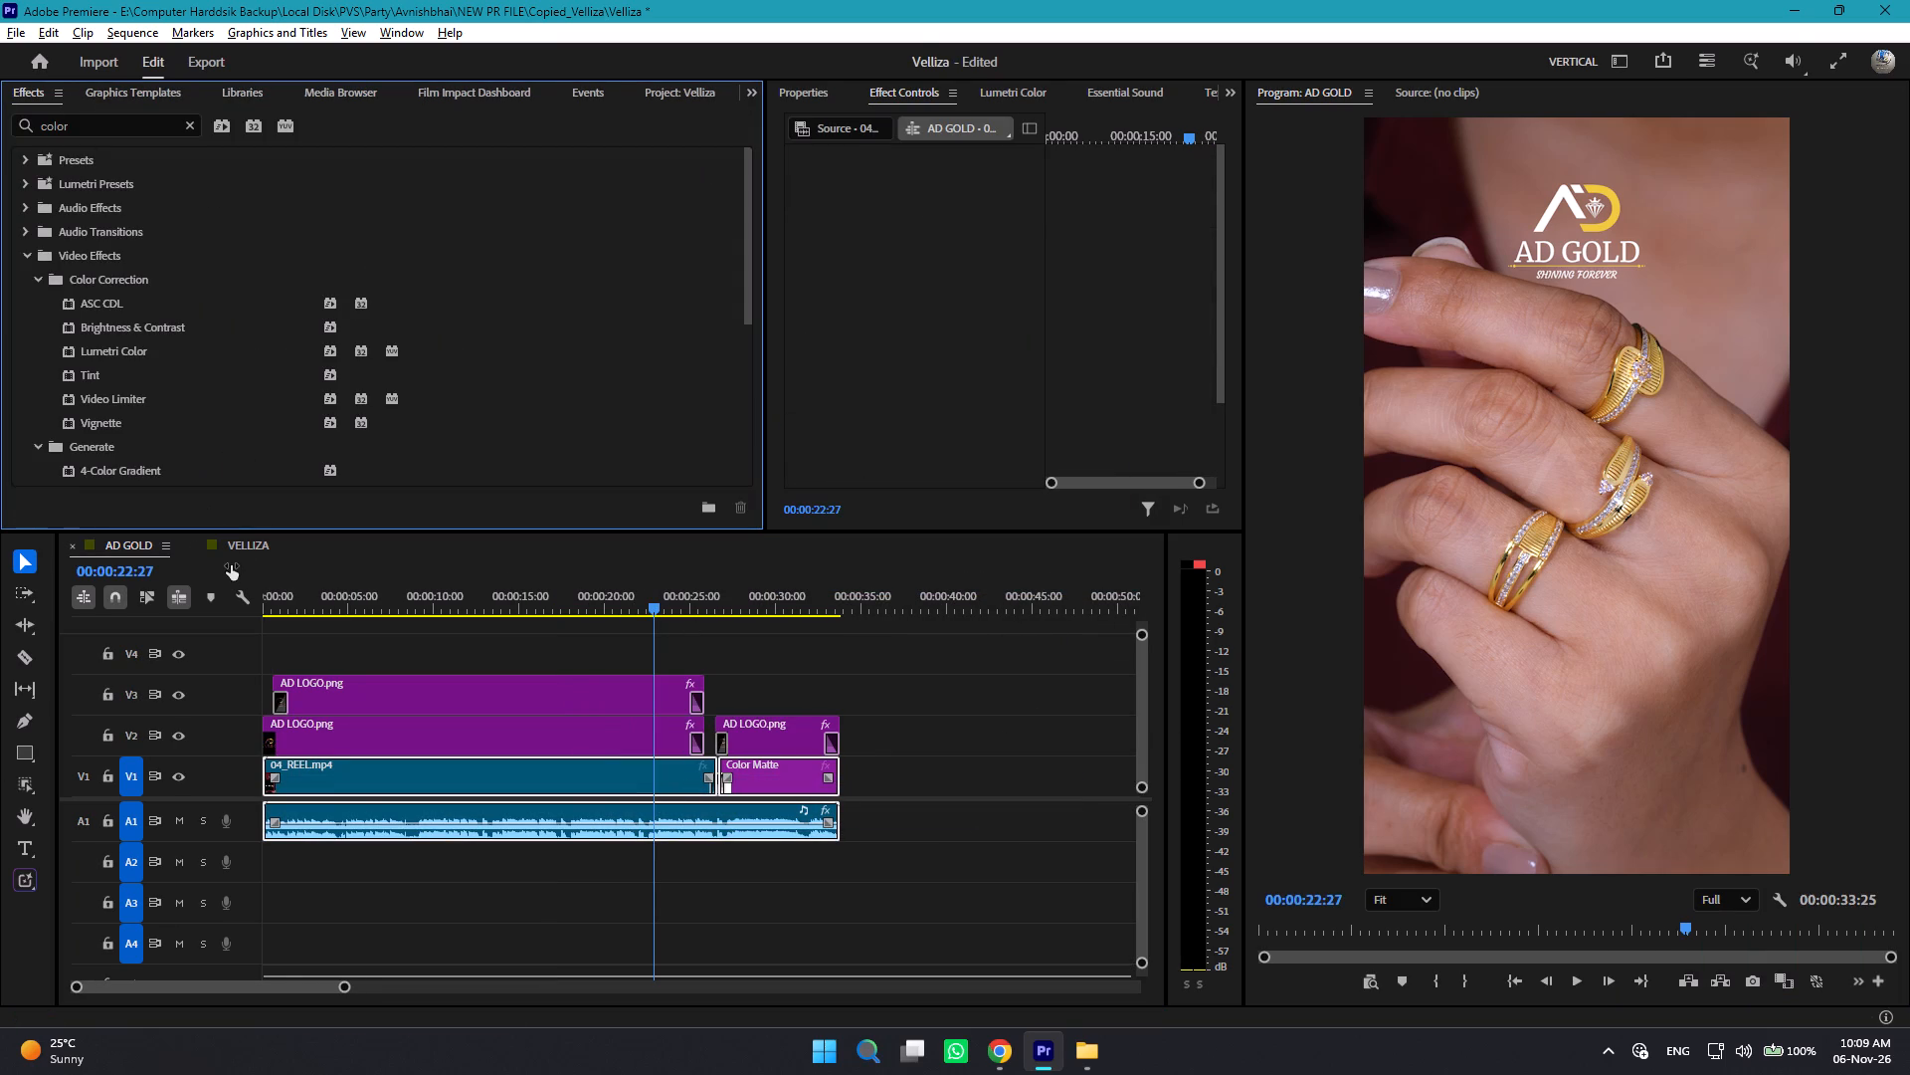
click(237, 546)
click(197, 545)
click(124, 99)
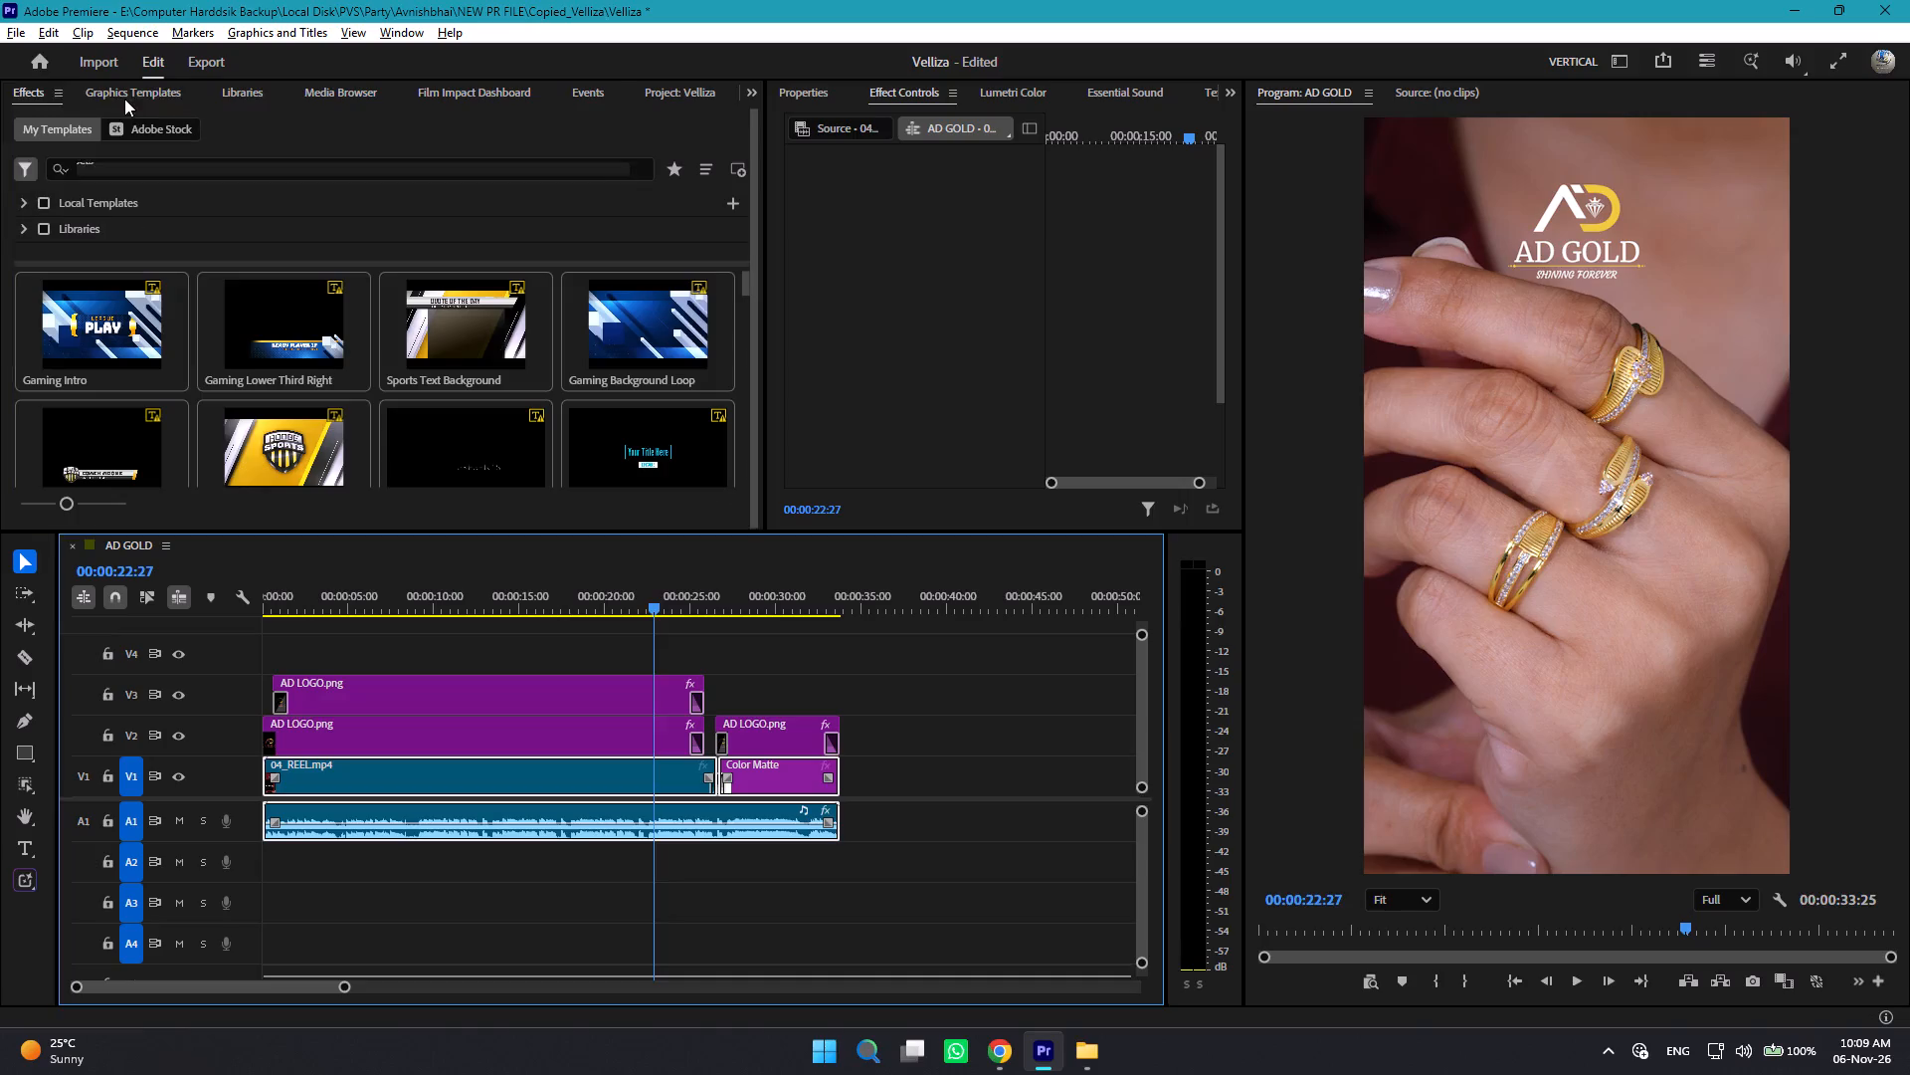
click(237, 92)
click(347, 90)
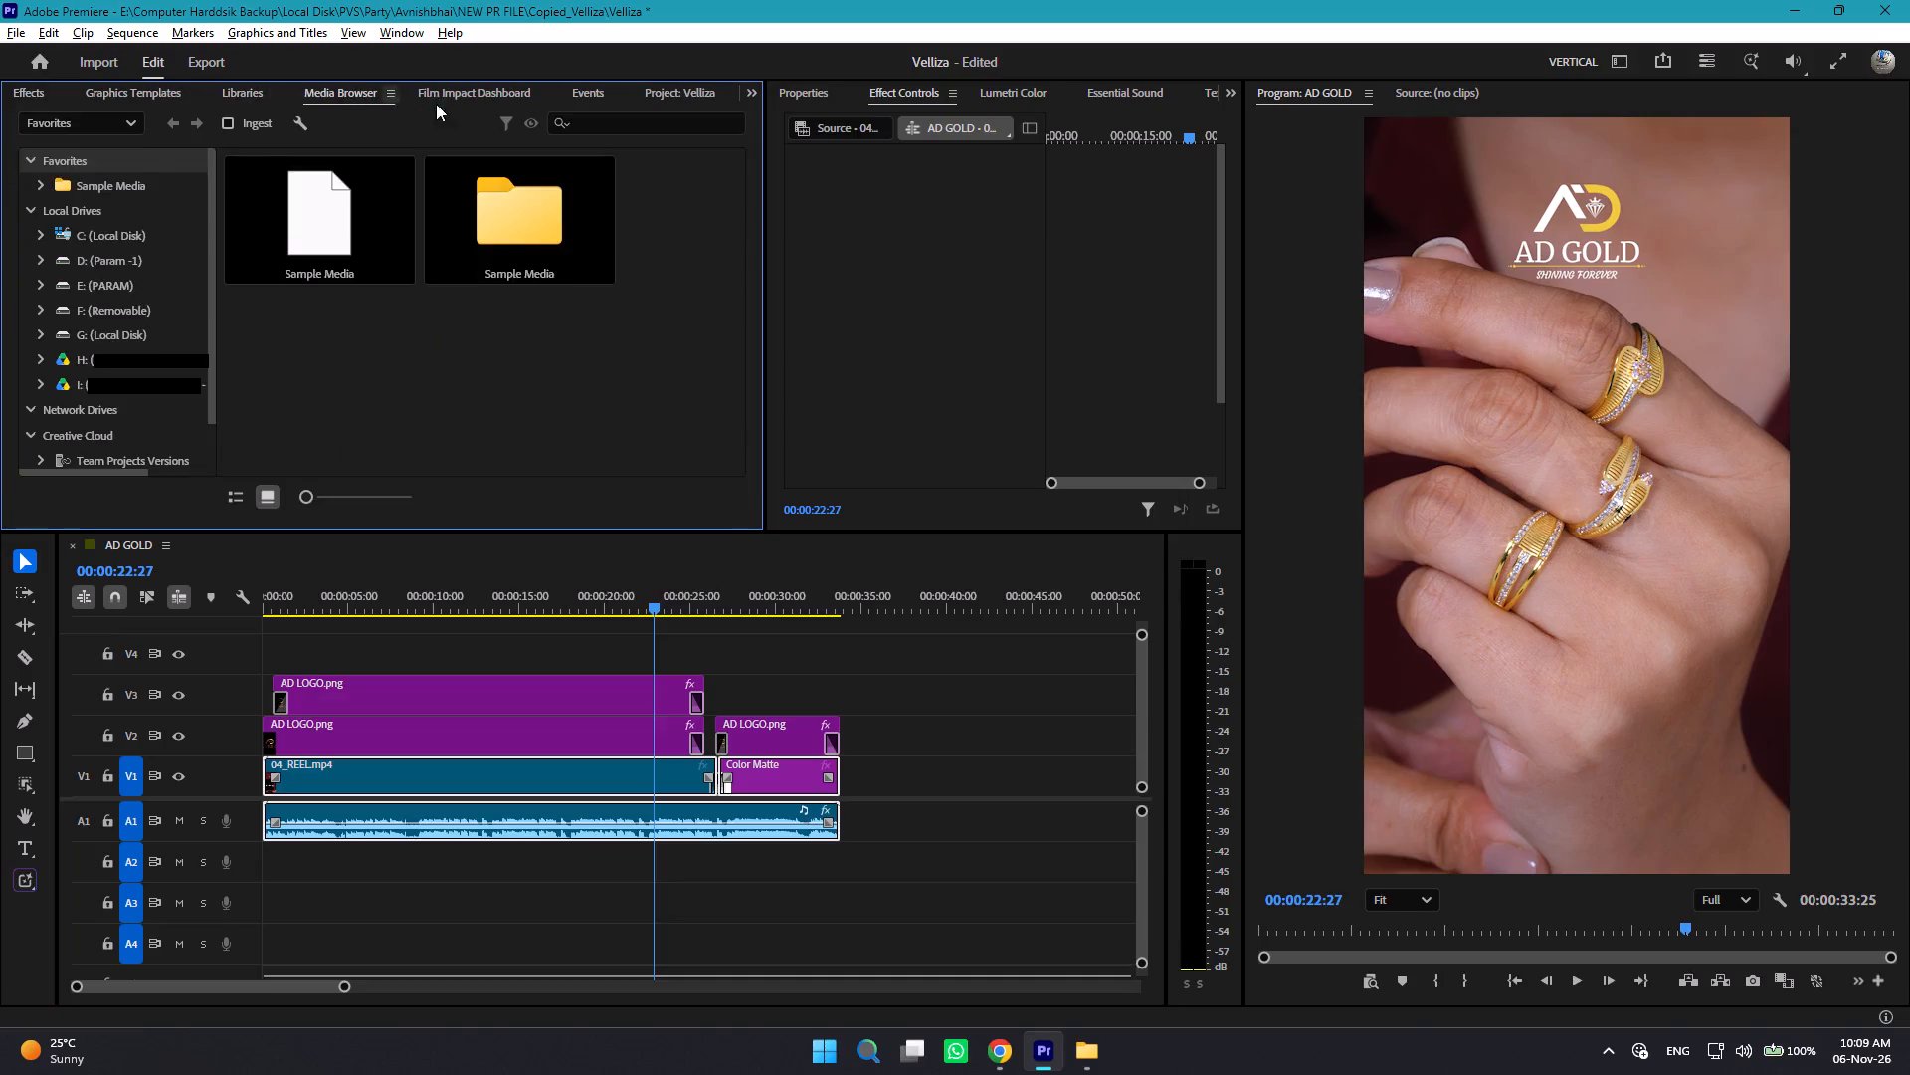
click(456, 98)
click(668, 92)
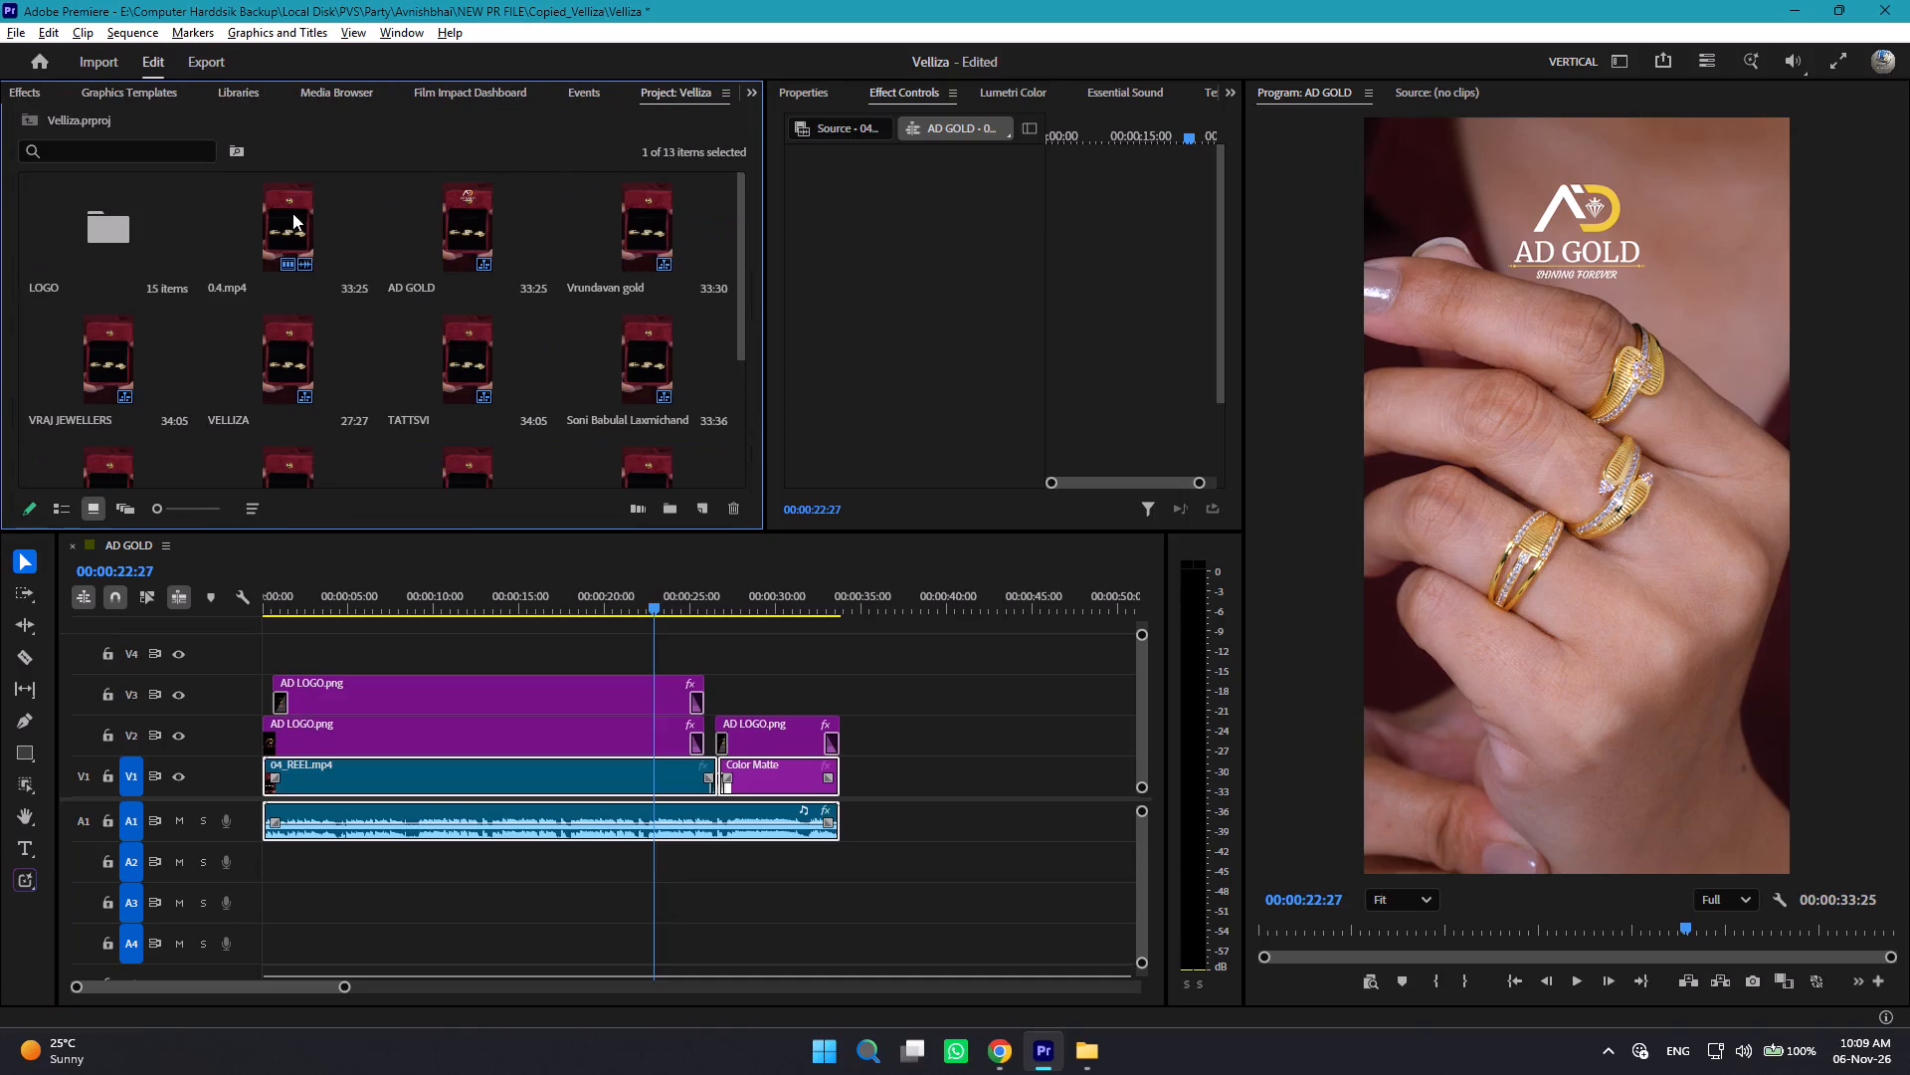
click(477, 233)
double_click(628, 242)
Paste the copied 04_REEL, Color Matte and audio clips over the start of the Vrundavan gold sequence.
drag(523, 603, 476, 602)
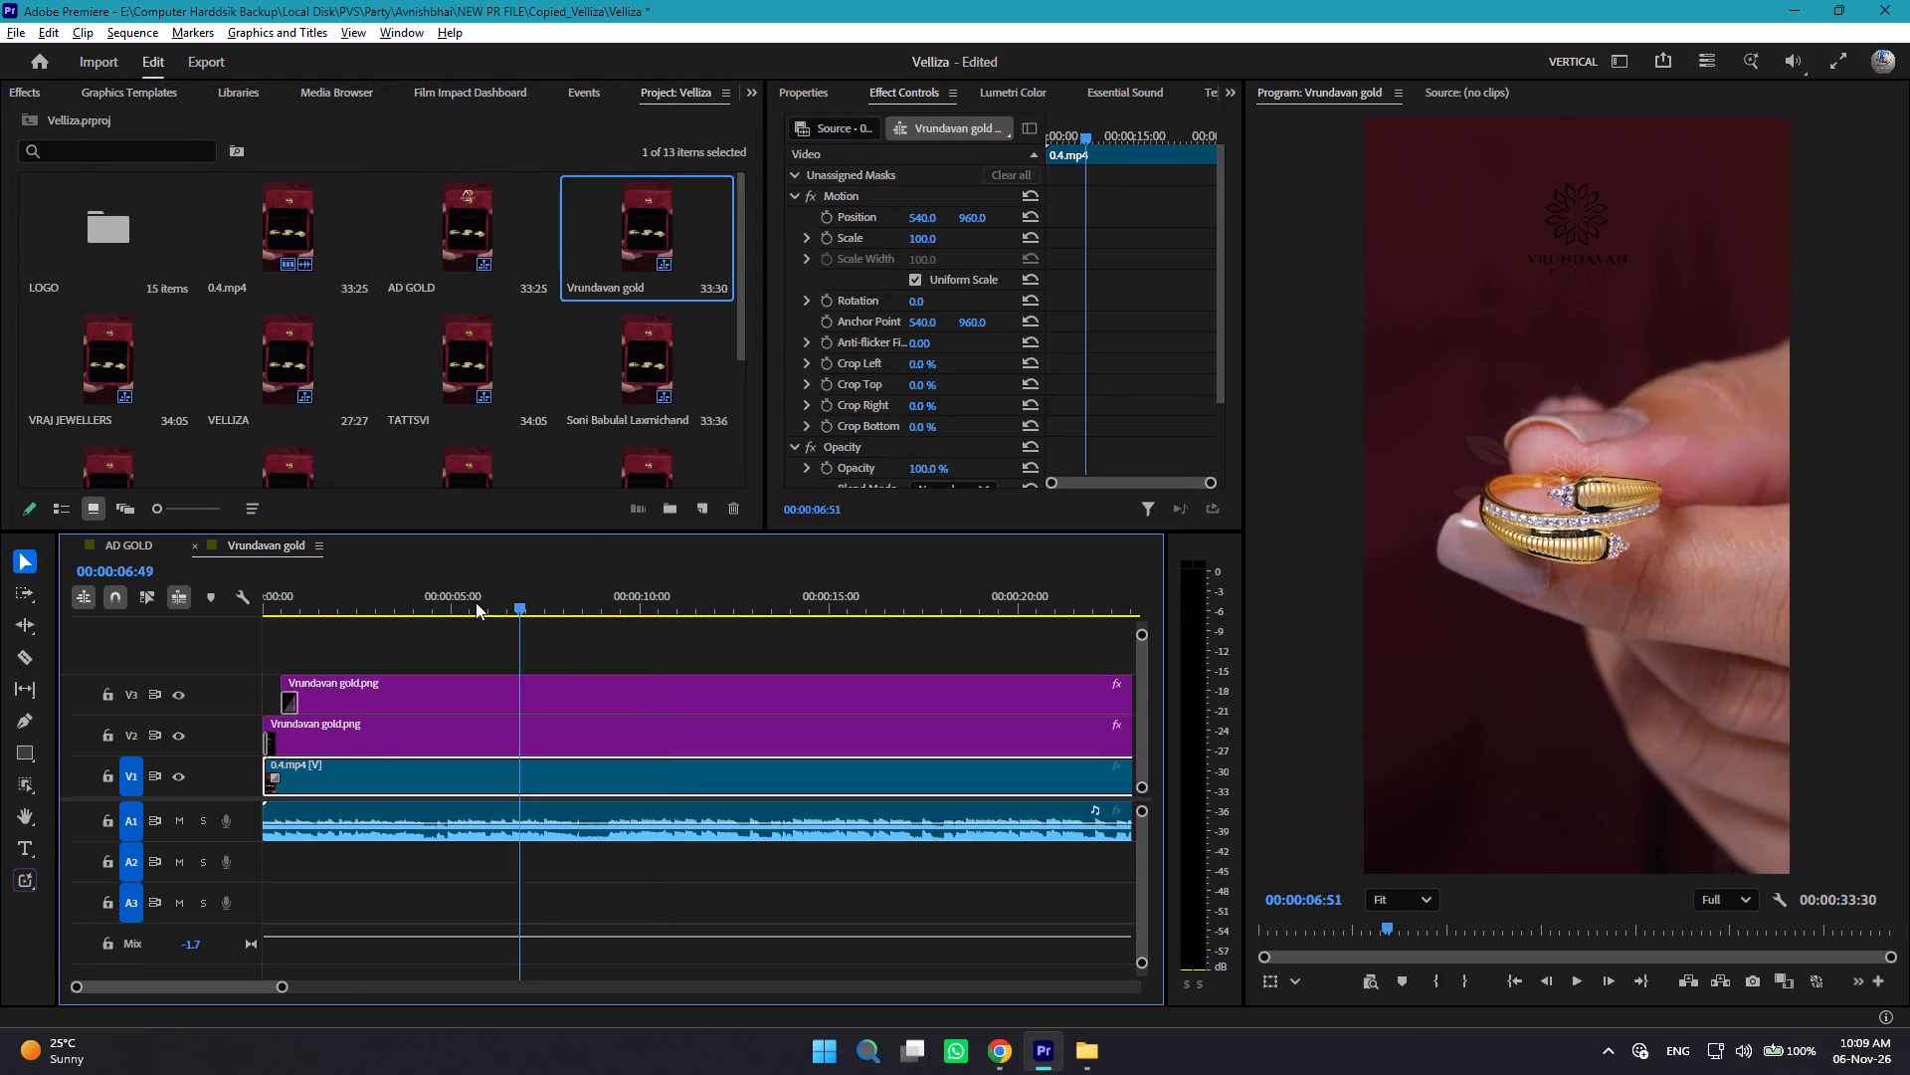
drag(476, 602, 0, 625)
key(ctrl+v)
Extend the closing Vrundavan gold logo on V2 to the end of the Color Matte.
alt+scroll(571, 786, up, 2)
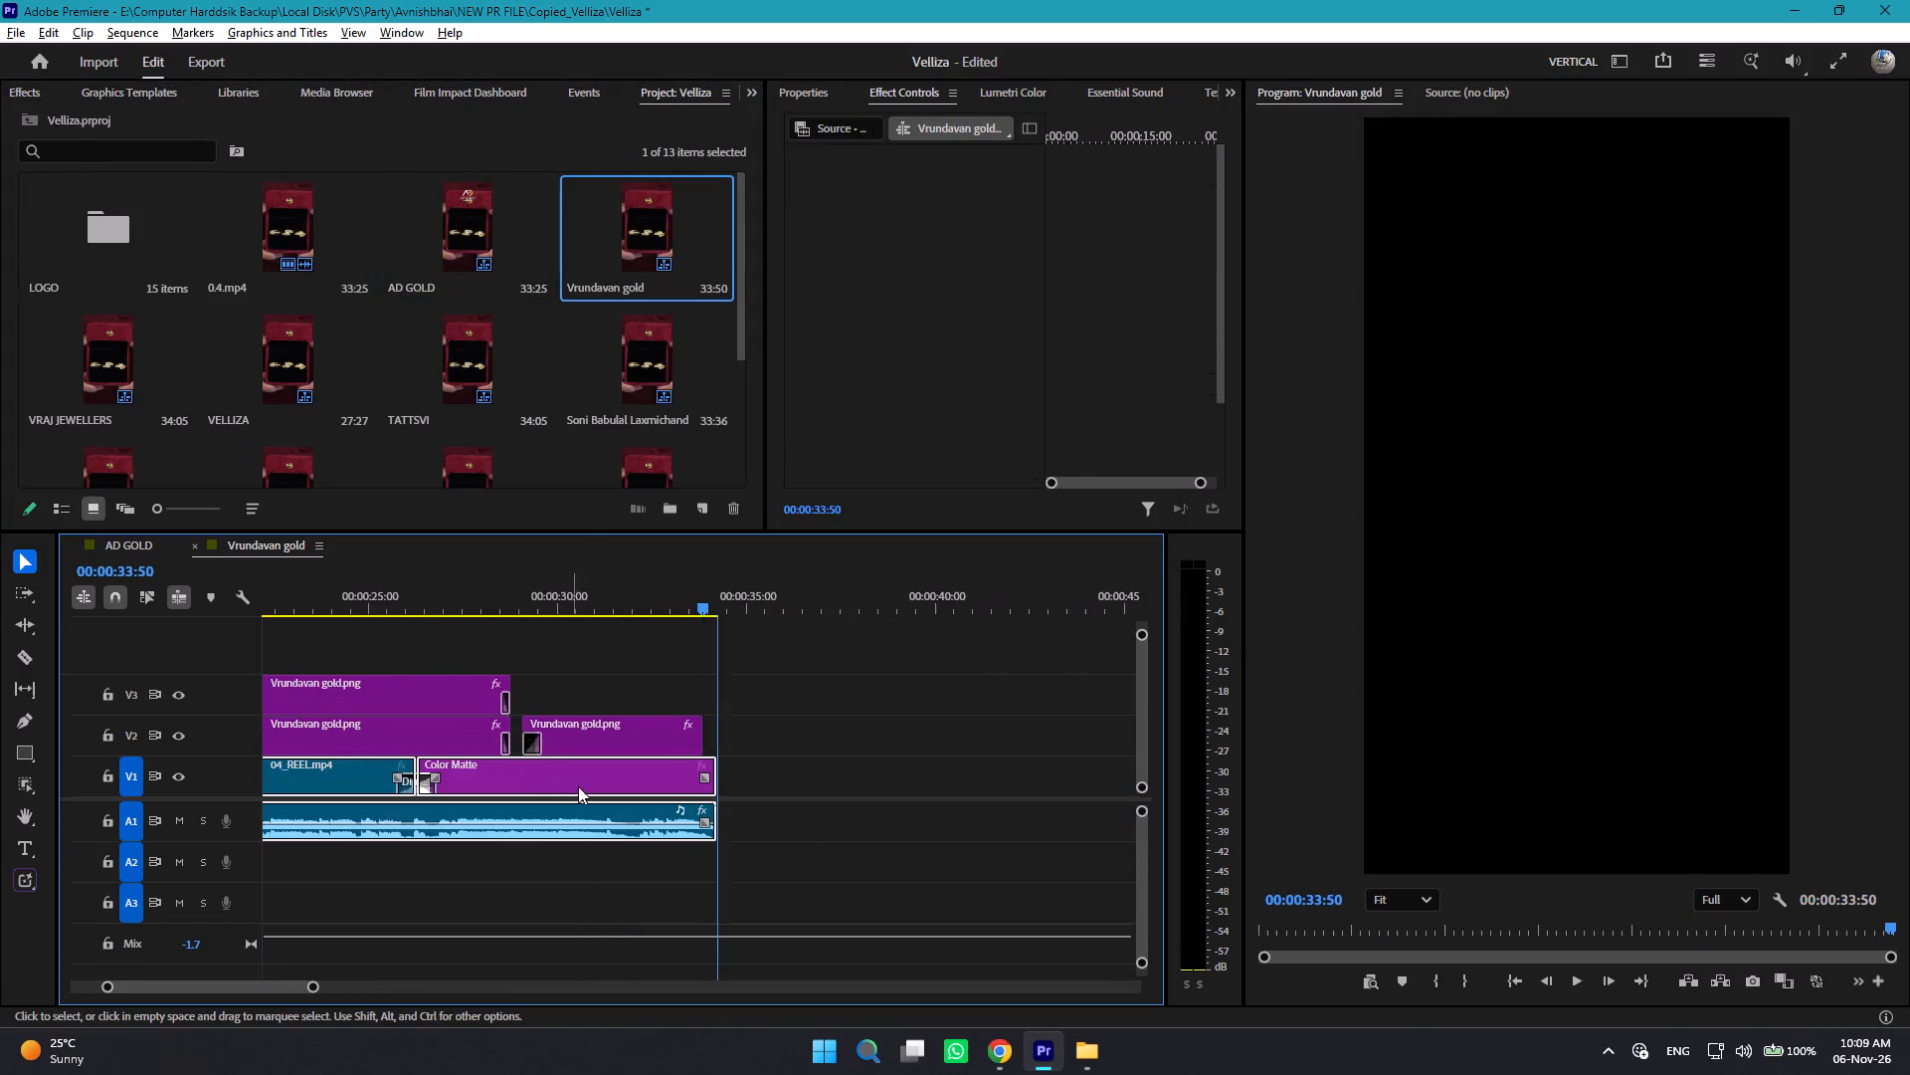
alt+scroll(578, 786, up, 1)
click(638, 731)
drag(728, 726, 745, 727)
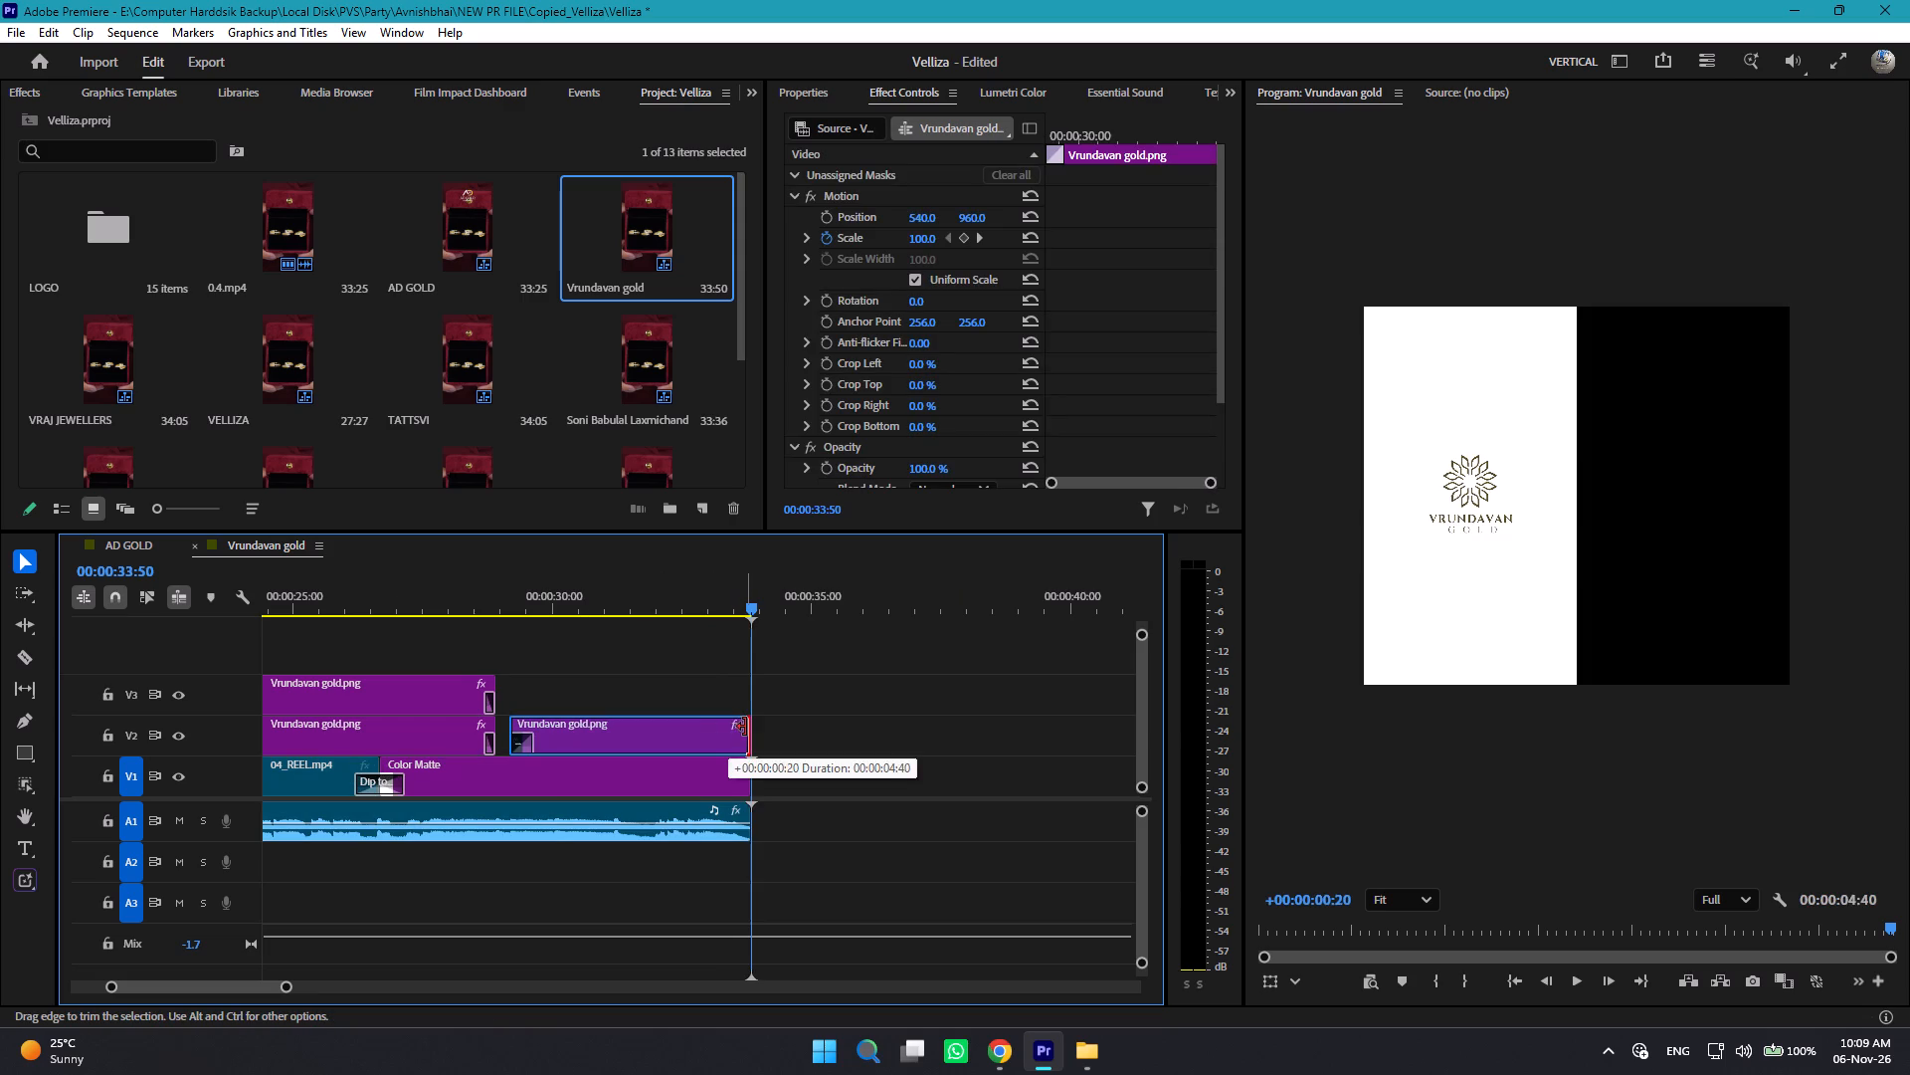
drag(745, 727, 746, 727)
click(789, 741)
Trim the V2 and V3 overlay logos back to the end of 04_REEL and start the closing logo just after the cut.
drag(430, 655, 409, 738)
drag(491, 711, 377, 716)
drag(517, 719, 404, 725)
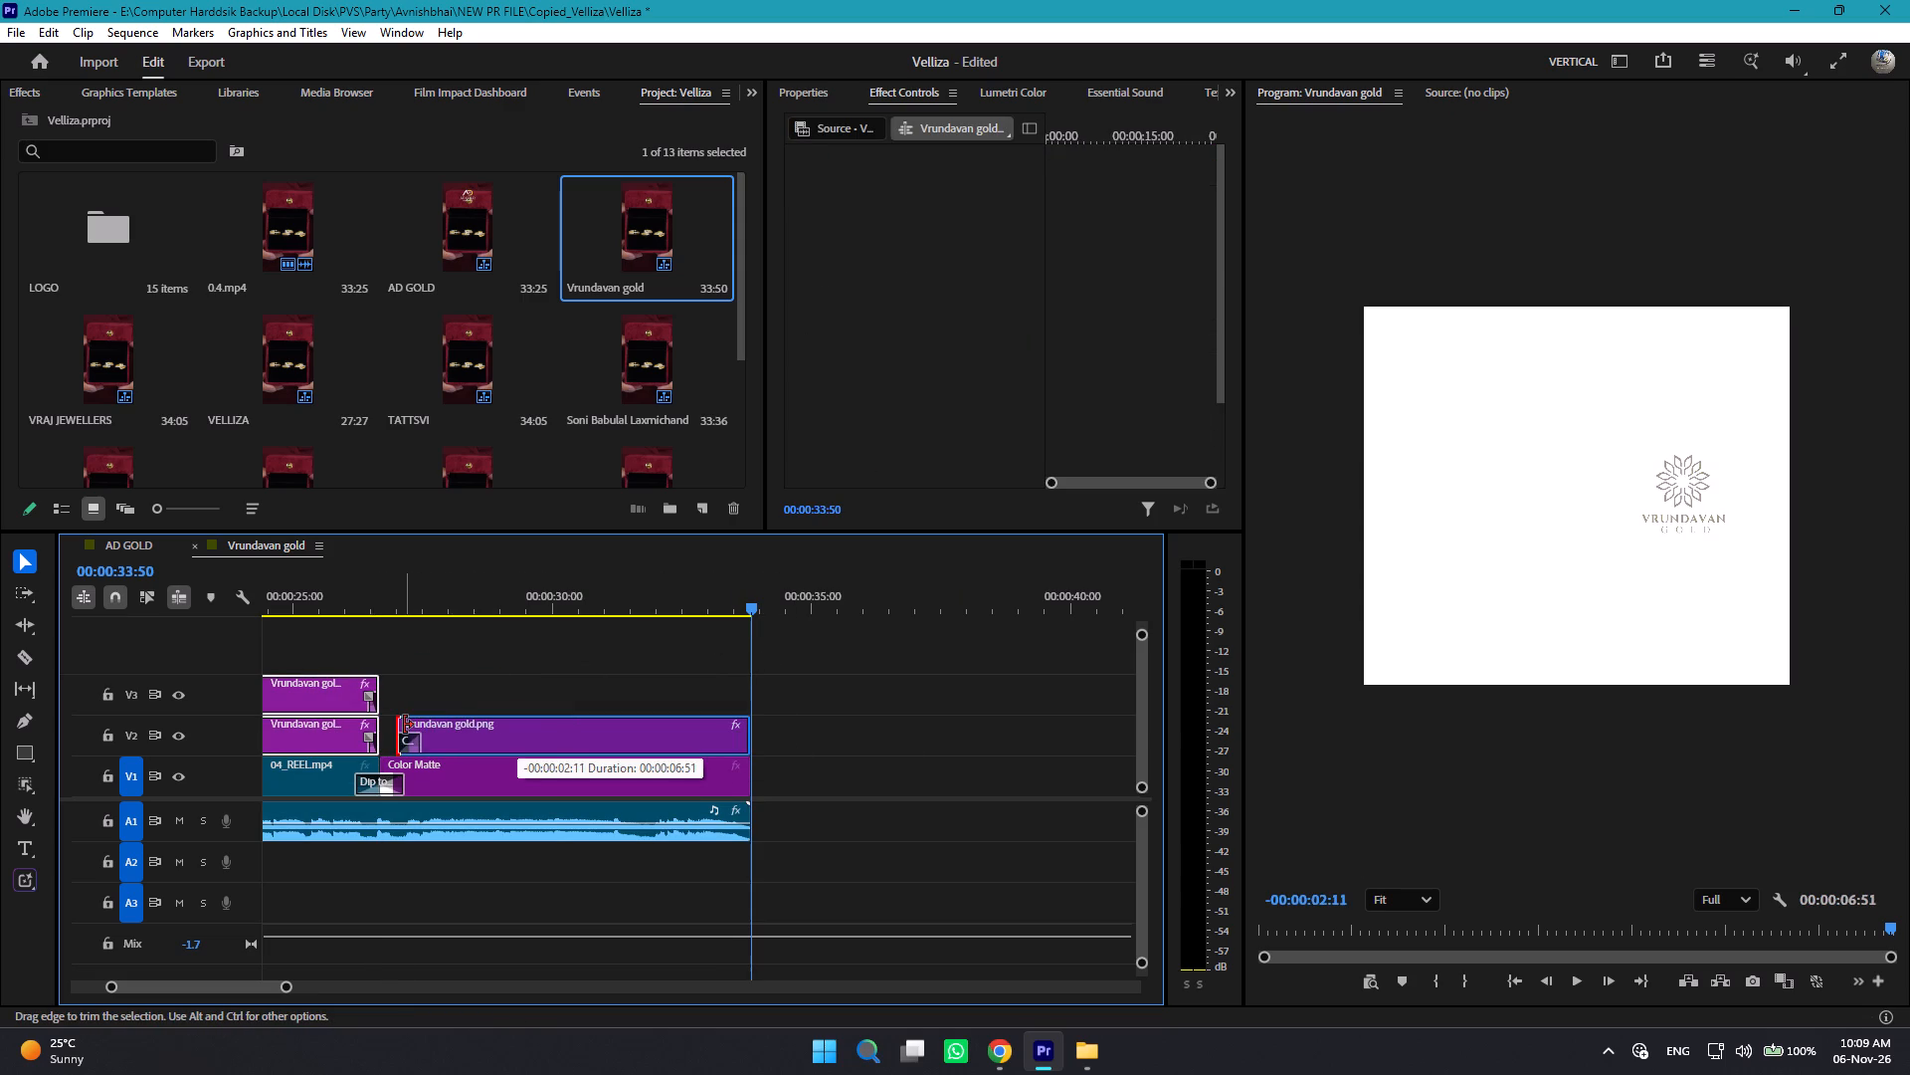
drag(404, 725, 396, 730)
click(430, 661)
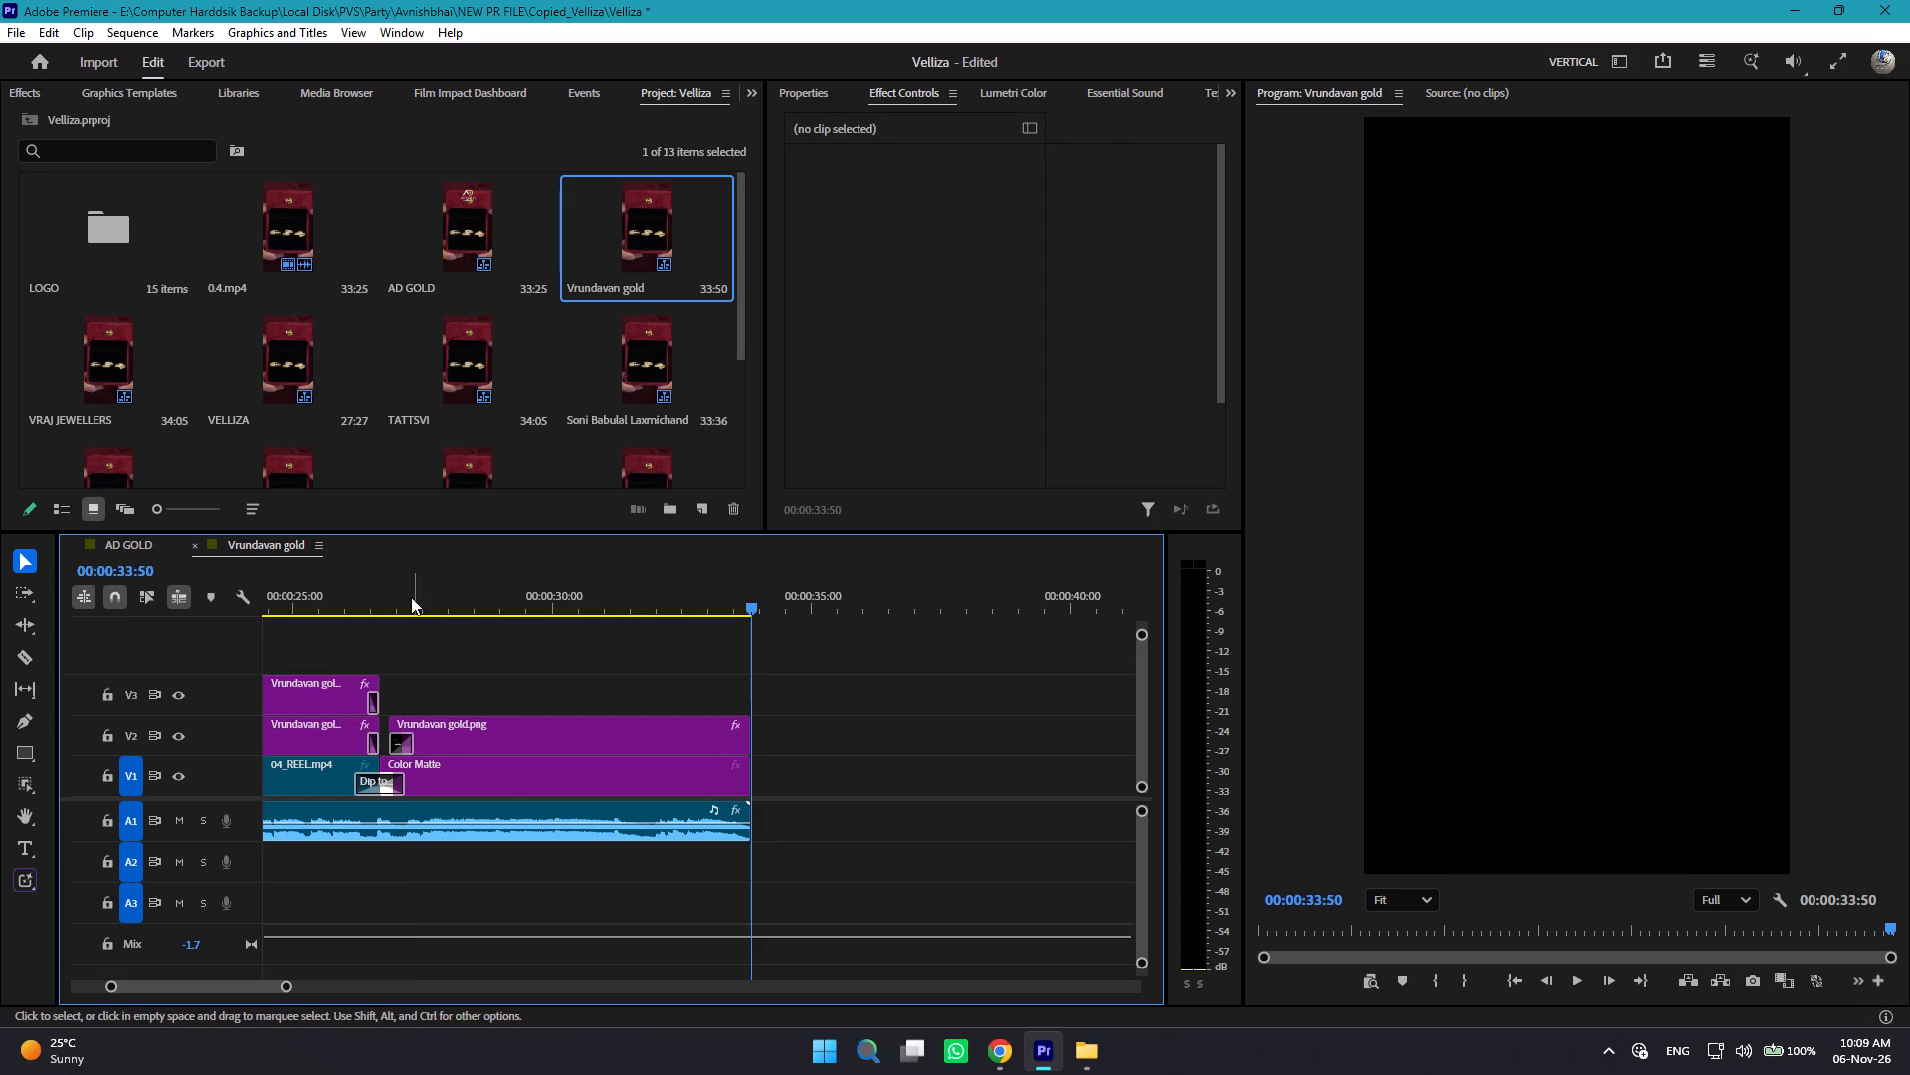
Trim the two overlay logos to end near the start of Dip to White and align the closing logo's start with the Color Matte.
drag(406, 575, 348, 599)
key(space)
key(space)
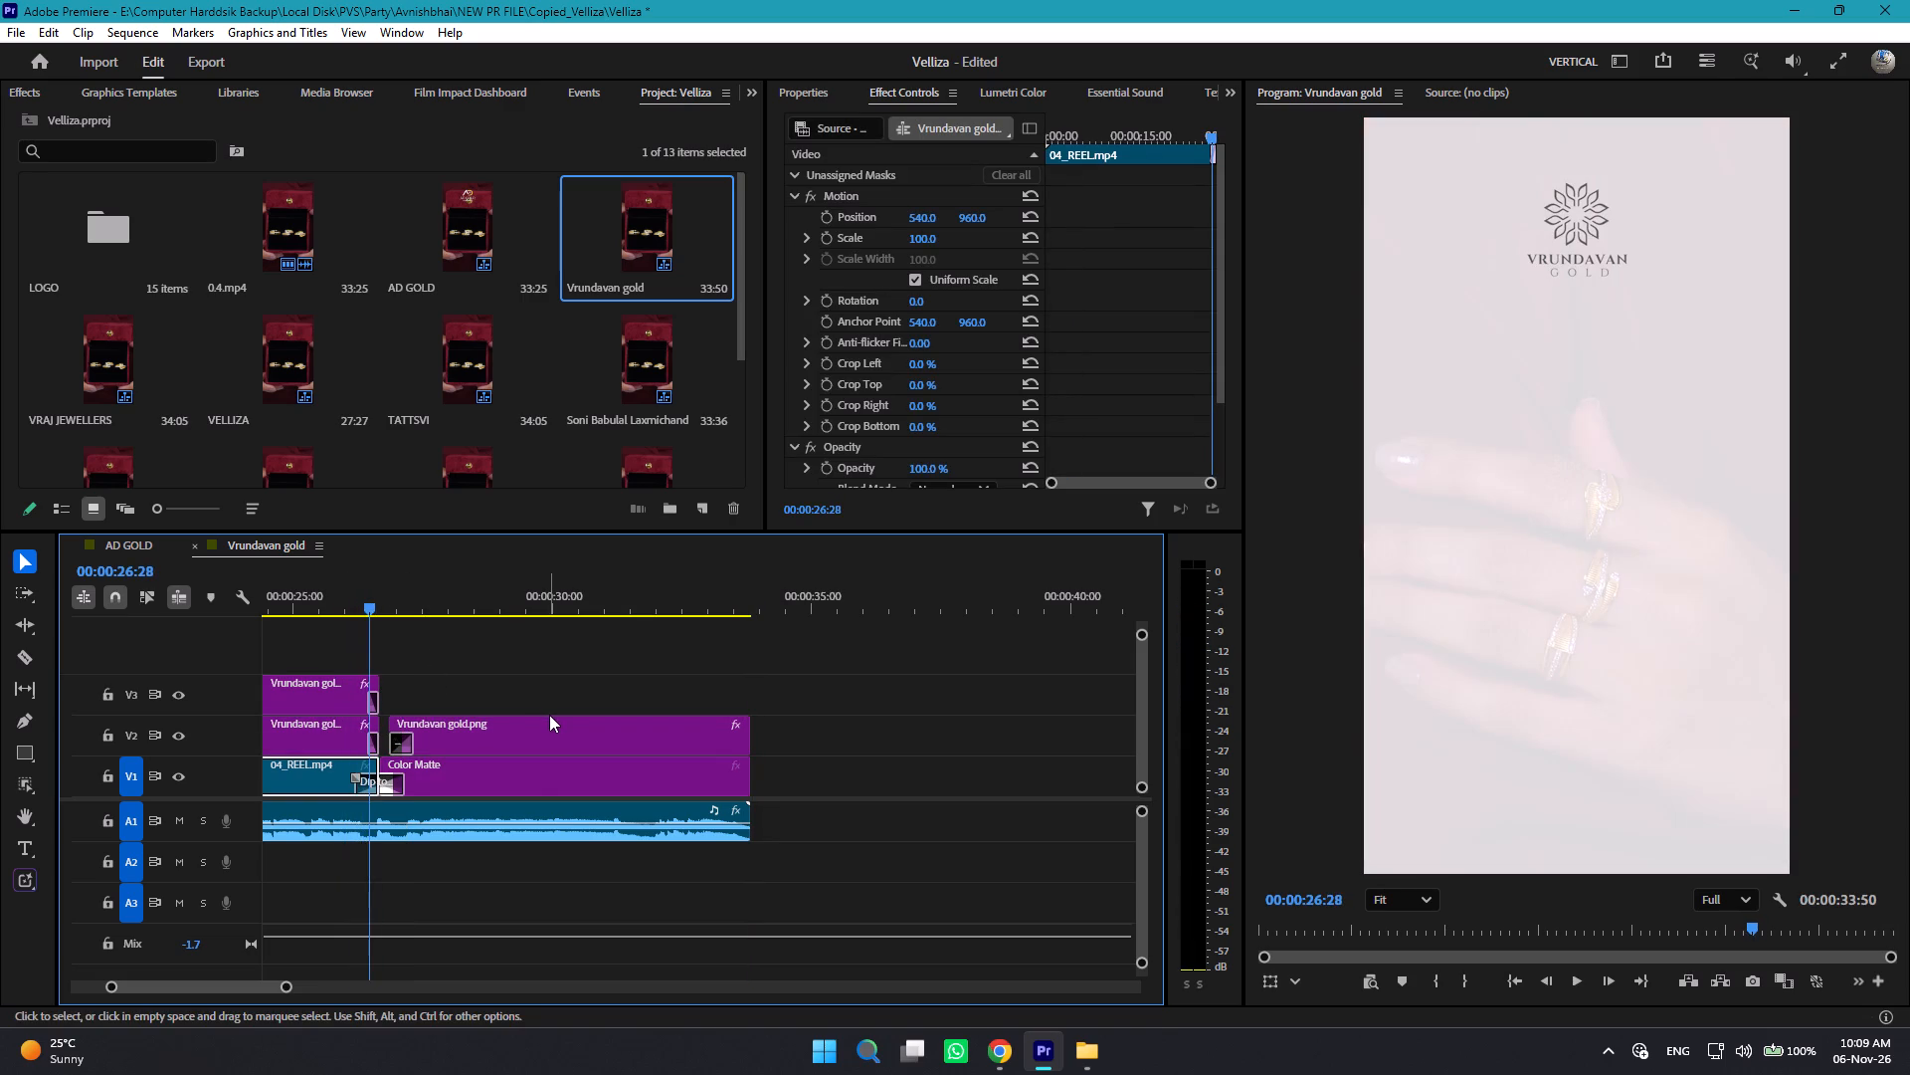
alt+scroll(439, 732, up, 6)
drag(317, 601, 285, 610)
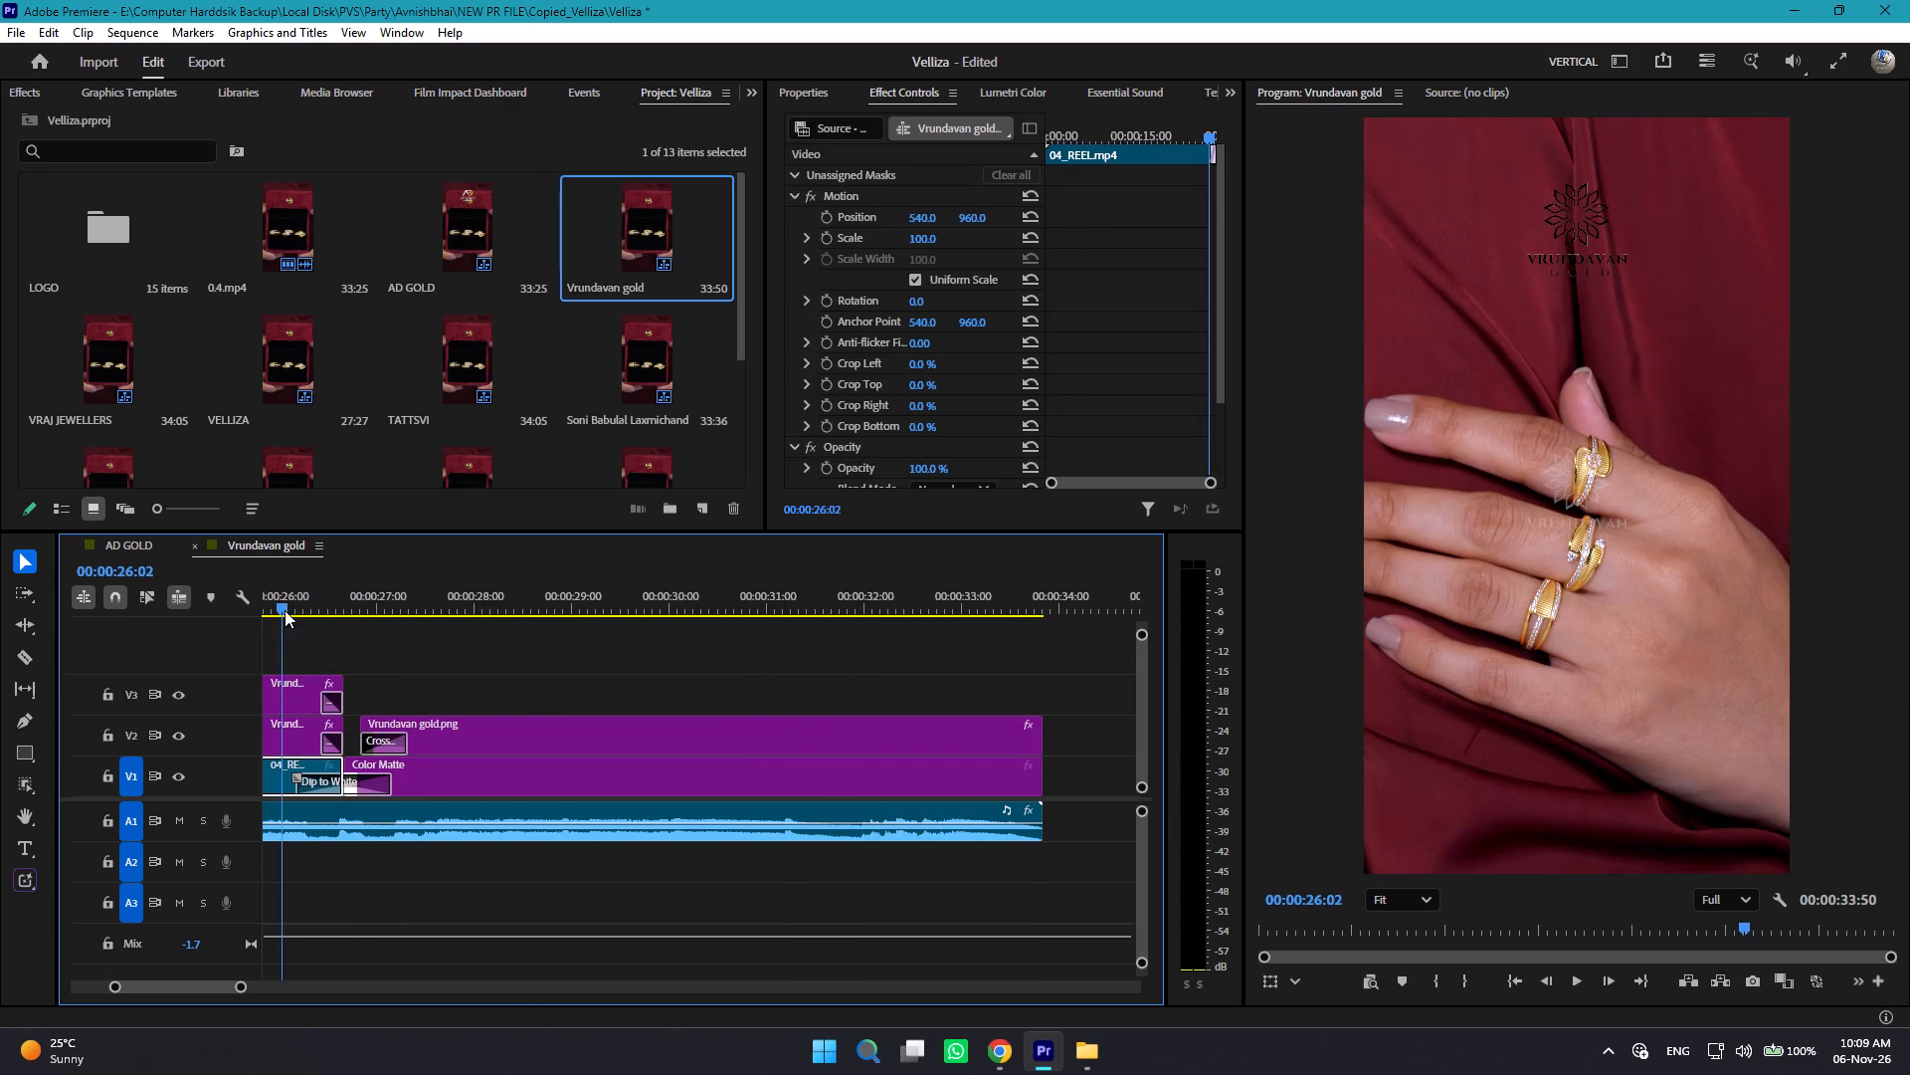
drag(285, 610, 297, 616)
drag(344, 643, 304, 717)
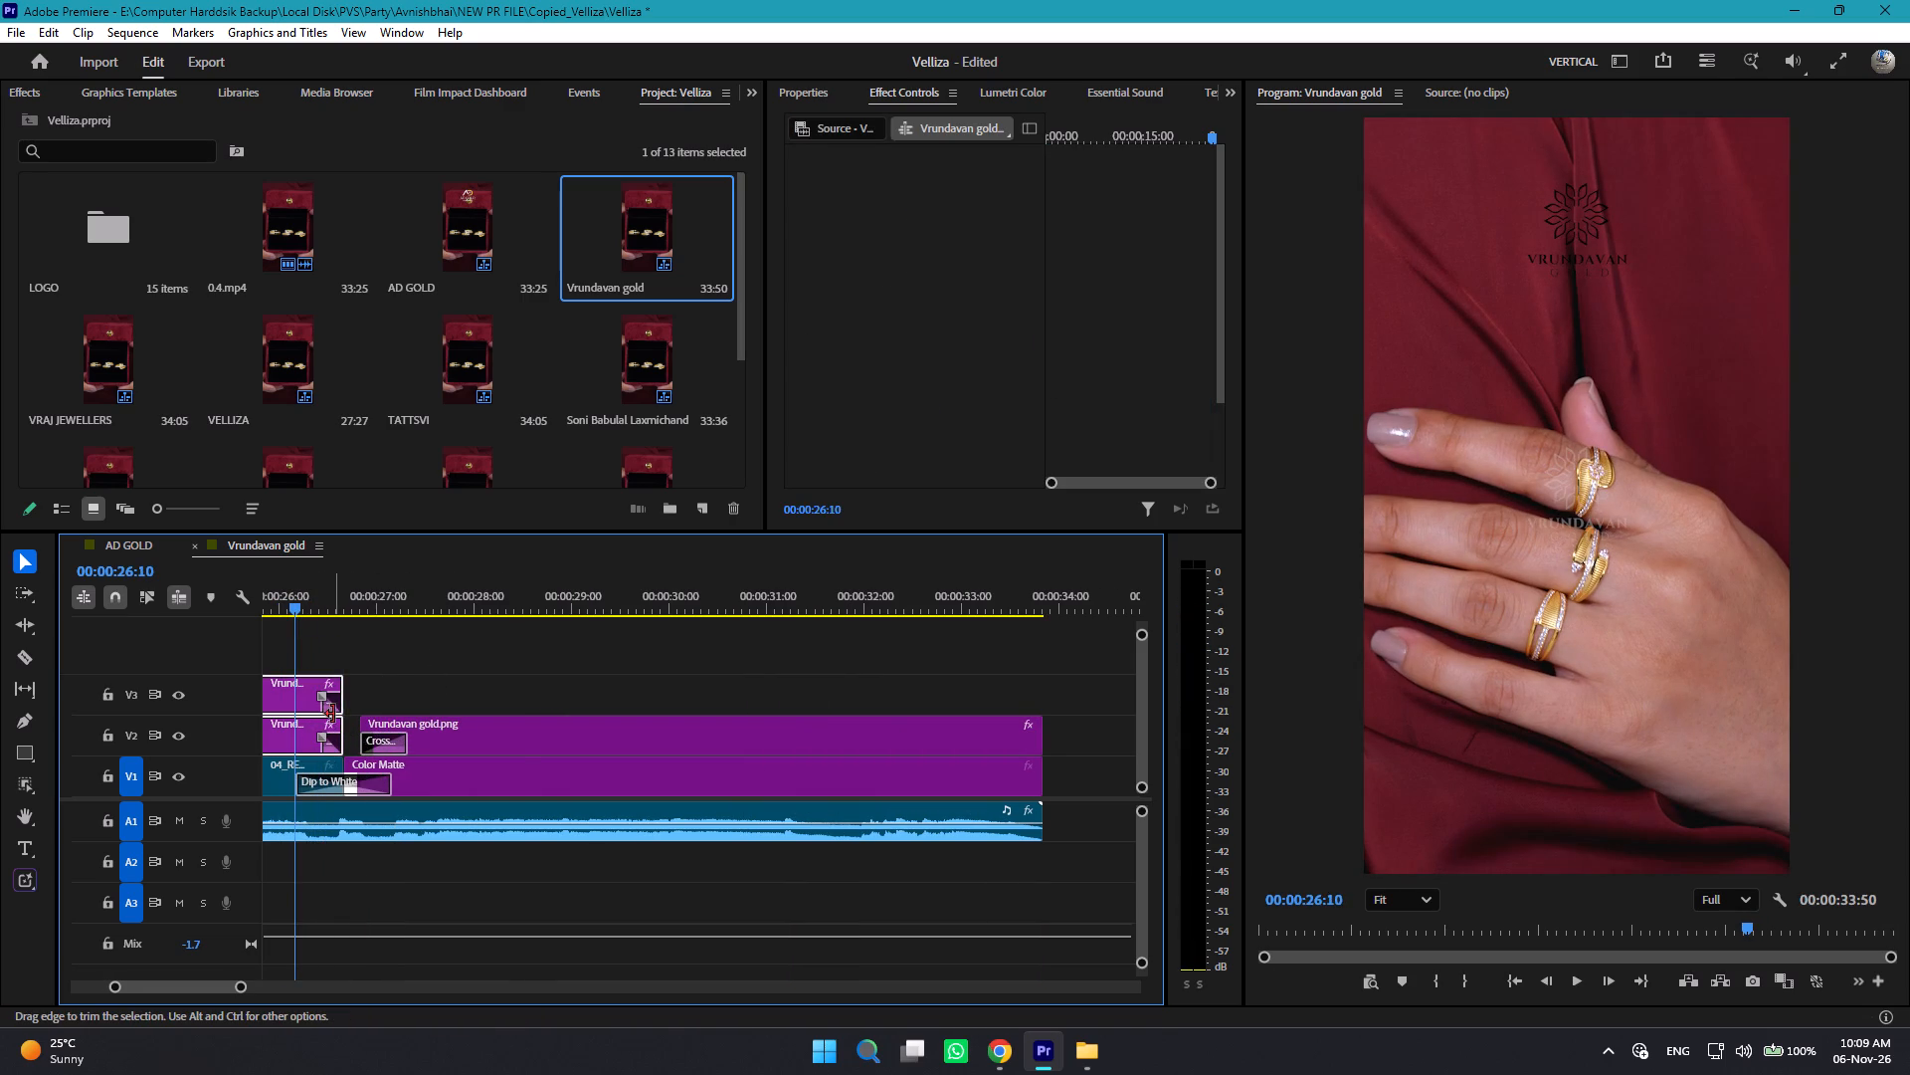
click(333, 714)
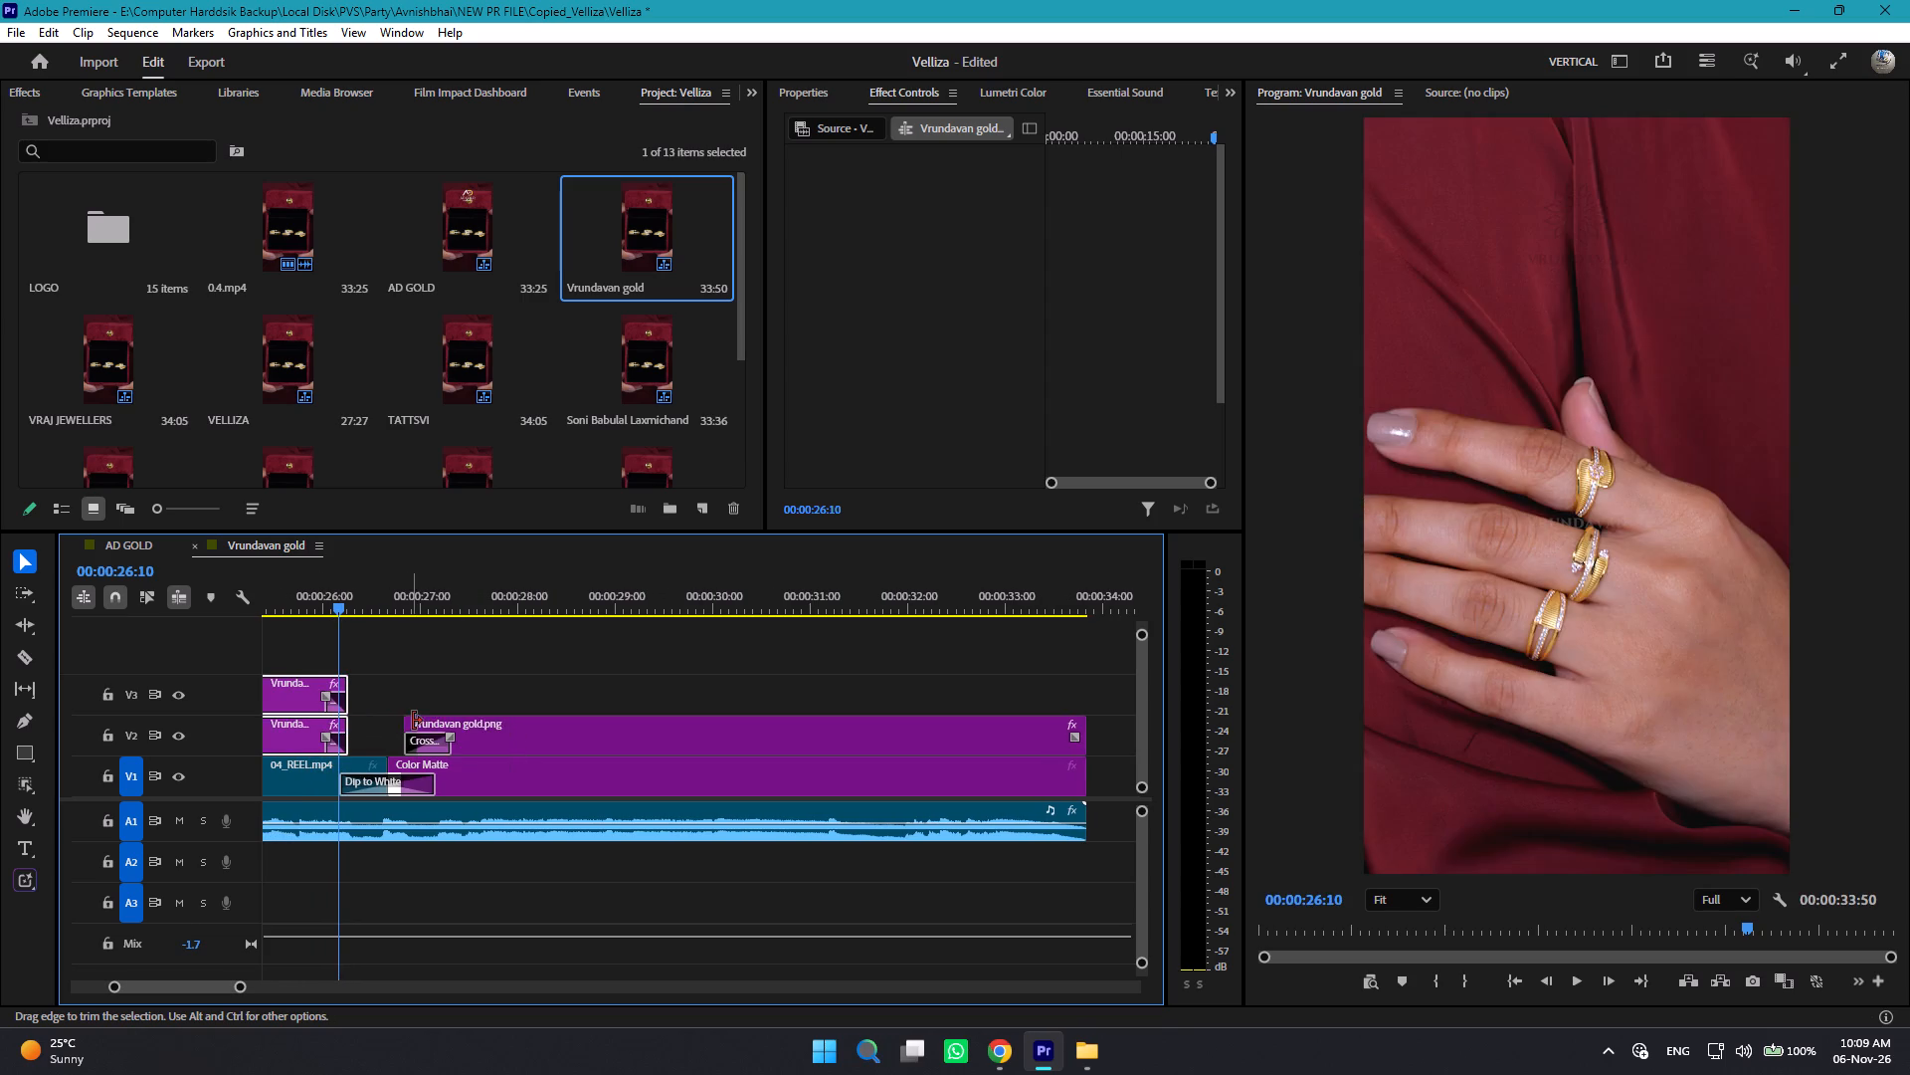
drag(415, 720, 399, 720)
click(479, 651)
Play the transition, then lengthen the two overlay logos so they end shortly before the end of 04_REEL.
key(space)
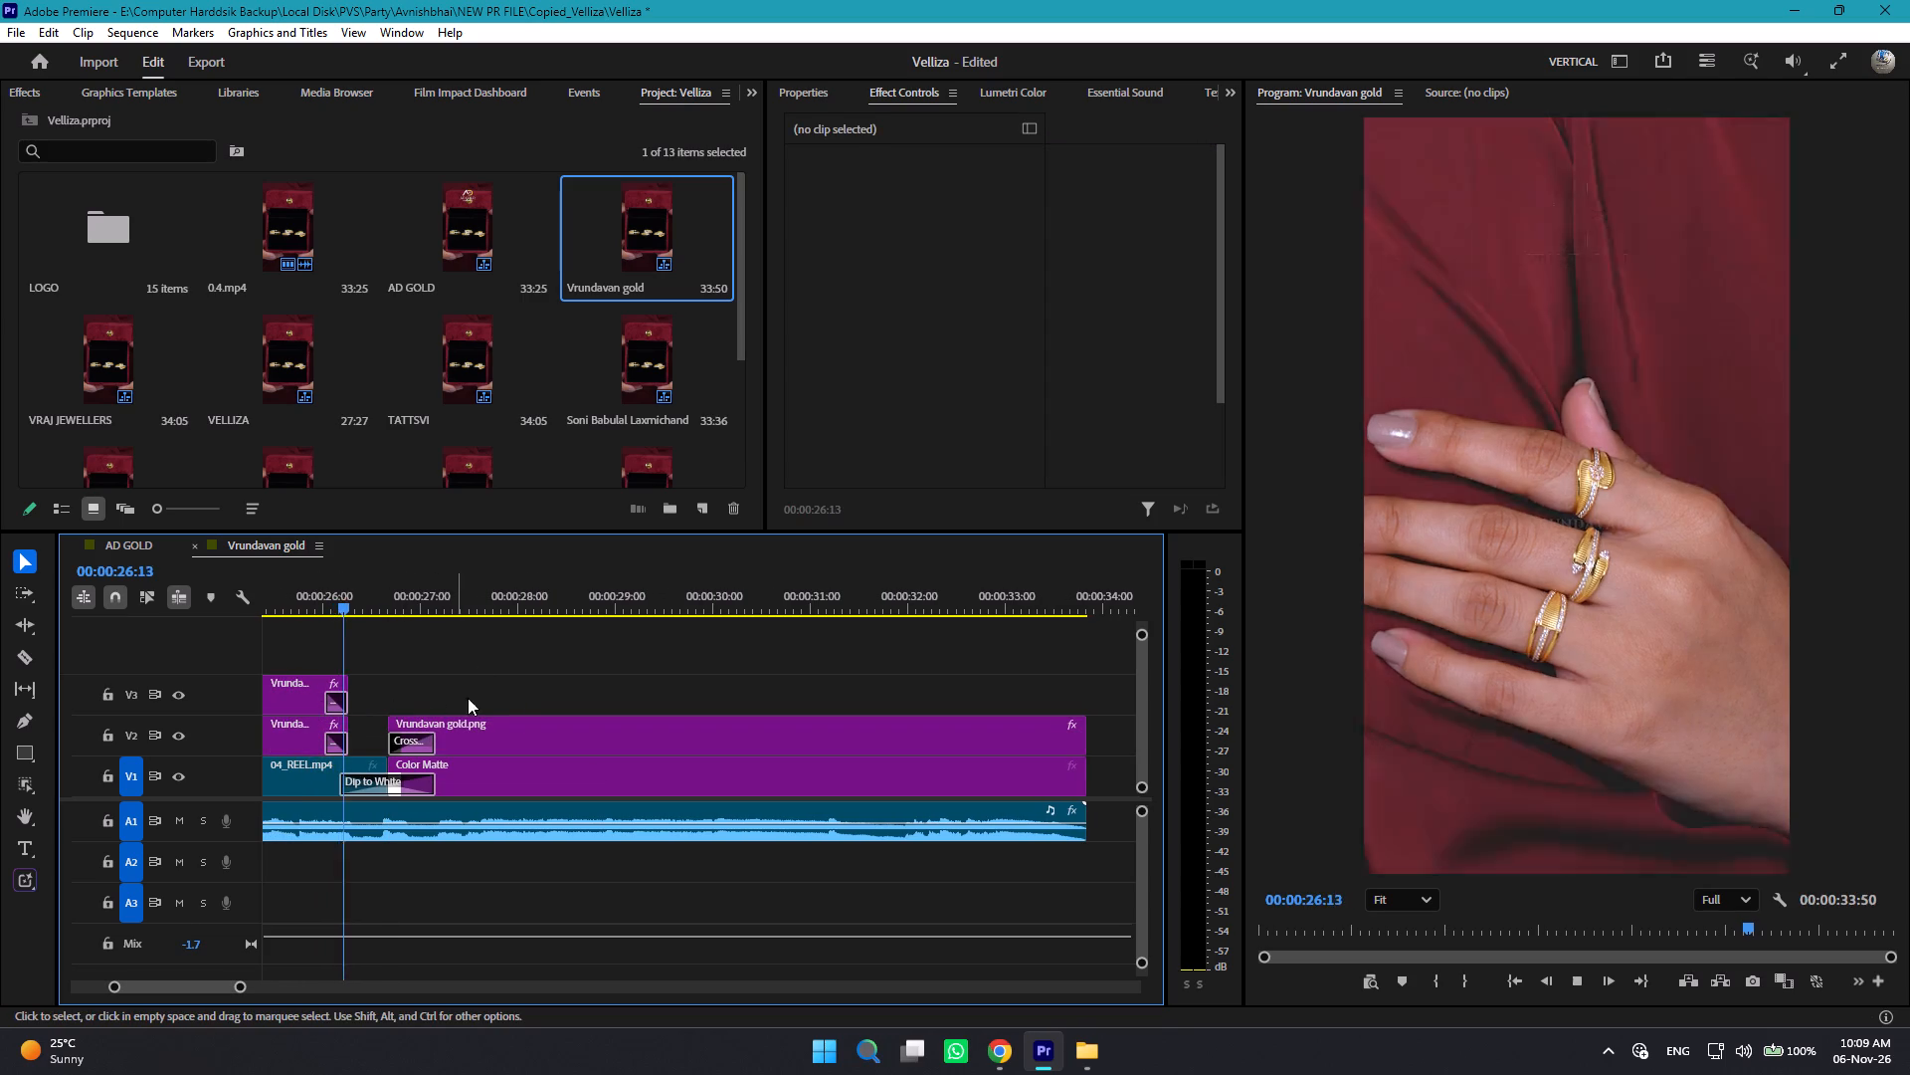
key(space)
drag(366, 693, 316, 733)
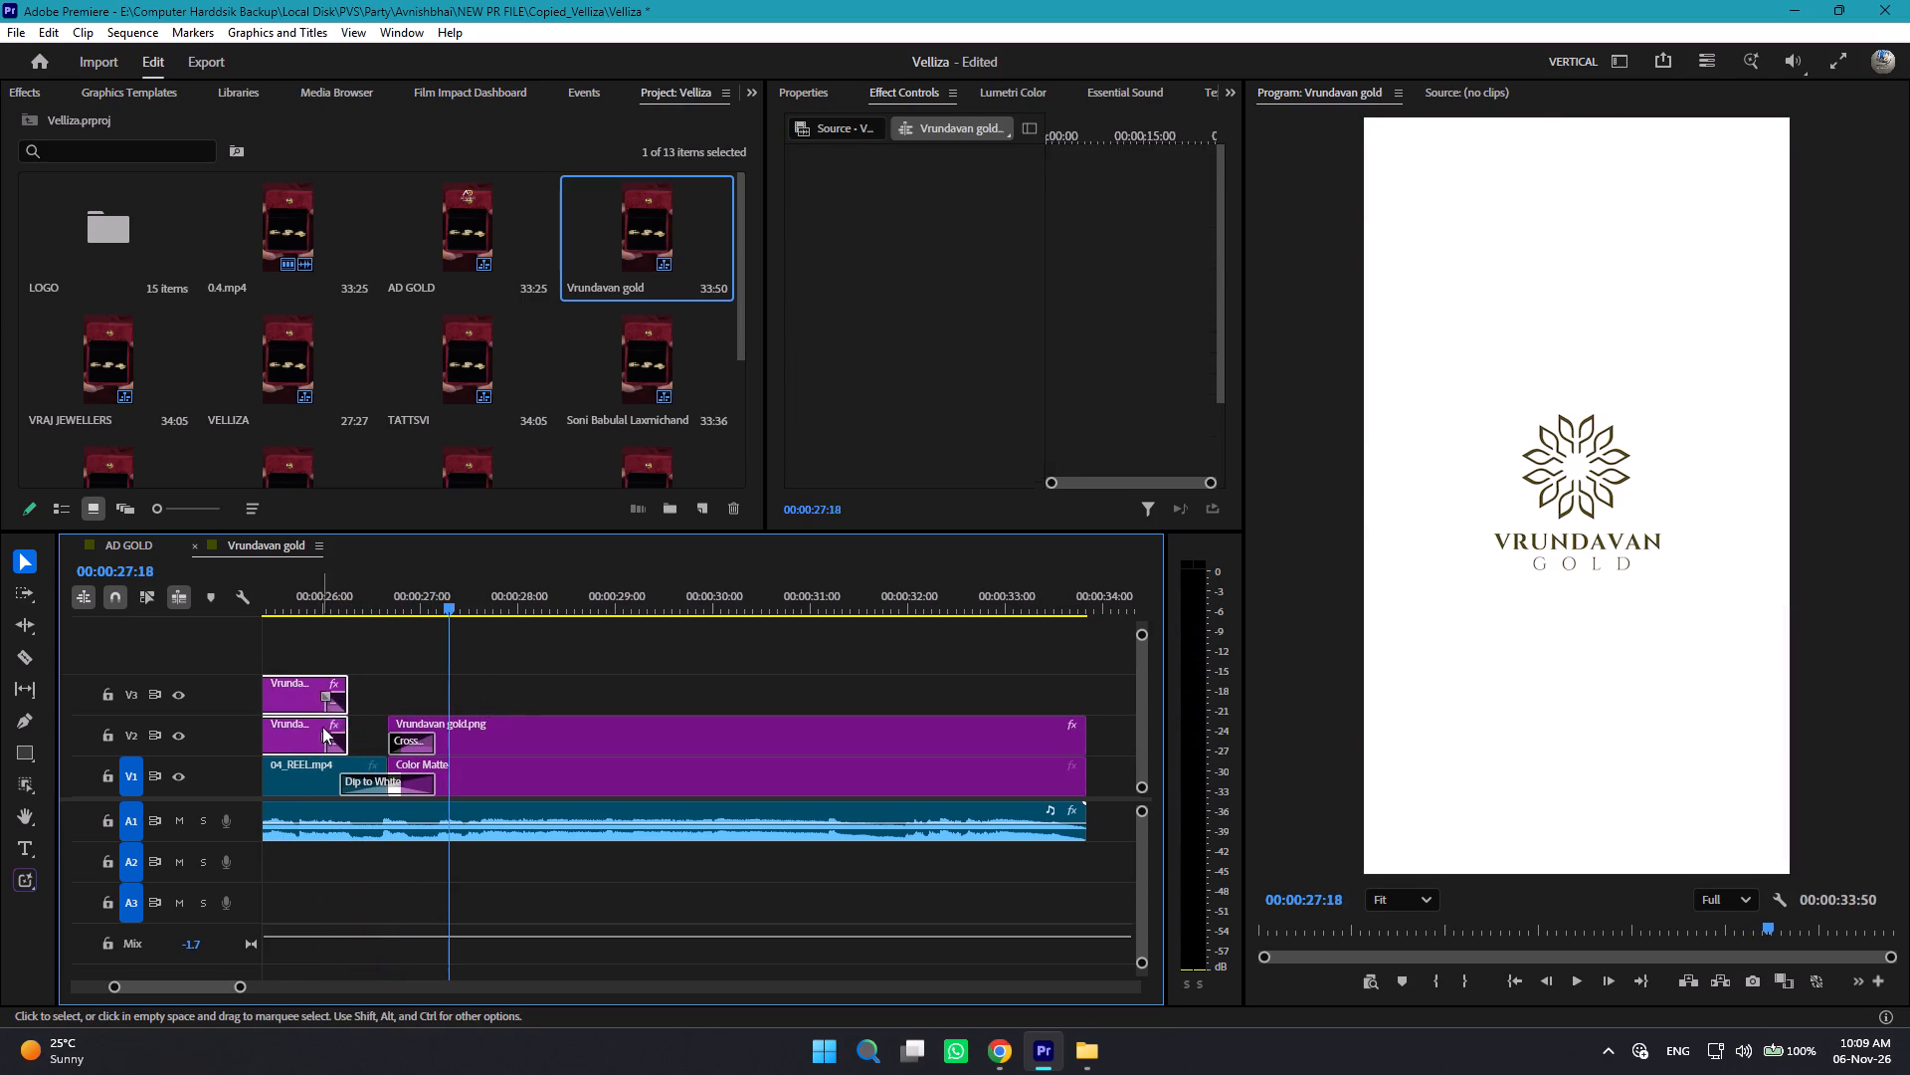
drag(342, 713, 364, 715)
At about 8 seconds, set the V2 logo's Color Replace replacement colour to gold sampled from the ring, and play it to check.
drag(346, 584, 55, 653)
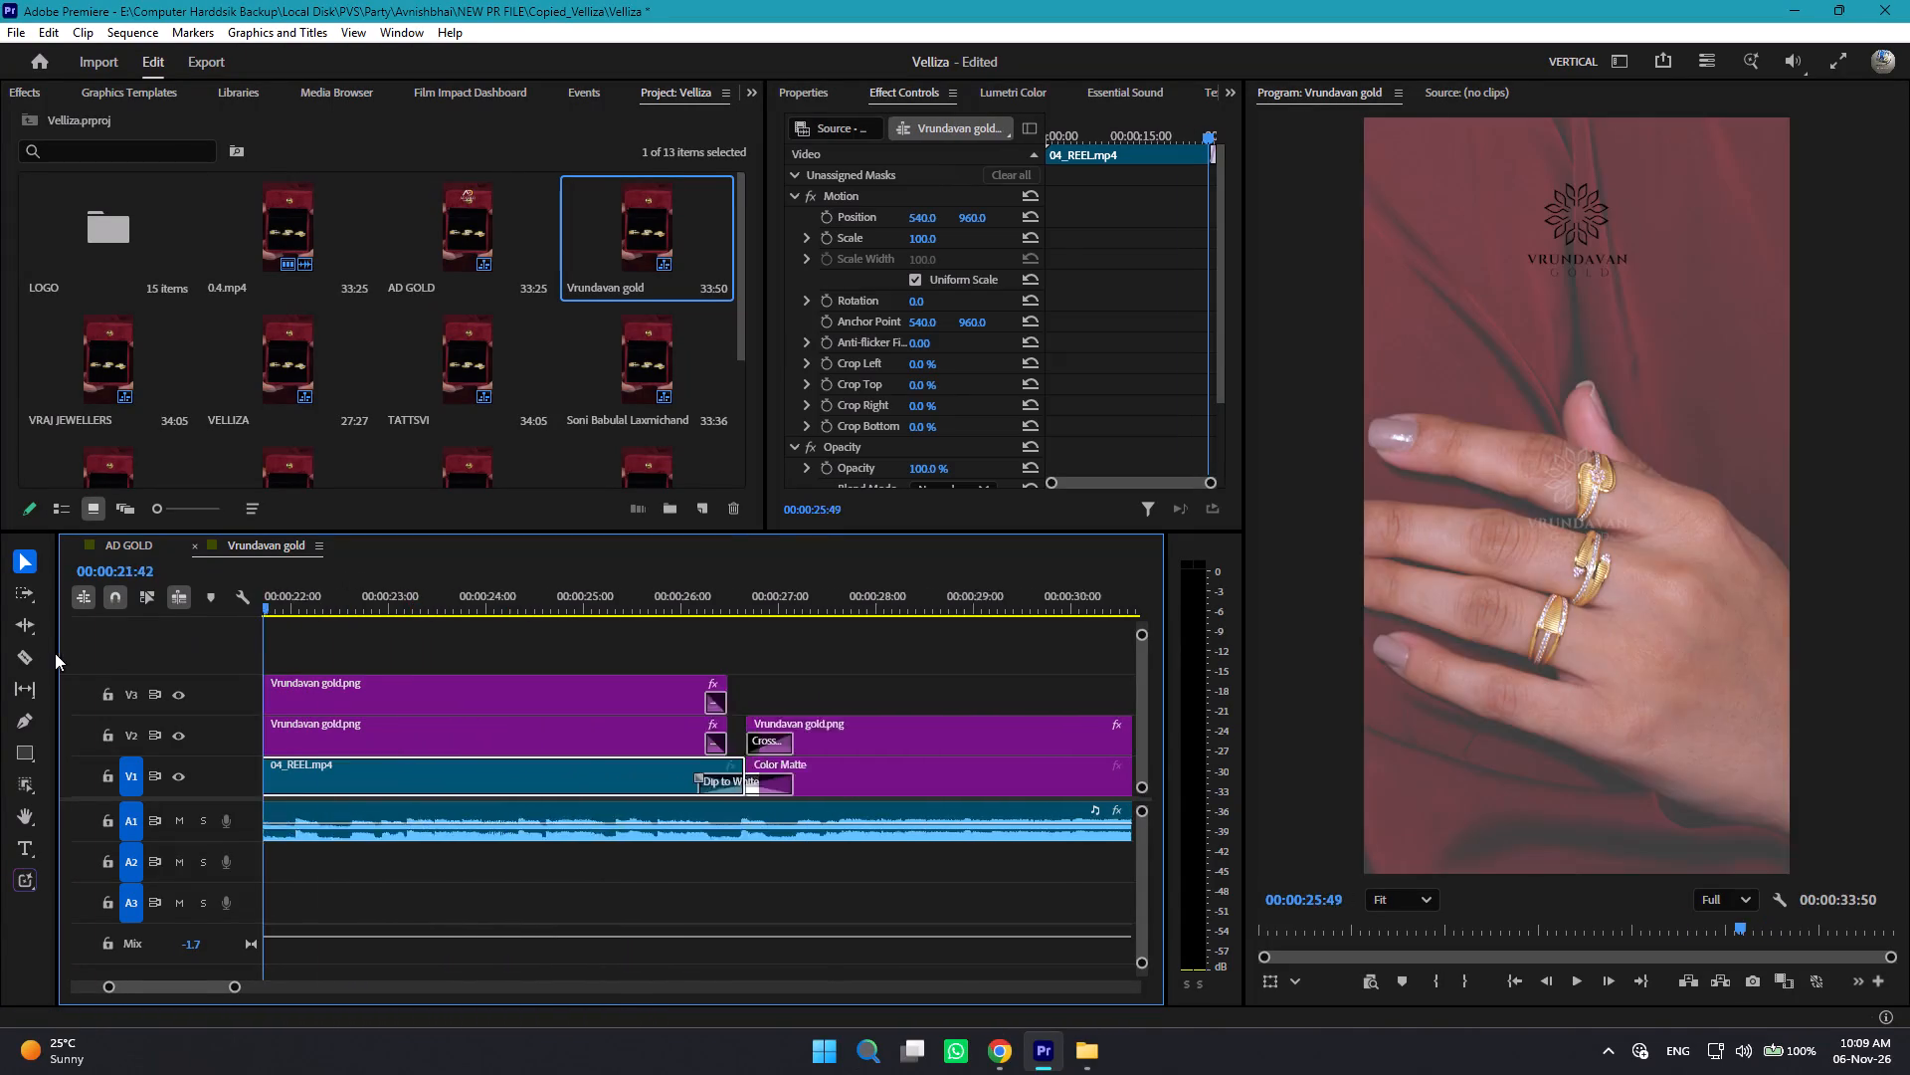
drag(55, 653, 780, 664)
click(878, 666)
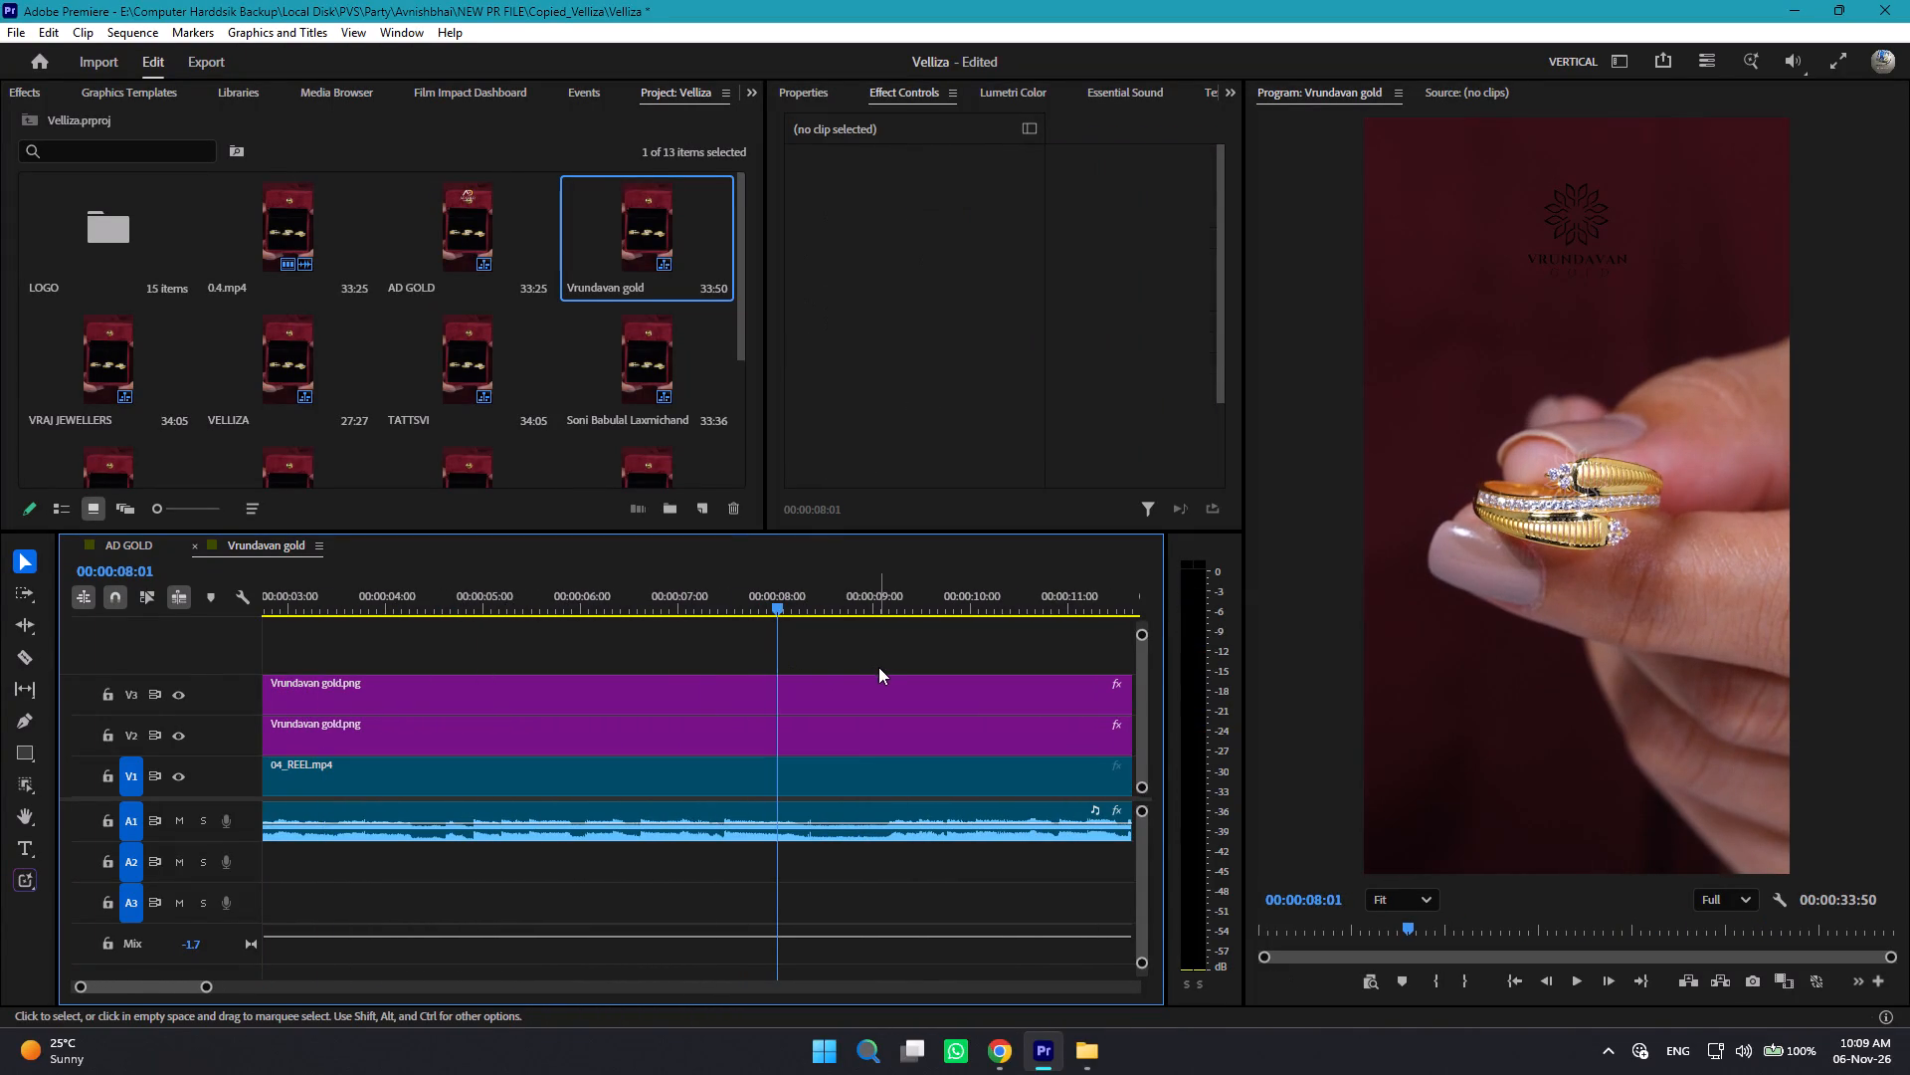
click(832, 737)
scroll(917, 378, down, 6)
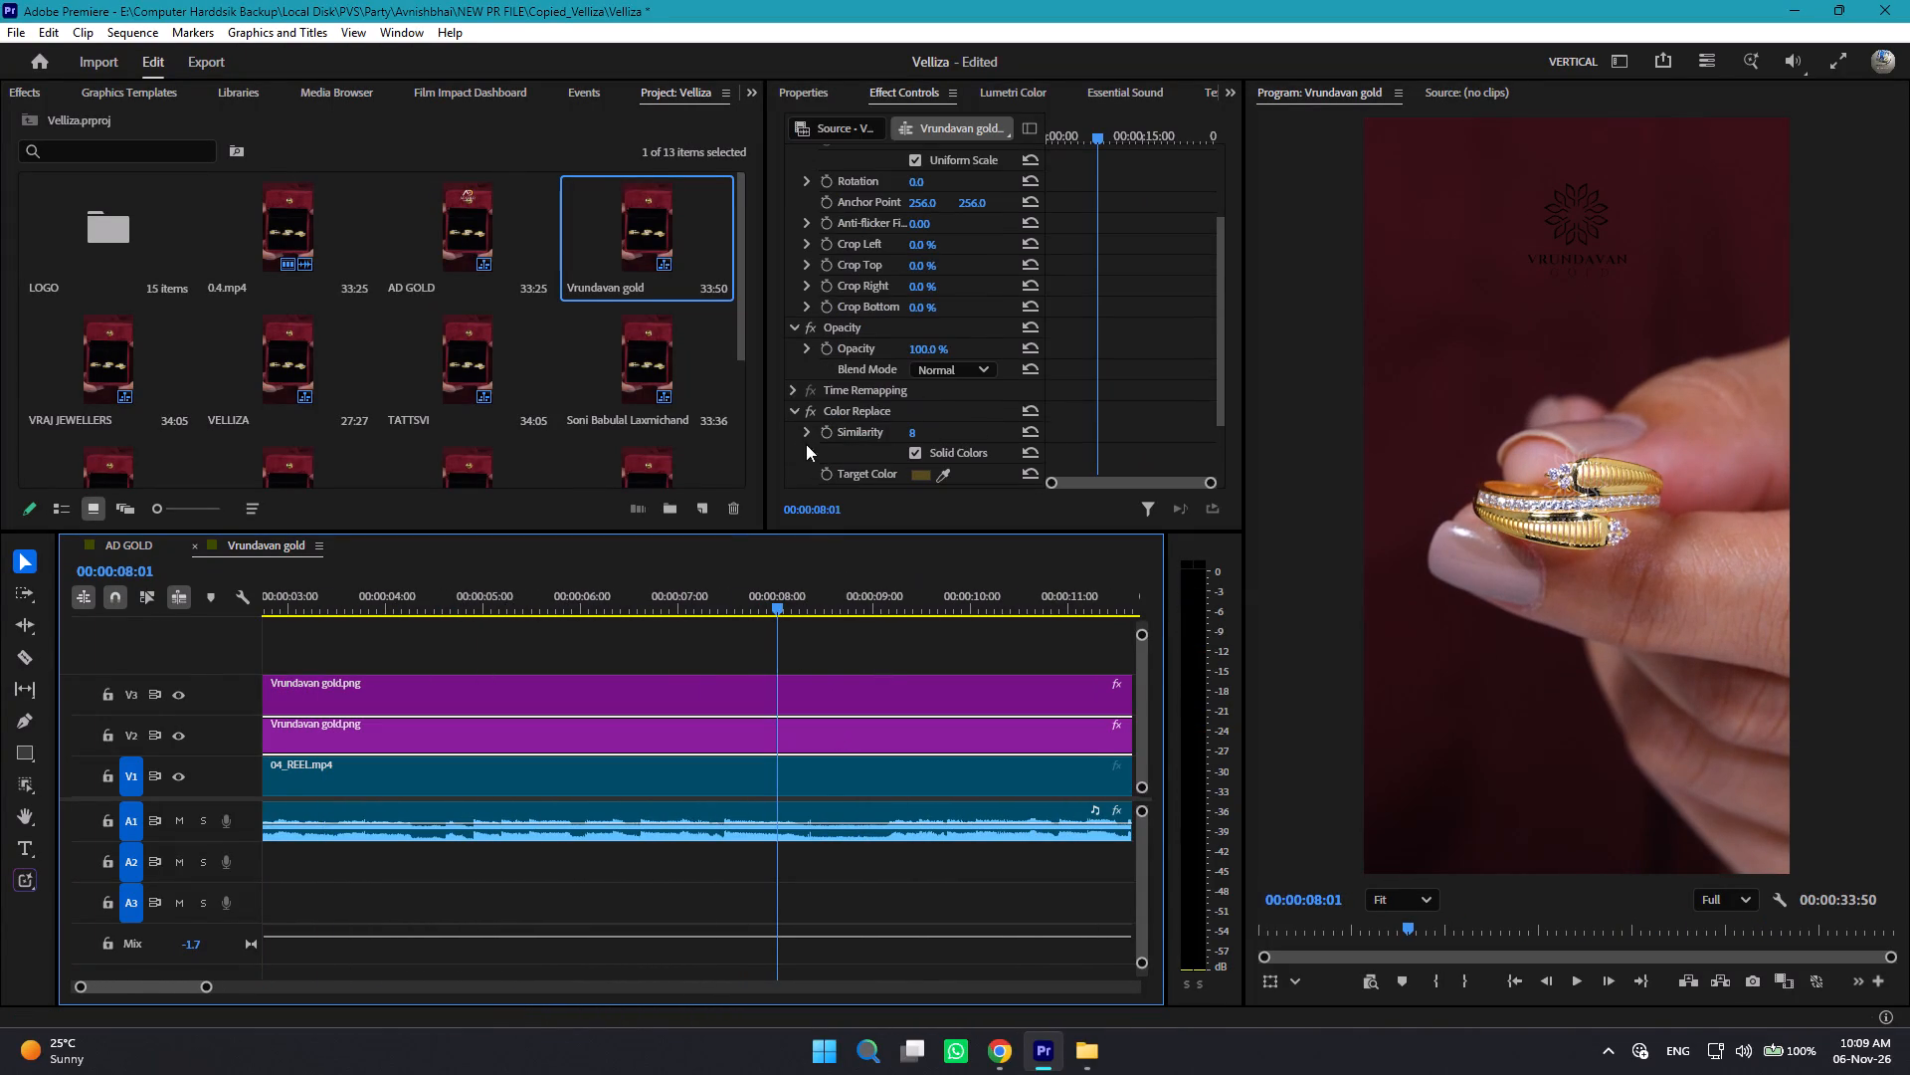
click(810, 411)
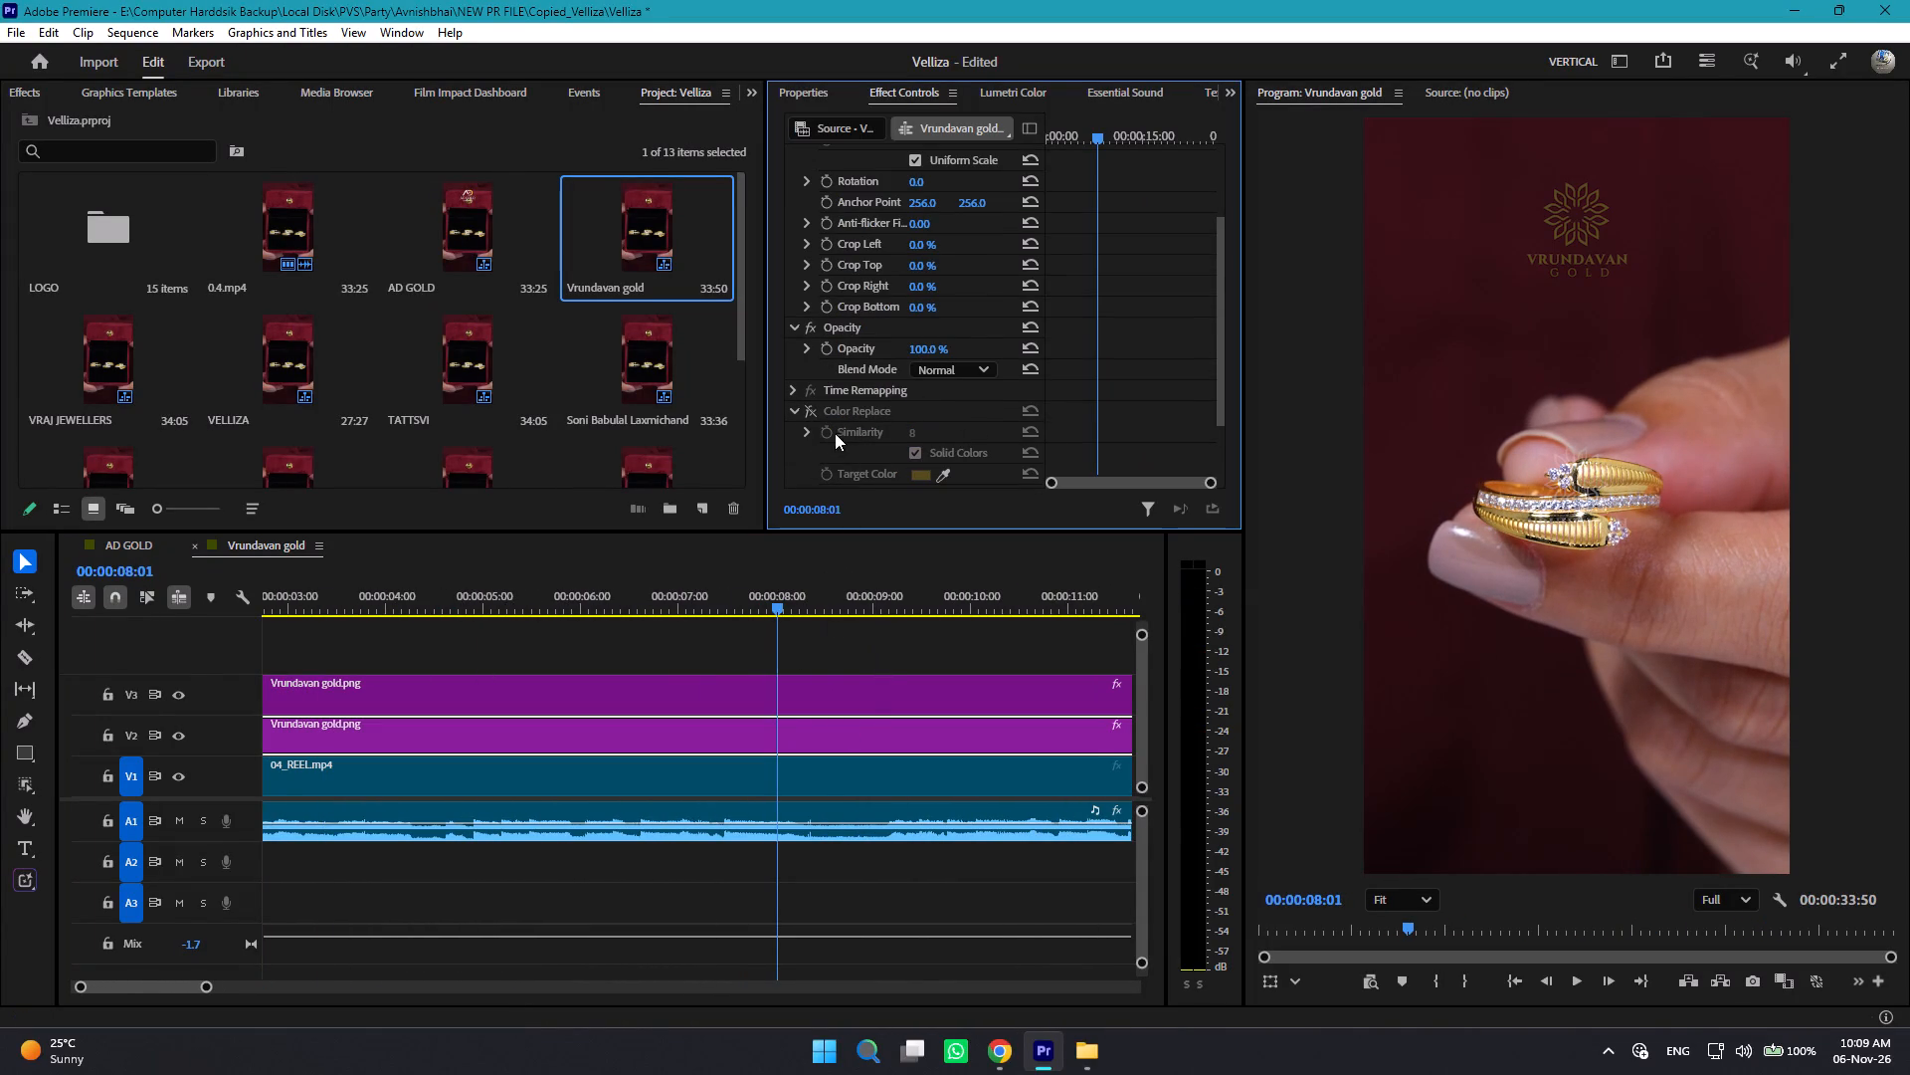
click(809, 410)
scroll(924, 441, down, 1)
scroll(922, 441, up, 2)
scroll(922, 441, down, 3)
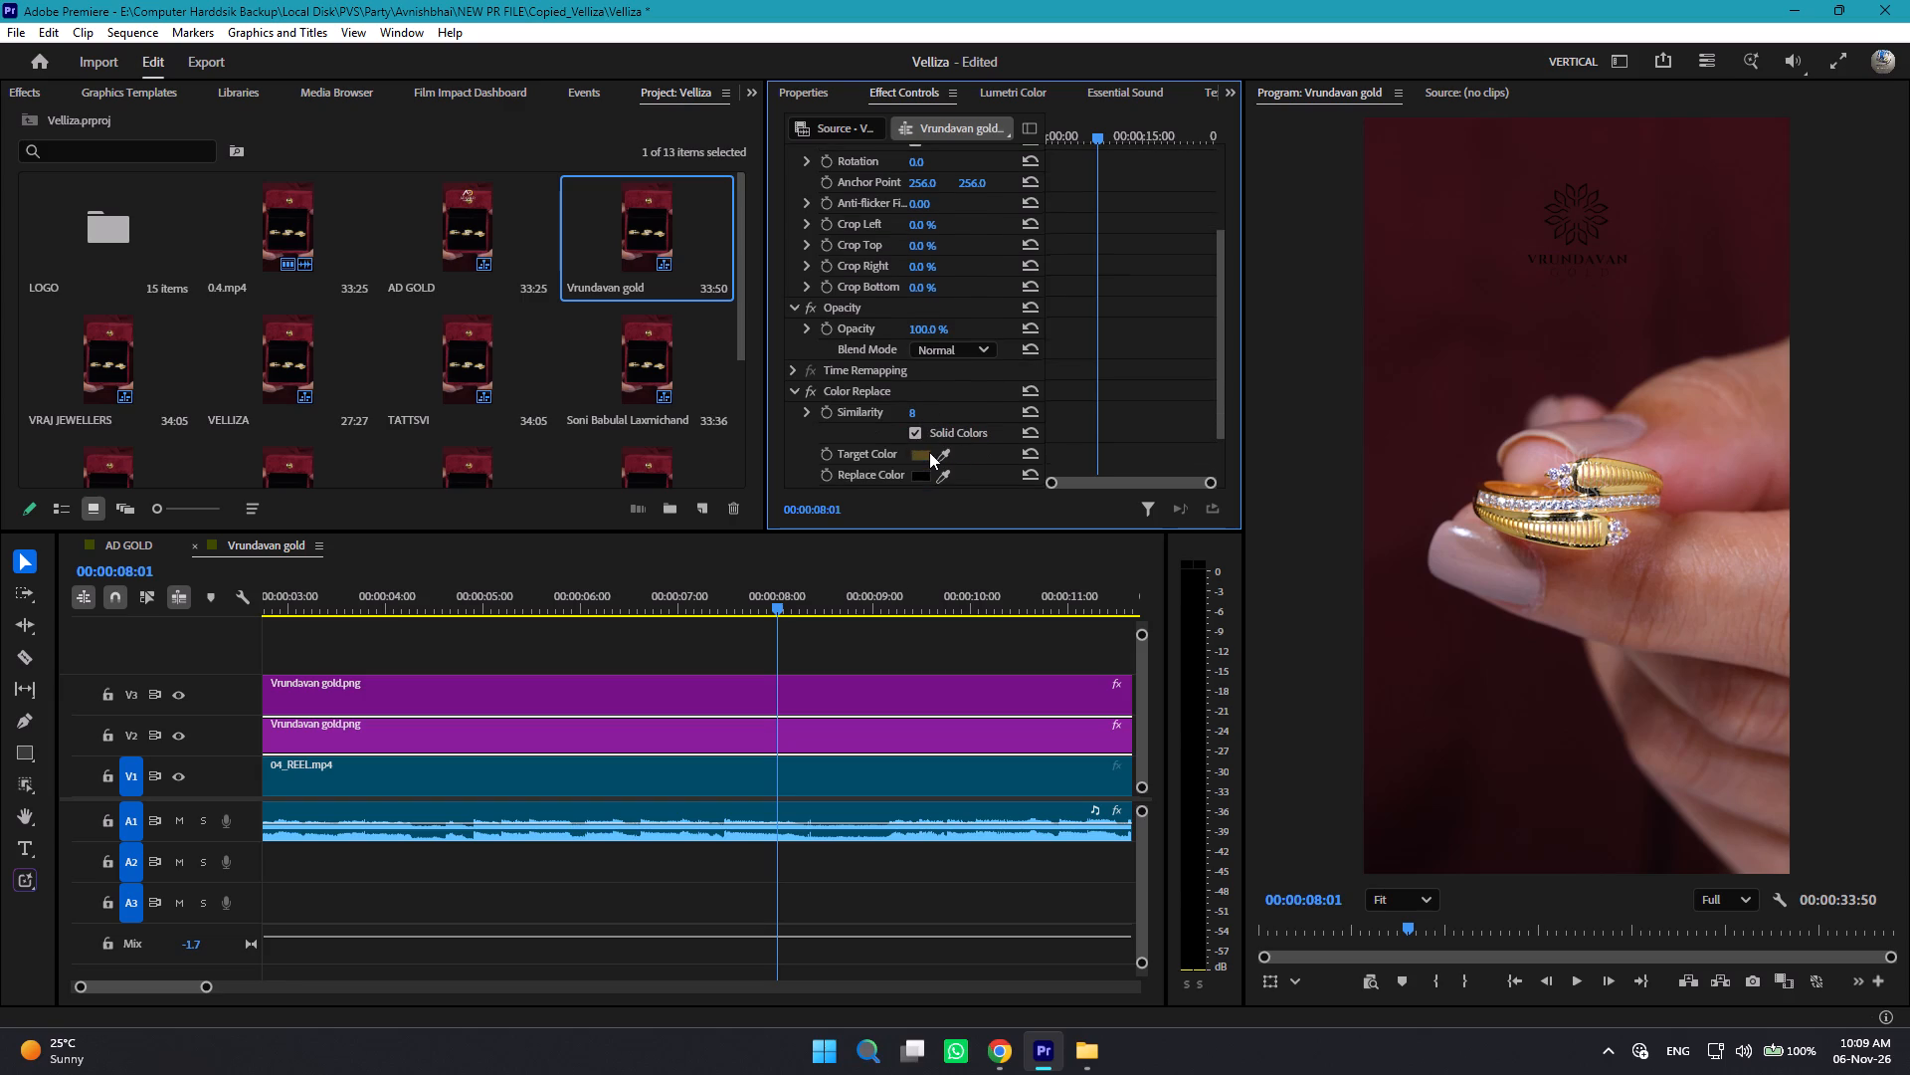
click(941, 458)
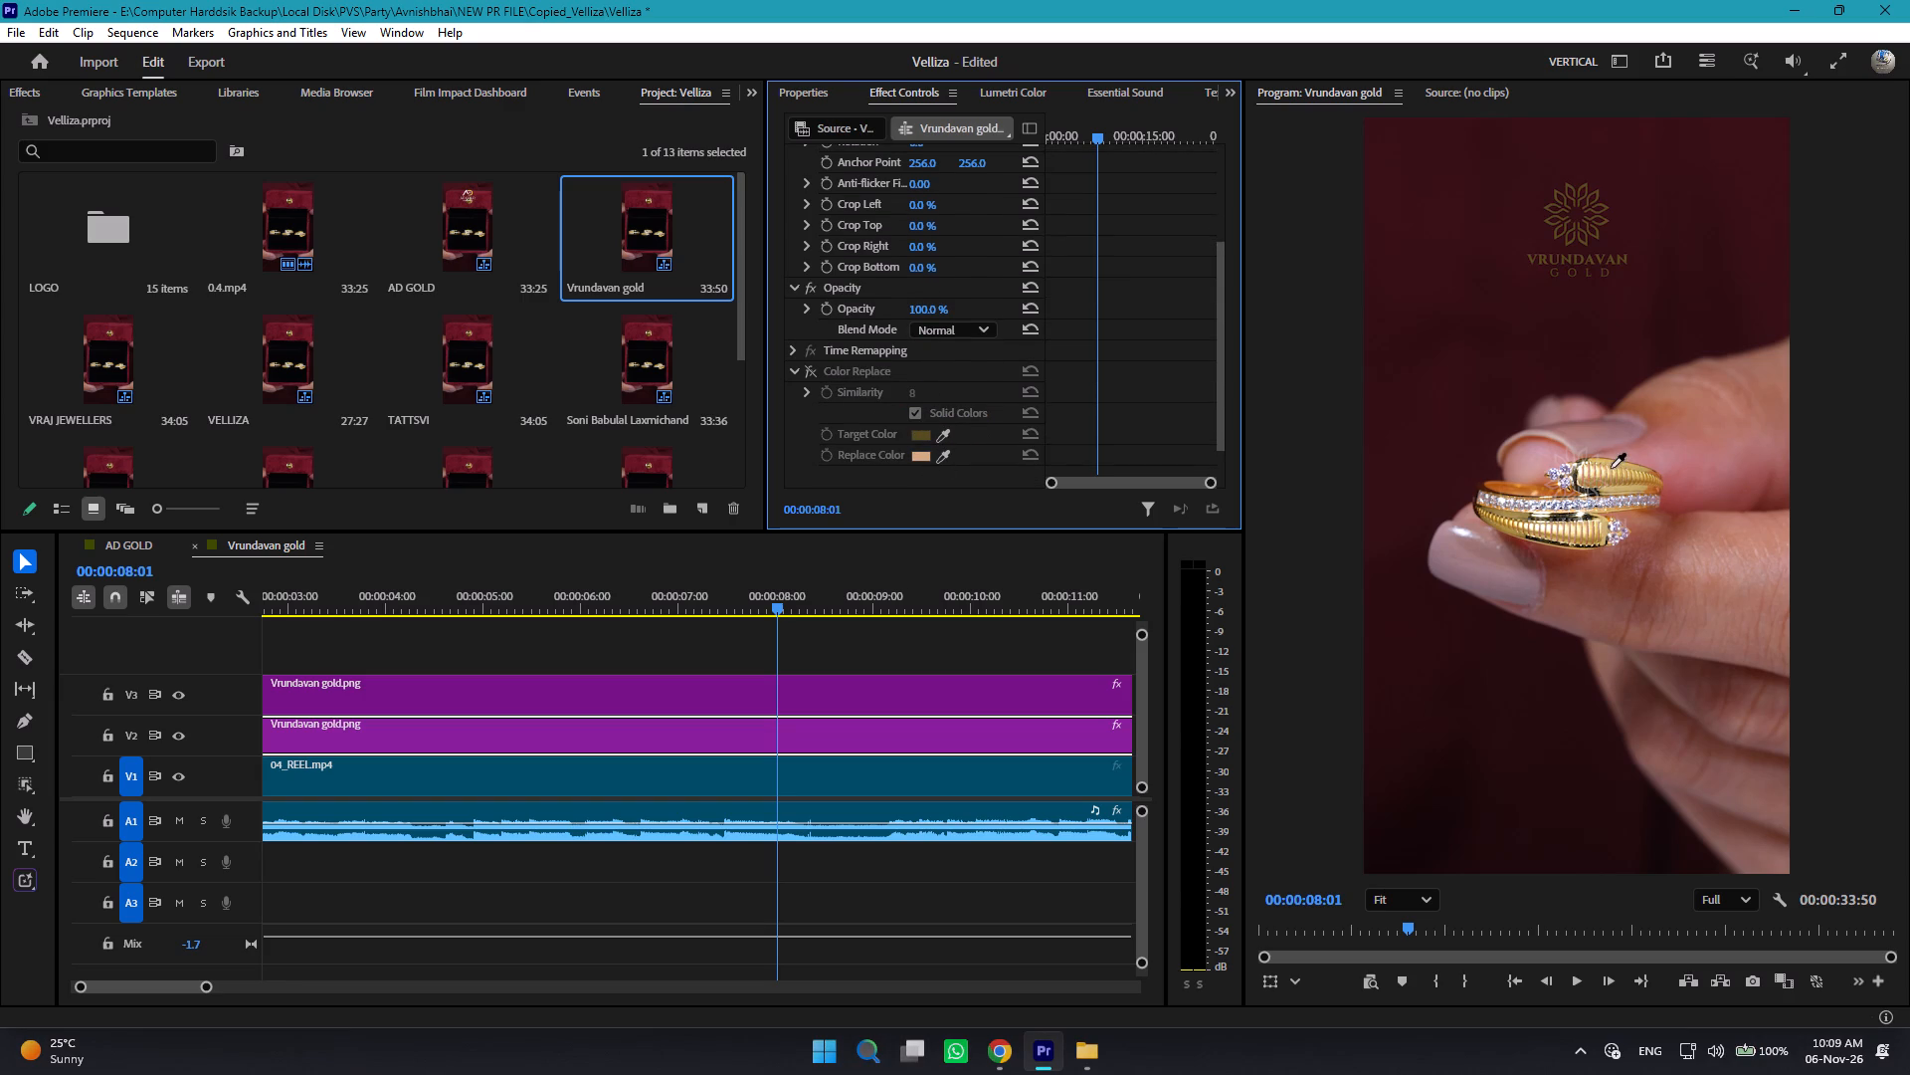
click(1609, 462)
key(space)
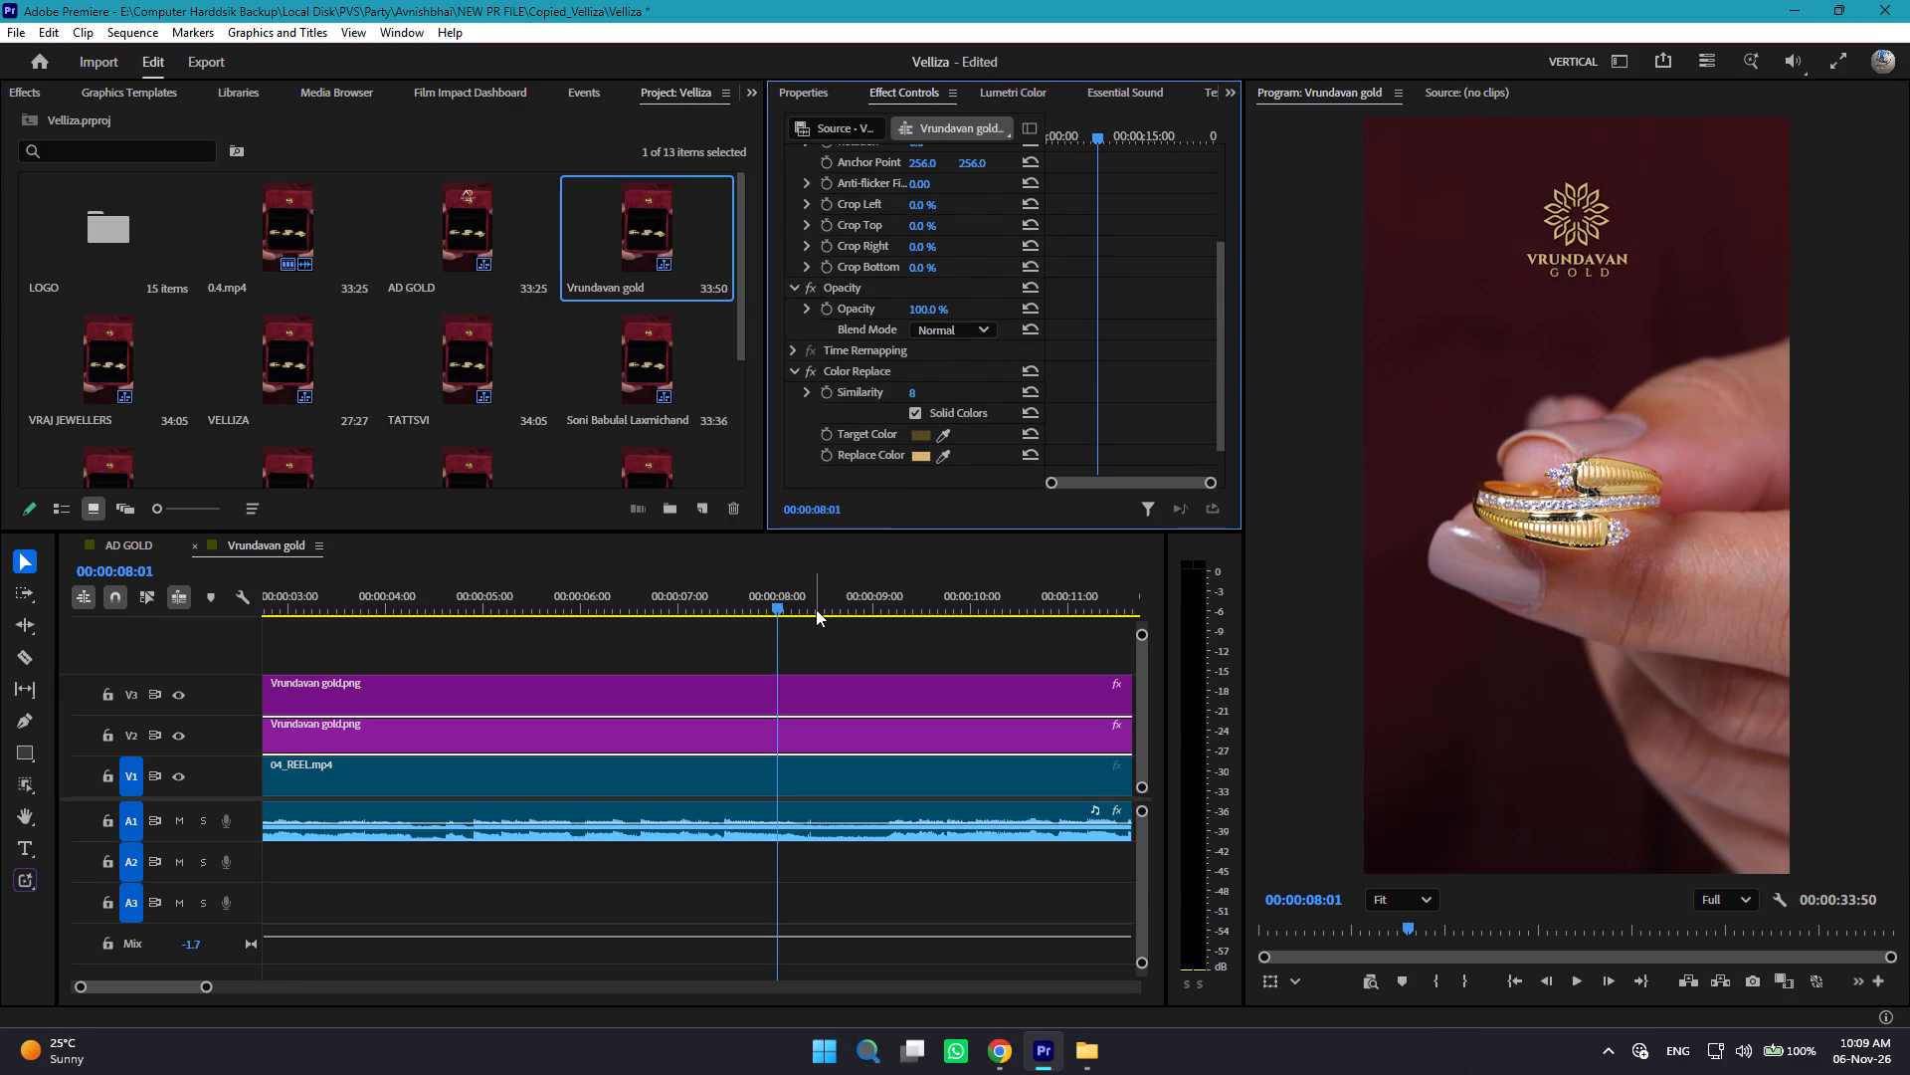
click(842, 659)
key(space)
key(space)
Set the V3 Vrundavan gold logo's blend mode to Screen.
click(766, 744)
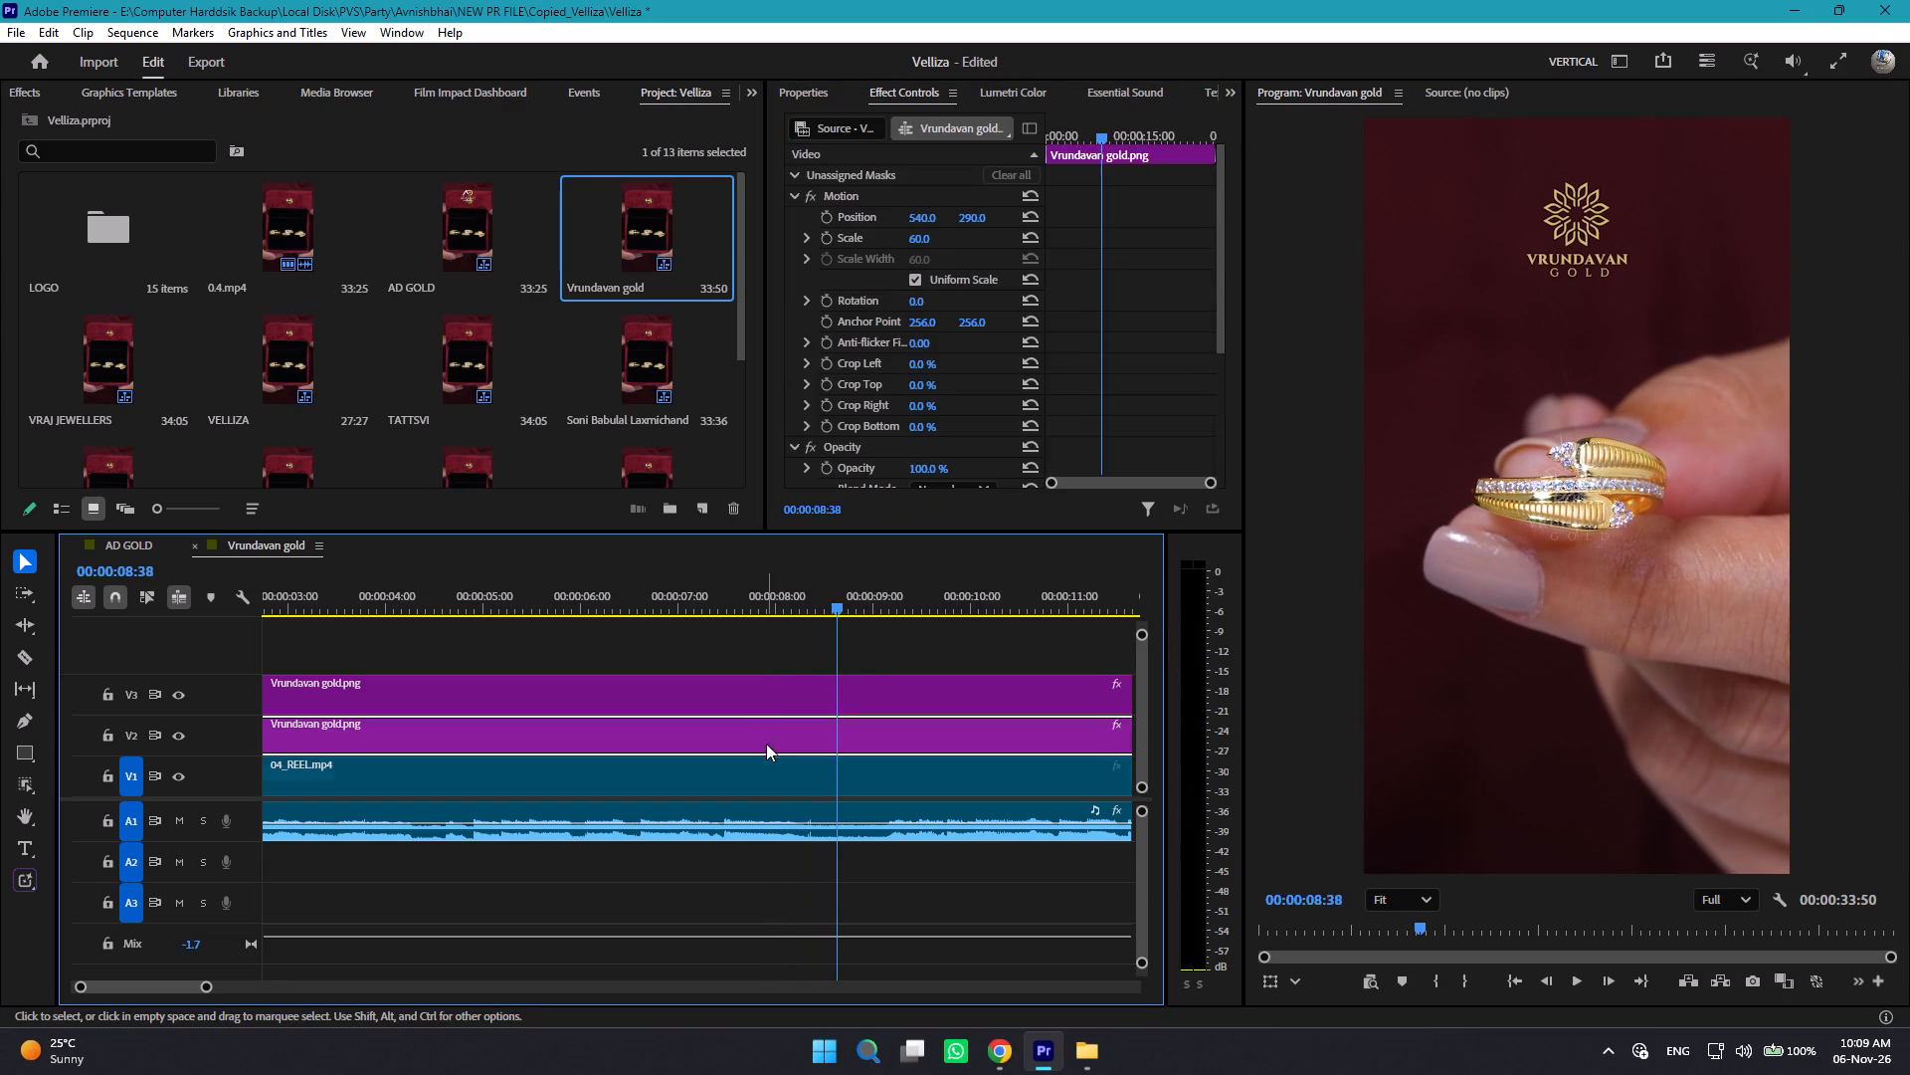
click(763, 697)
scroll(931, 431, down, 4)
click(959, 415)
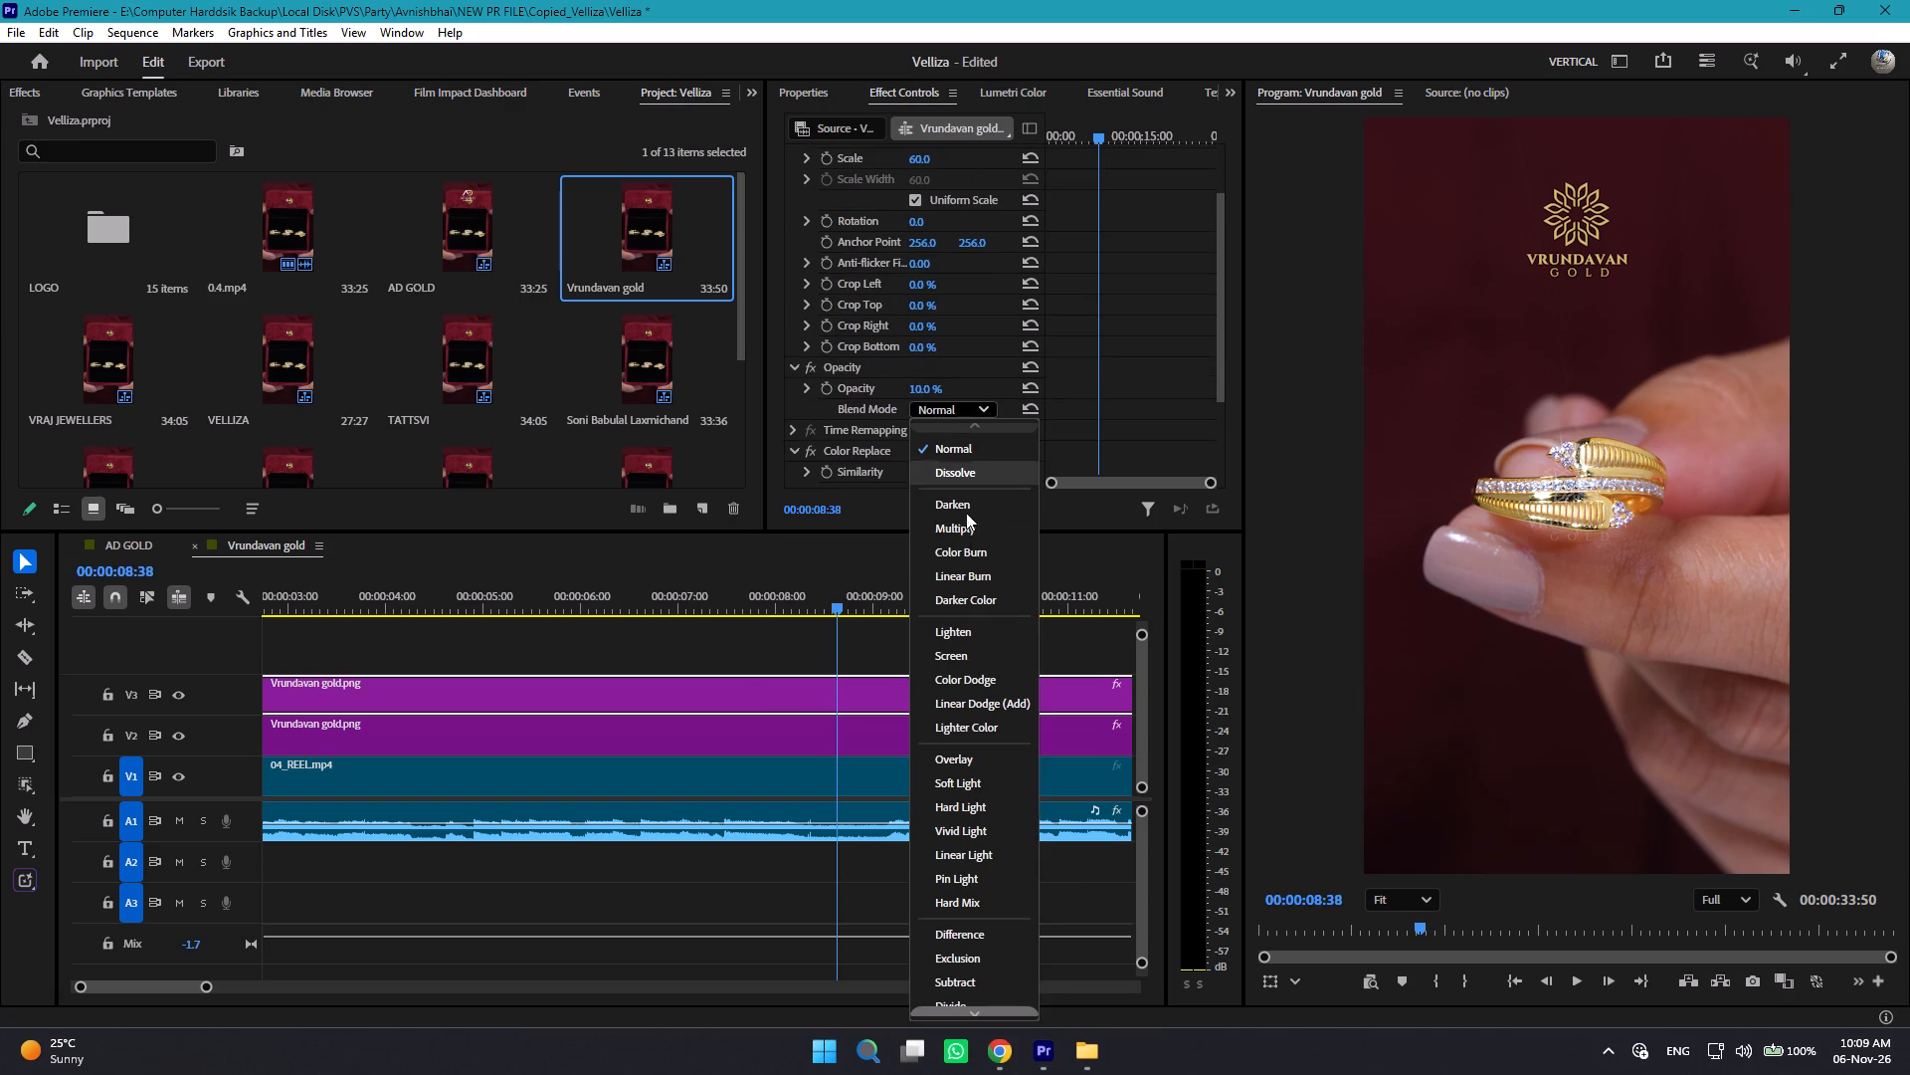
click(959, 656)
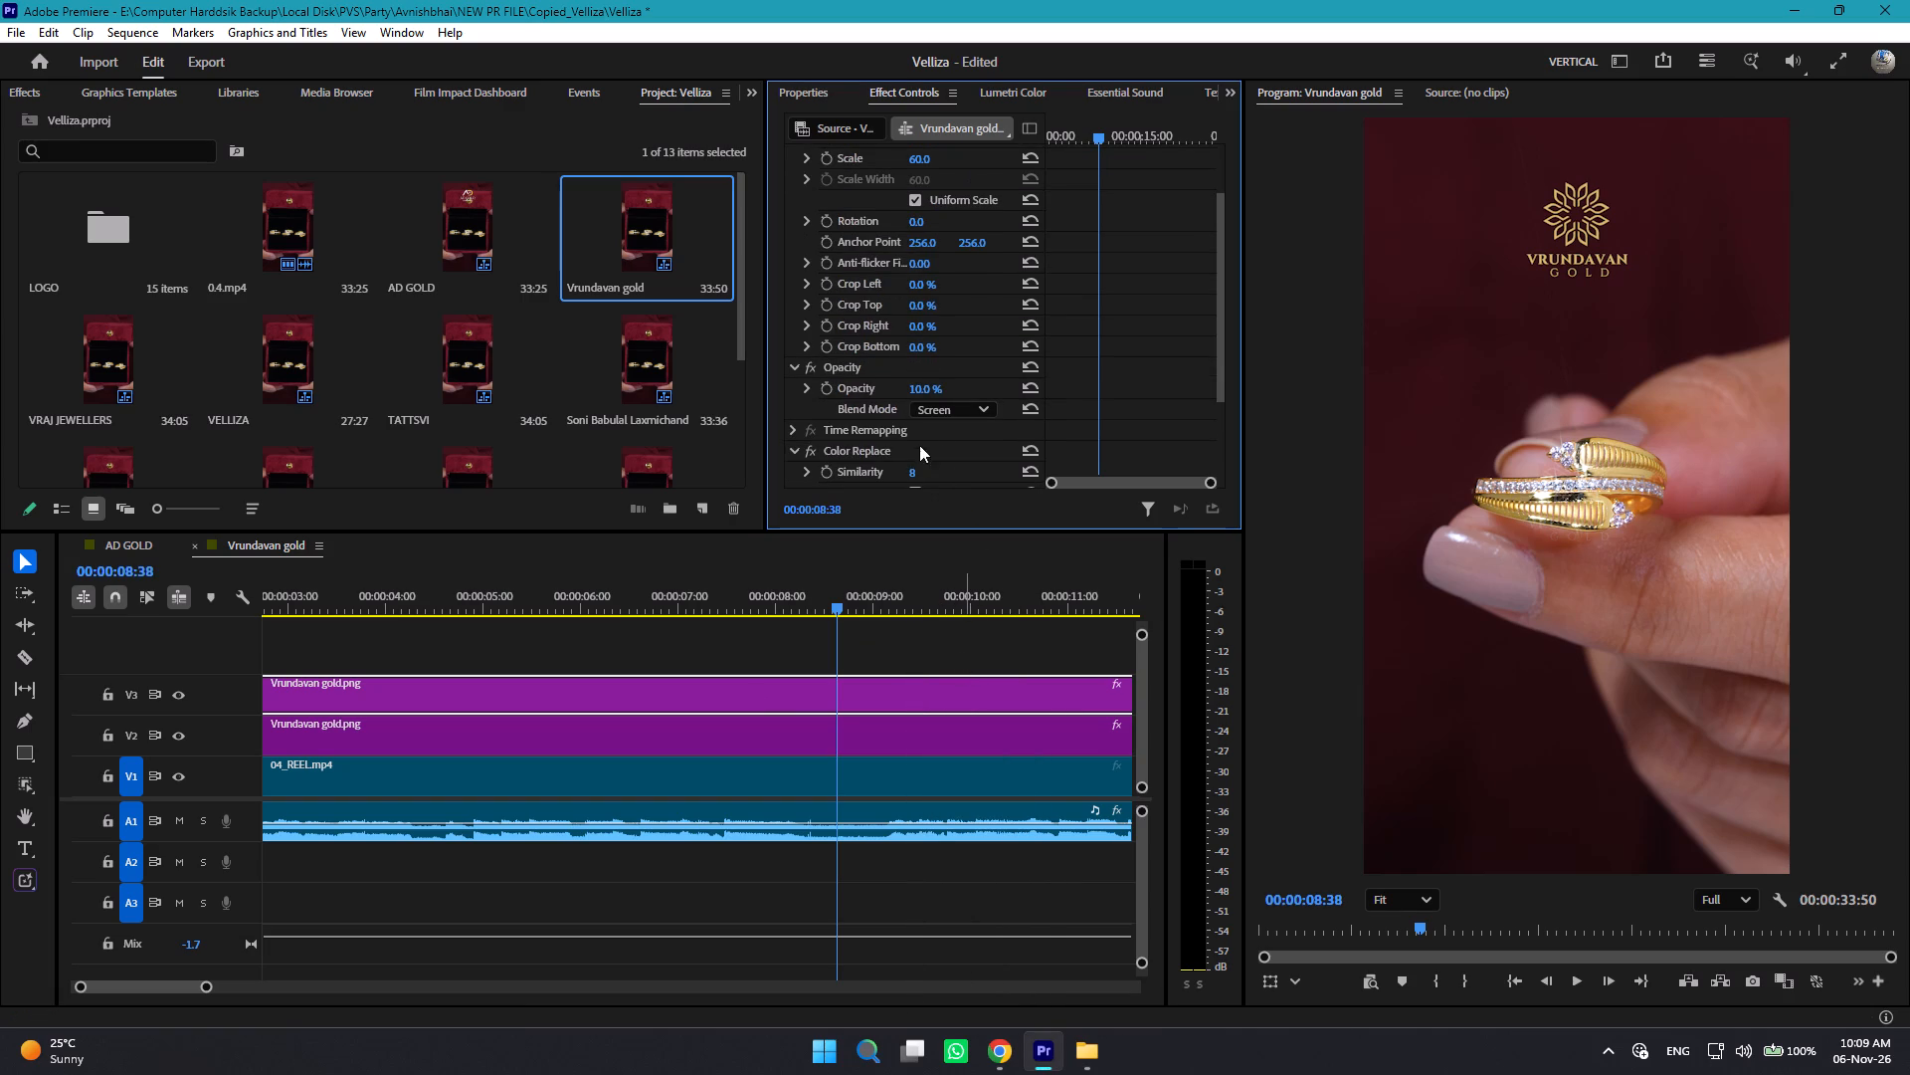
Set the V3 logo's opacity to 20% and enlarge it to a scale of about 98.7.
click(925, 392)
text(20)
key(Return)
double_click(1588, 519)
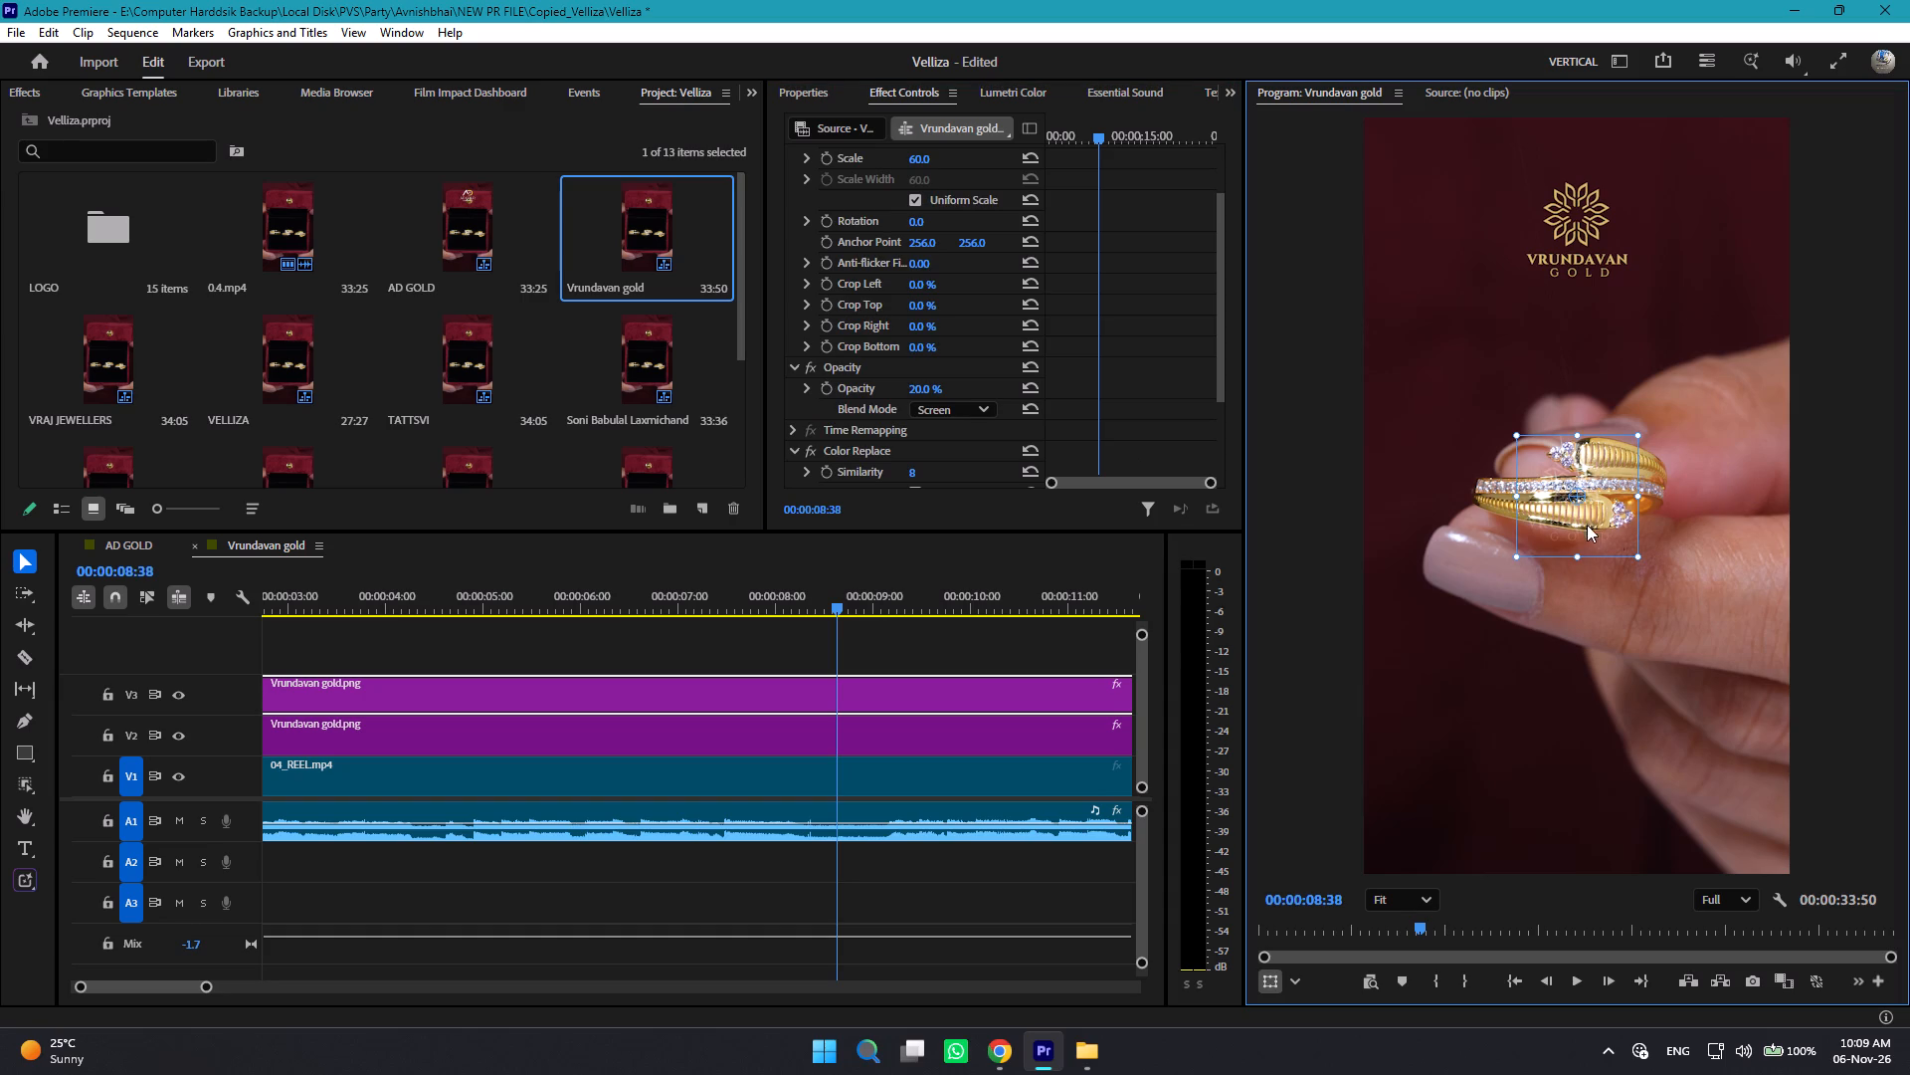
drag(1637, 555, 1691, 595)
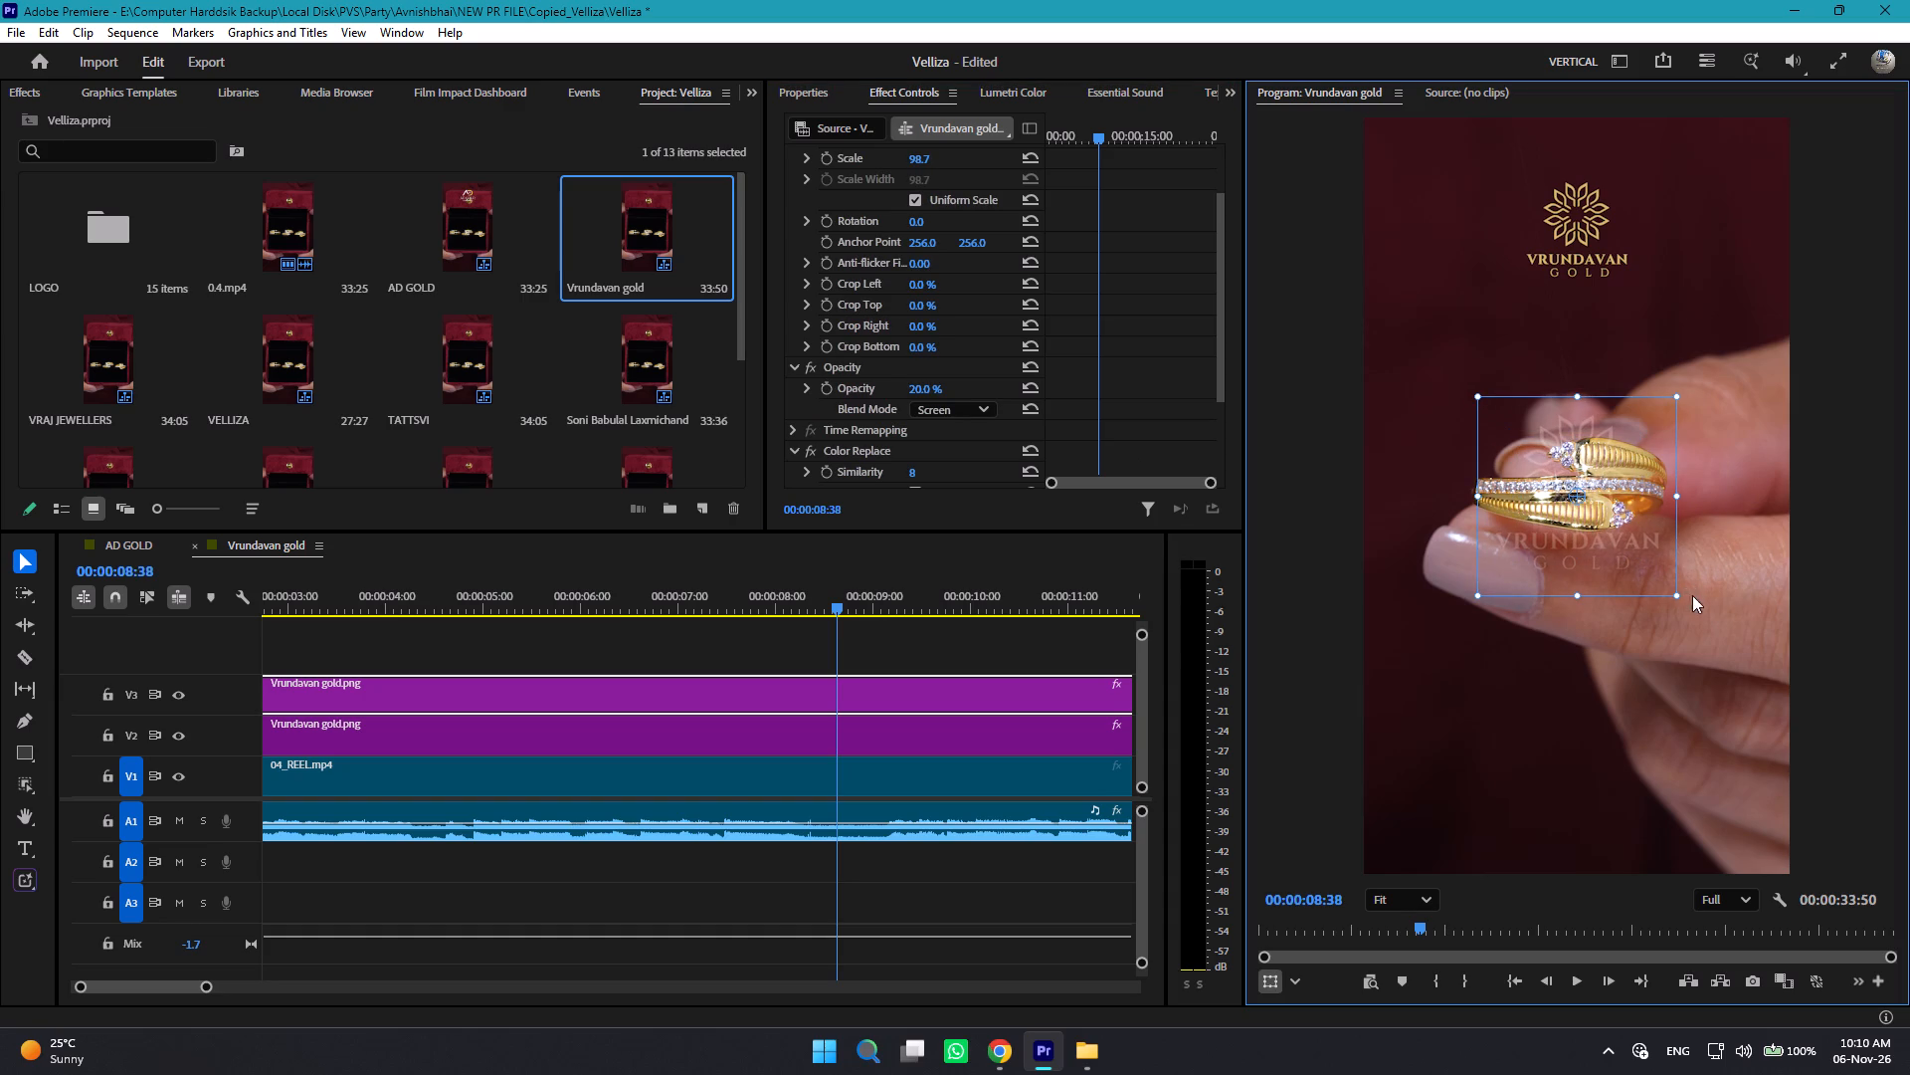
Set the V3 watermark logo's opacity to 7% and play the sequence to check it.
click(914, 387)
key(7)
key(Return)
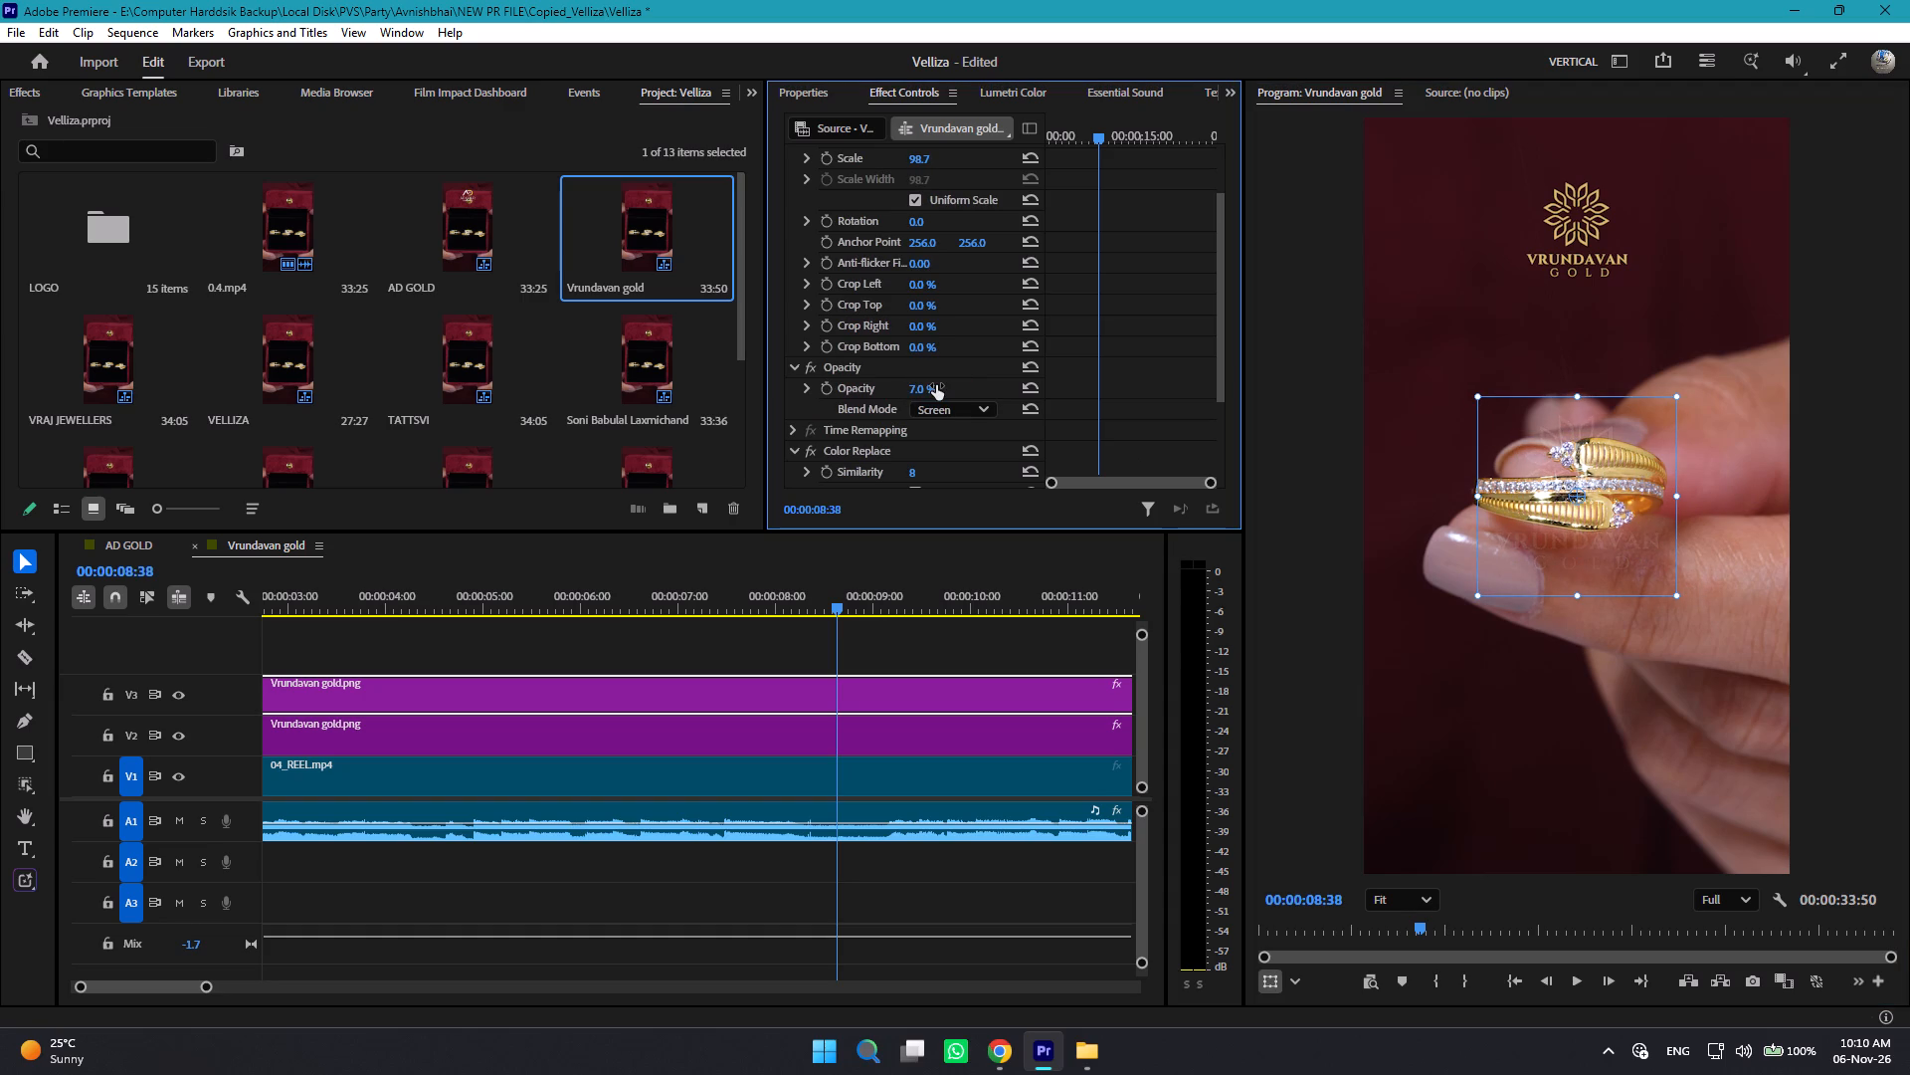
key(space)
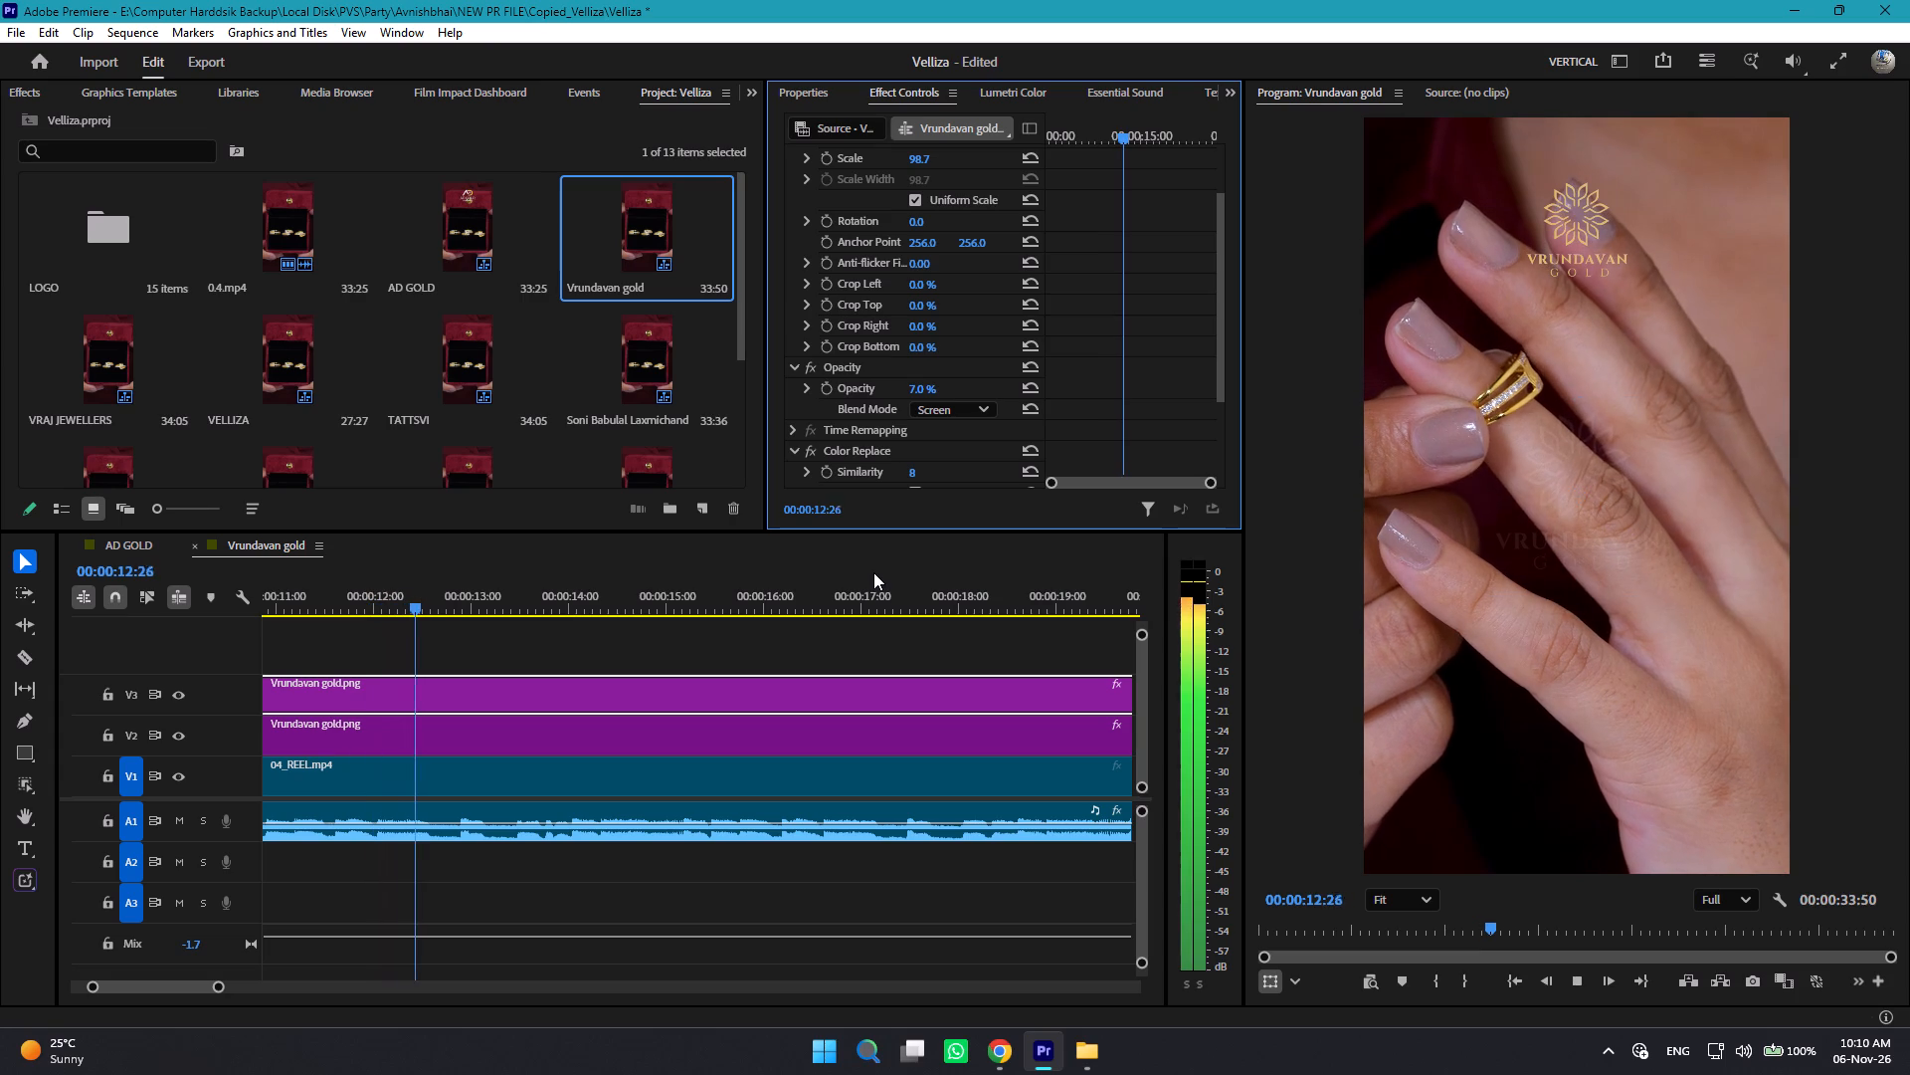
key(space)
Set the Vrundavan gold sequence's export destination to the VRUNDAVAN GOLD folder in V-Customer, with the file name Vrundavan gold-11.
key(ctrl+m)
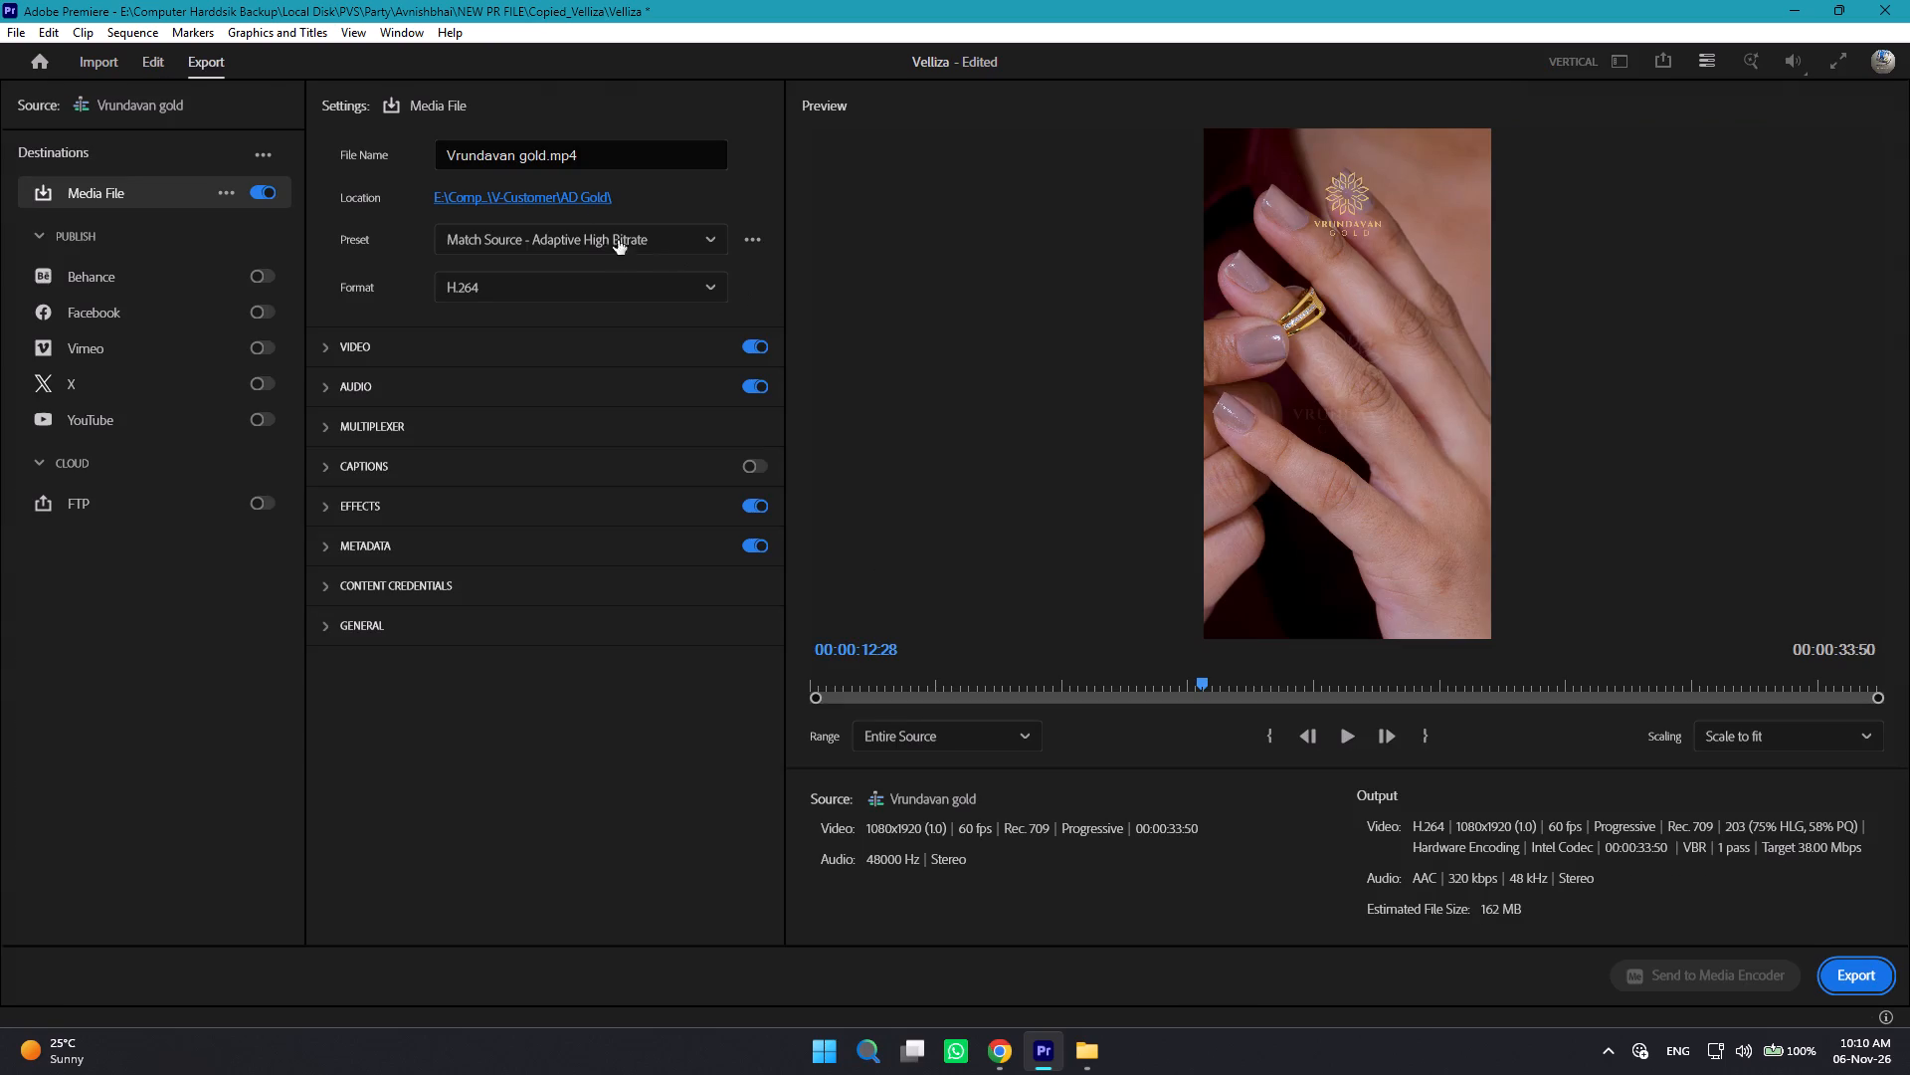
click(568, 197)
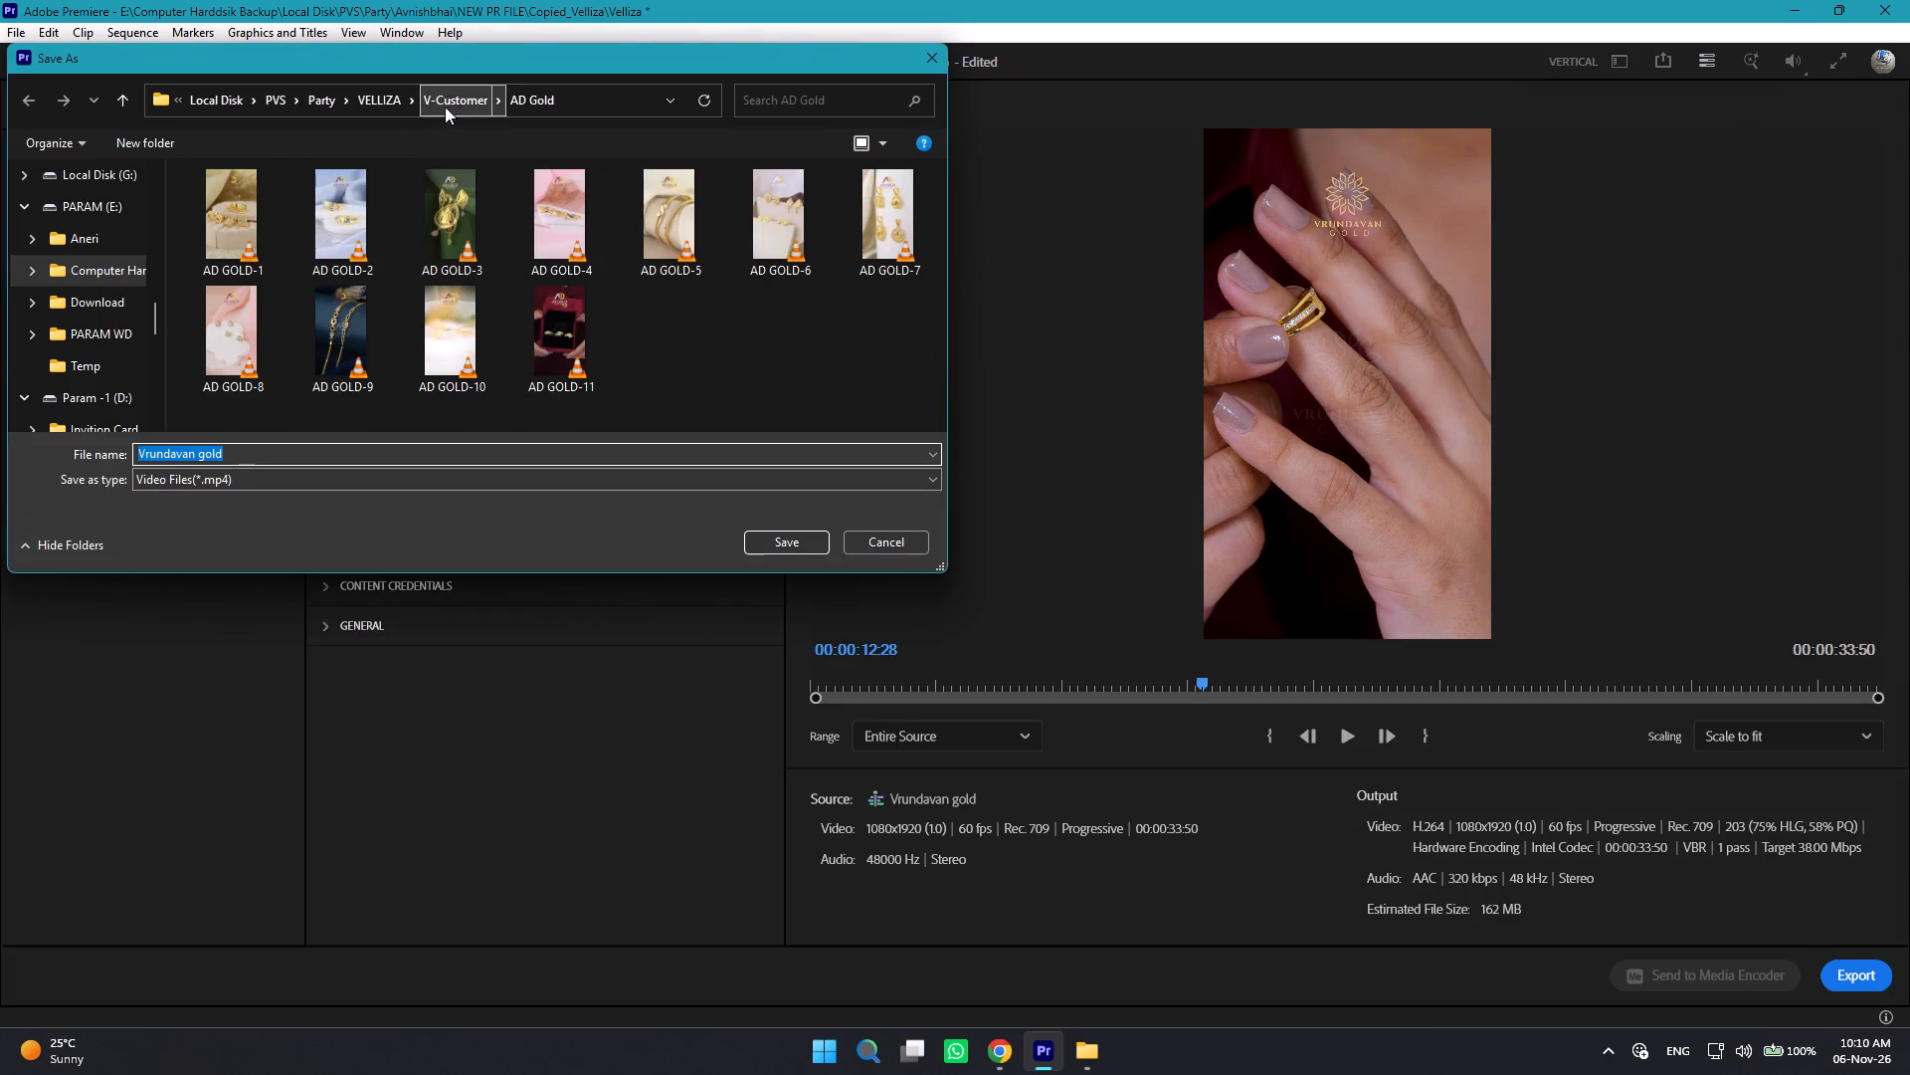
click(449, 103)
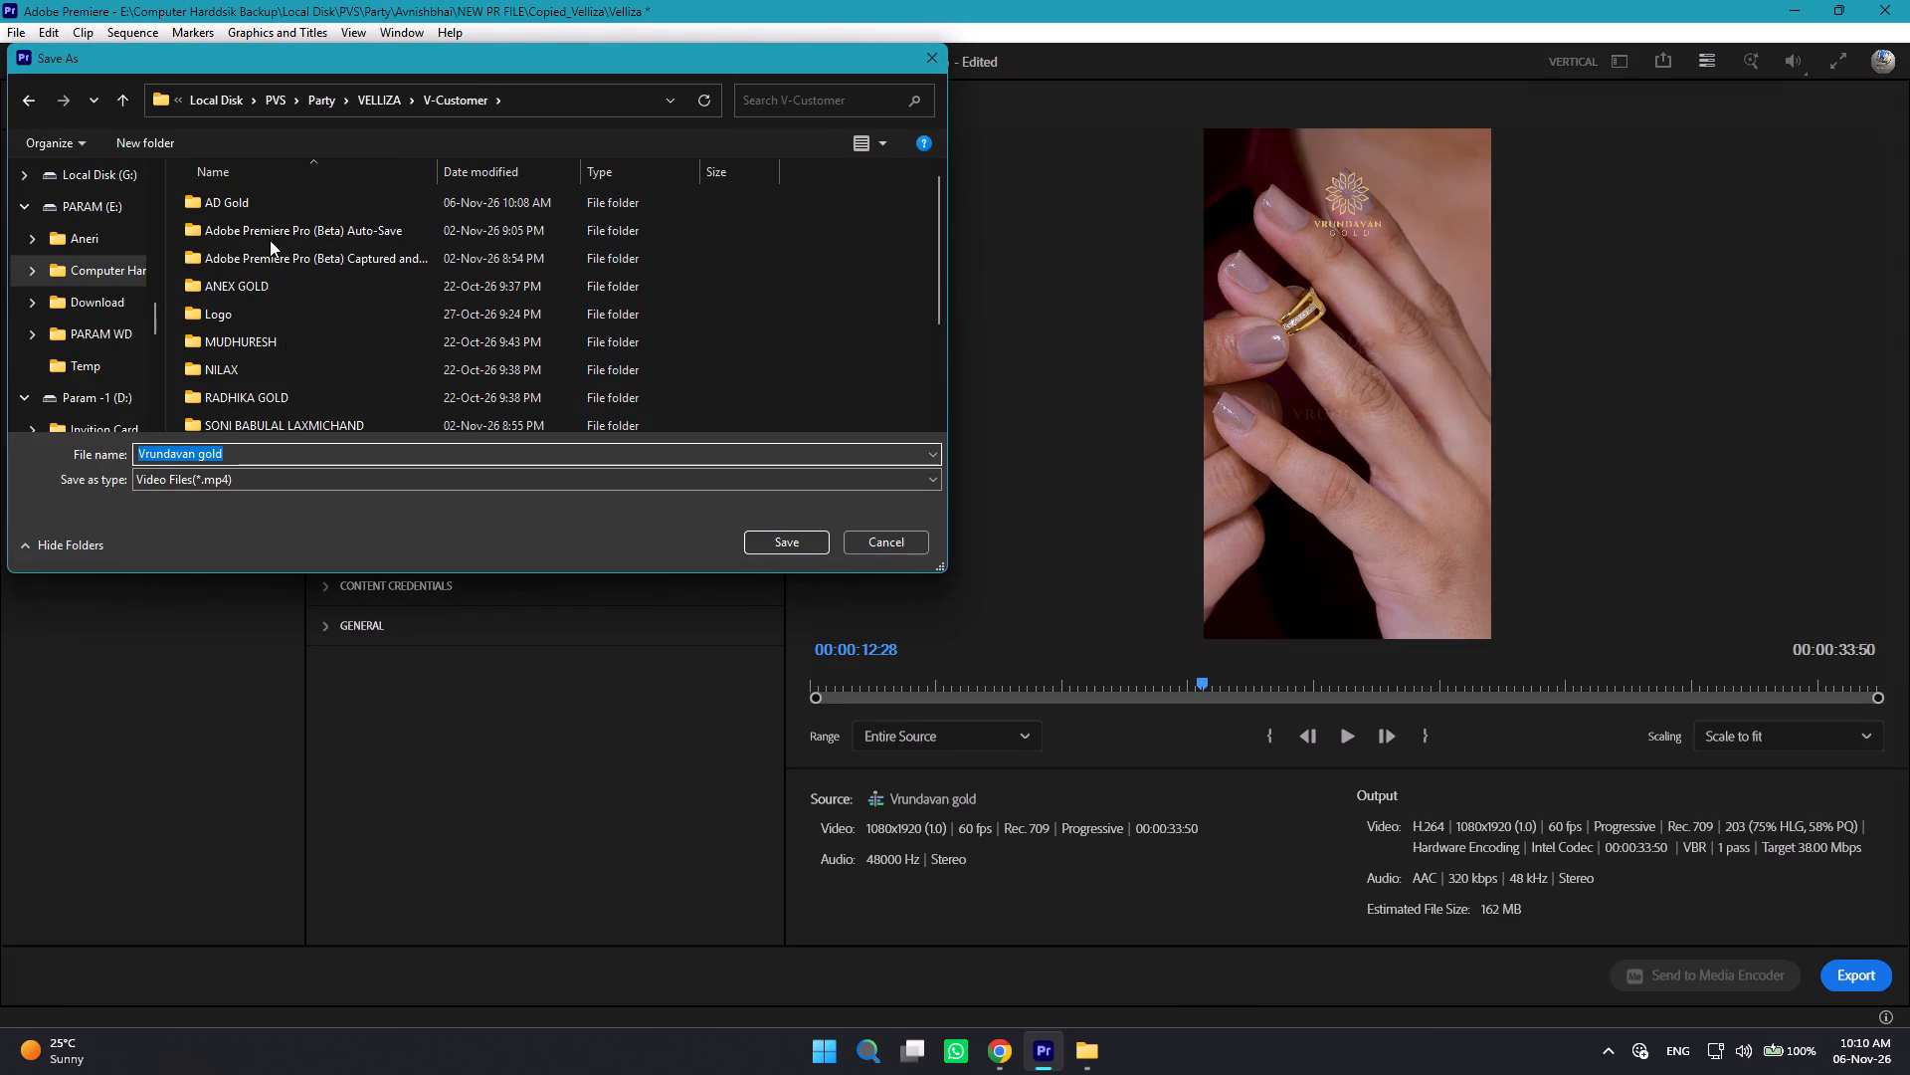
scroll(288, 310, down, 3)
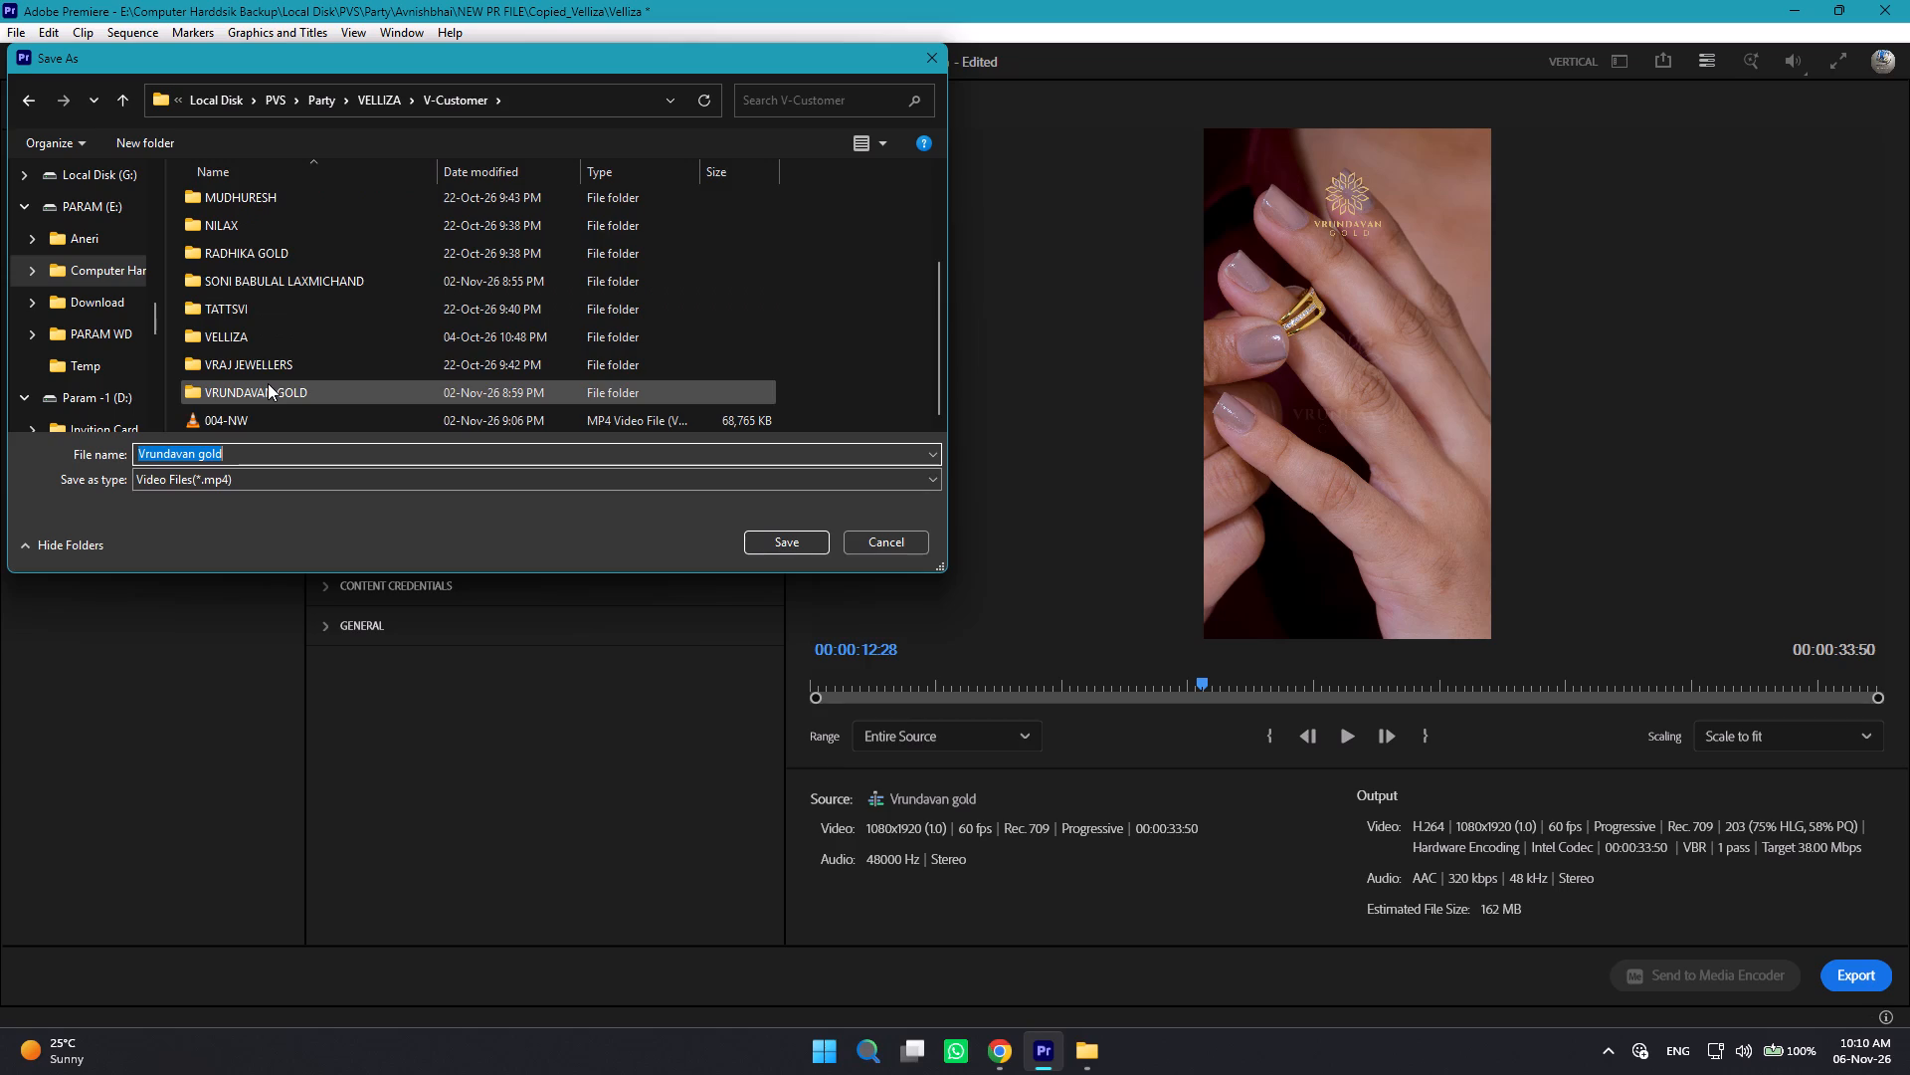
double_click(268, 383)
click(793, 248)
double_click(566, 452)
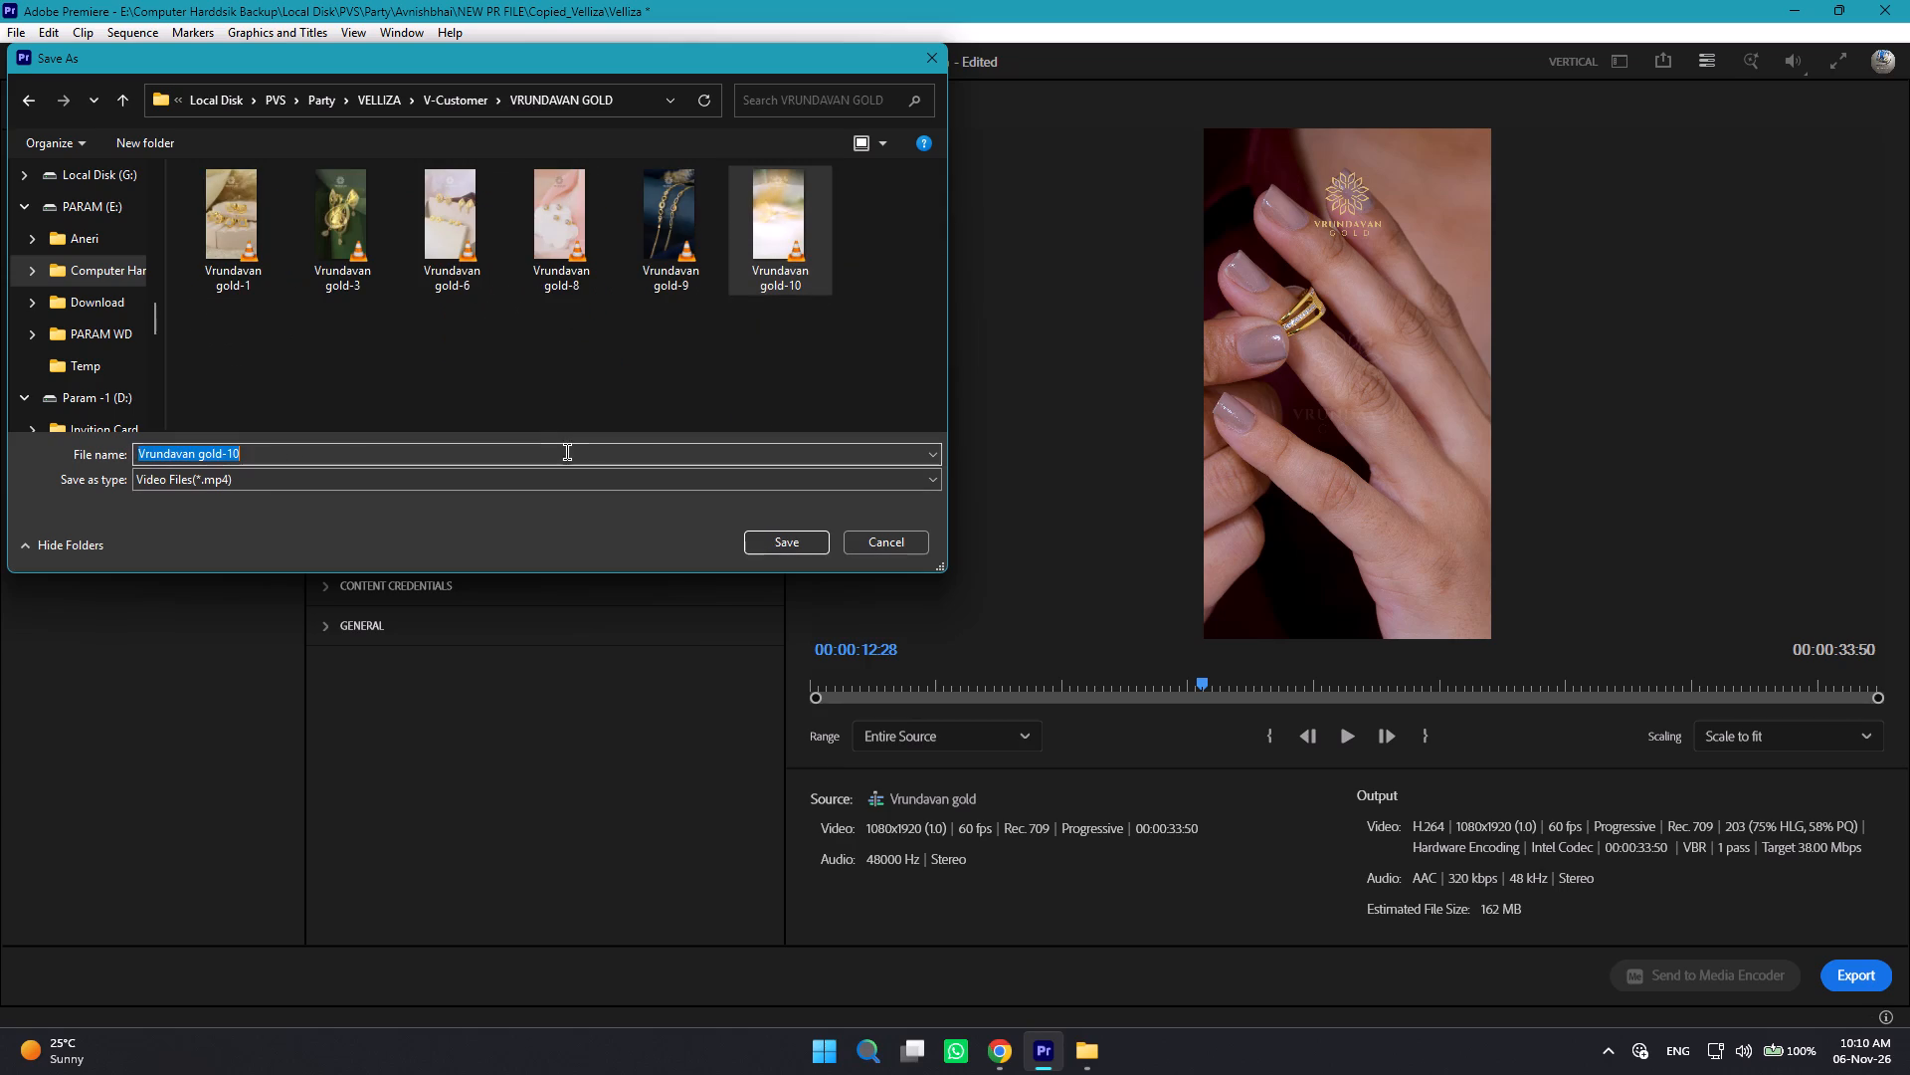
text(11)
key(Return)
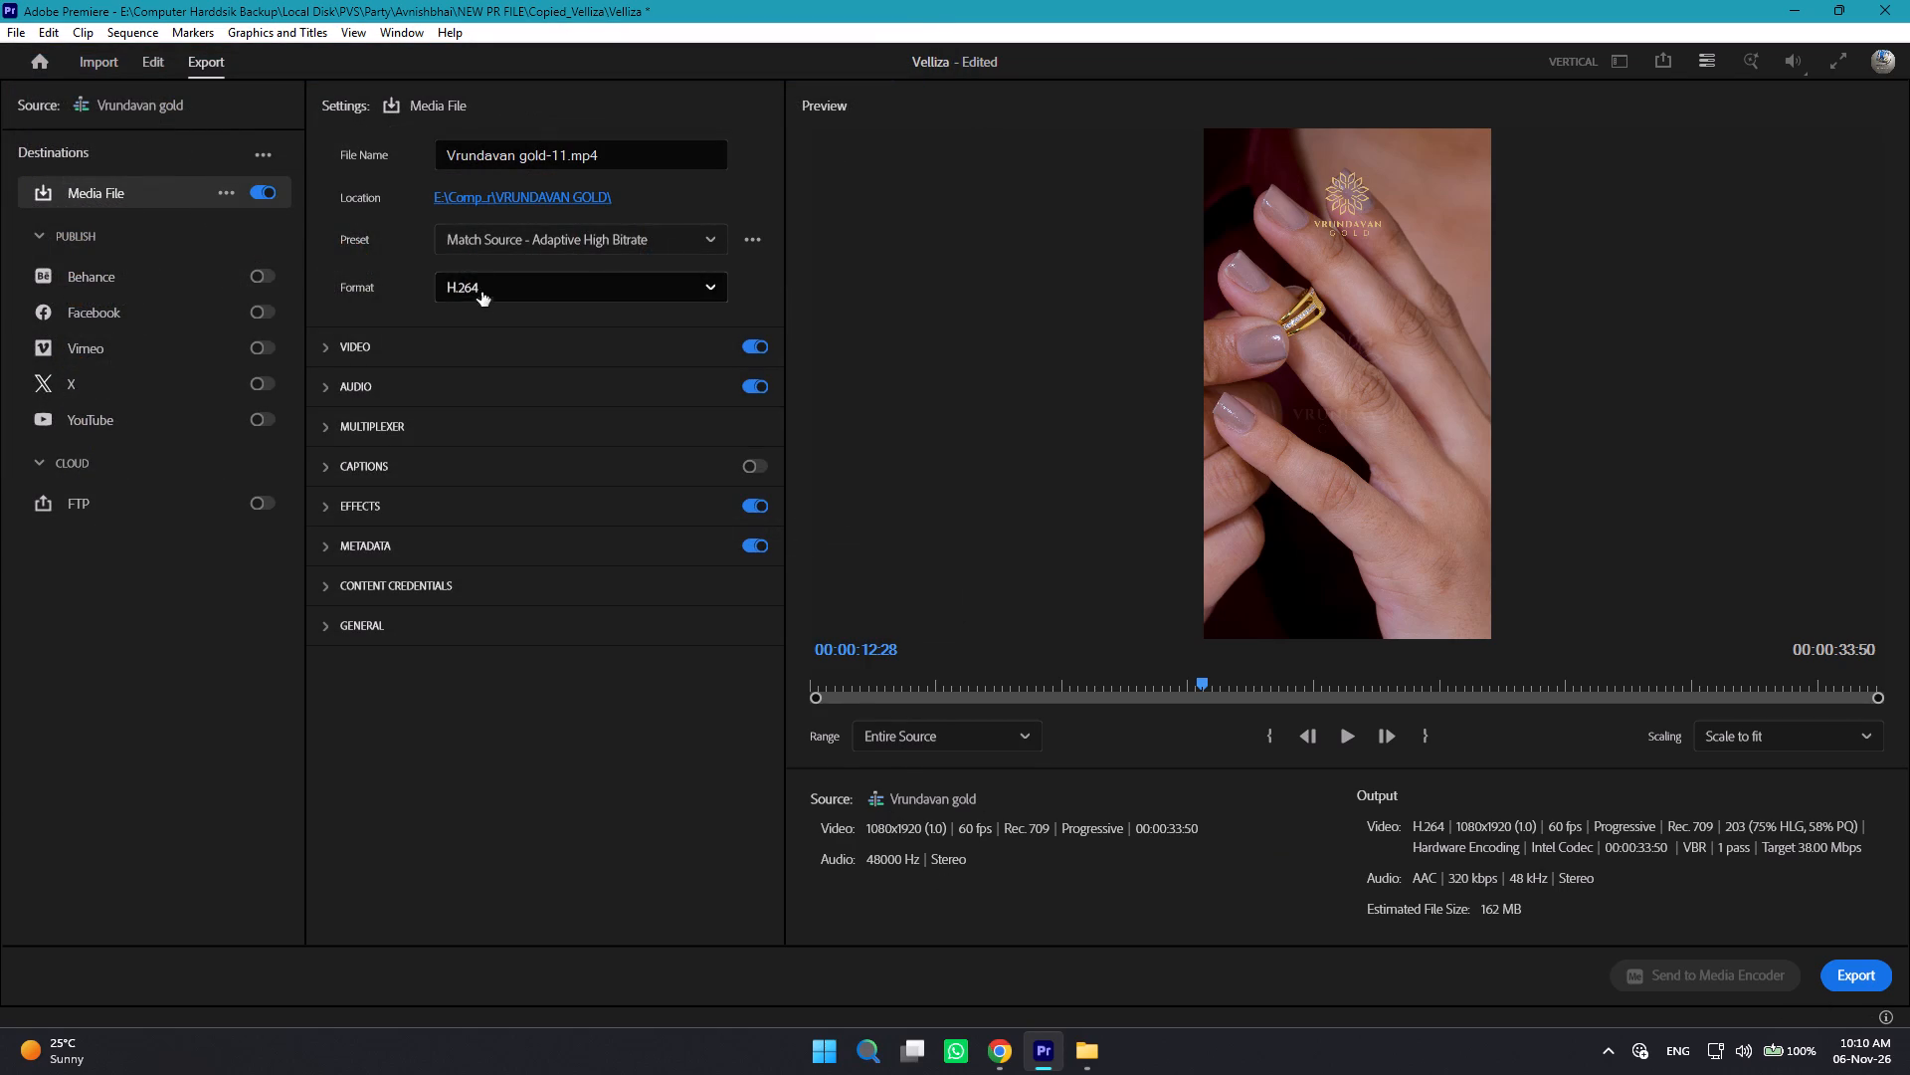
Set the video target bitrate to 20 Mbps and export the Vrundavan gold sequence.
click(326, 346)
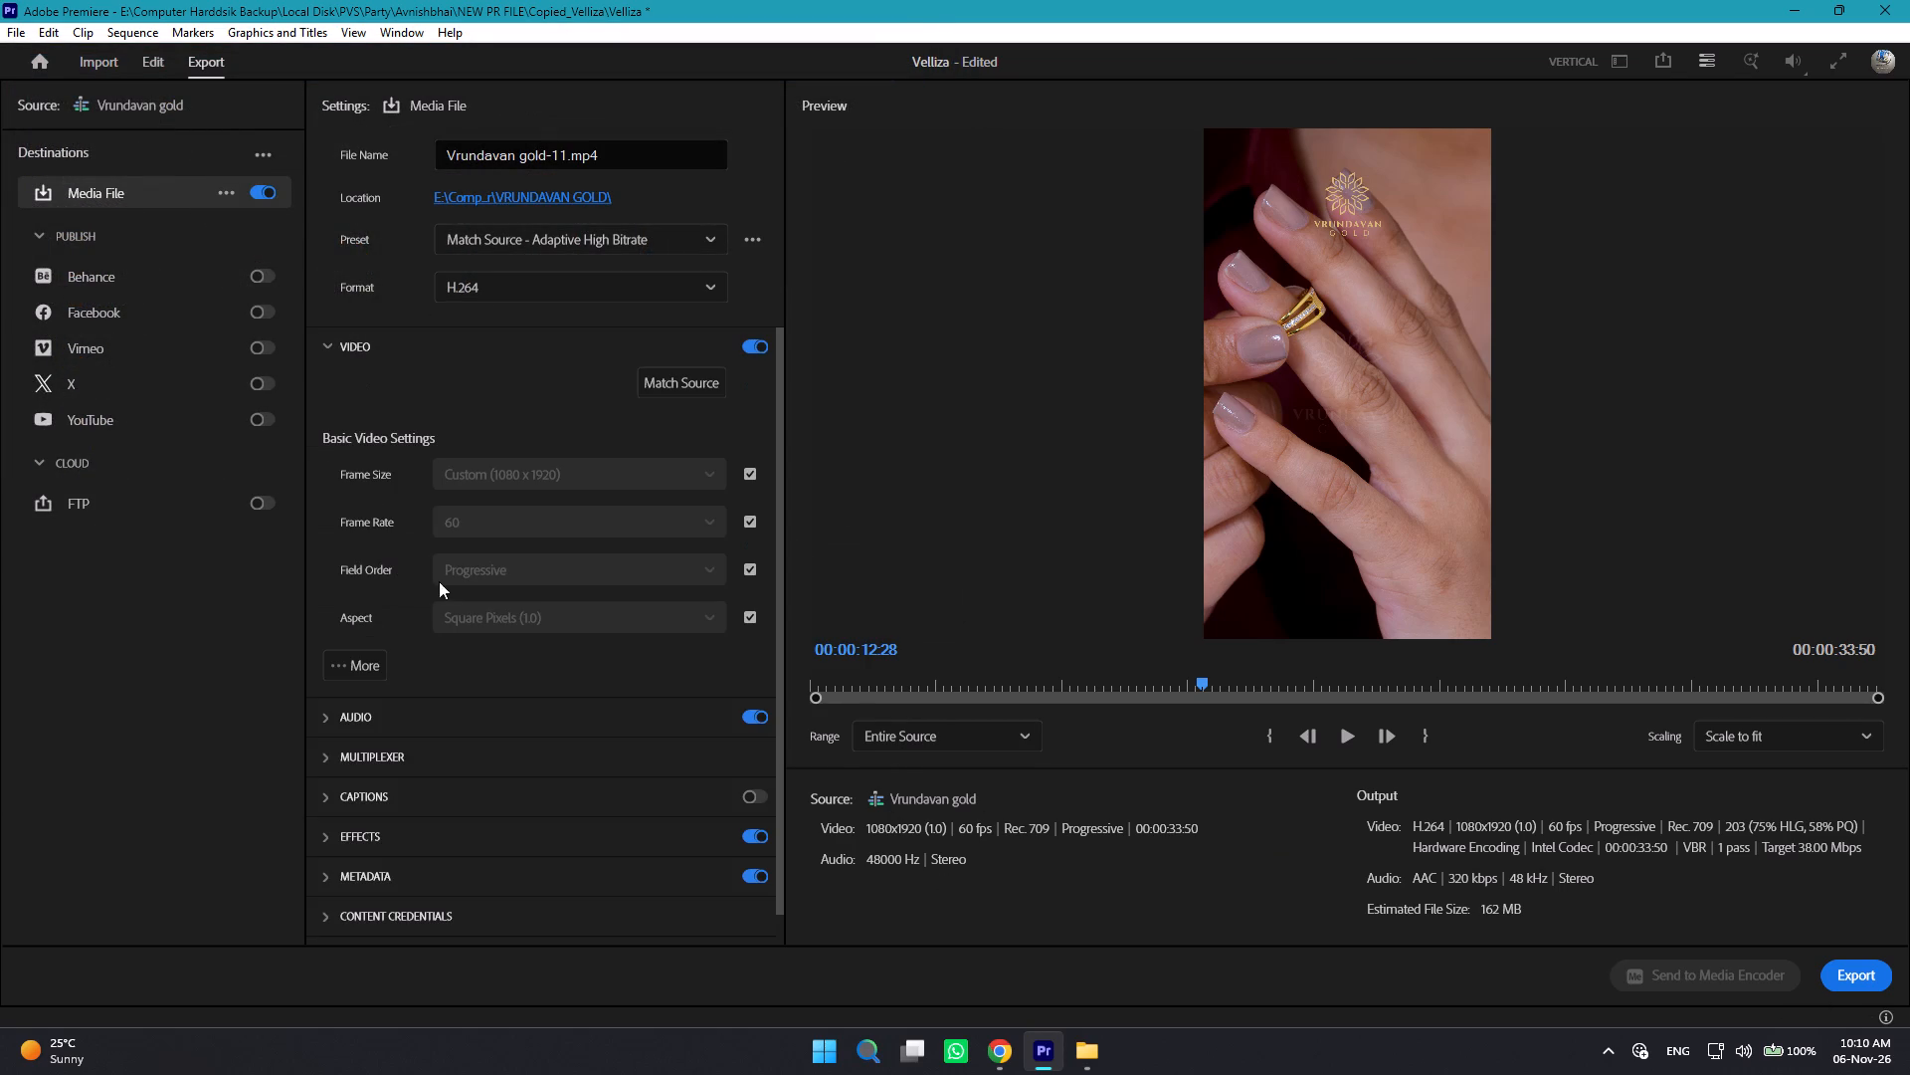
click(342, 664)
scroll(532, 629, down, 5)
scroll(536, 642, up, 1)
scroll(536, 642, down, 4)
scroll(555, 646, up, 4)
scroll(556, 649, down, 1)
scroll(556, 649, up, 1)
scroll(558, 651, down, 3)
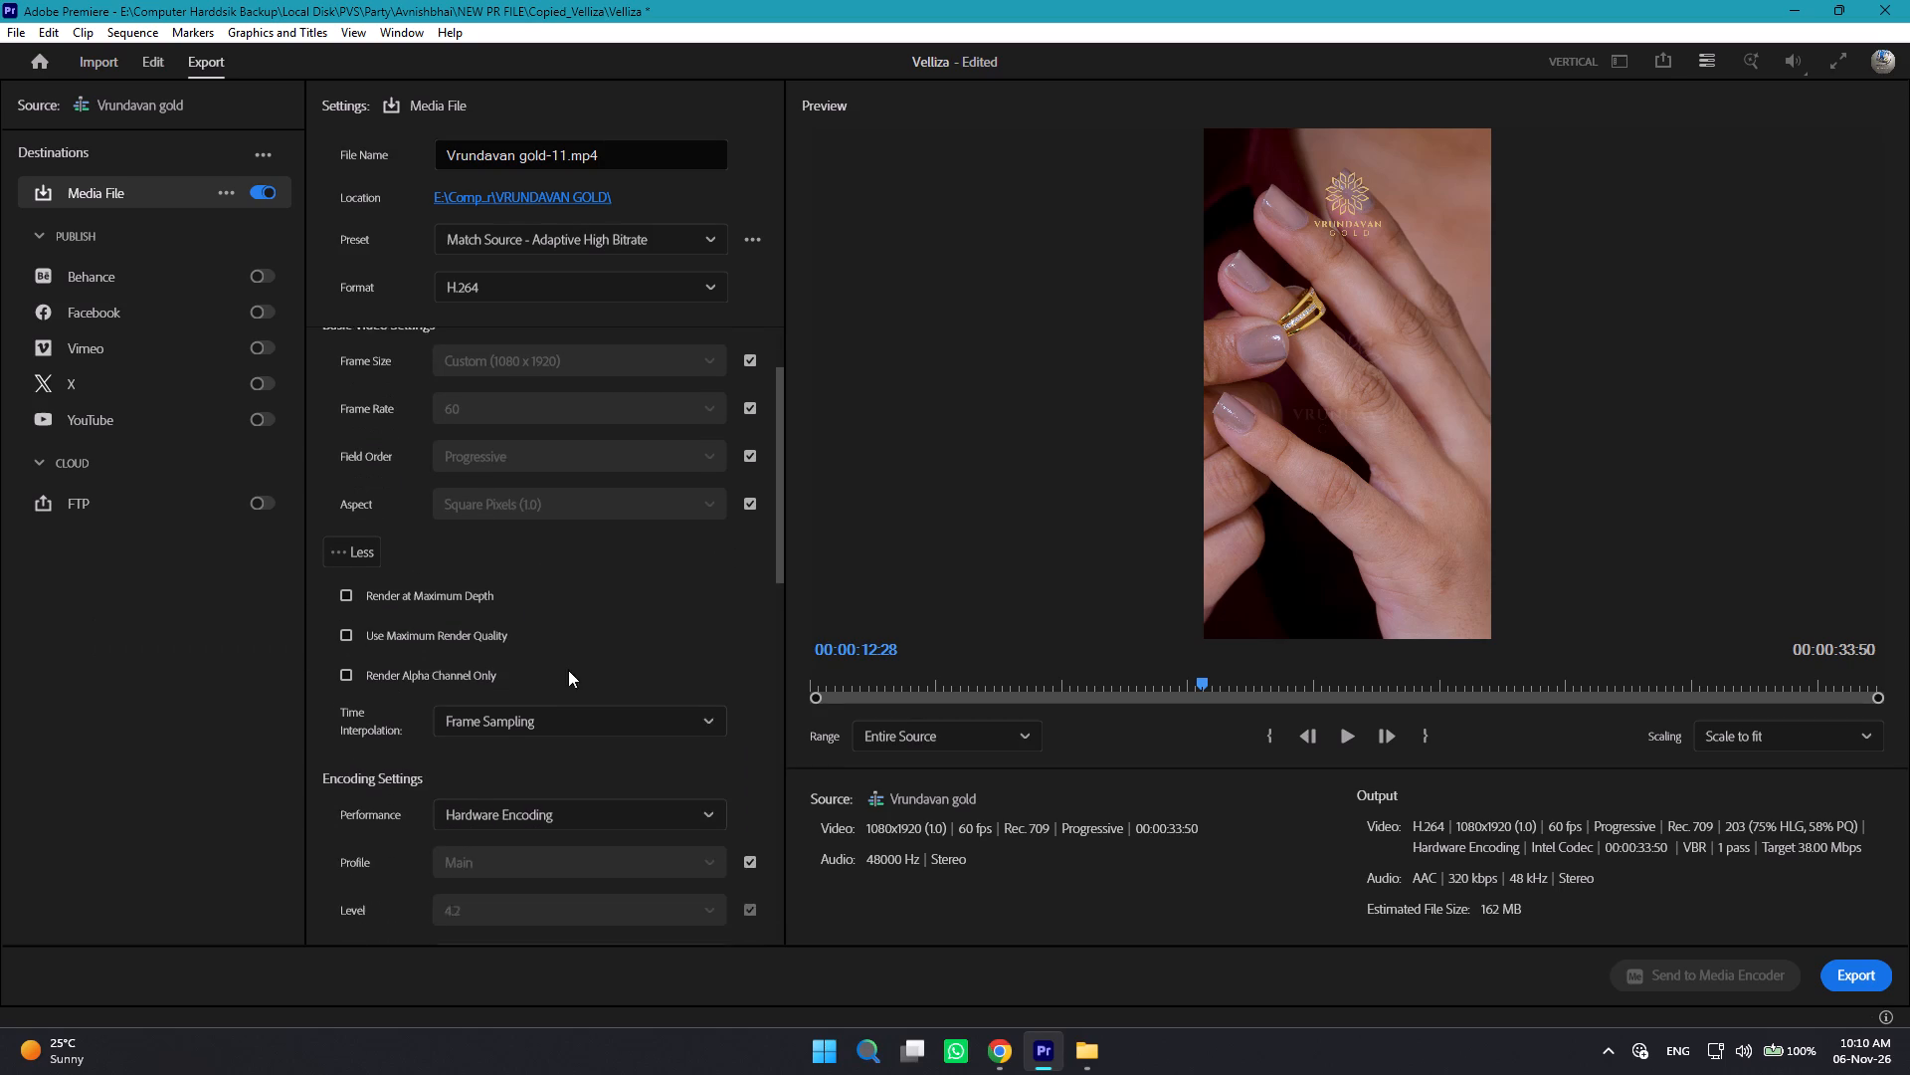
scroll(568, 670, down, 2)
scroll(568, 671, up, 3)
scroll(569, 673, down, 3)
scroll(599, 1074, down, 1)
scroll(604, 1074, up, 1)
scroll(608, 1074, down, 4)
scroll(613, 1068, up, 1)
scroll(622, 1050, down, 1)
scroll(642, 595, down, 5)
scroll(641, 605, up, 1)
scroll(641, 606, down, 5)
scroll(641, 607, up, 2)
scroll(641, 607, down, 3)
scroll(641, 608, up, 2)
scroll(641, 608, down, 2)
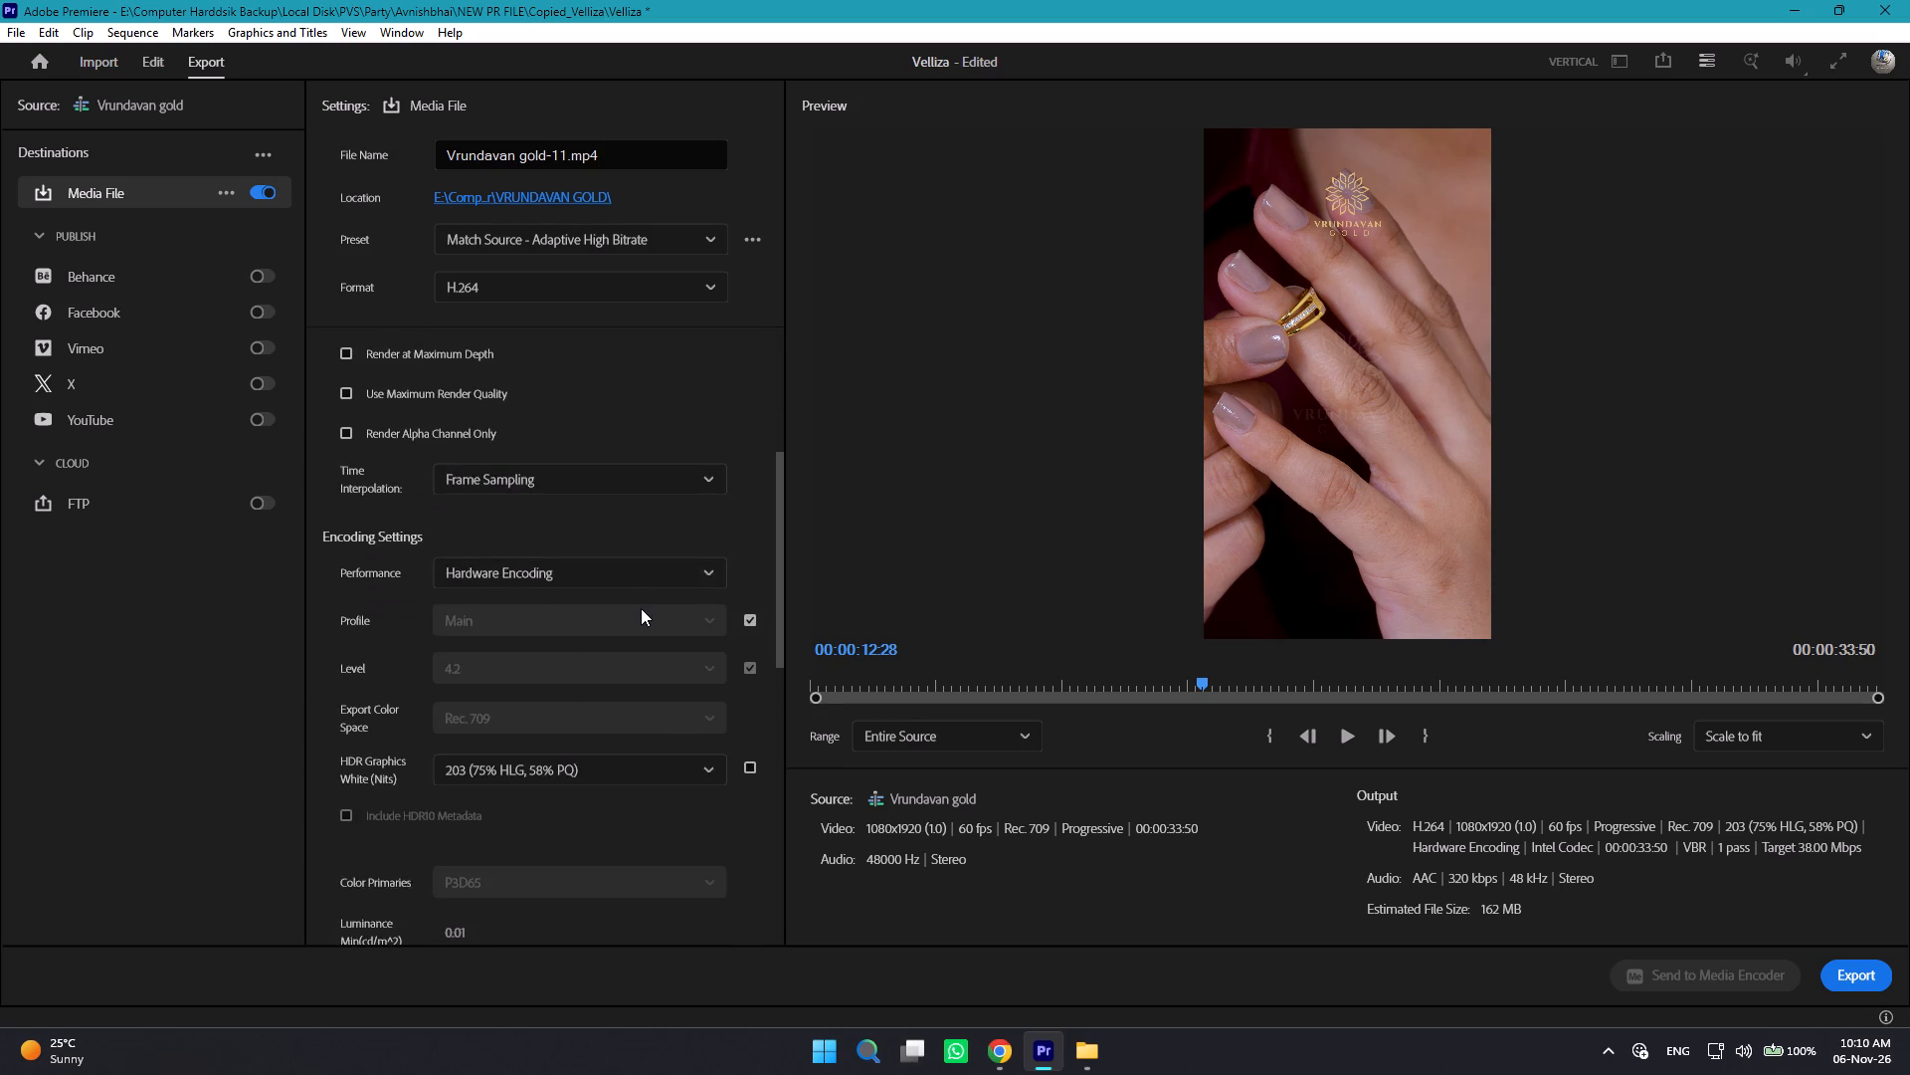
scroll(641, 608, down, 3)
scroll(641, 611, up, 1)
scroll(641, 616, down, 11)
scroll(643, 619, down, 10)
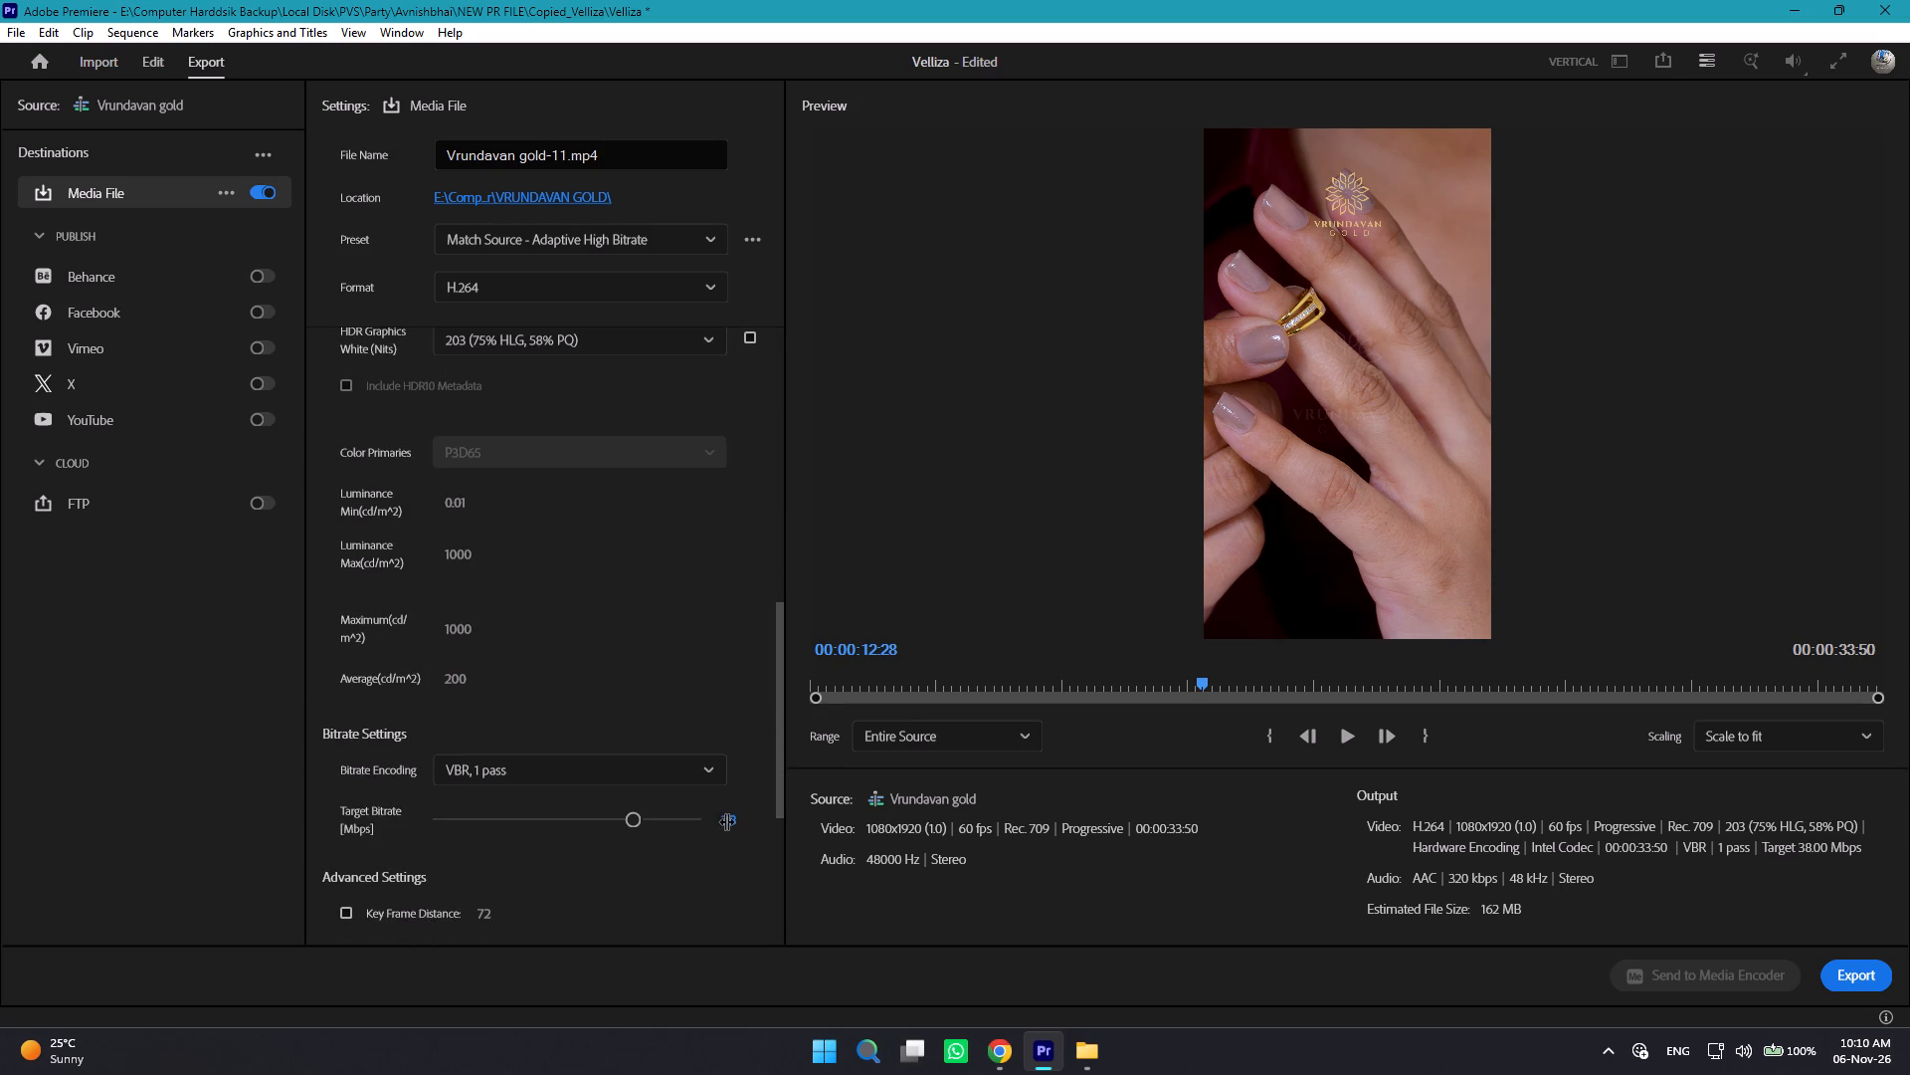
click(728, 821)
text(20)
key(Return)
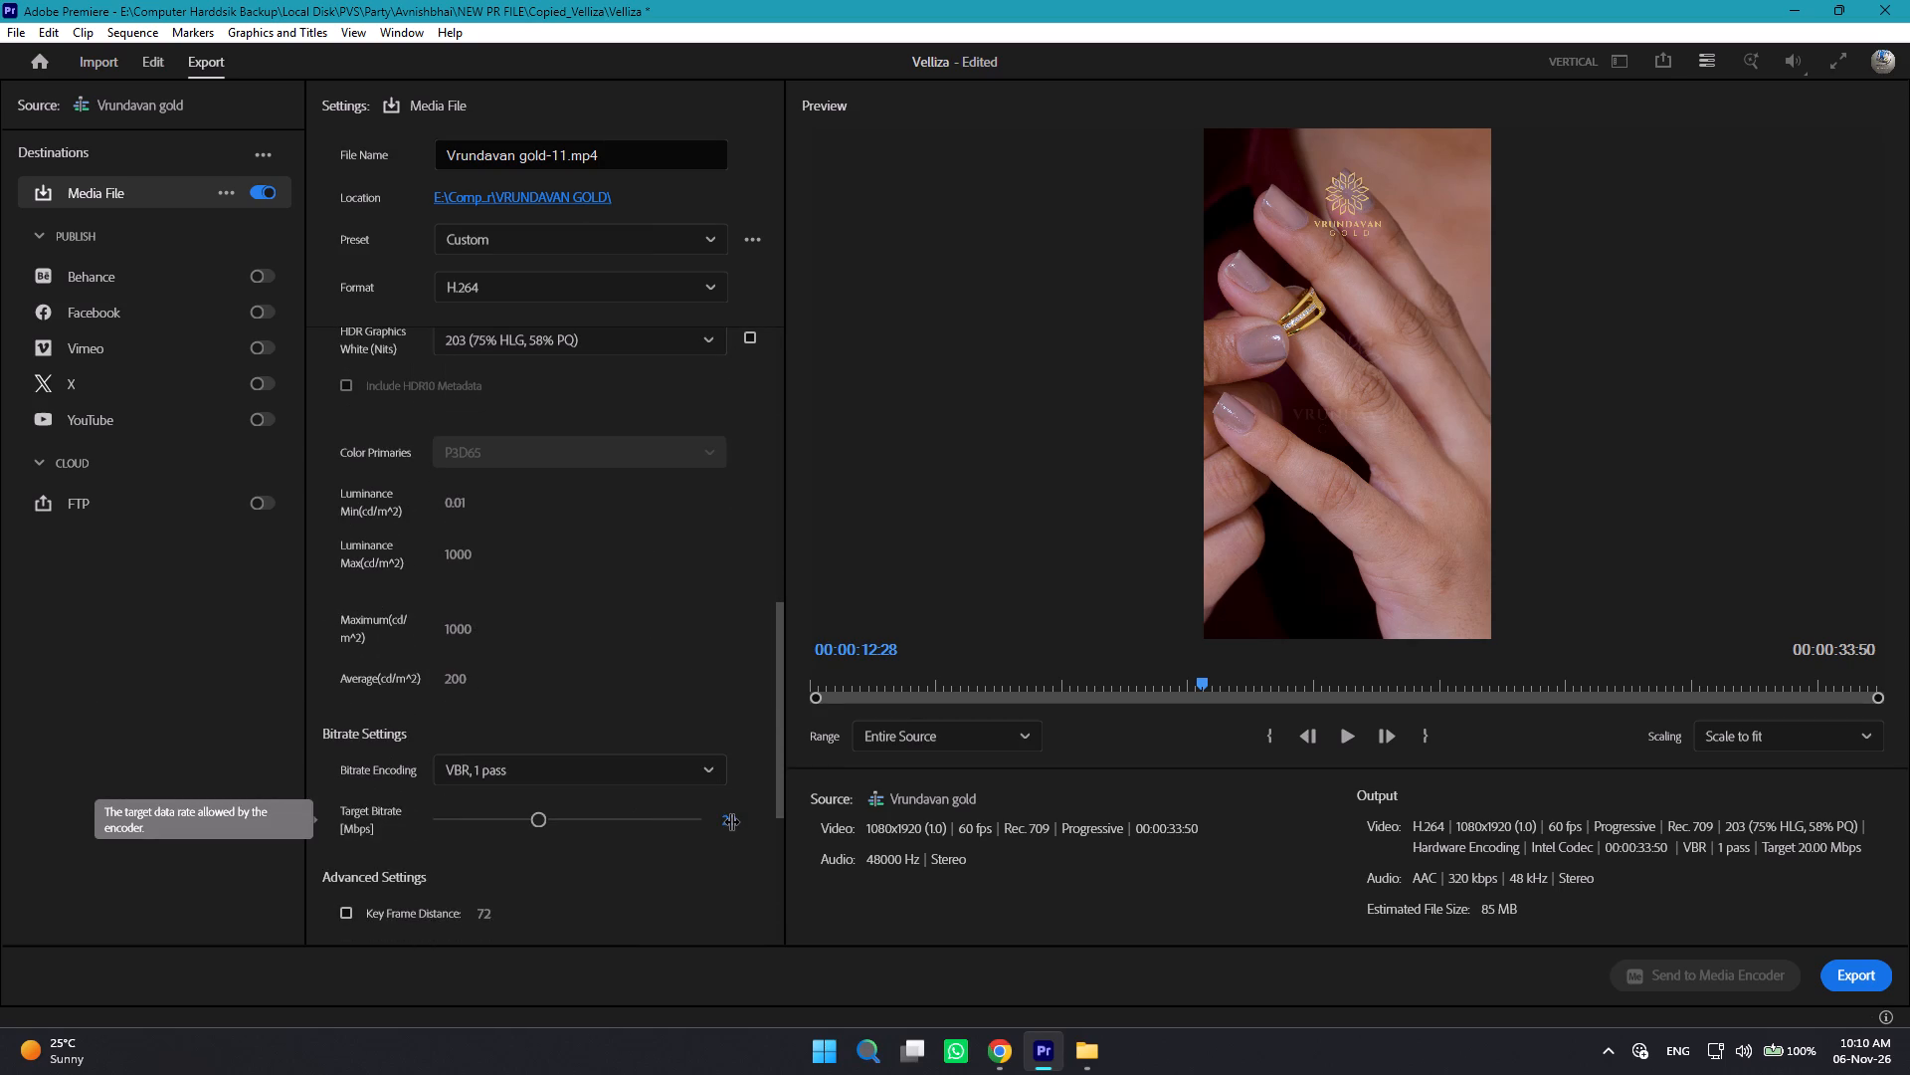
click(1866, 964)
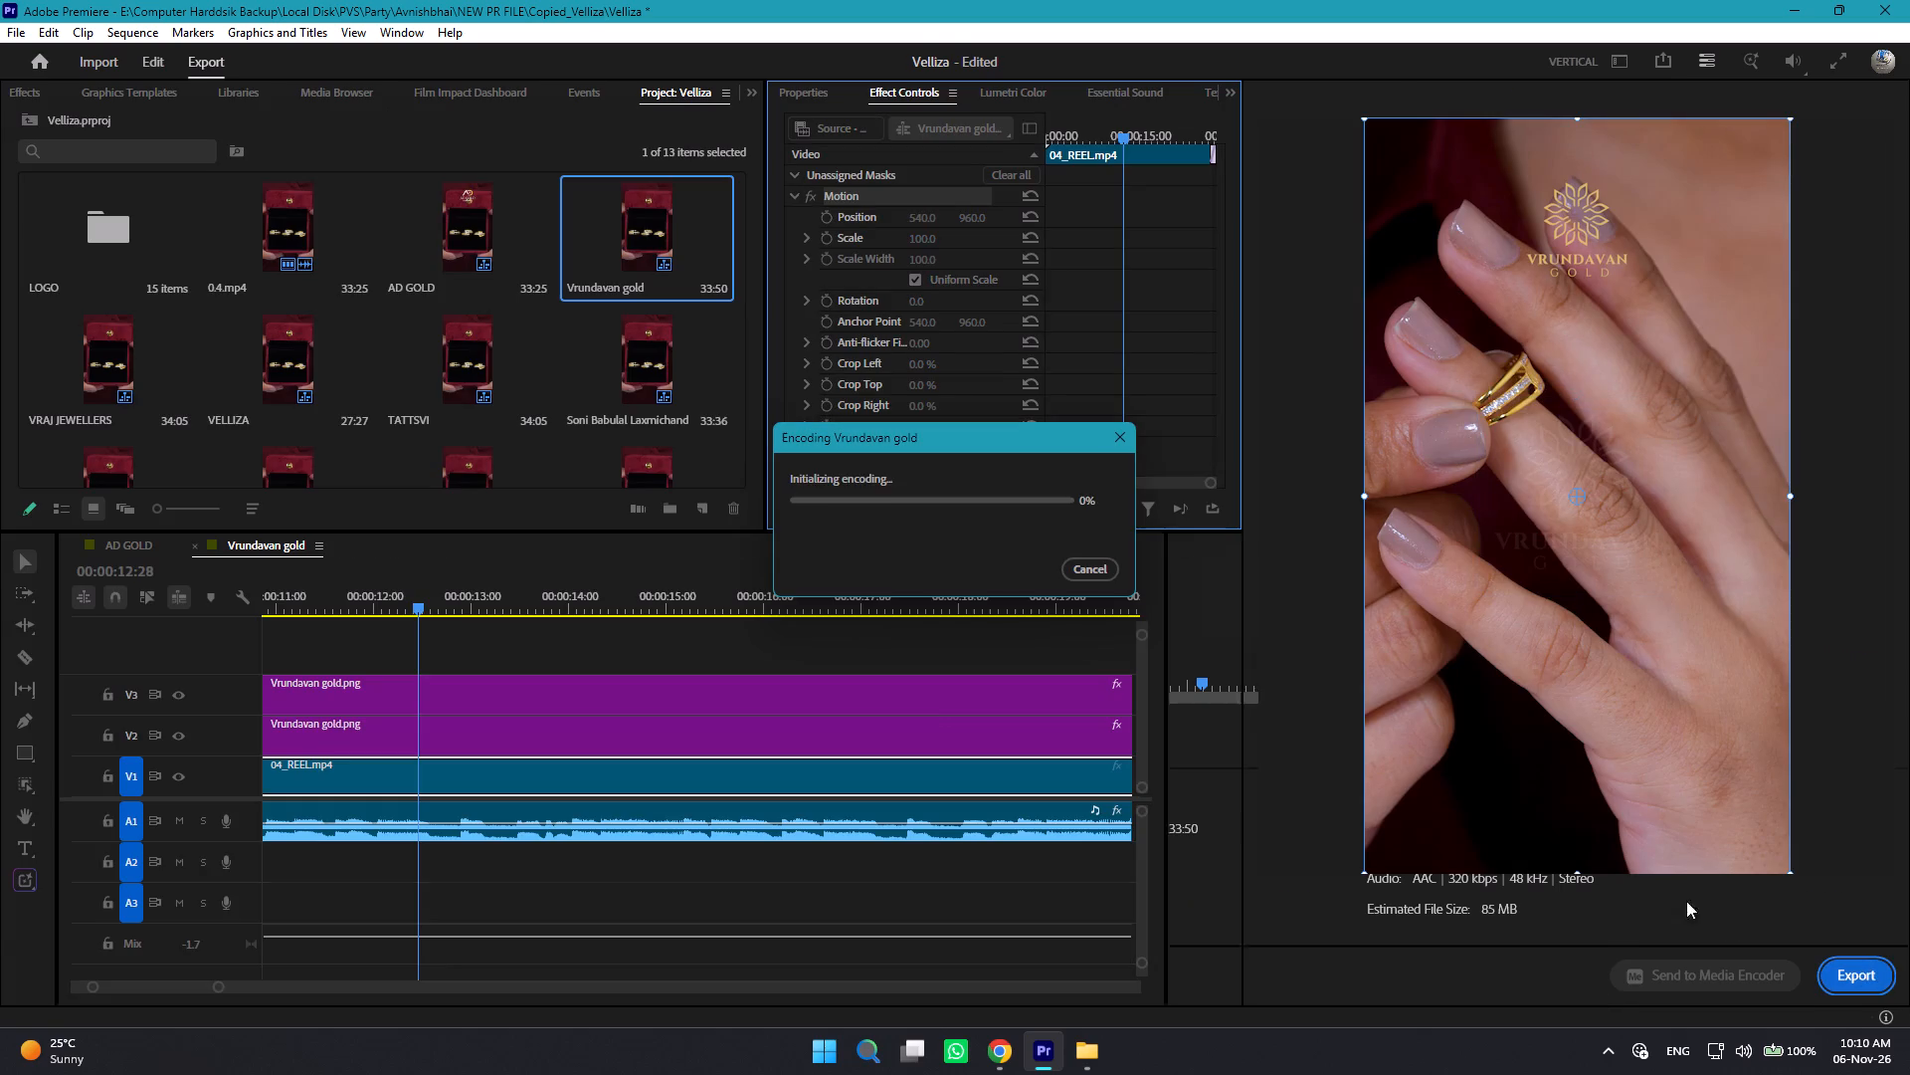
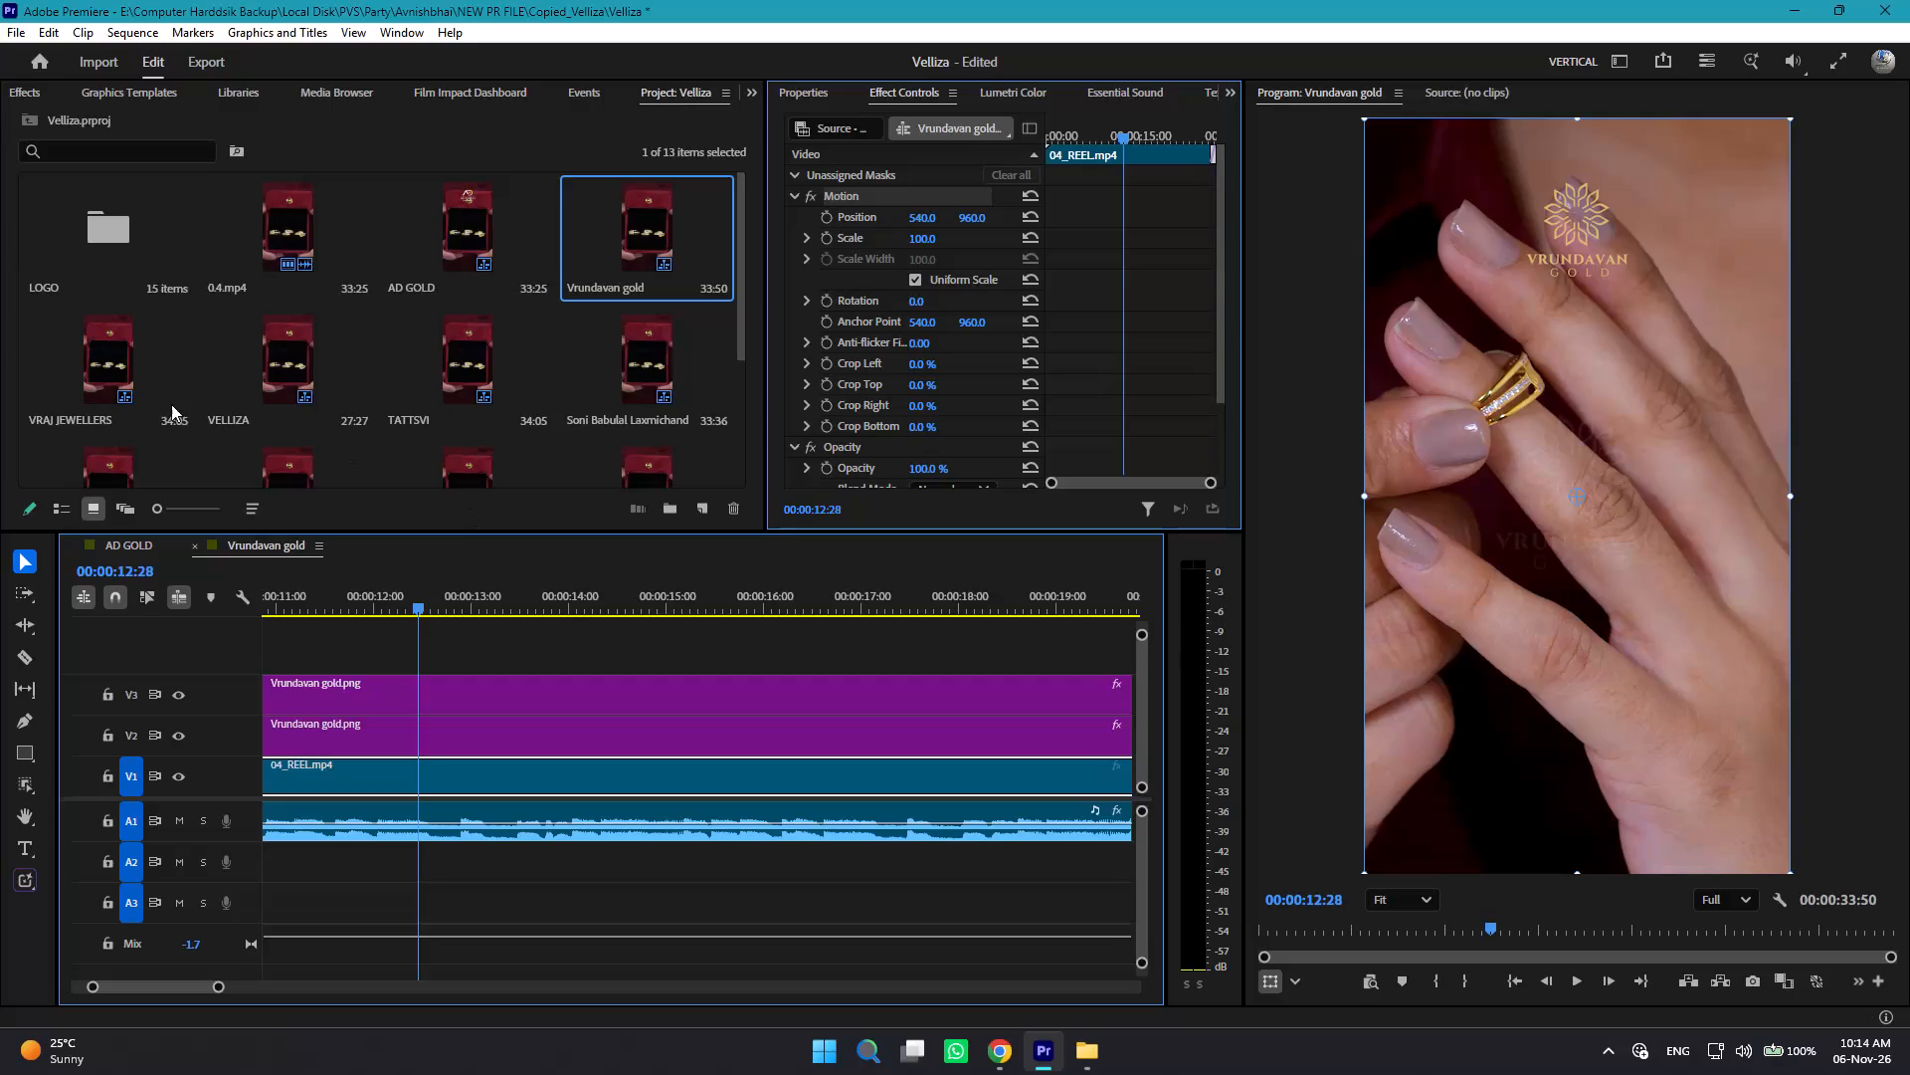
Open the VRAJ JEWELLERS sequence and paste the copied 04_REEL footage over the old video from 00:00:00:00.
double_click(101, 350)
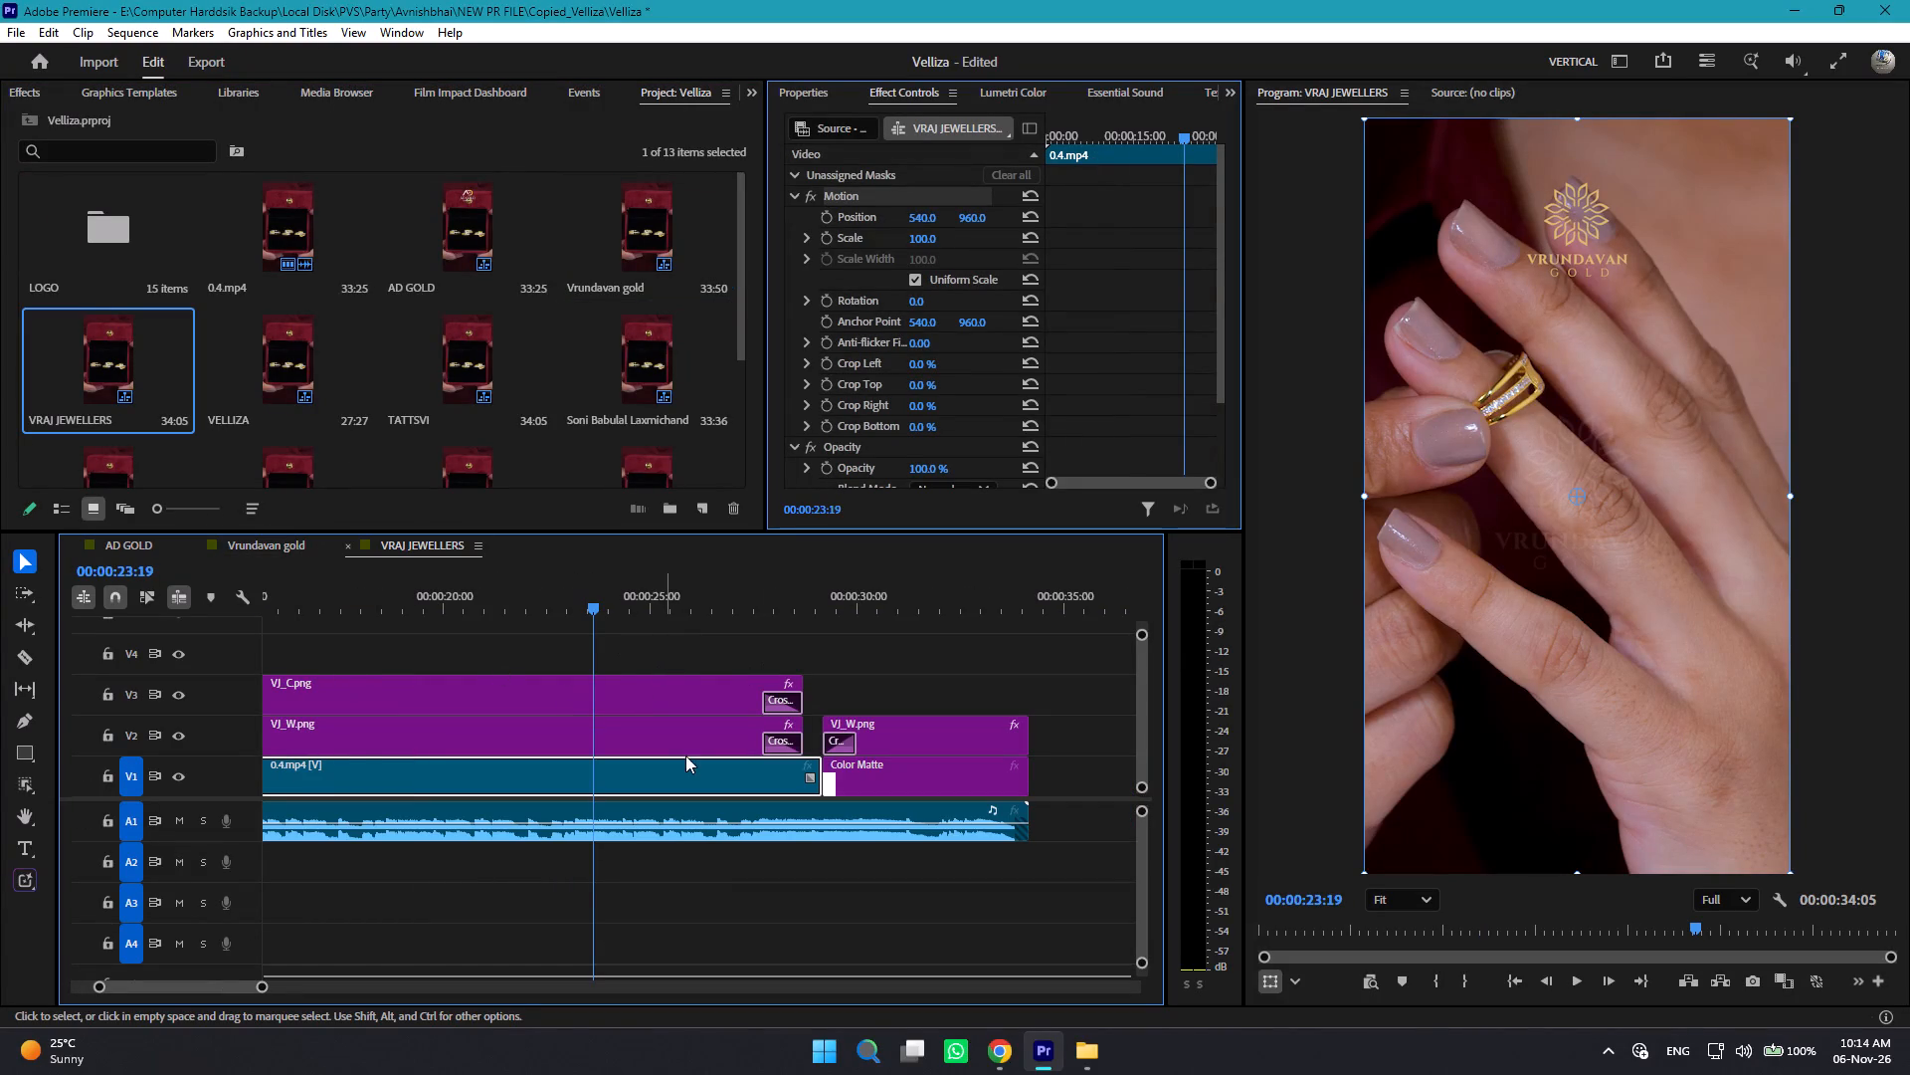
drag(598, 609, 118, 699)
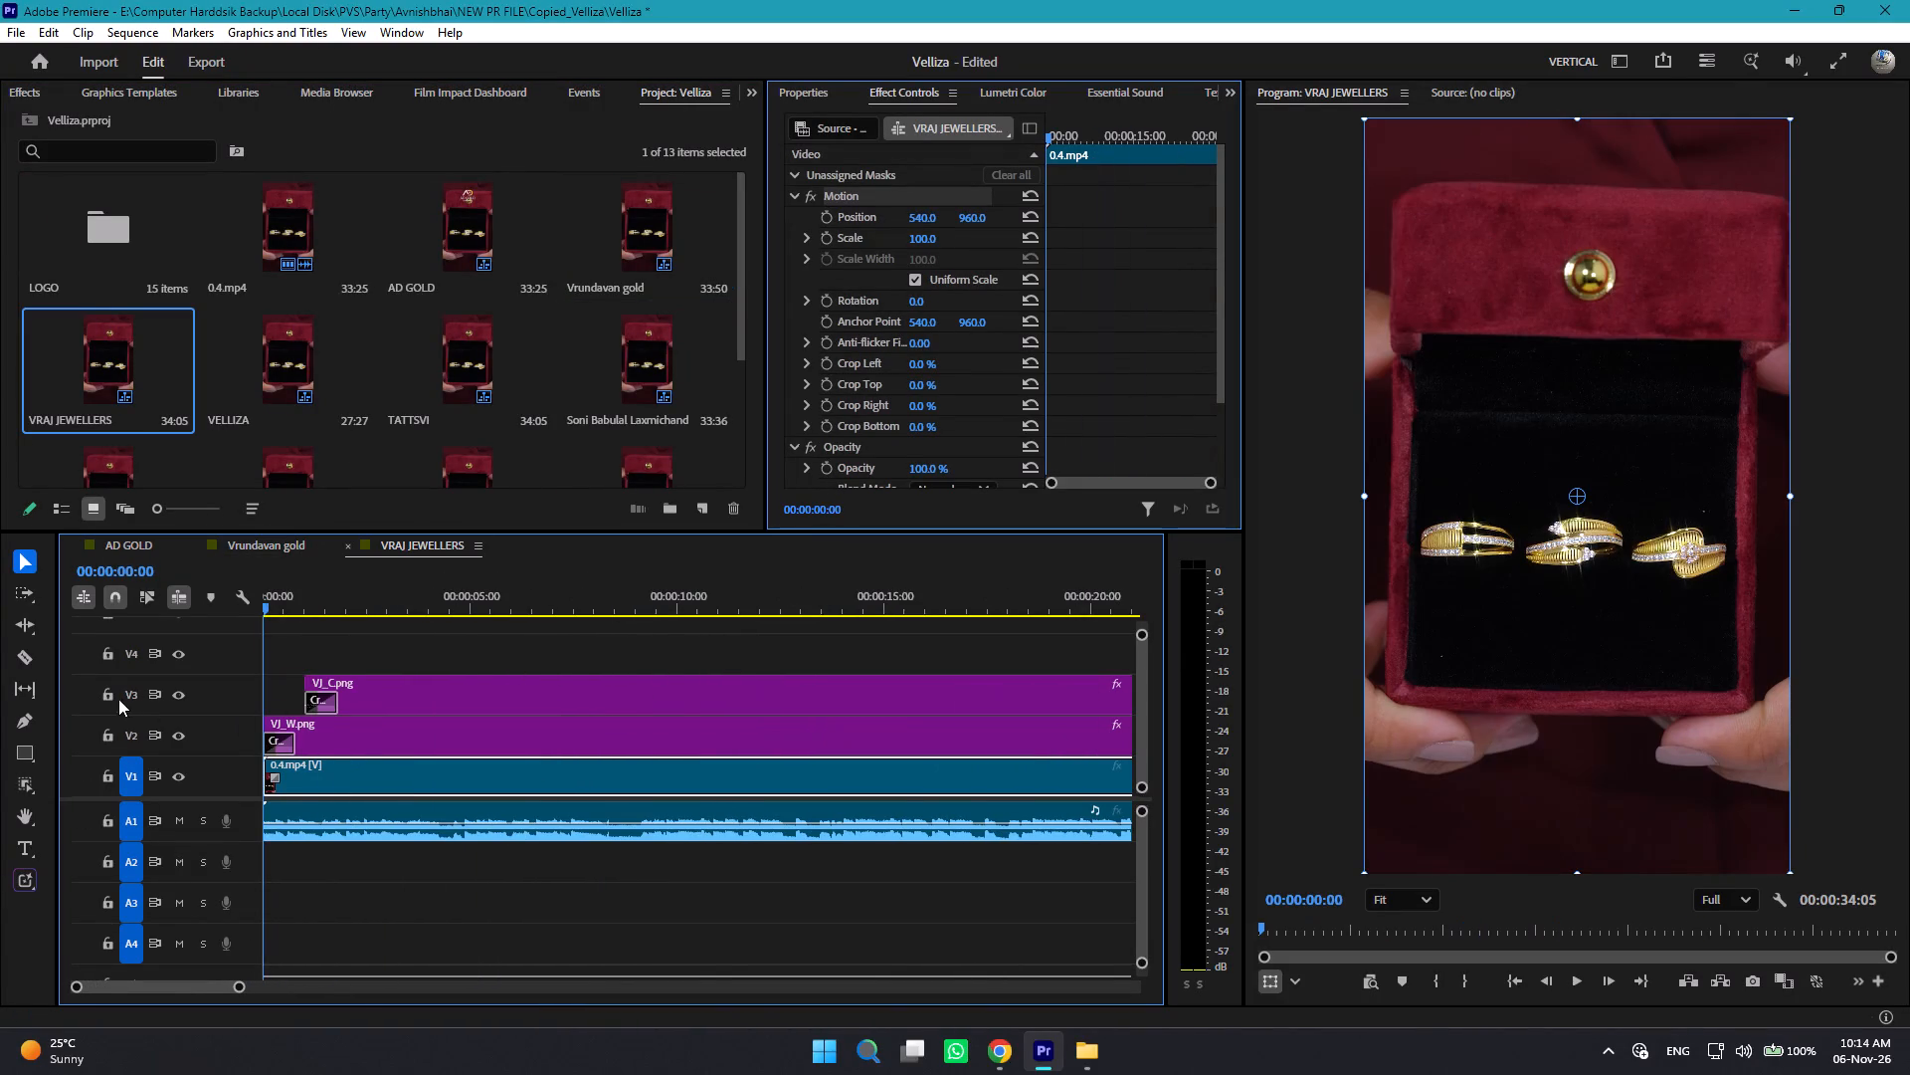
drag(118, 699, 107, 695)
key(ctrl+v)
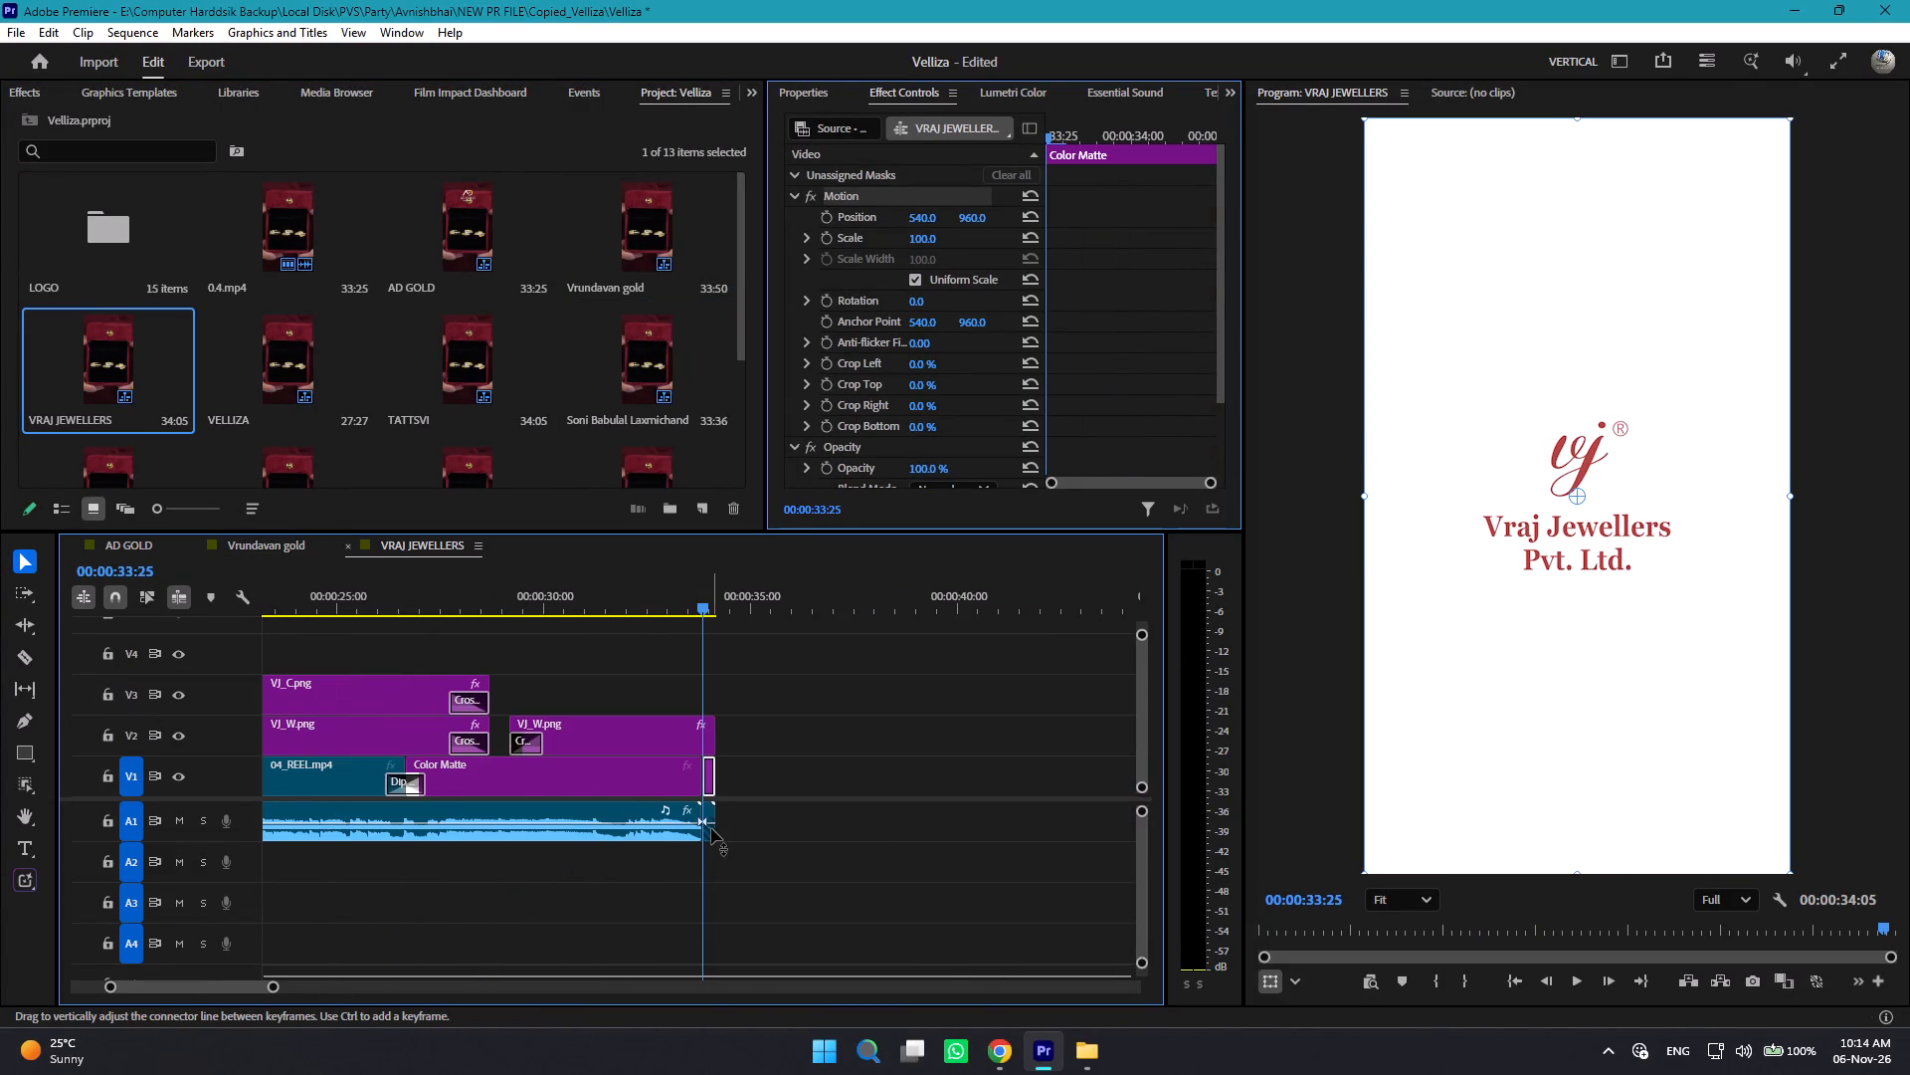
Delete the leftover Color Matte and audio pieces after 00:00:33:25 and trim the closing VJ_W.png logo to end there.
click(772, 775)
alt+scroll(612, 844, up, 5)
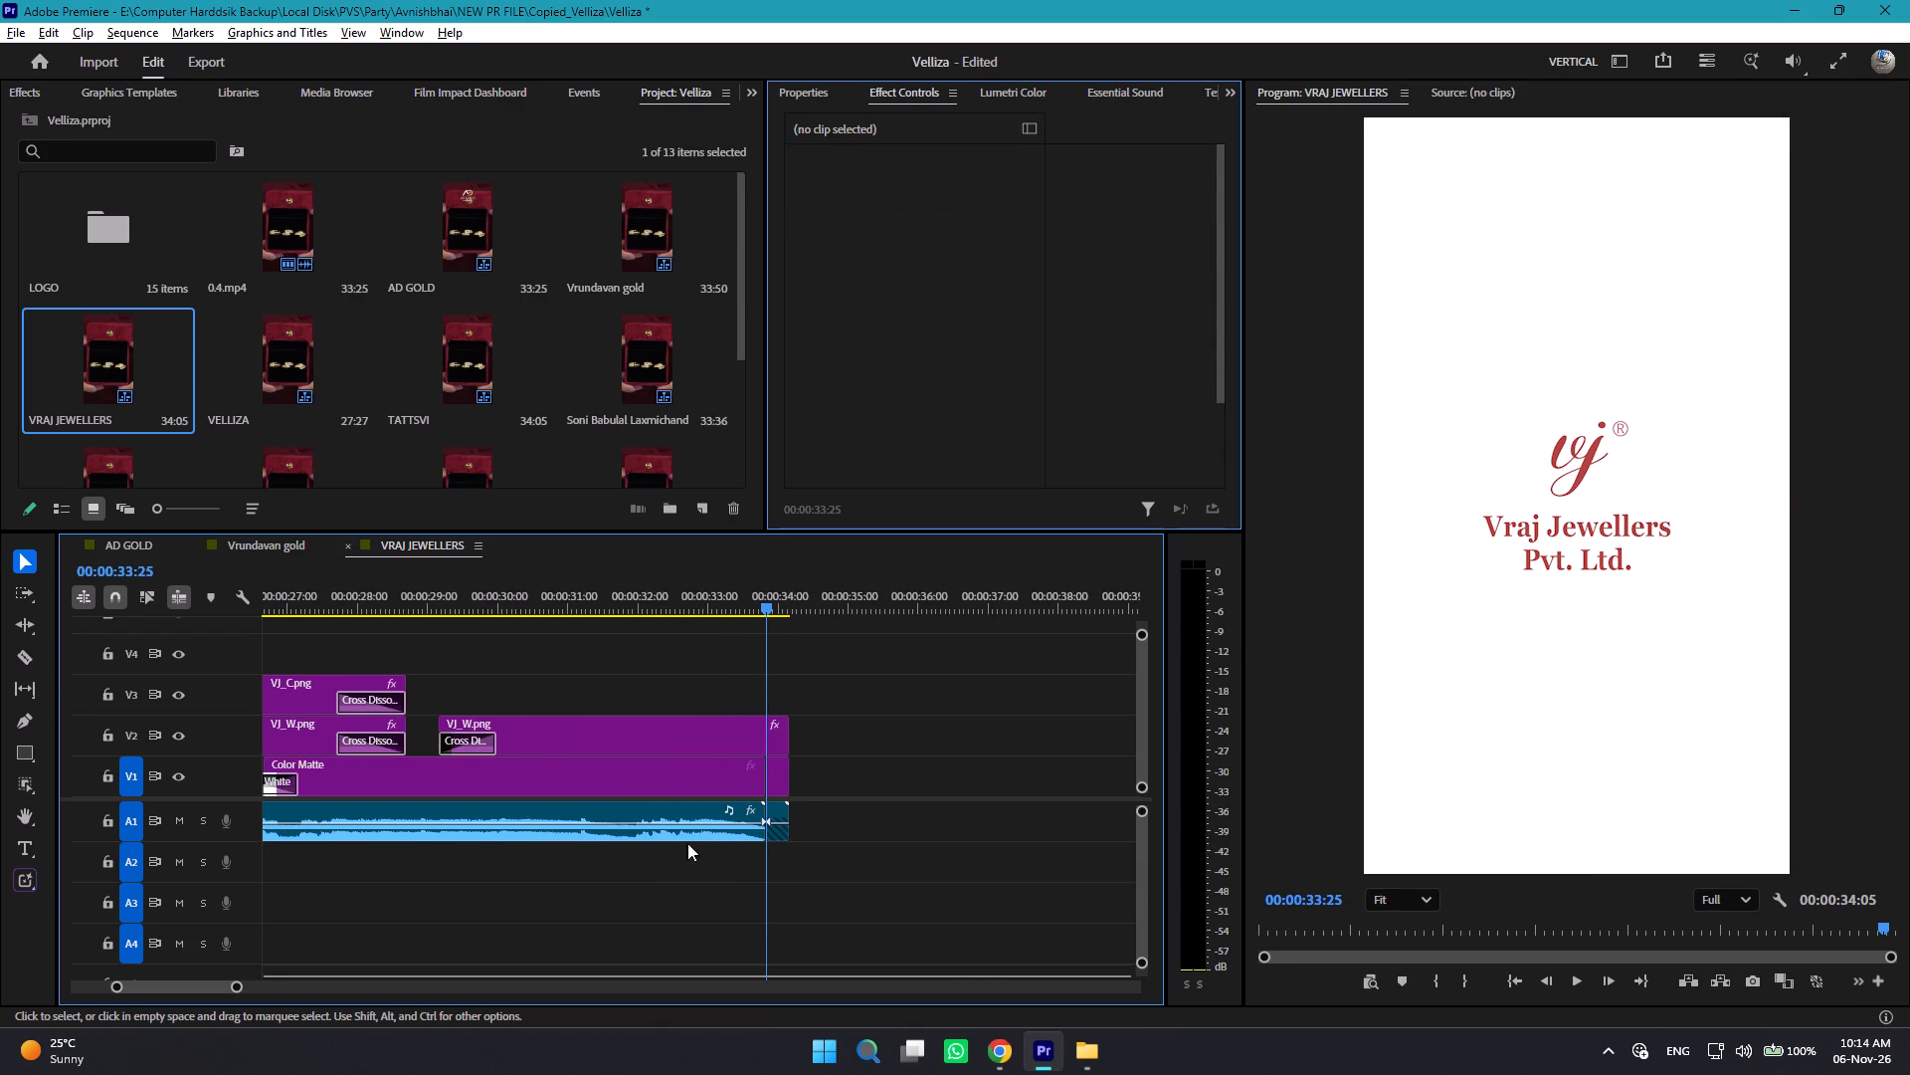
drag(829, 875, 793, 765)
drag(868, 859, 776, 779)
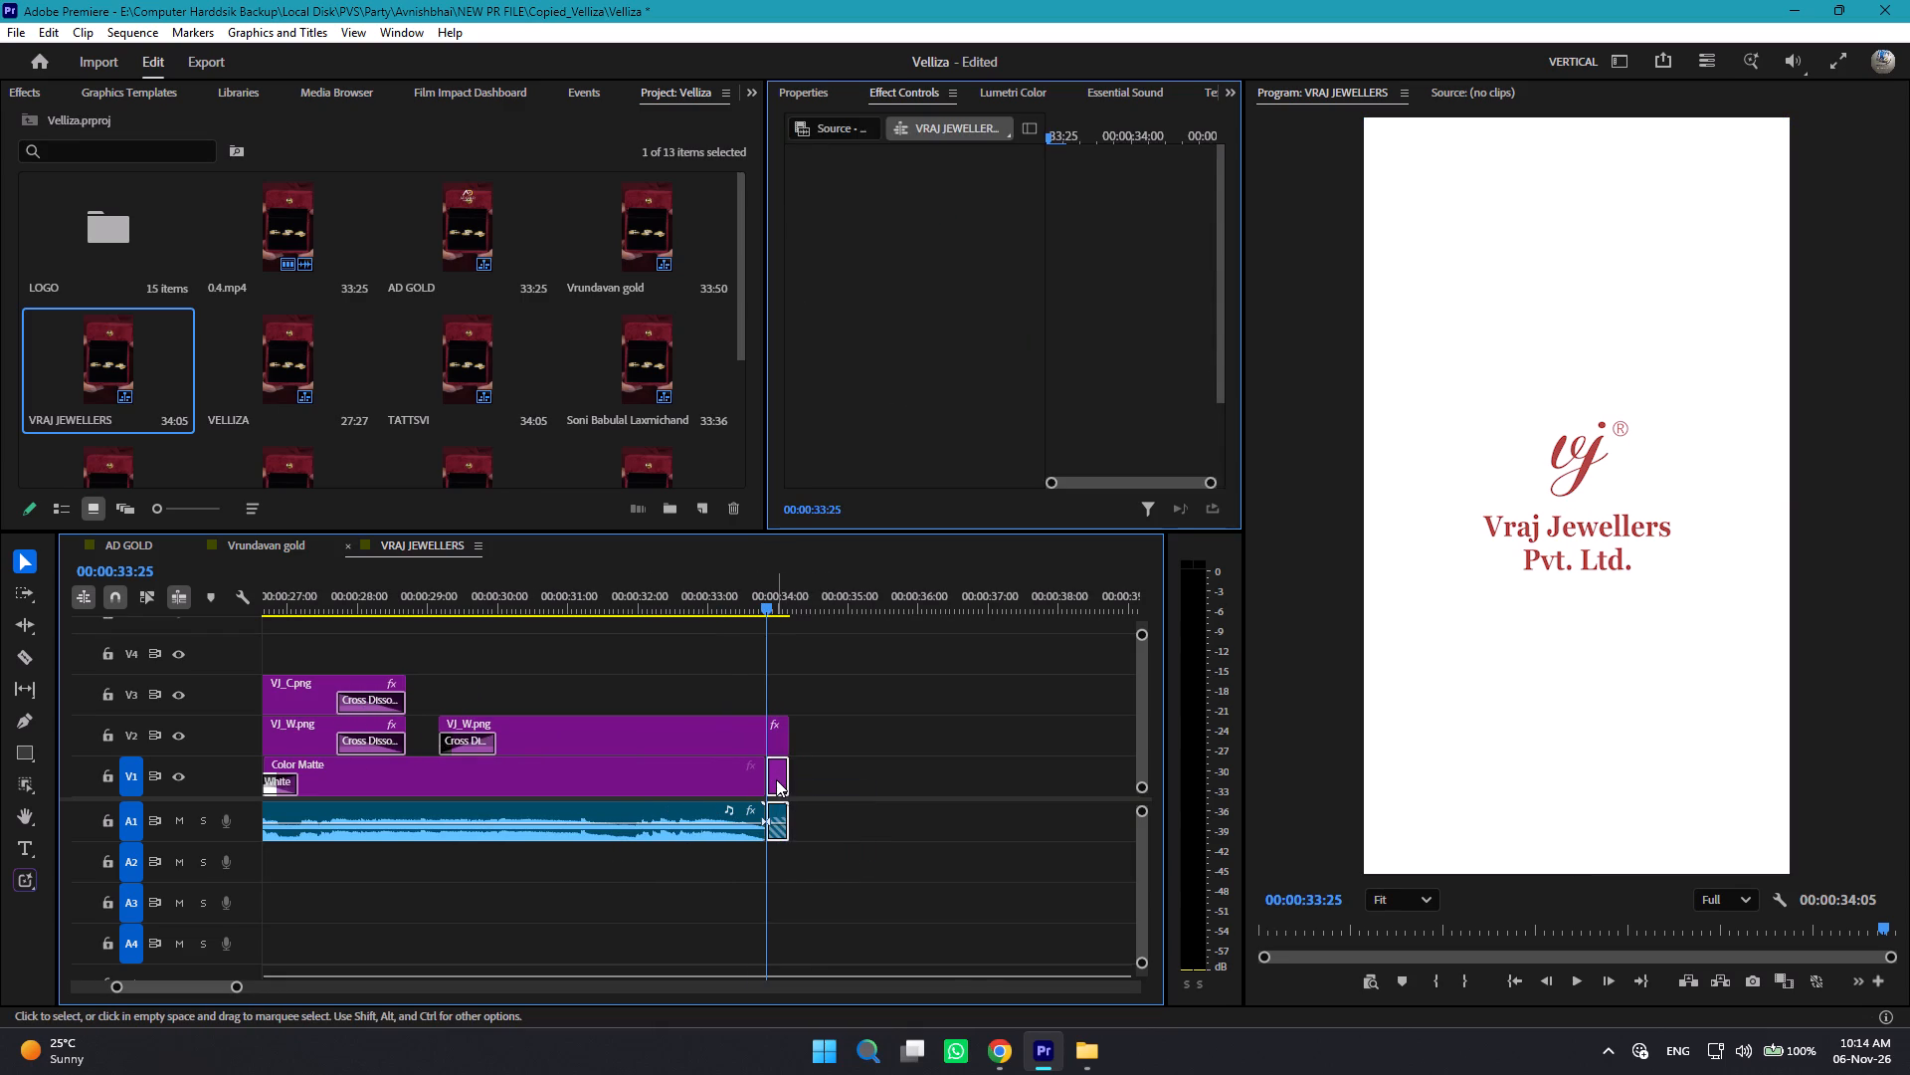
key(Delete)
drag(787, 748, 766, 748)
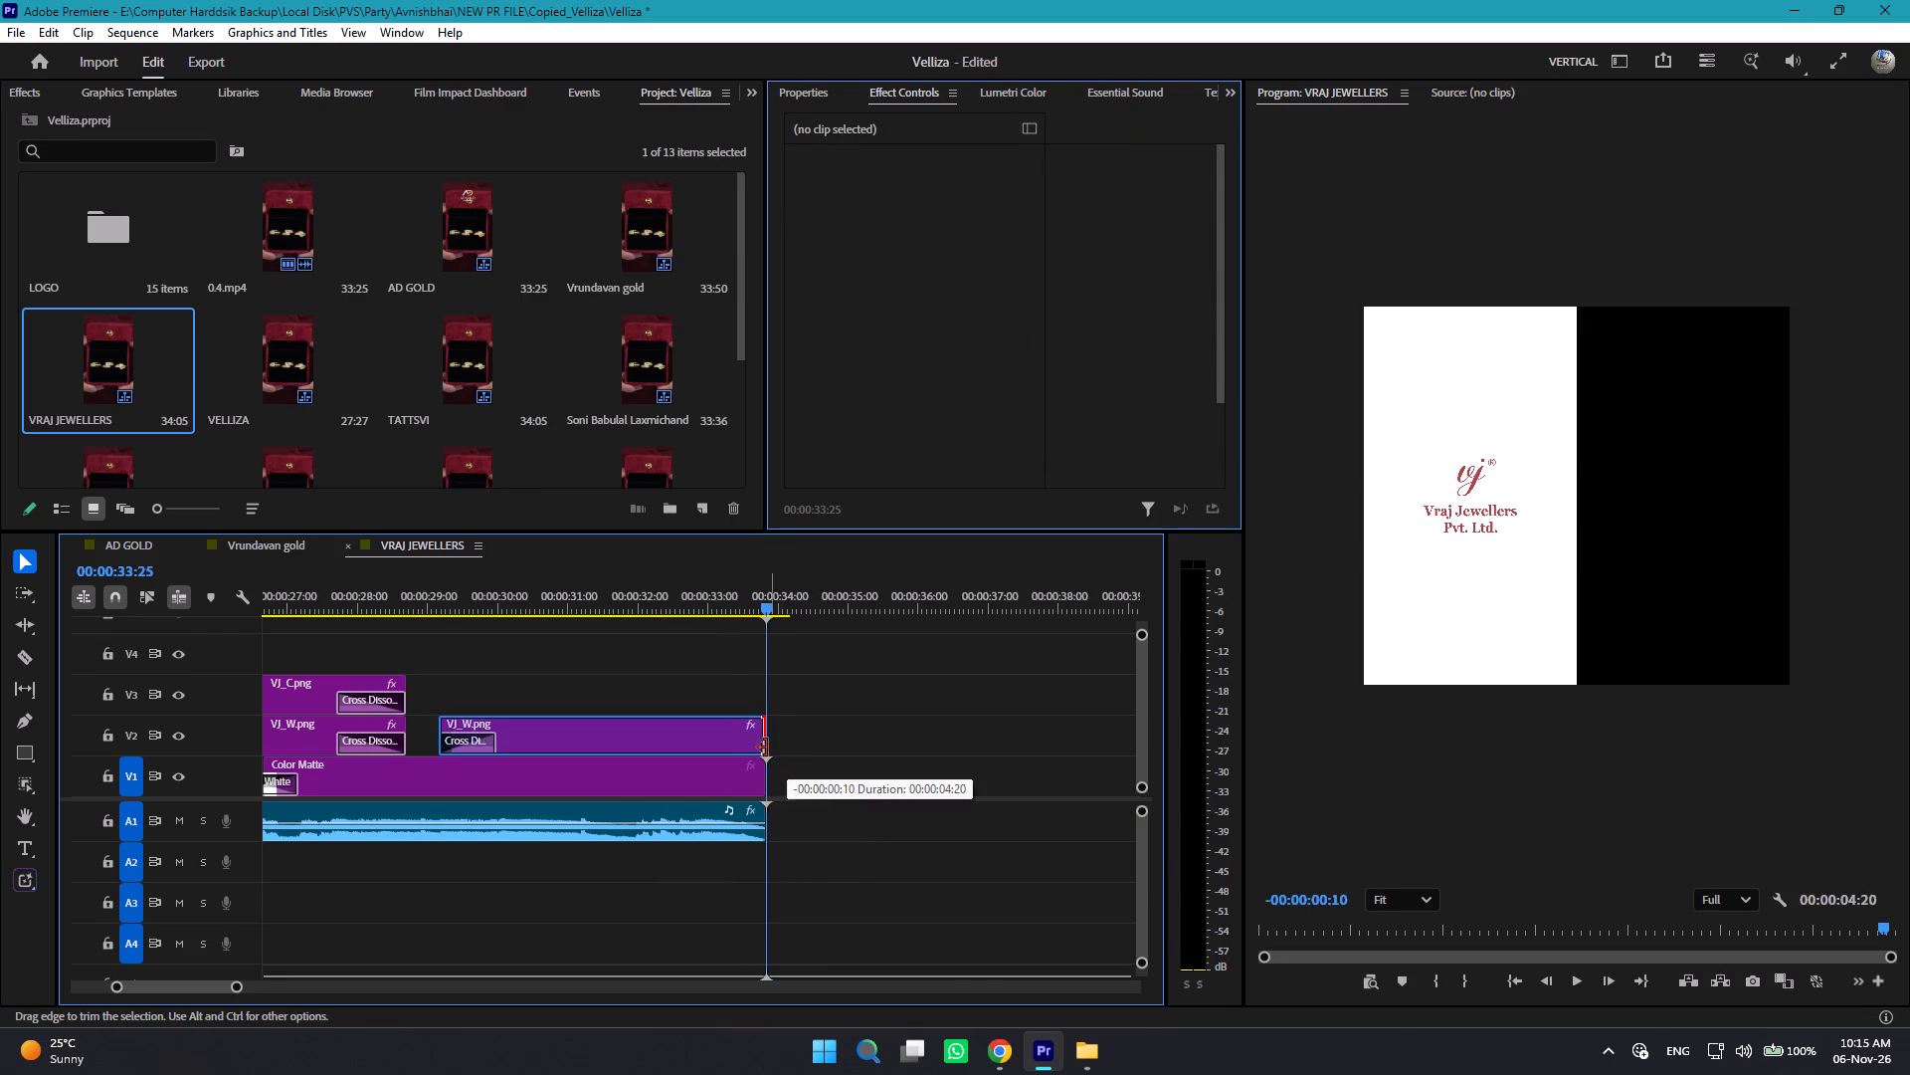
drag(766, 748, 764, 748)
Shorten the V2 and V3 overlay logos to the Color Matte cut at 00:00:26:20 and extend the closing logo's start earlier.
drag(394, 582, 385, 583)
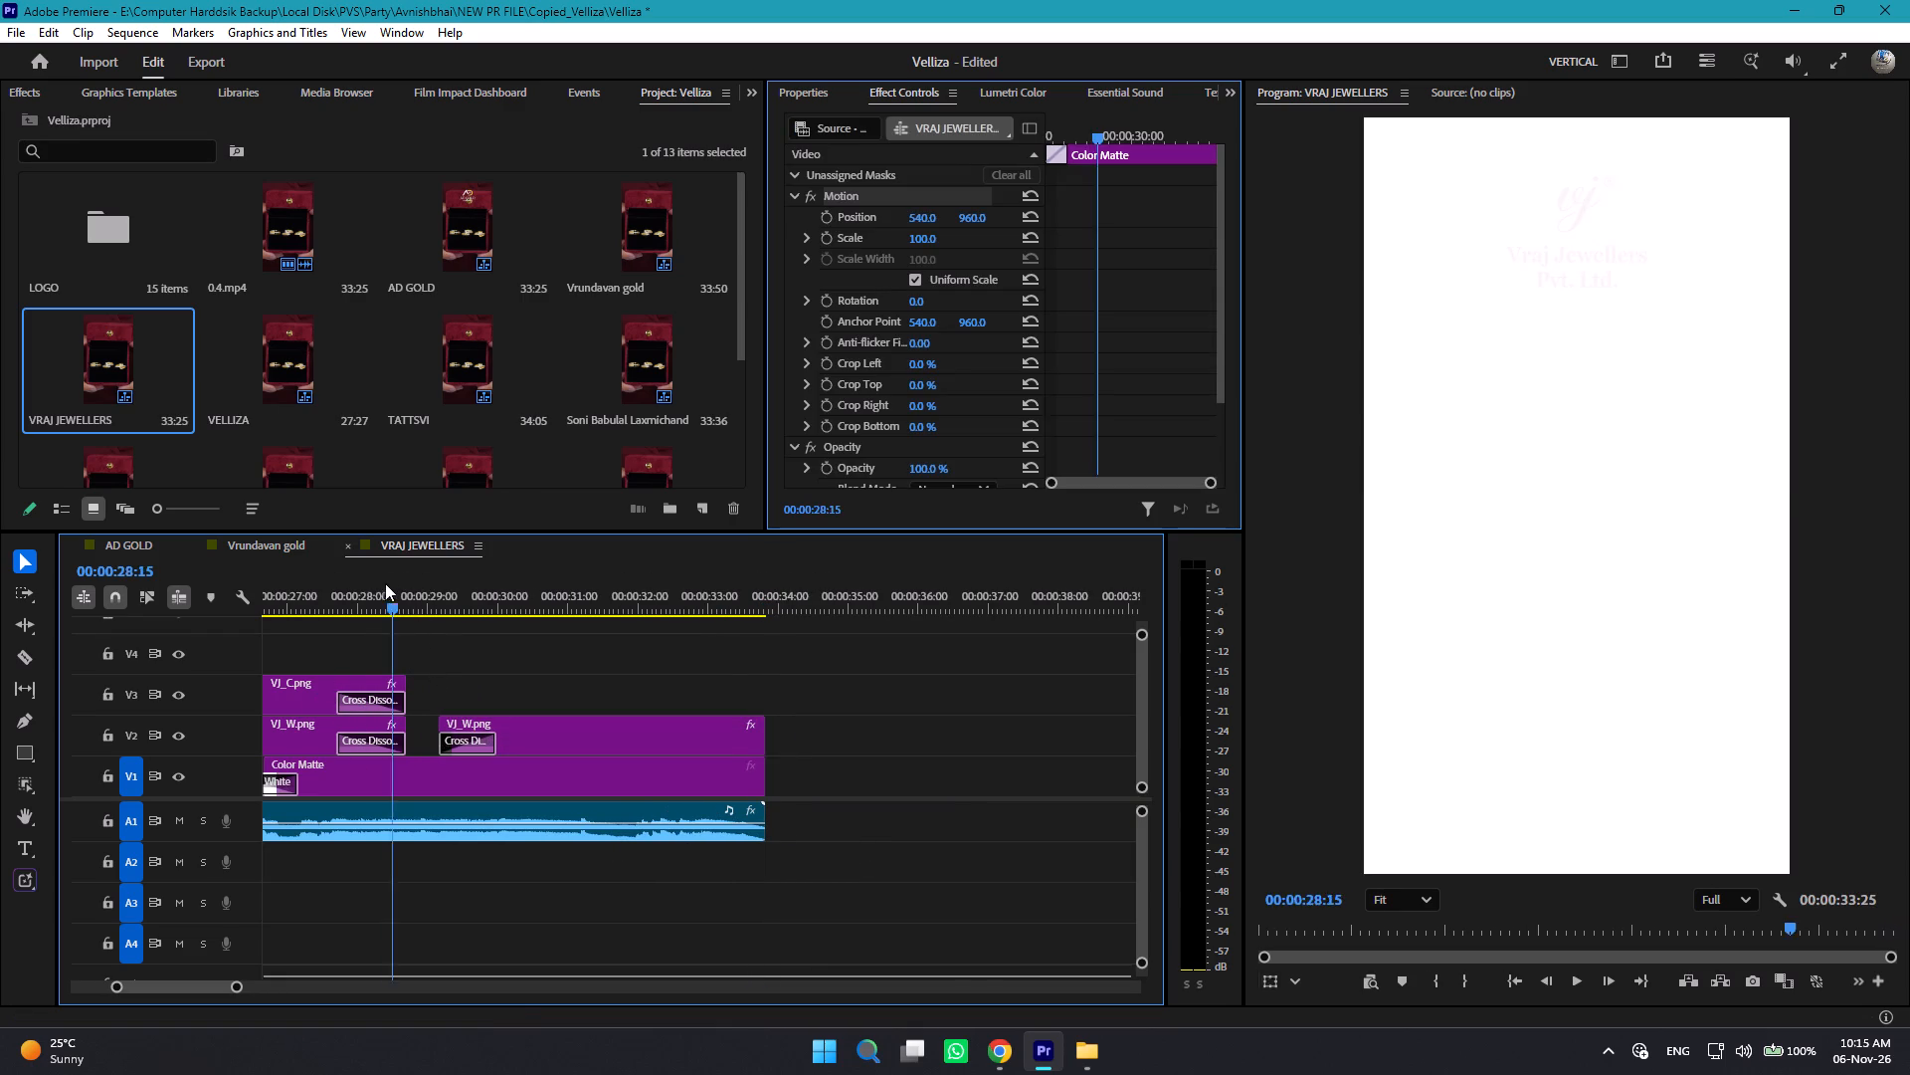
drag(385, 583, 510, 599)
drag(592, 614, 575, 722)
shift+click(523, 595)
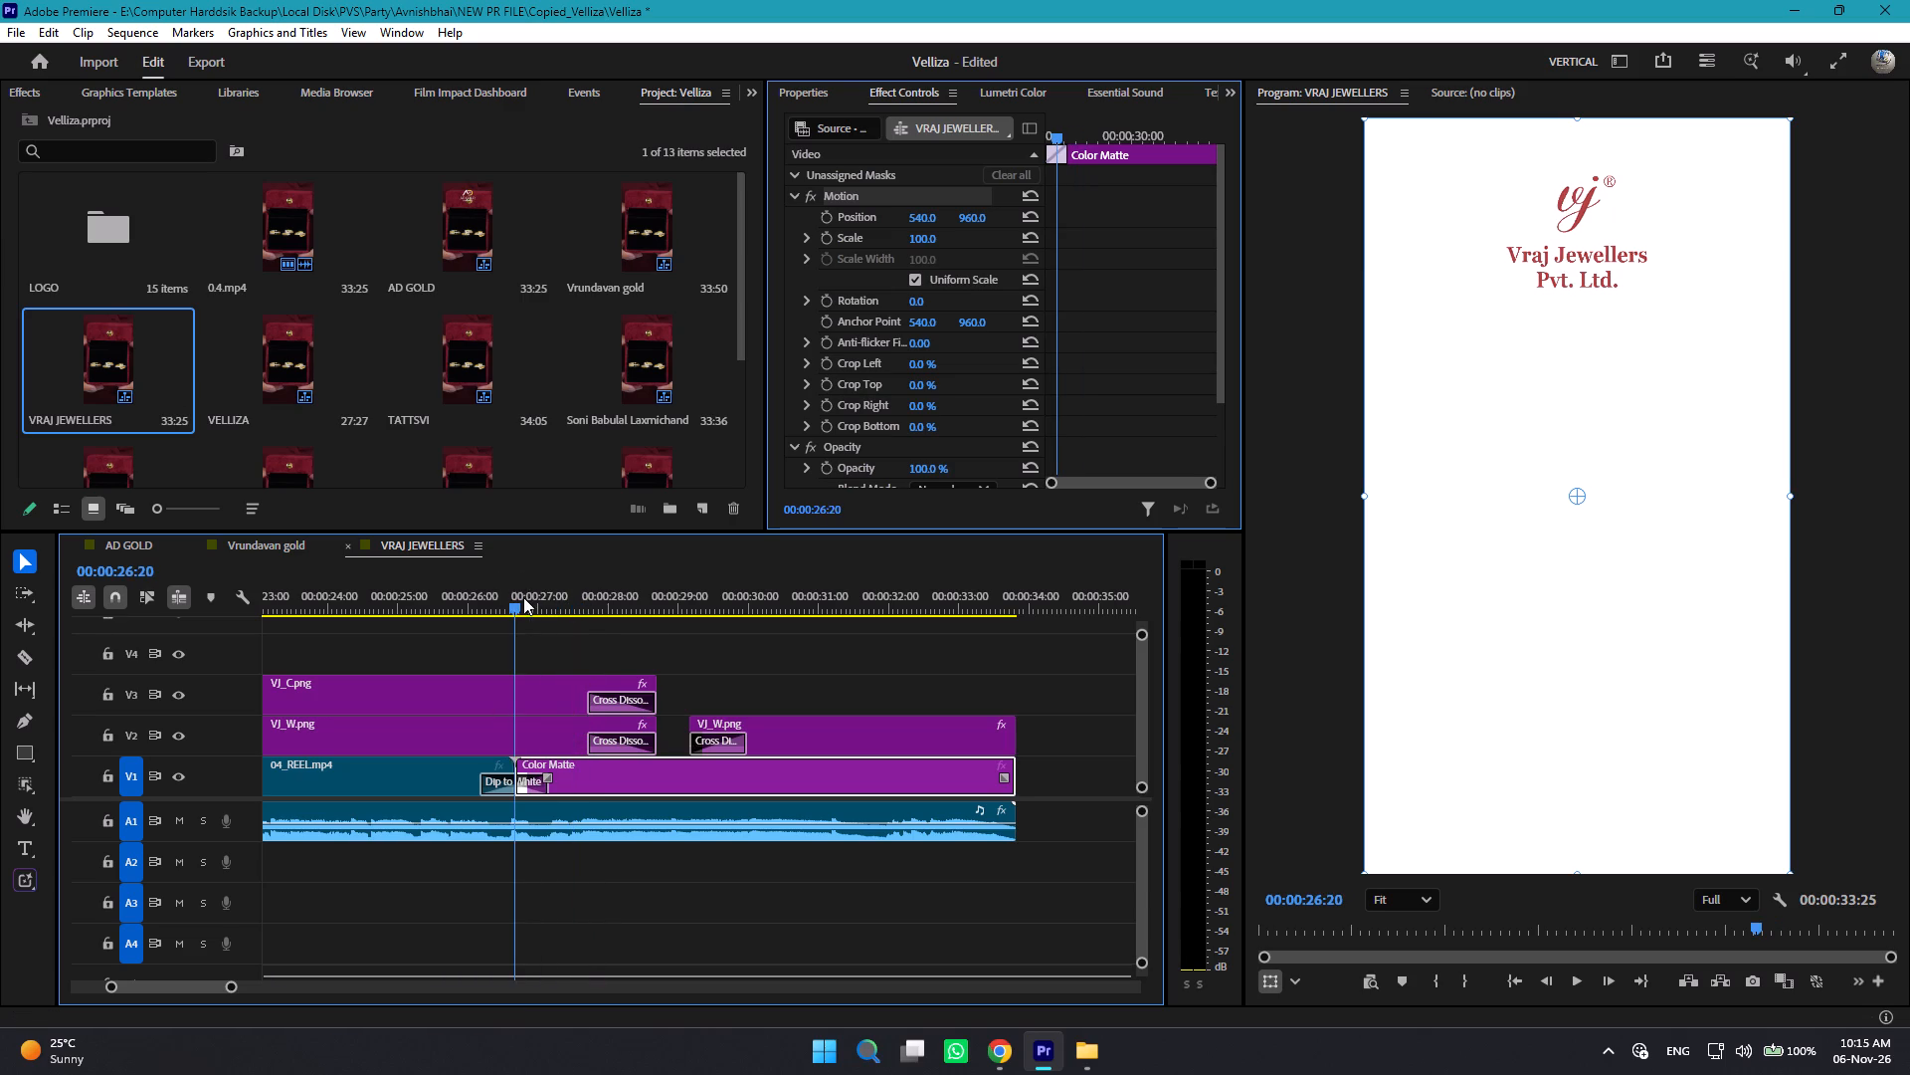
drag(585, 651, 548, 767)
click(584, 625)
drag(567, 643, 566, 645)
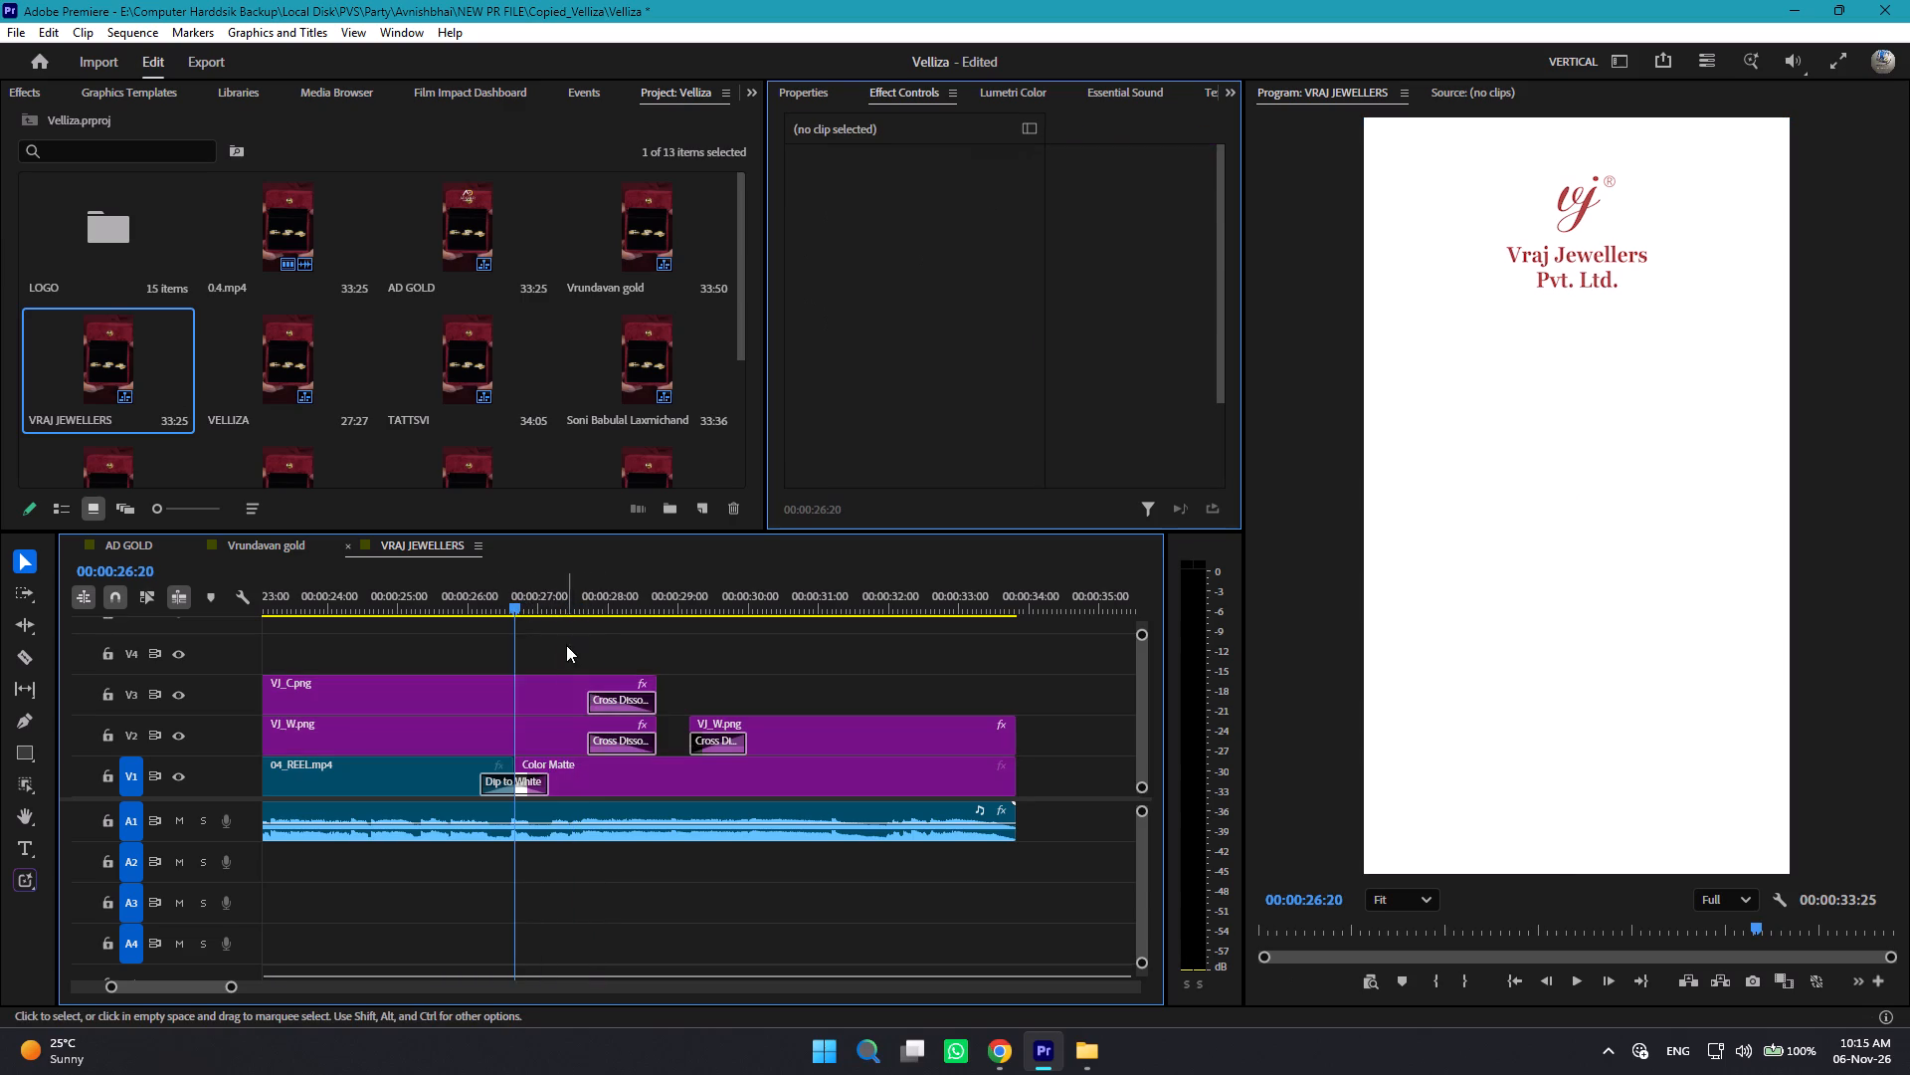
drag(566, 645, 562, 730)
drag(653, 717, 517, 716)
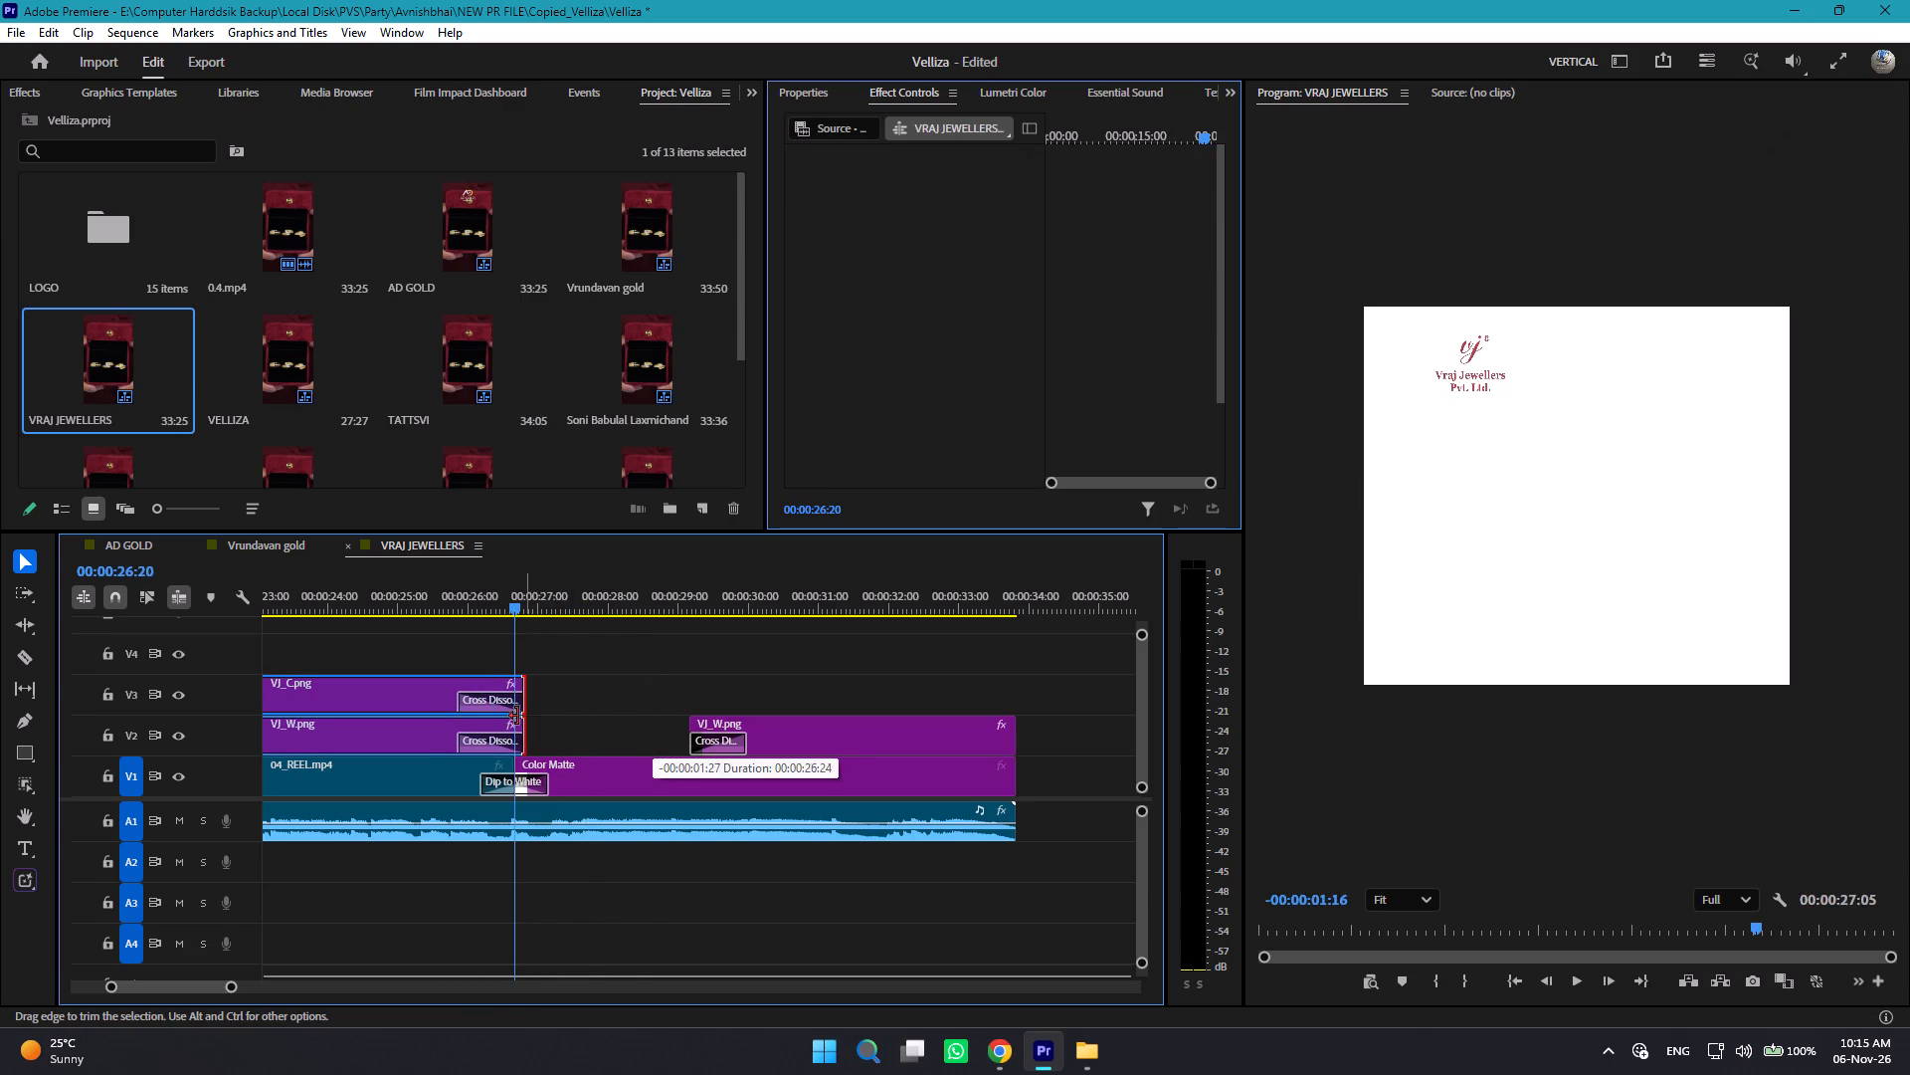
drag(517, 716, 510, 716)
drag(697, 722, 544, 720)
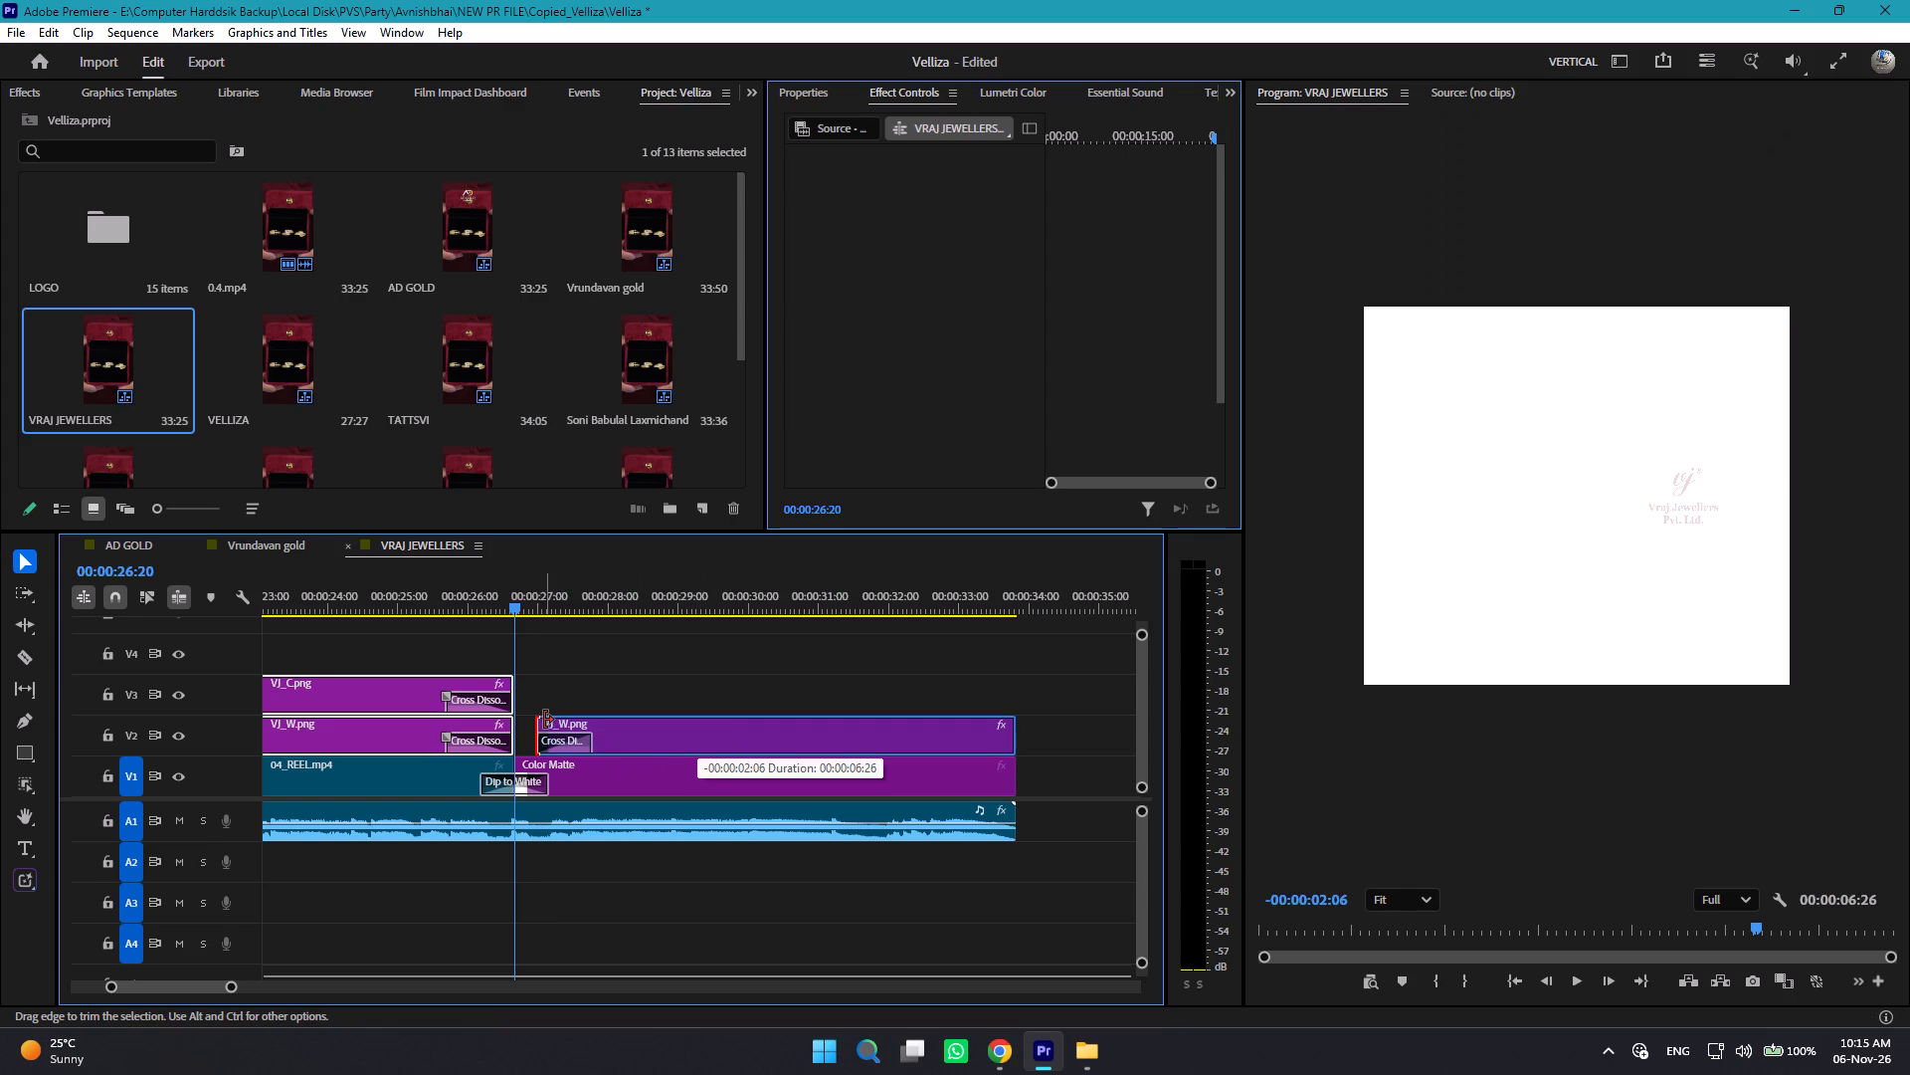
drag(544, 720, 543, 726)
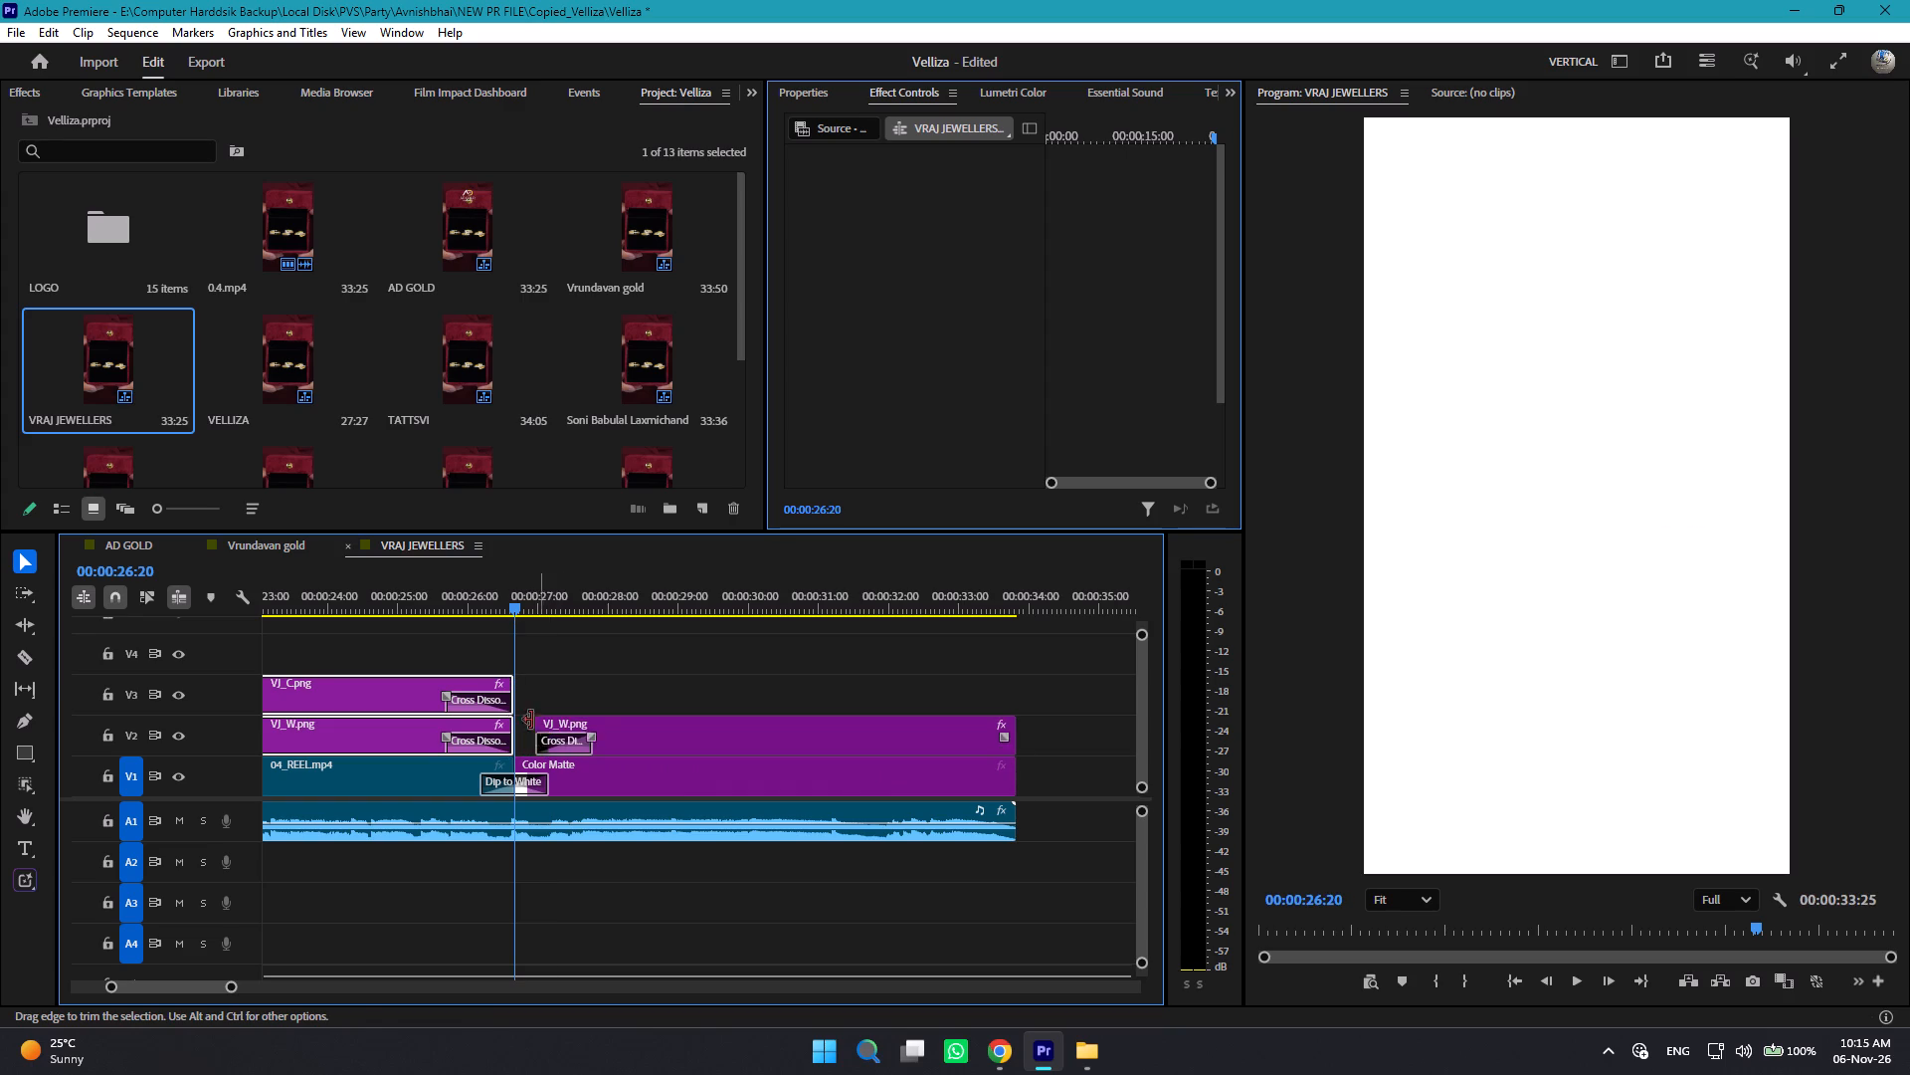
Trim the ends of the V2 and V3 overlay logos to 00:00:26:05, where the Dip to White begins.
drag(514, 604, 479, 611)
drag(440, 652, 441, 667)
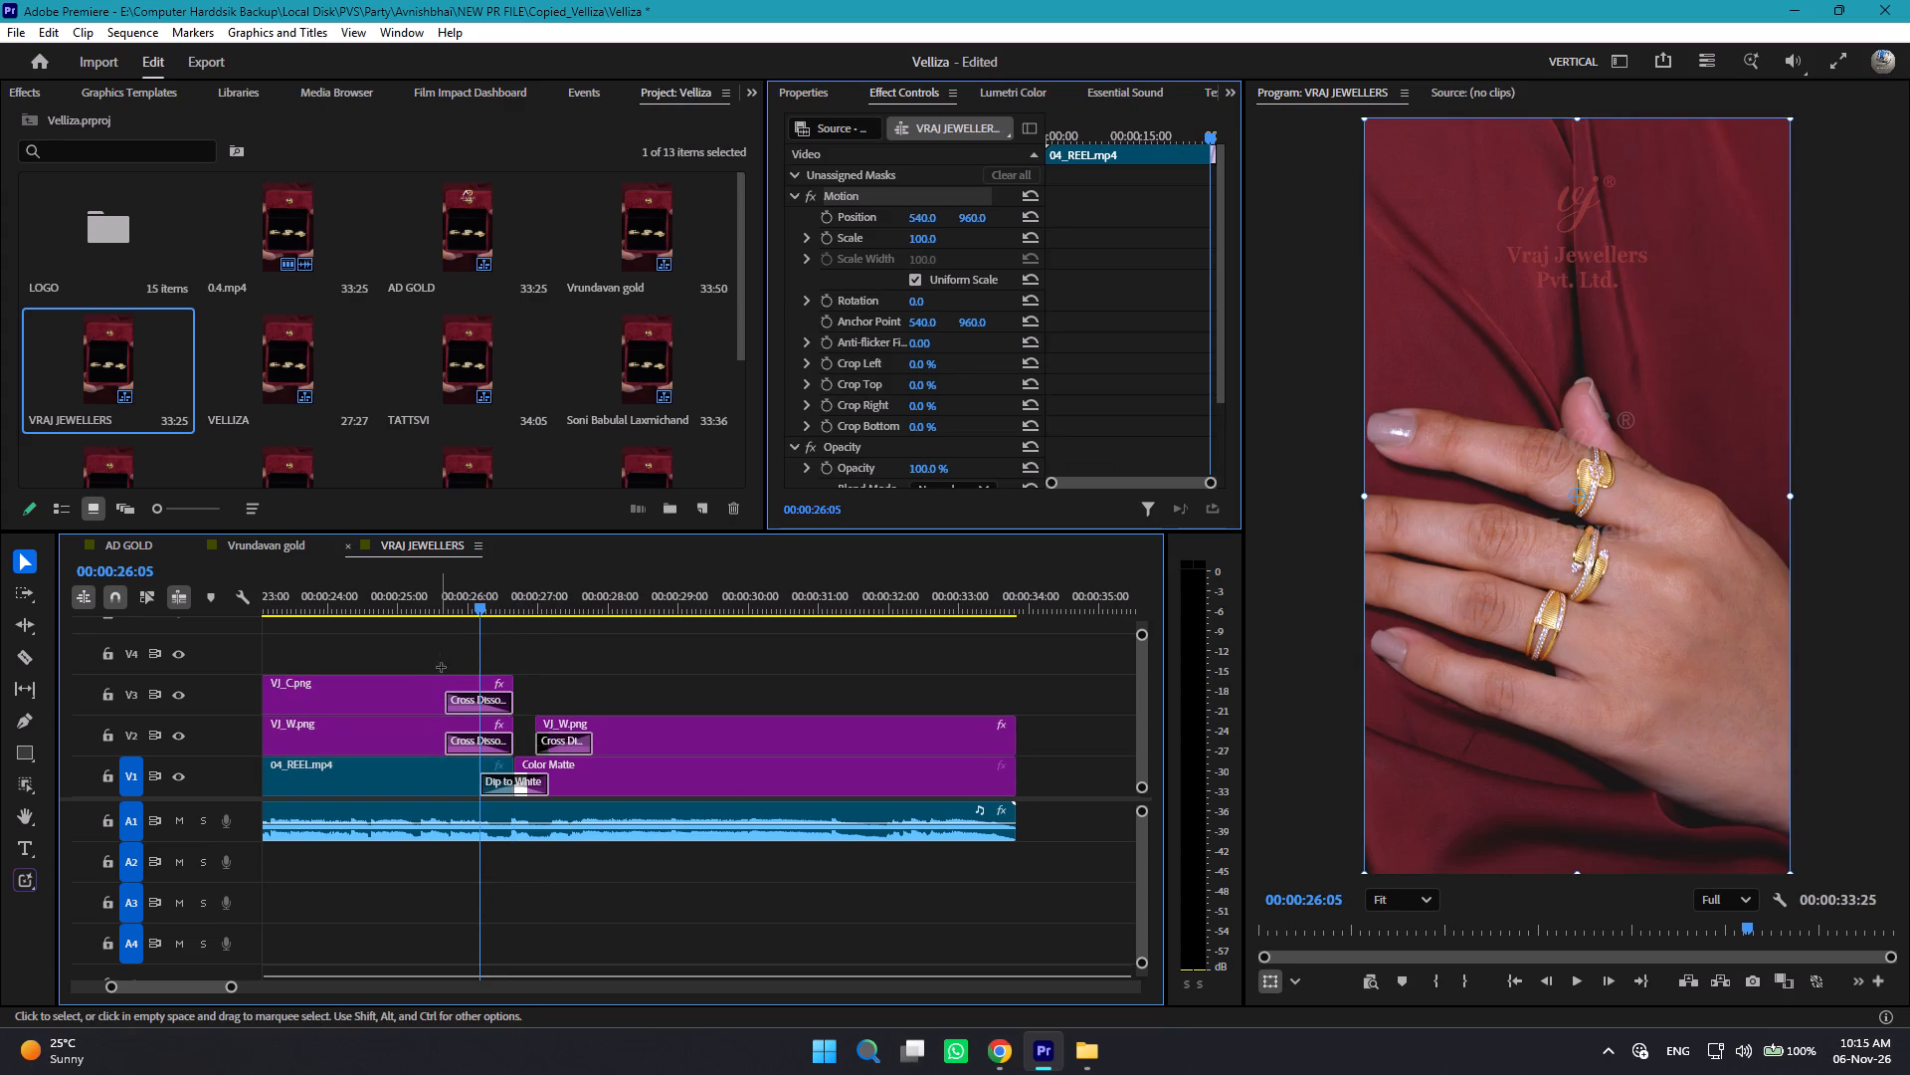
drag(441, 667, 438, 735)
drag(507, 715, 475, 717)
click(530, 681)
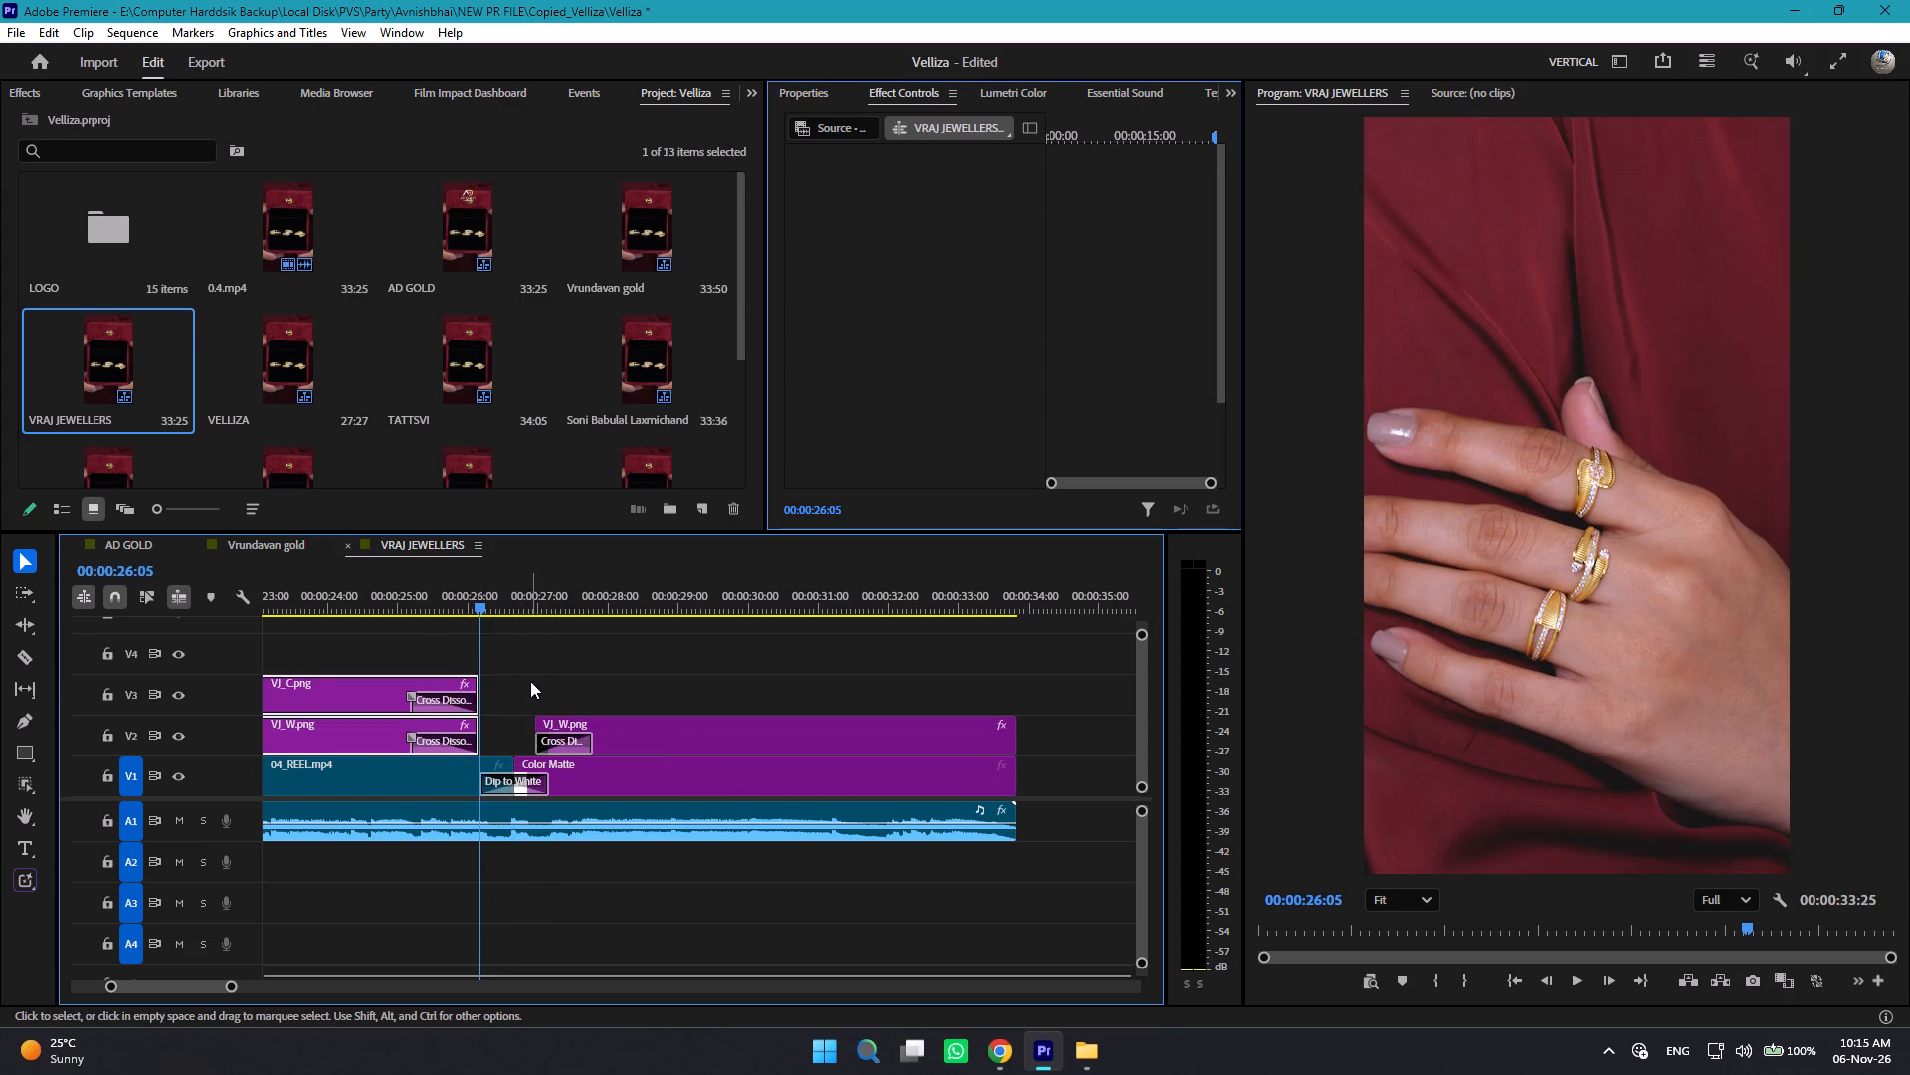
Extend the closing VJ_W.png logo back to the Color Matte's start and play the transition to check it.
drag(545, 717, 526, 718)
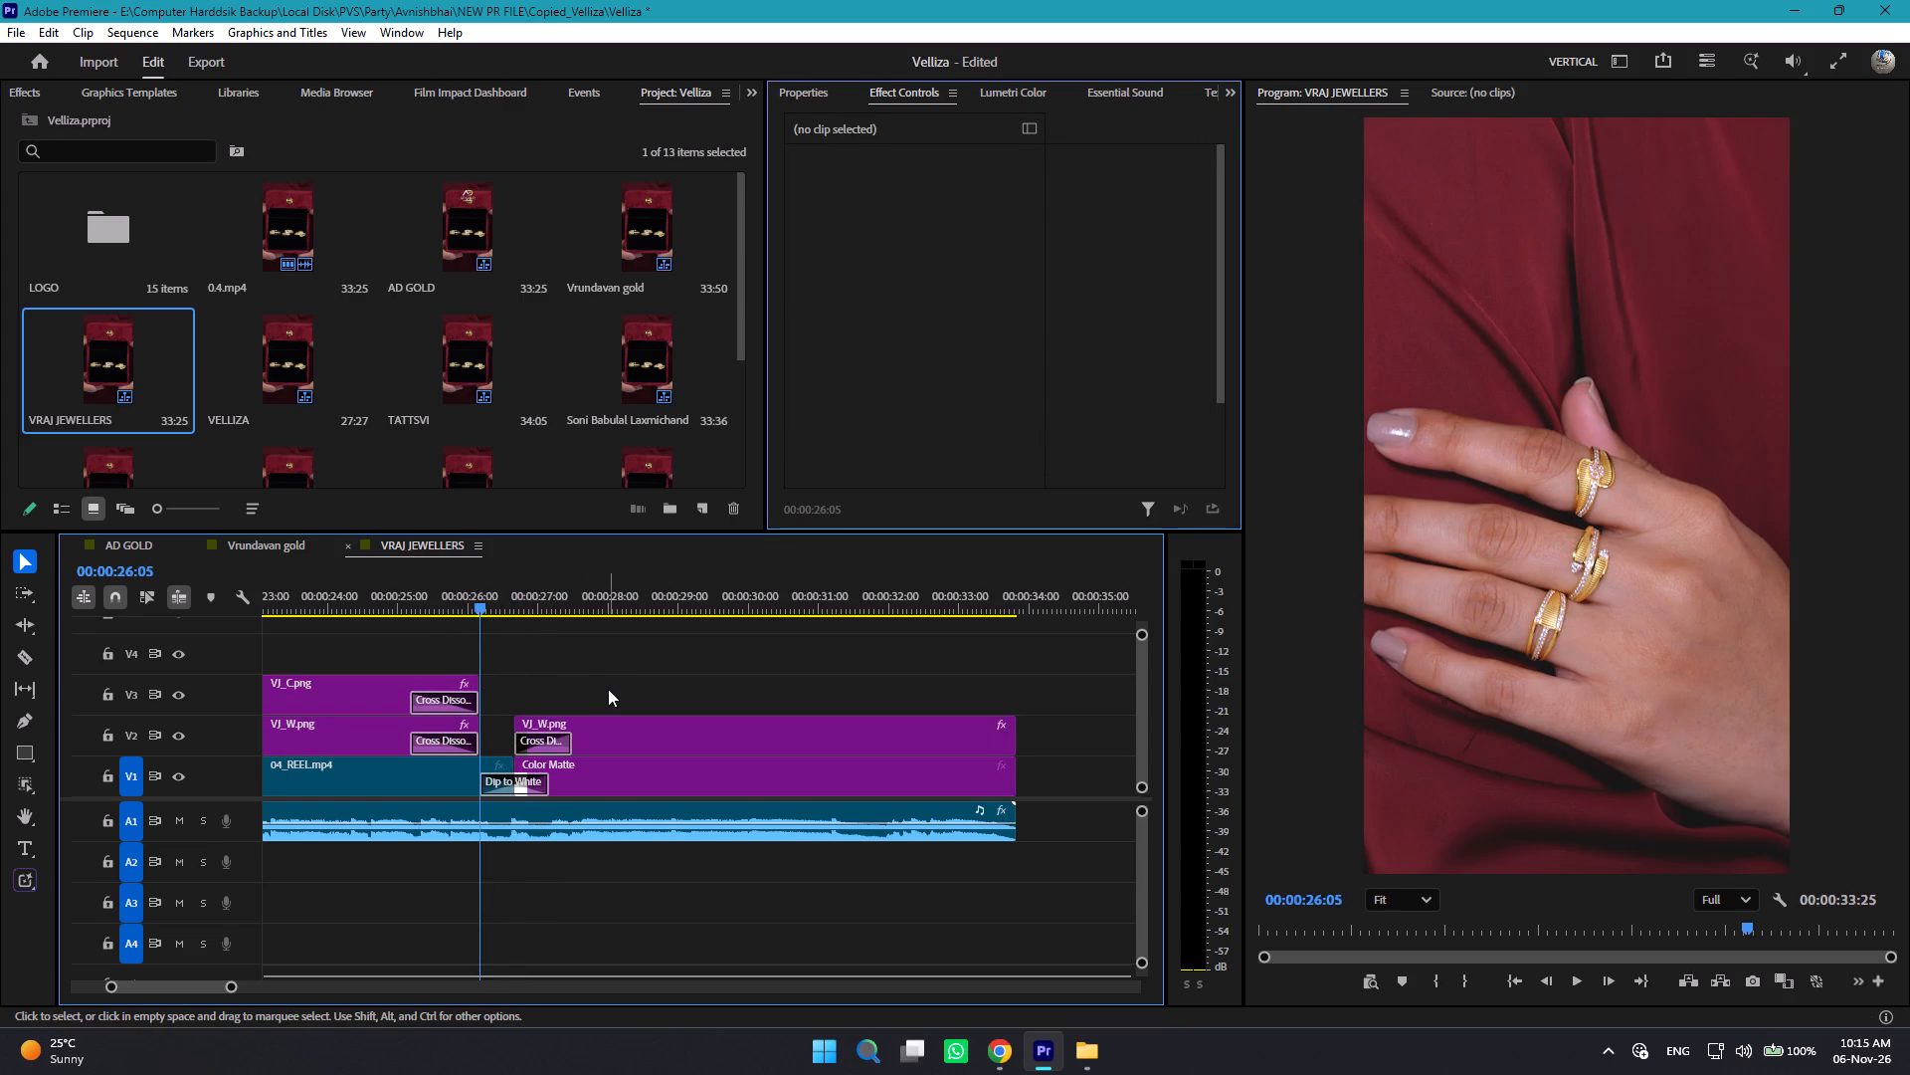
key(space)
key(space)
key(space)
key(space)
key(space)
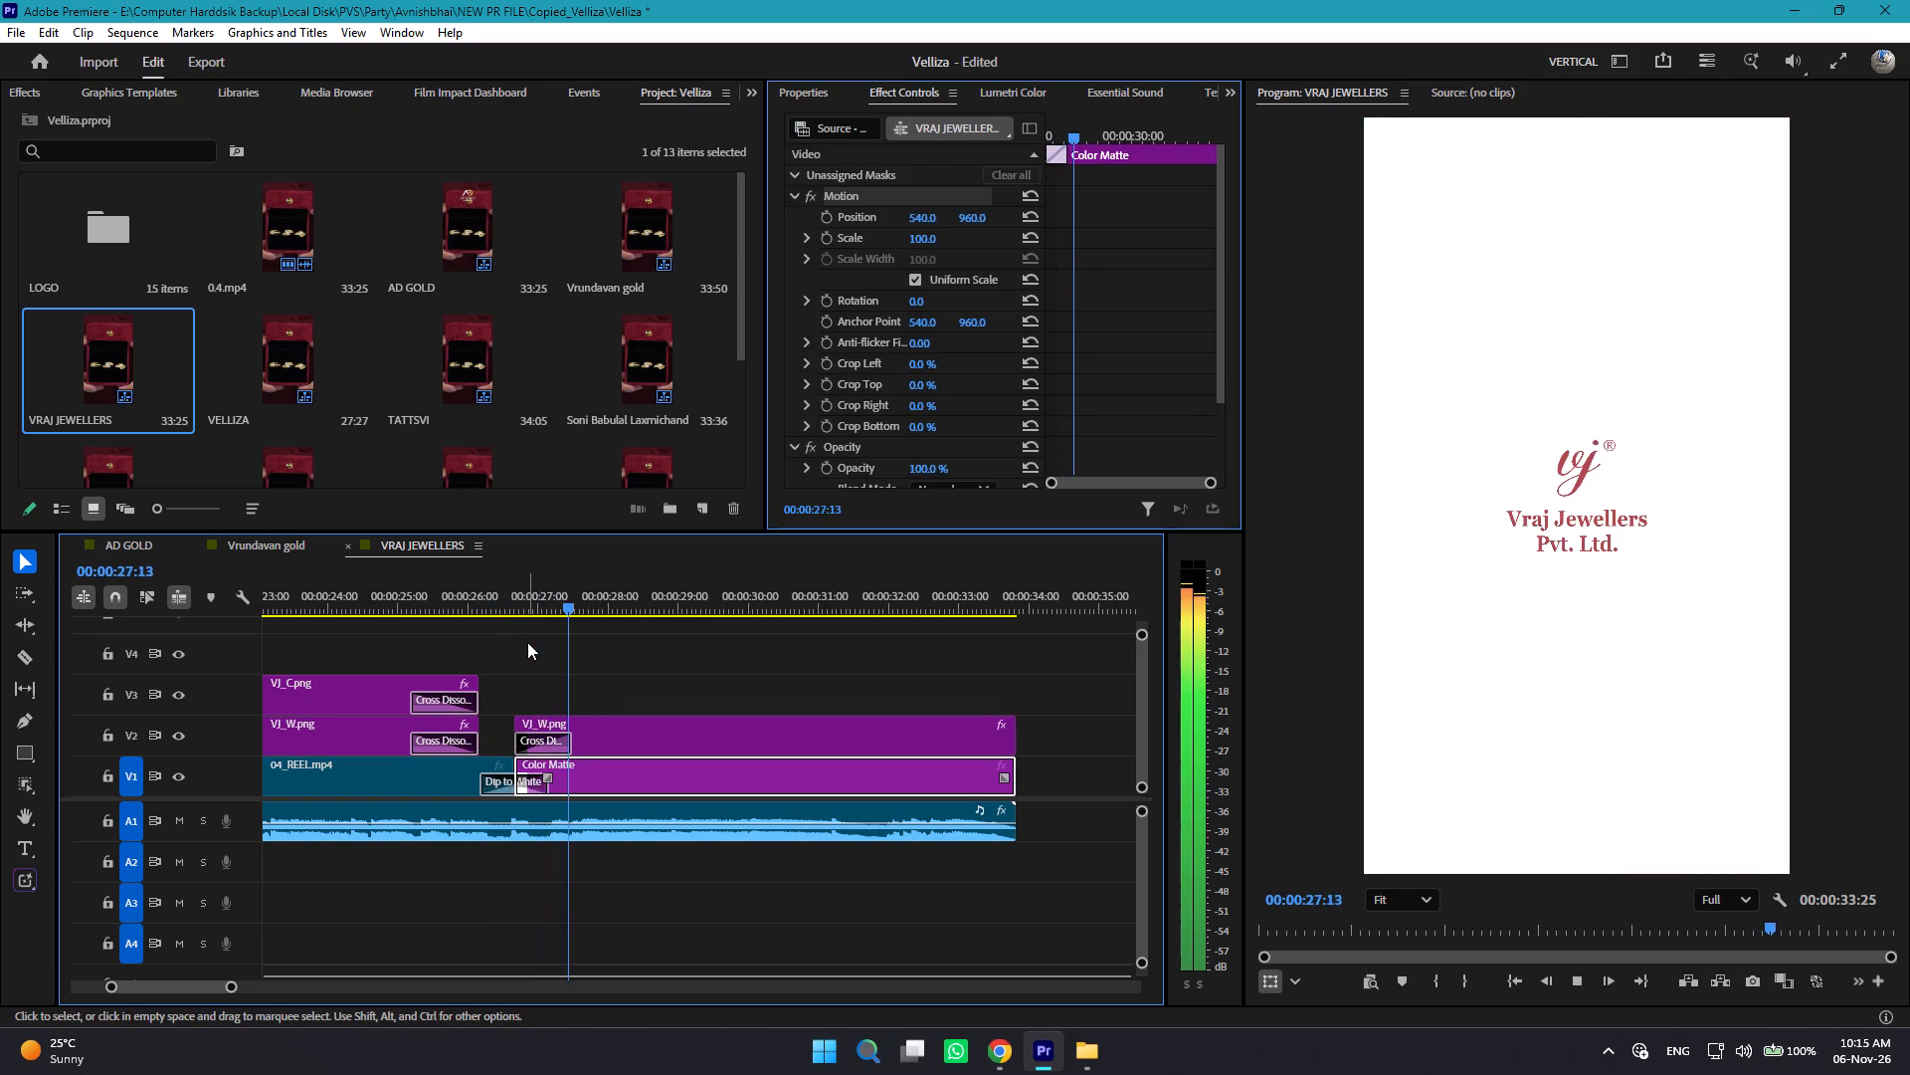
key(space)
Set the closing VJ_W.png logo's Scale keyframe at 00:00:32:21 to 40 and move that keyframe to the clip's end.
click(646, 713)
click(655, 727)
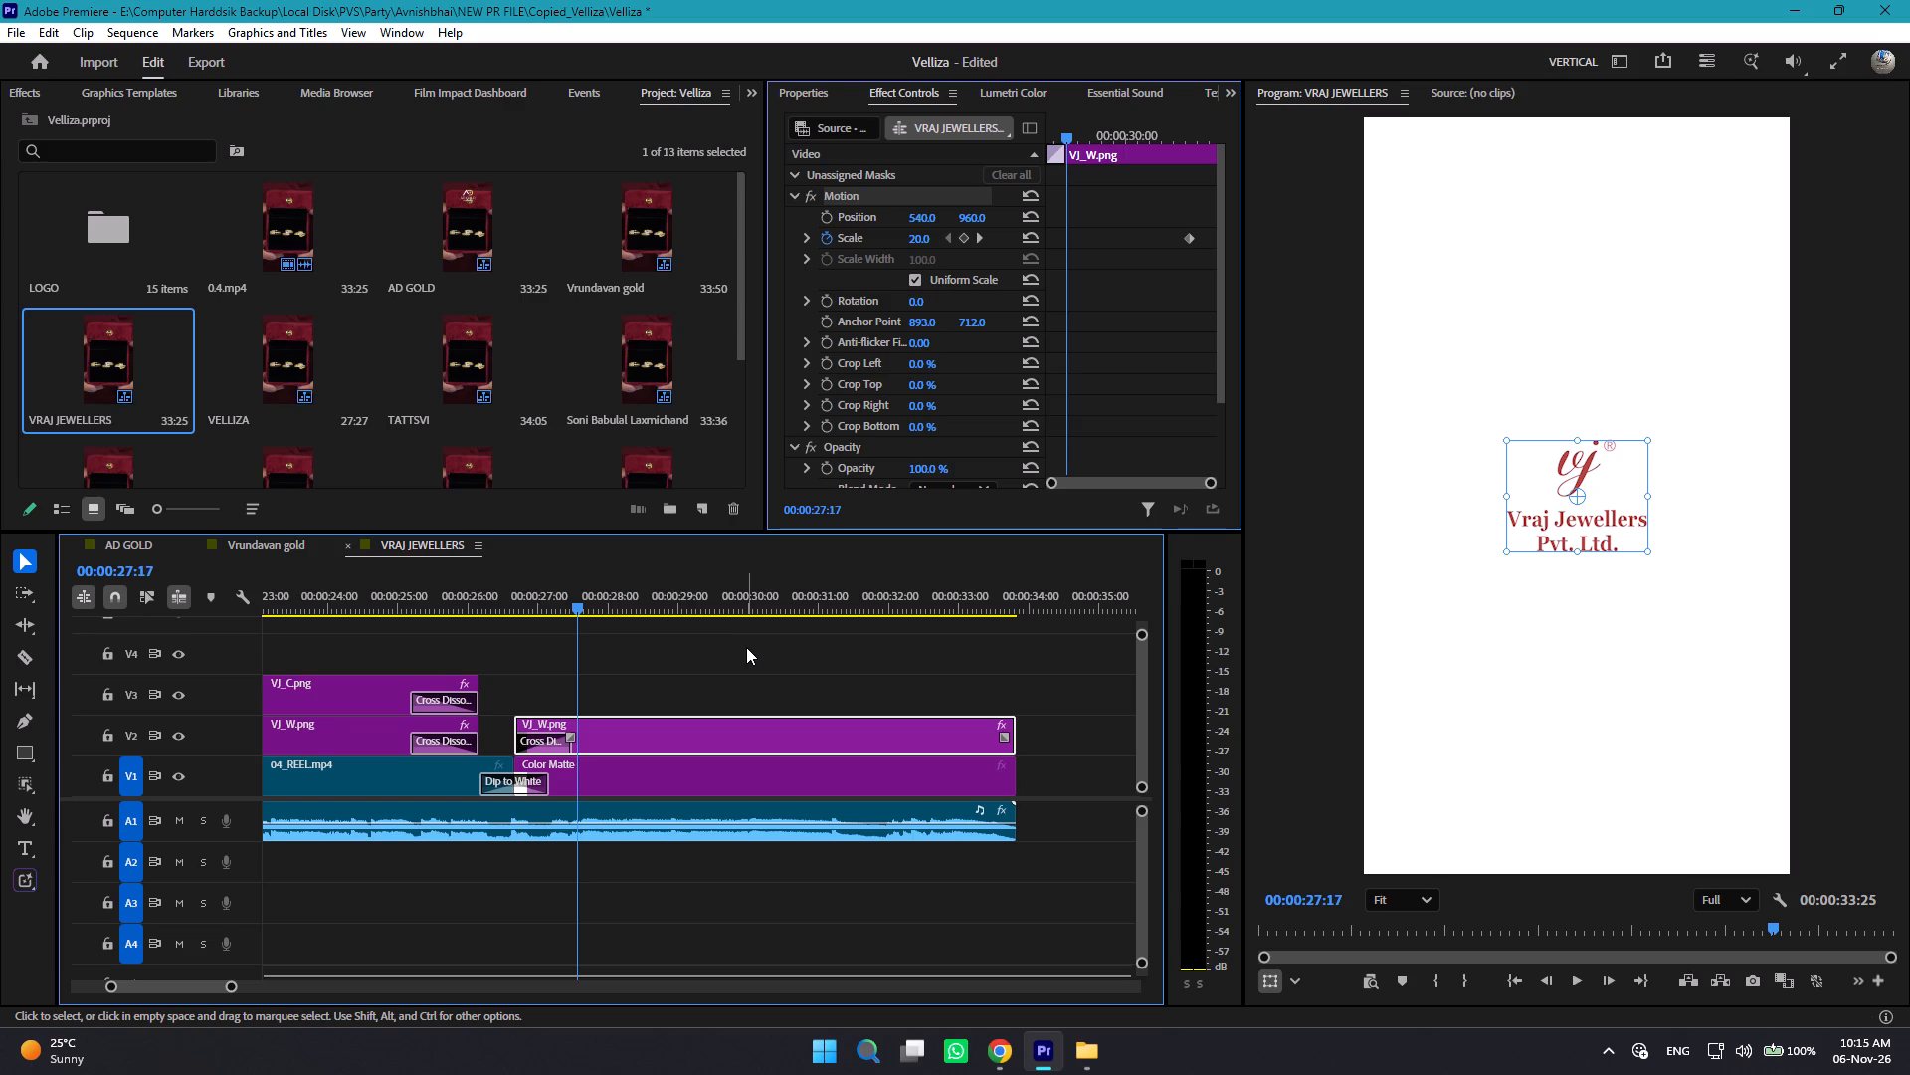
drag(581, 603, 704, 626)
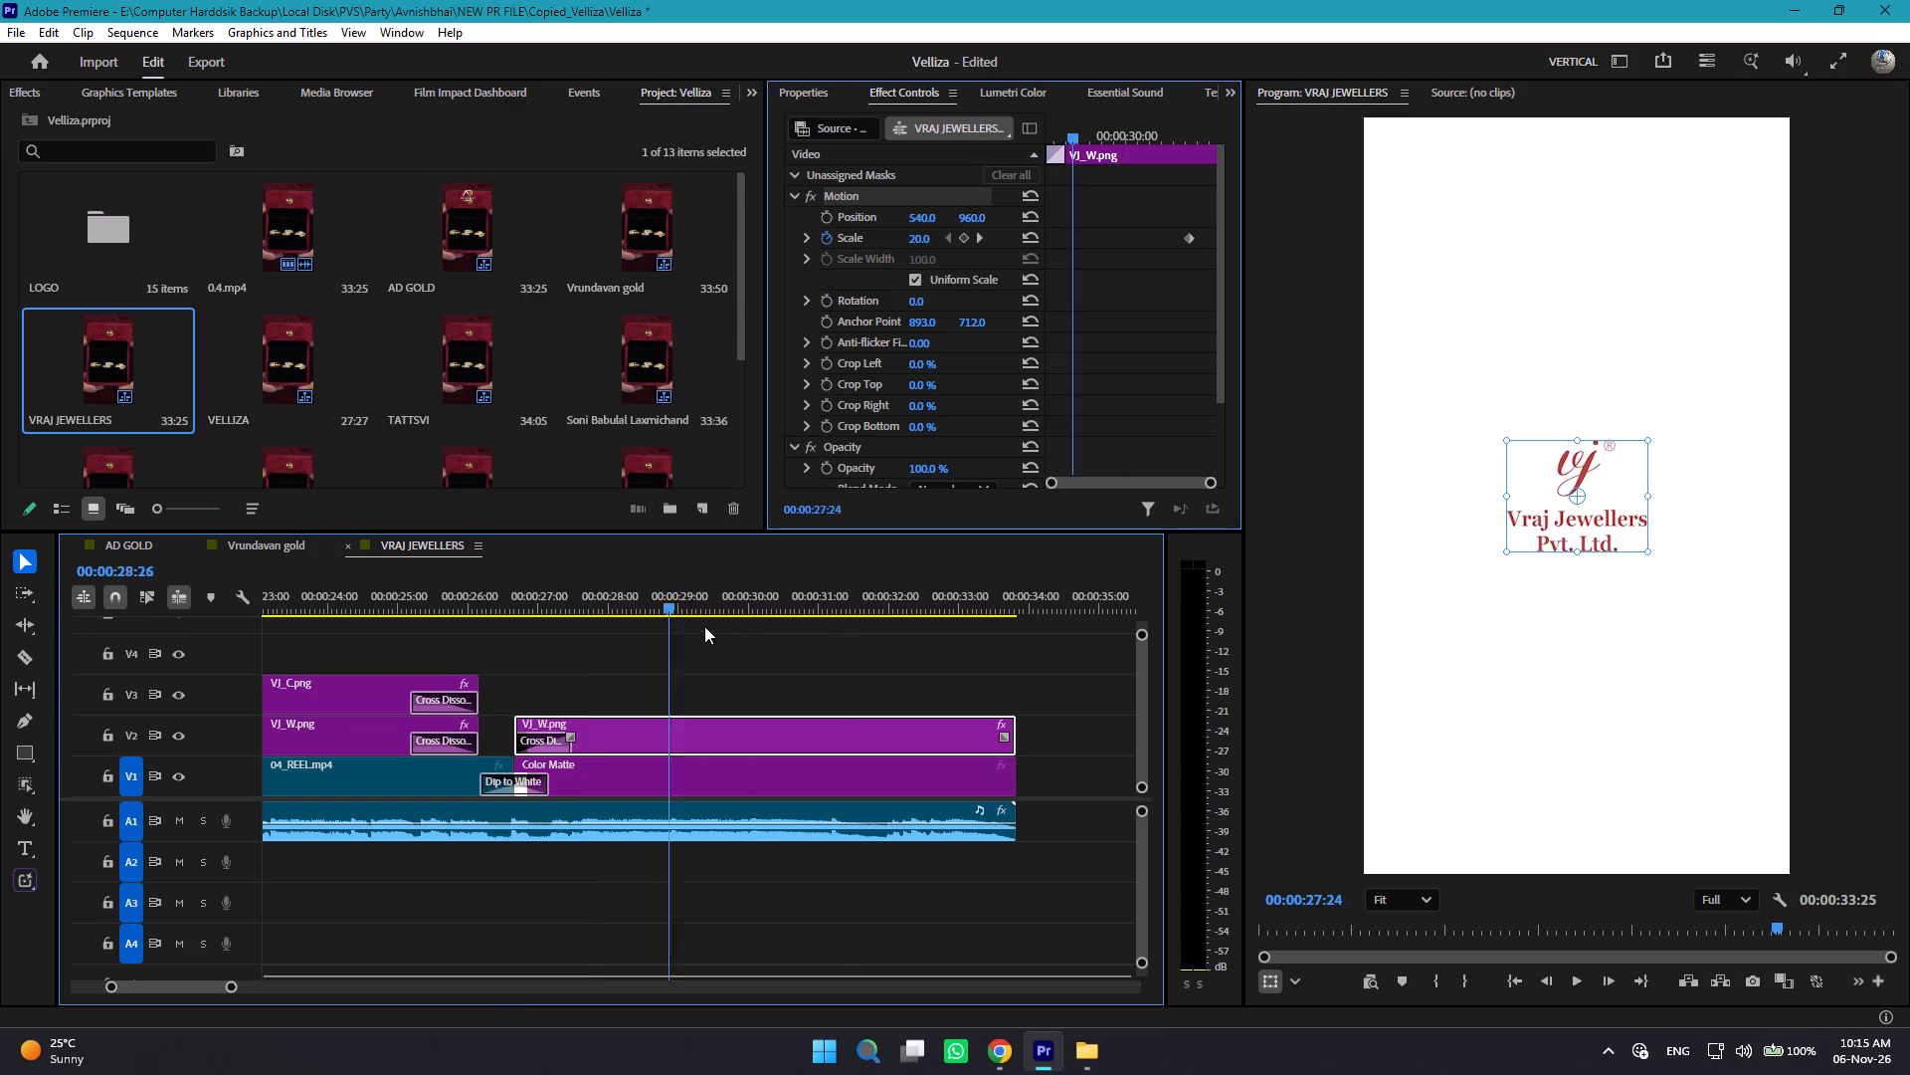
drag(704, 626, 659, 610)
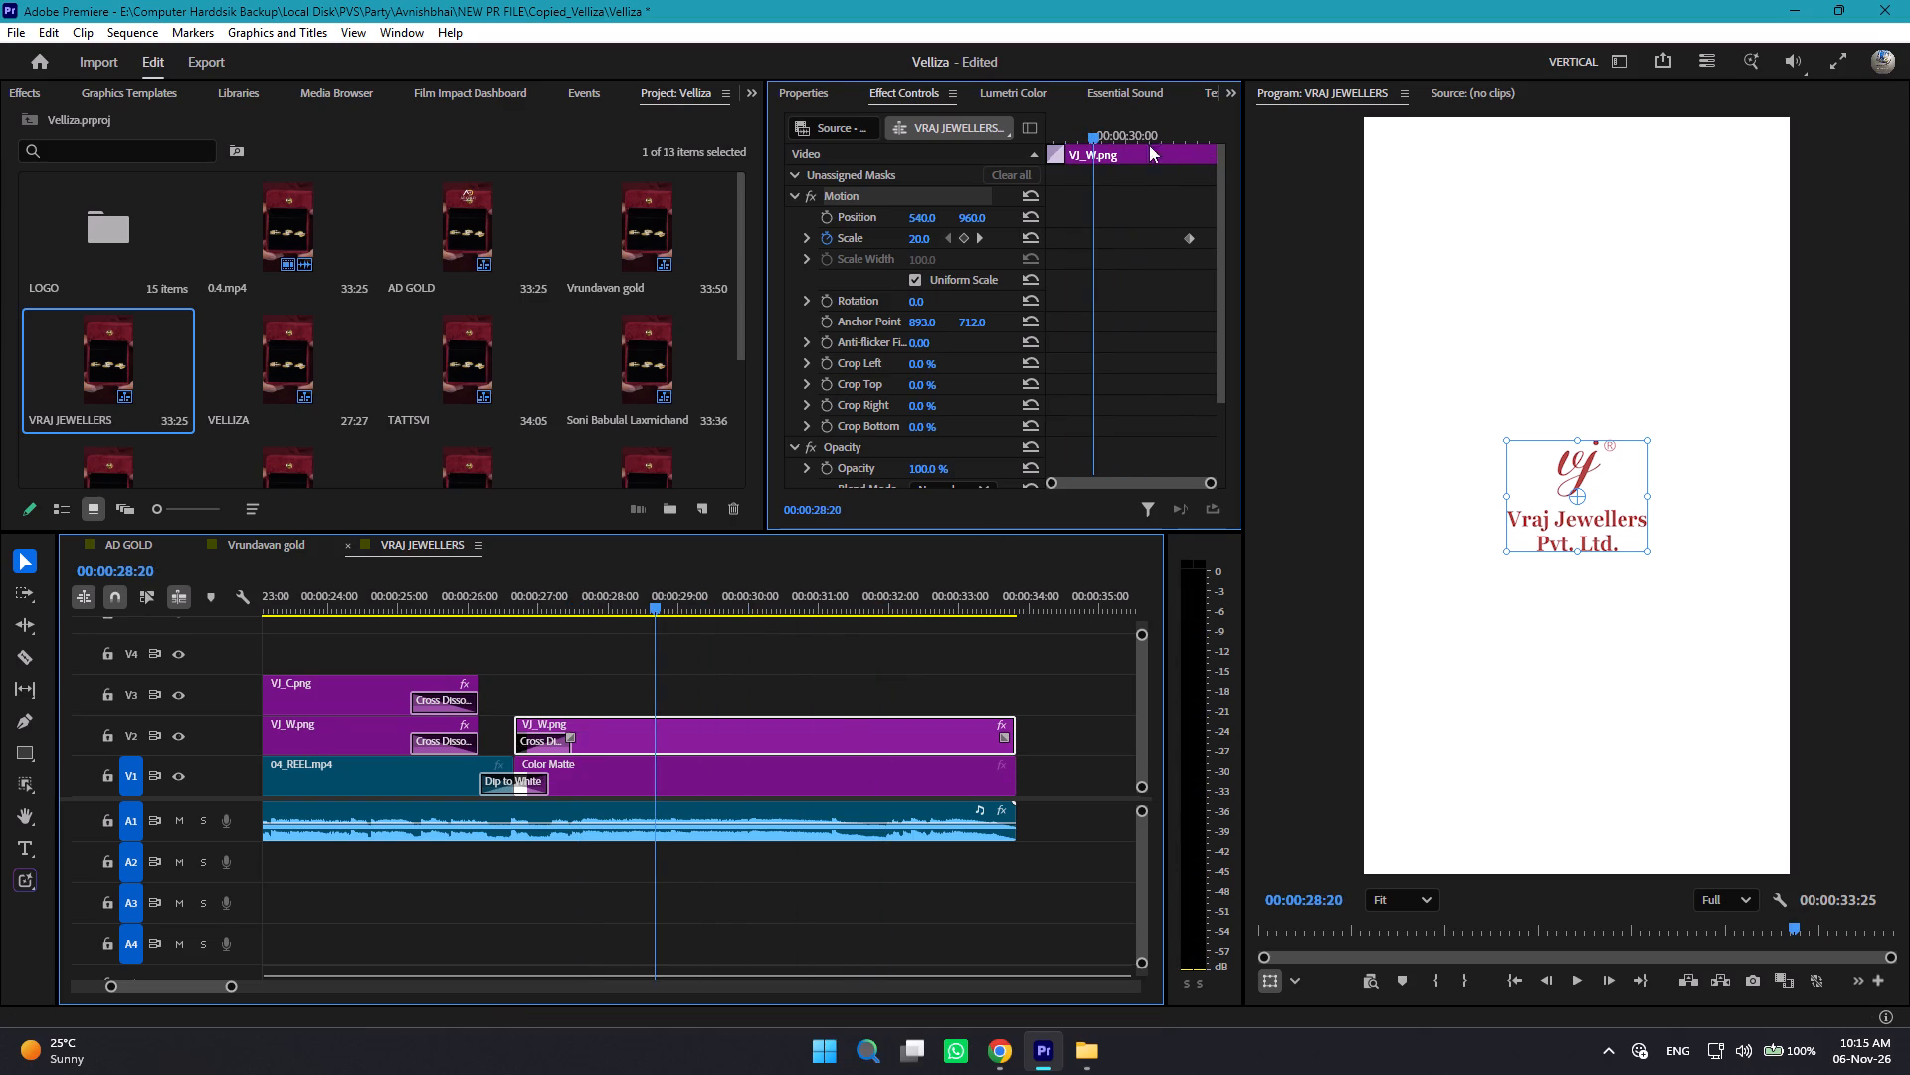
drag(1088, 134, 1173, 142)
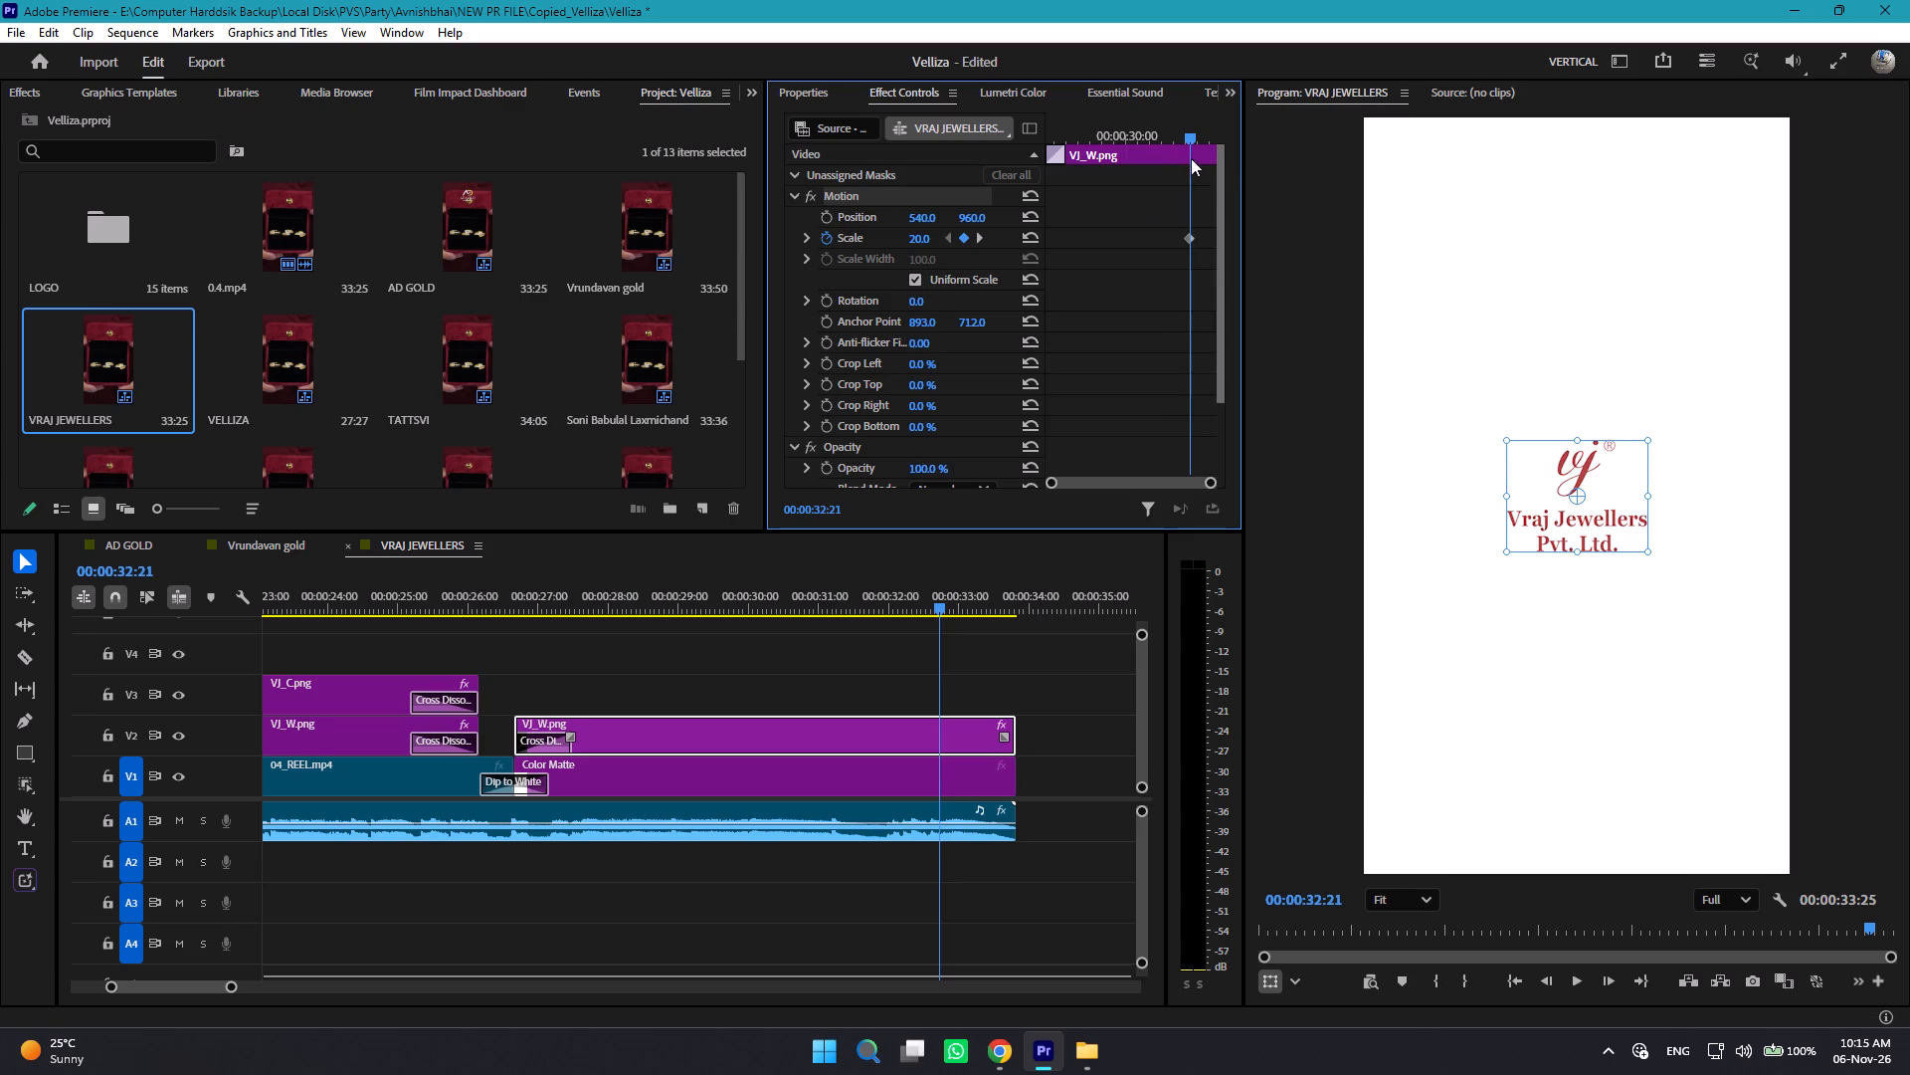
drag(1184, 139, 936, 161)
click(909, 240)
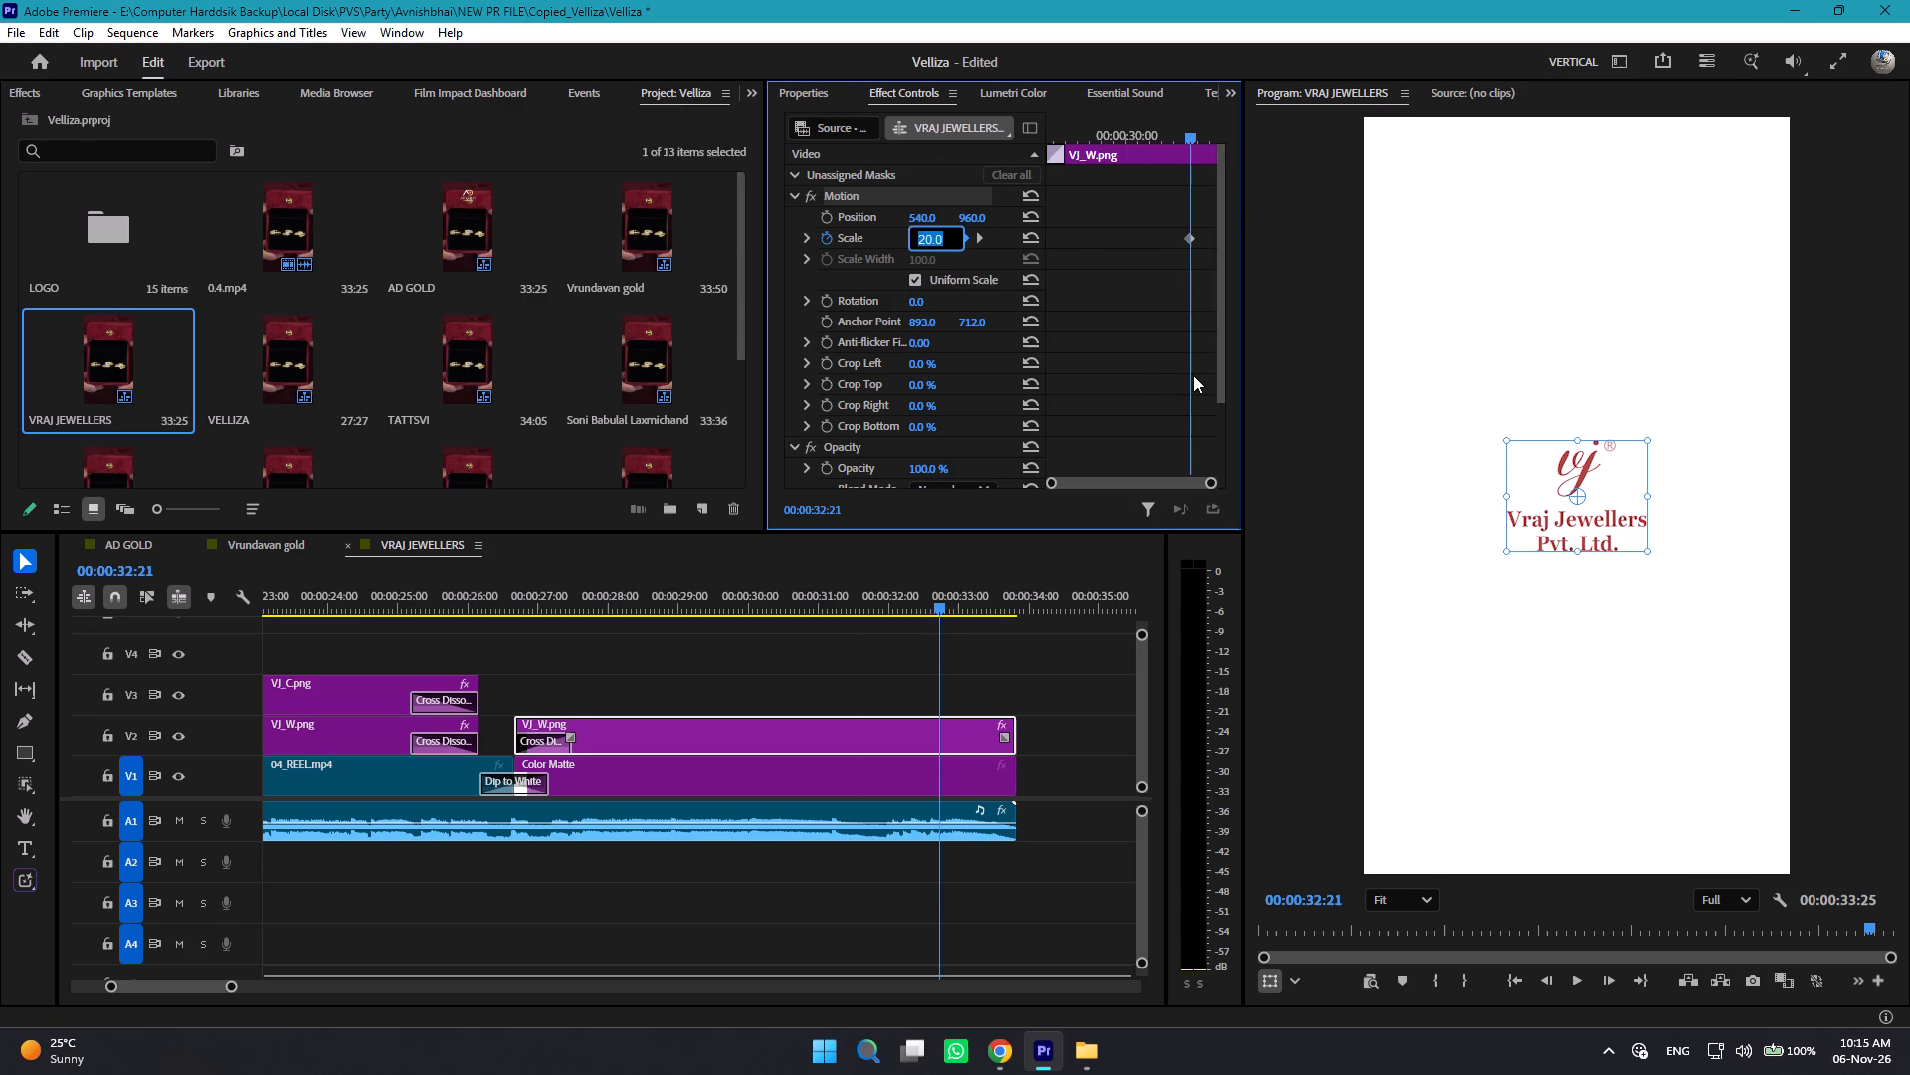
text(40)
key(Return)
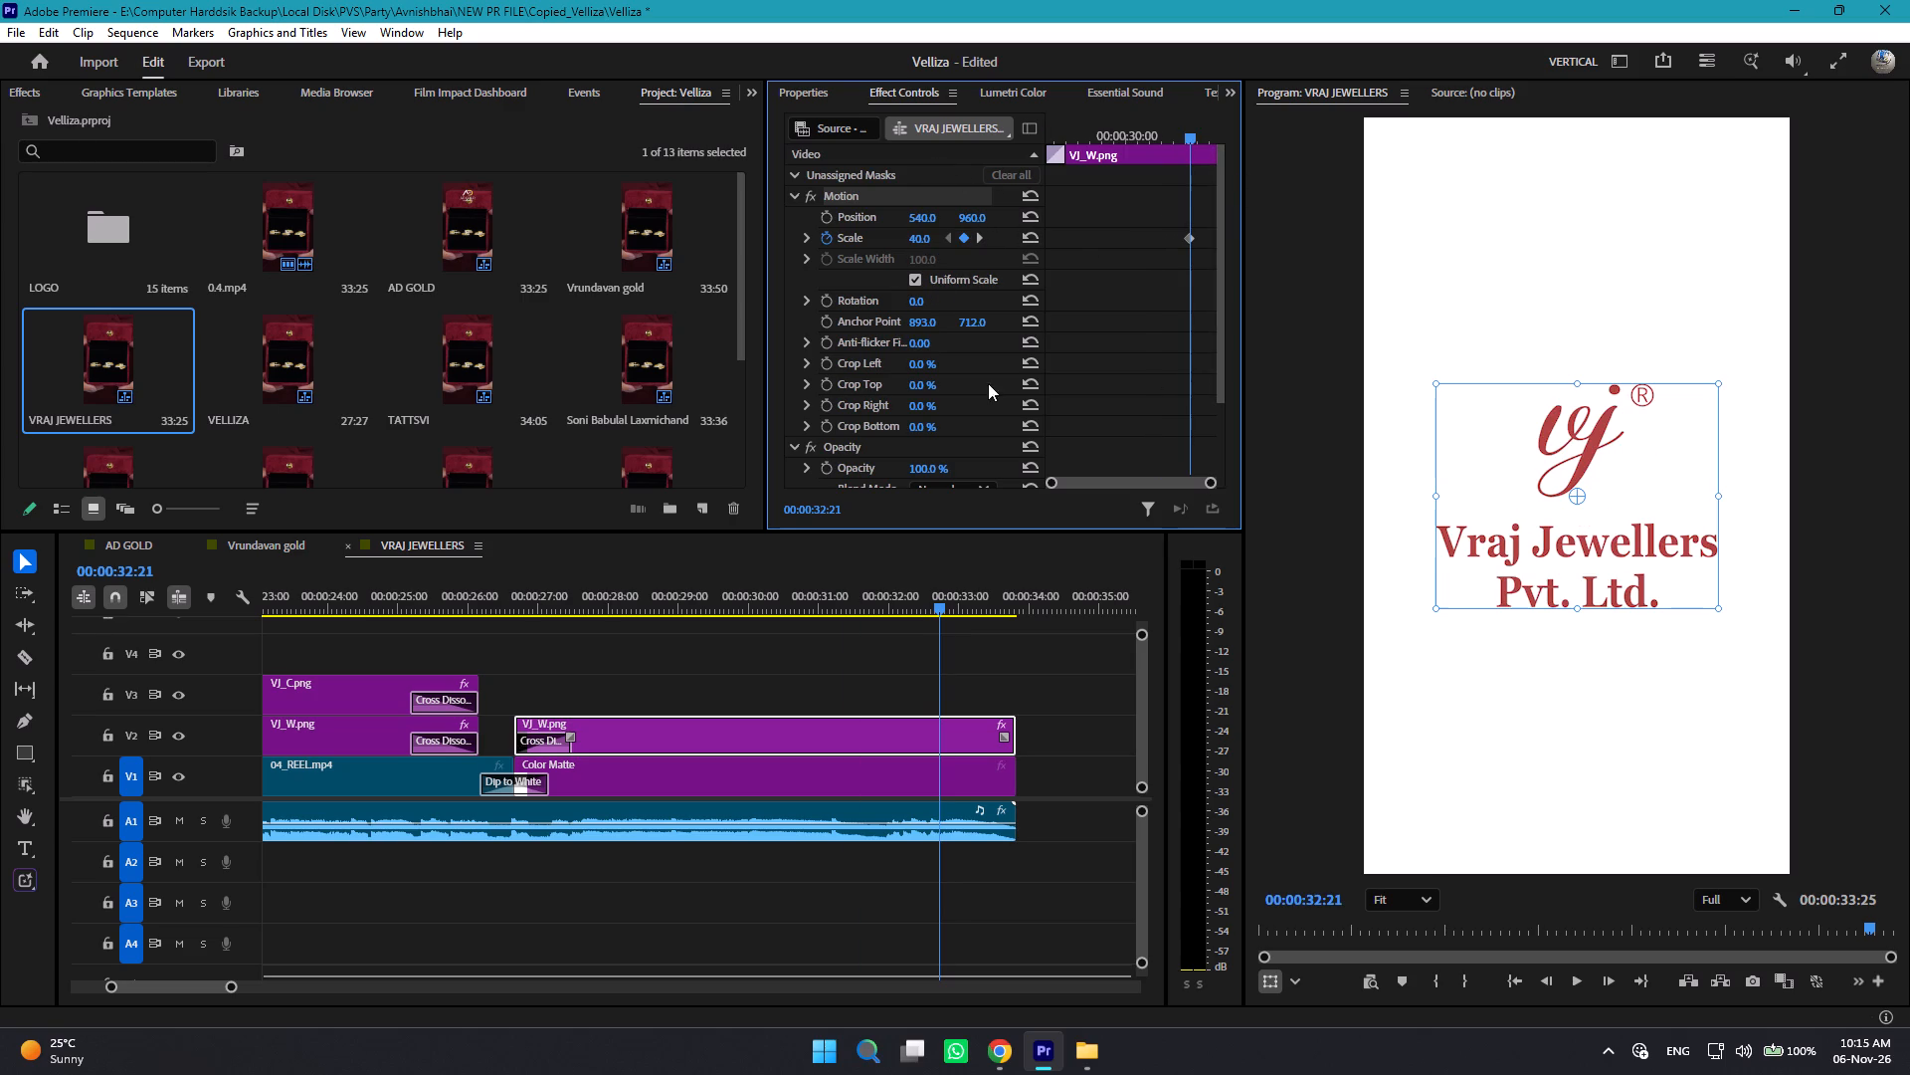
drag(1189, 234, 1261, 242)
Add a Scale keyframe of 20 at the closing logo's start, 00:00:26:20, and play the zoom animation.
drag(1186, 130, 1082, 134)
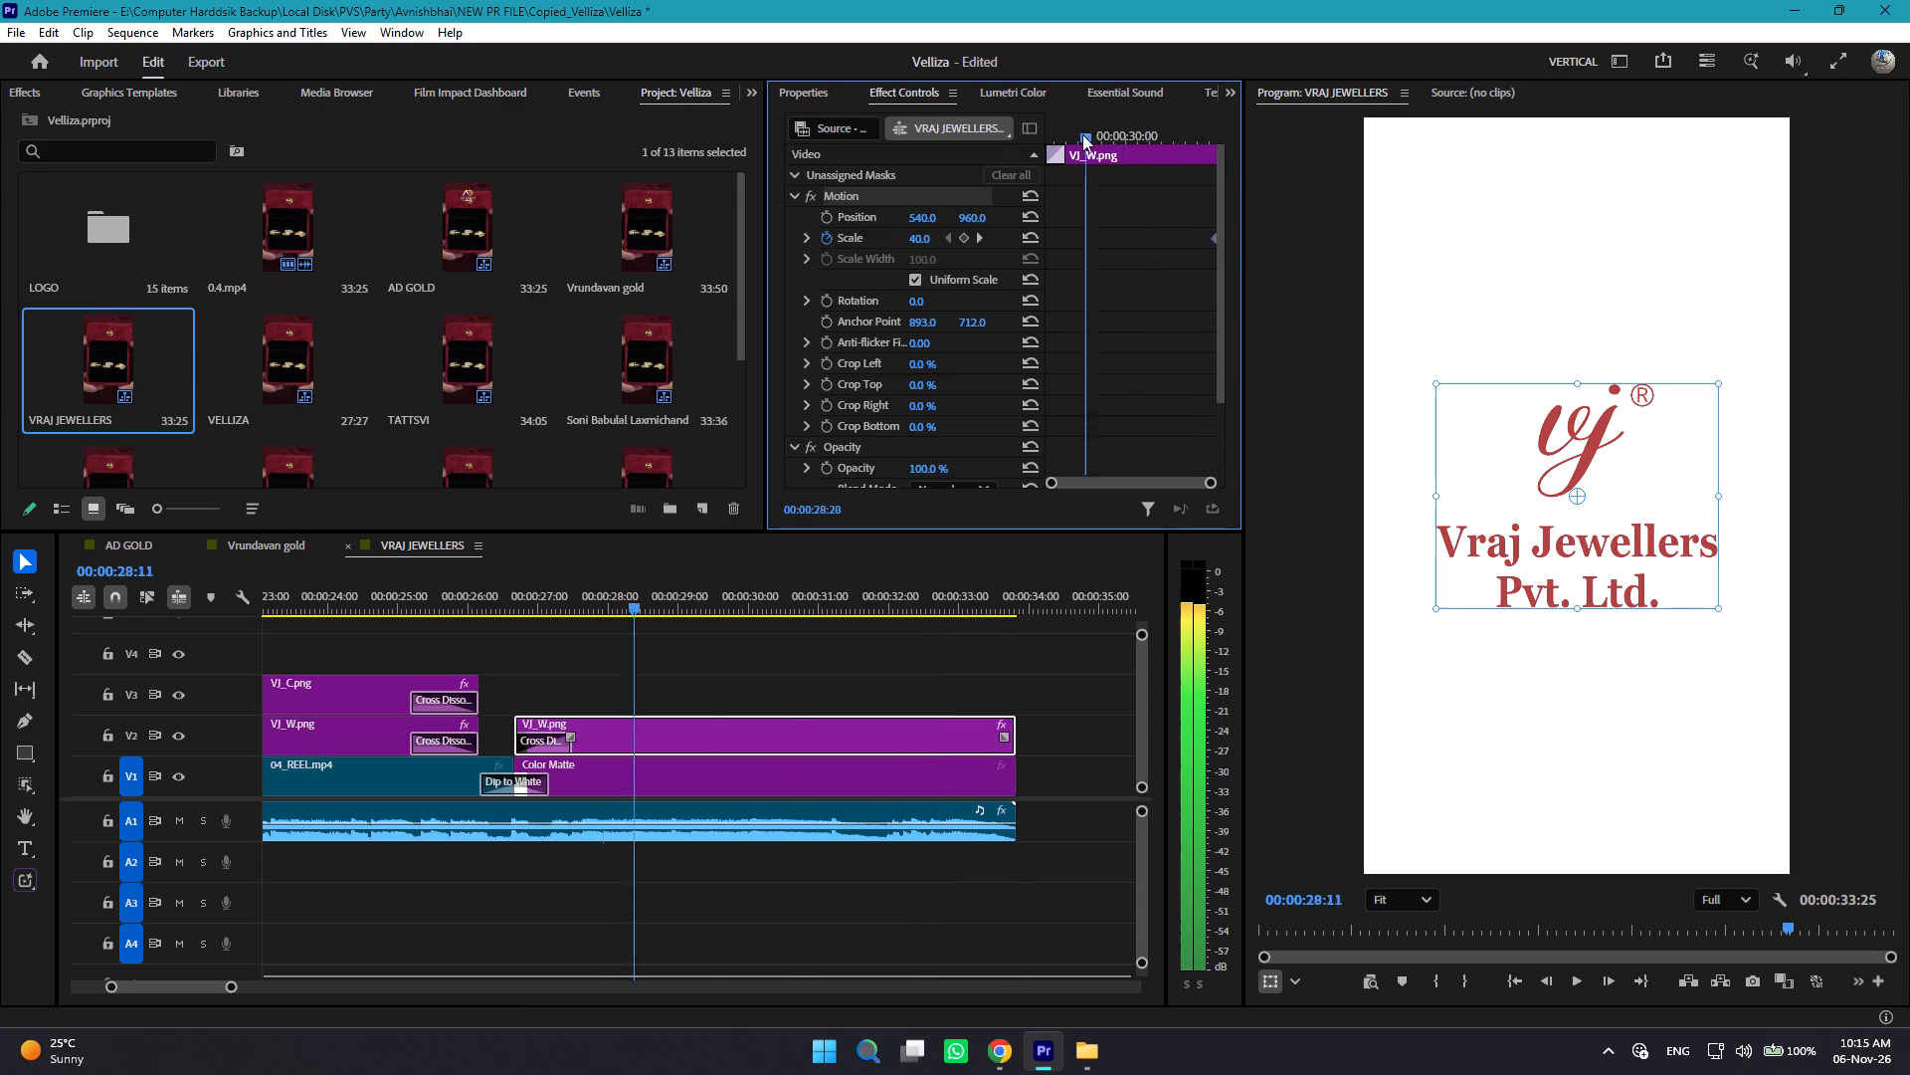
drag(1082, 134, 910, 118)
click(925, 235)
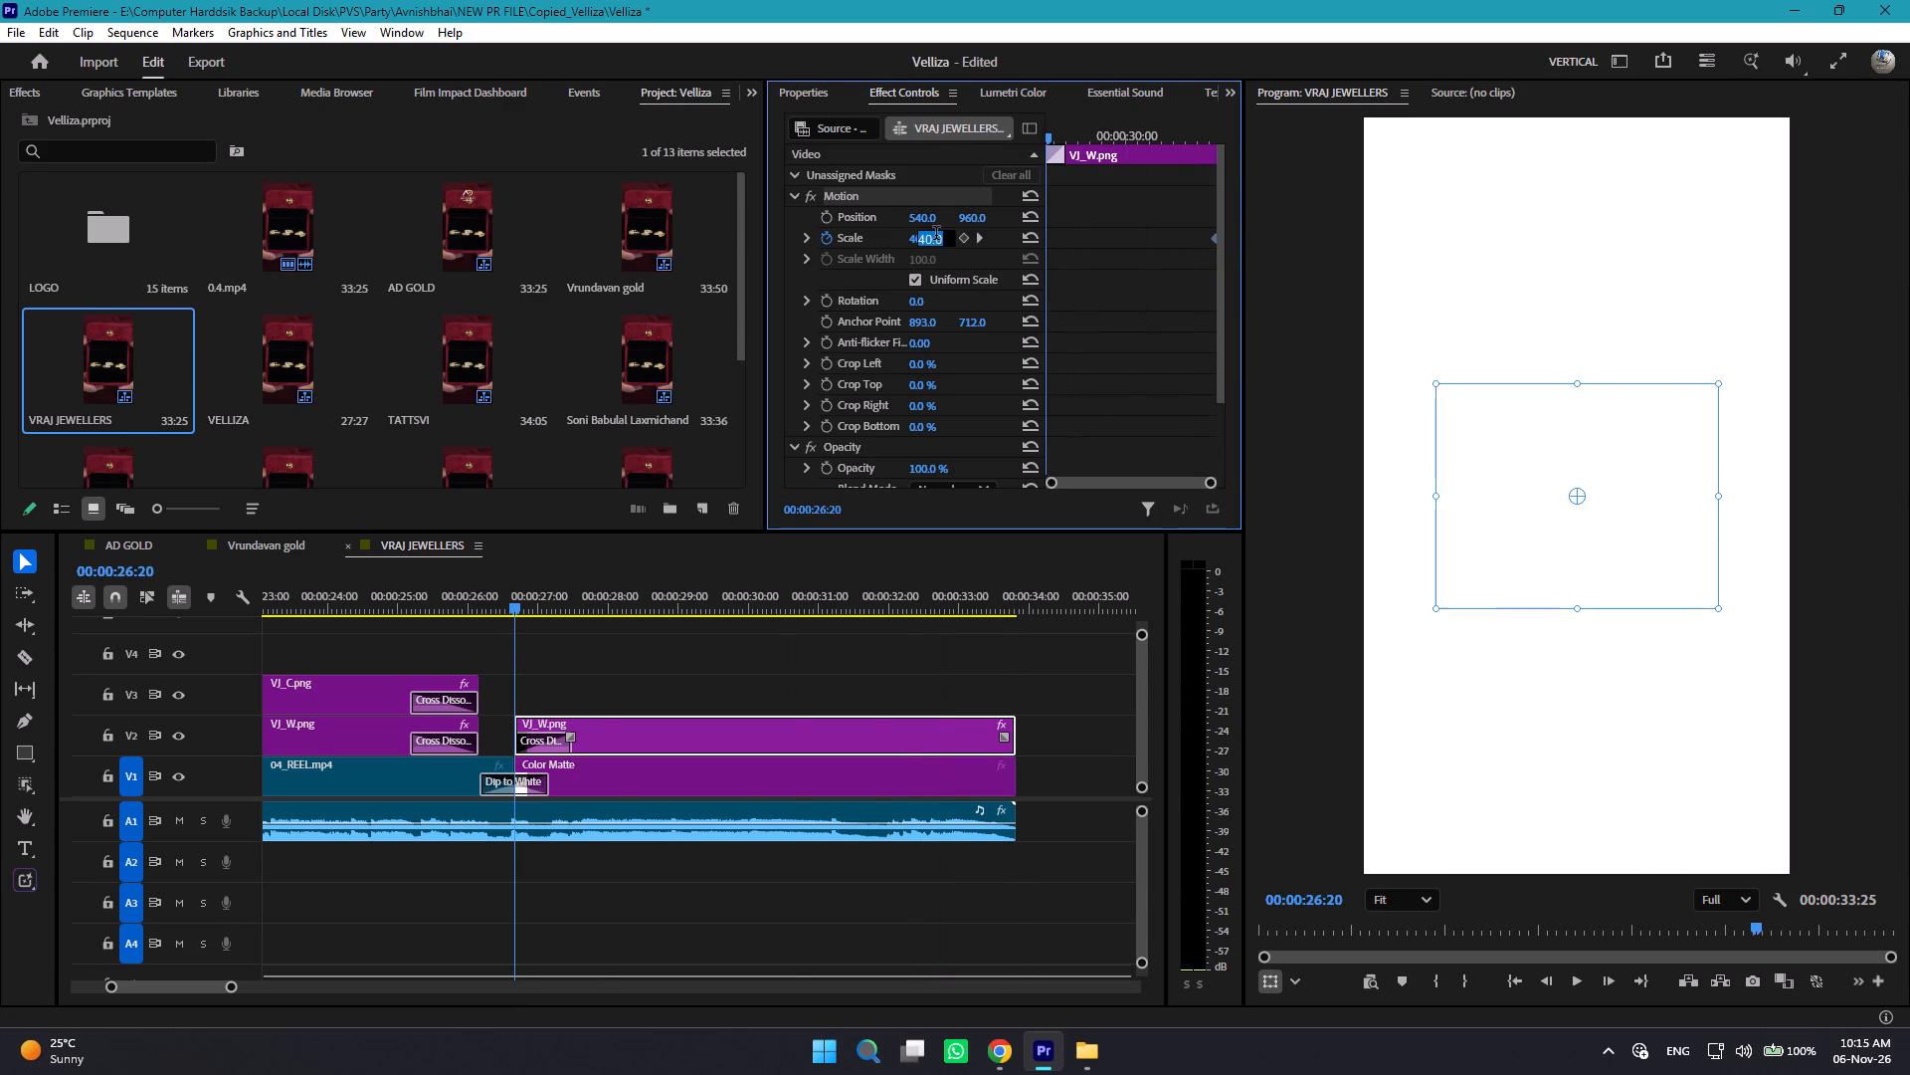
text(20)
key(Return)
key(space)
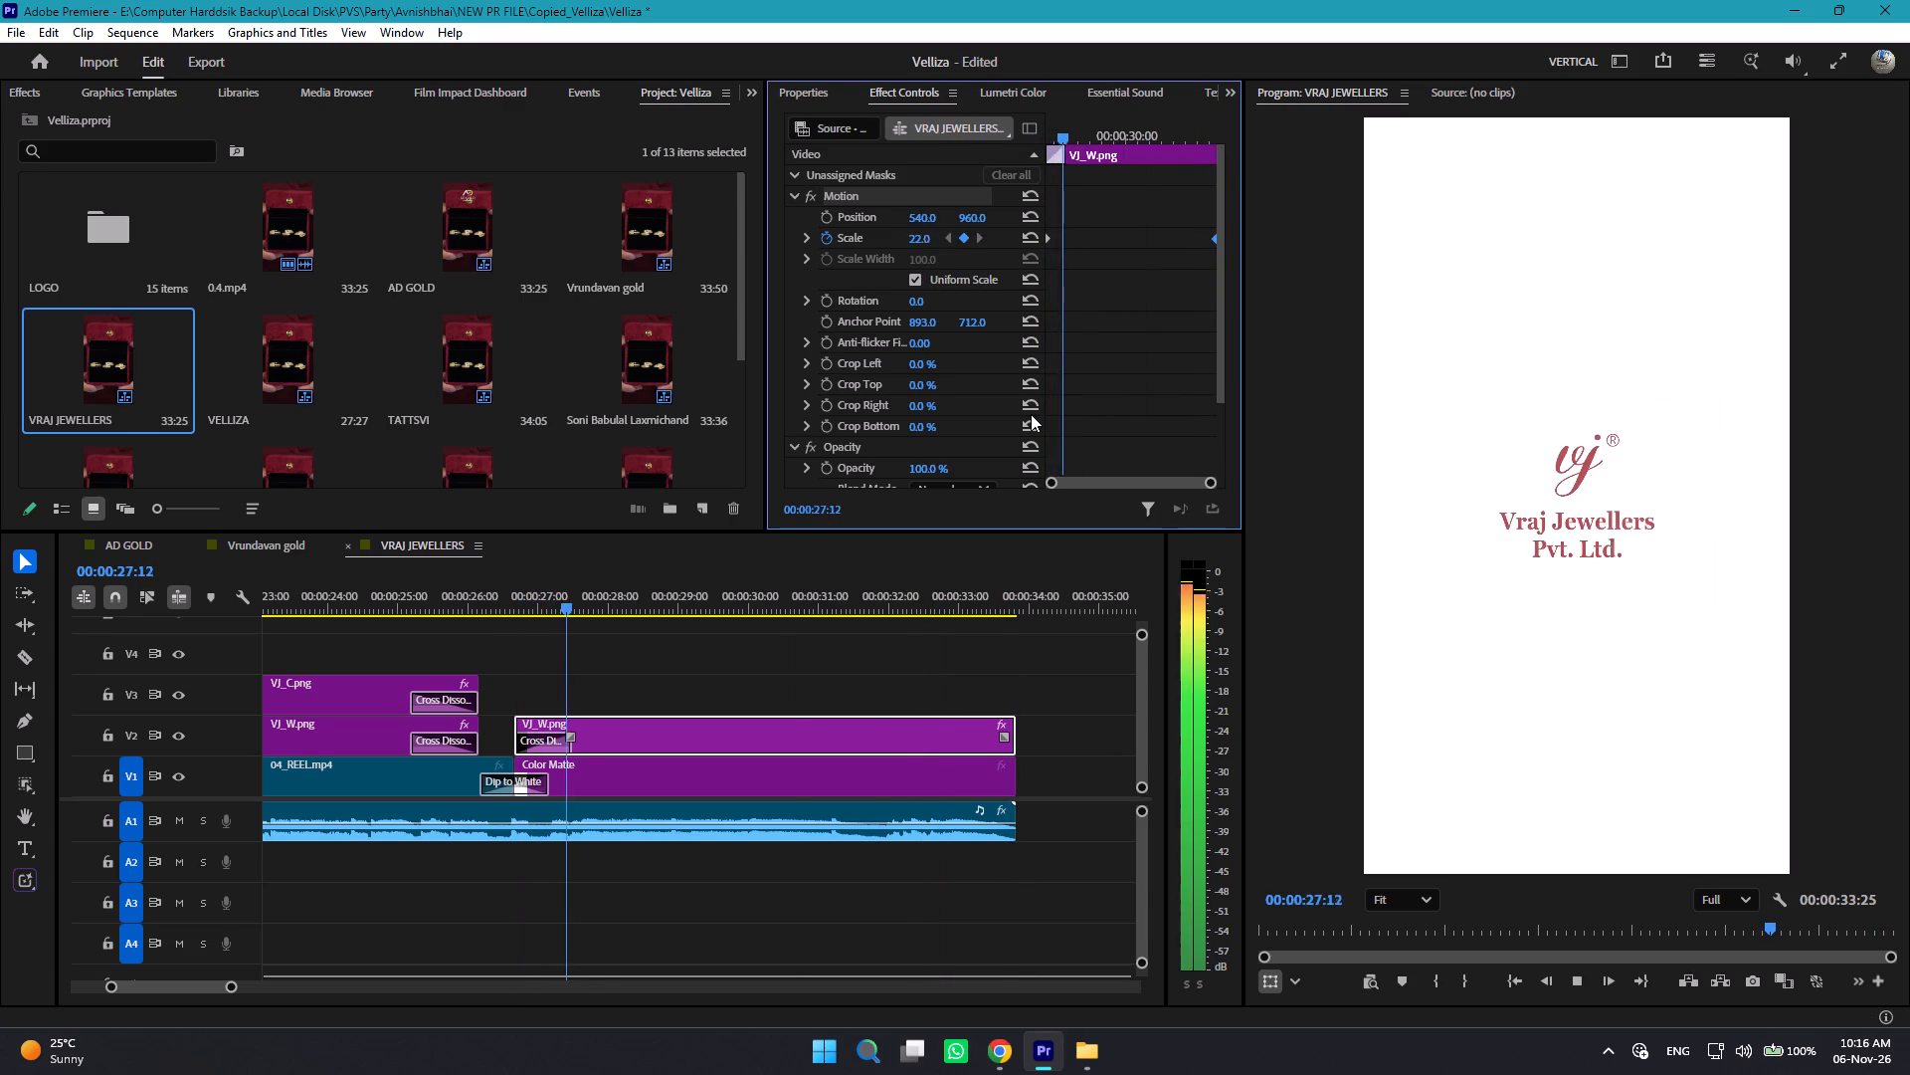
key(space)
Set the sequence's export destination to the VRAJ JEWELLERS folder in V-Customer, taking VRAJ JEWELLERS-10 as the base file name.
click(1174, 749)
key(ctrl+m)
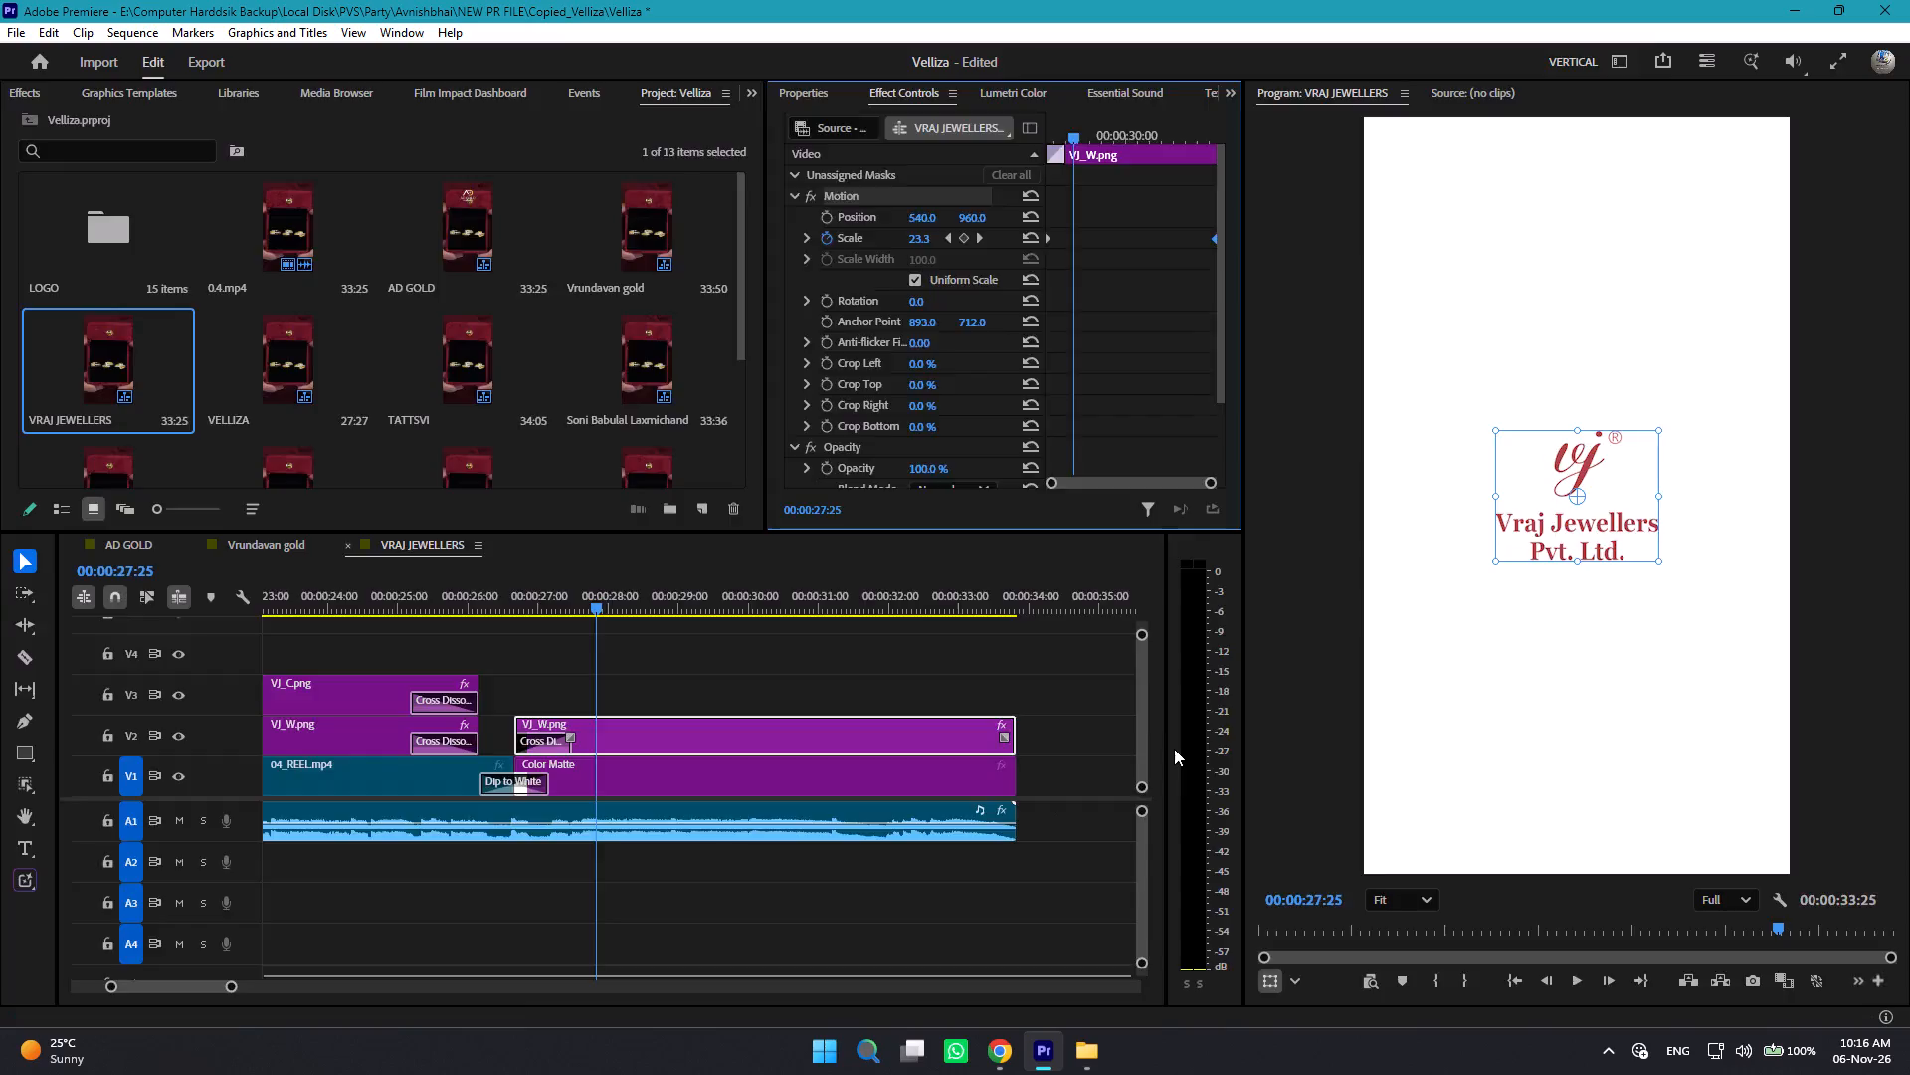
click(545, 196)
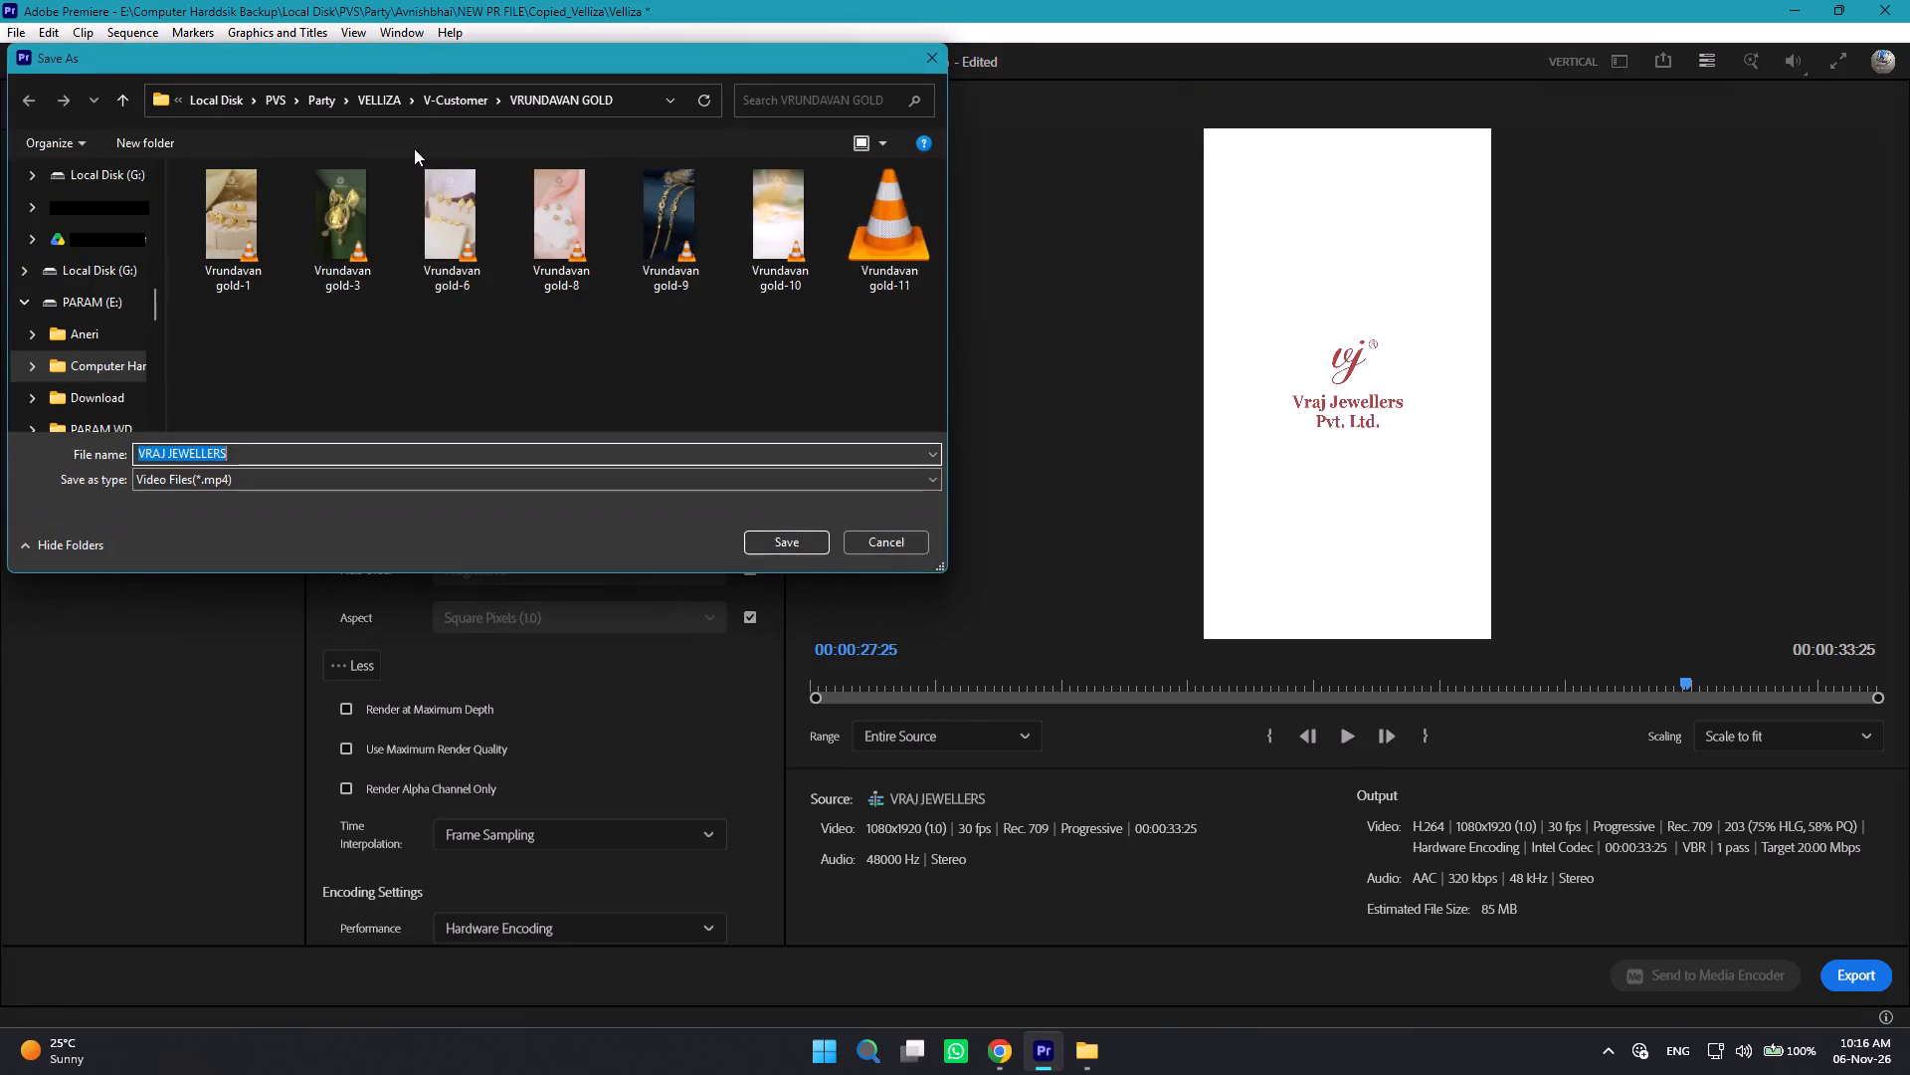
click(463, 98)
scroll(333, 373, down, 12)
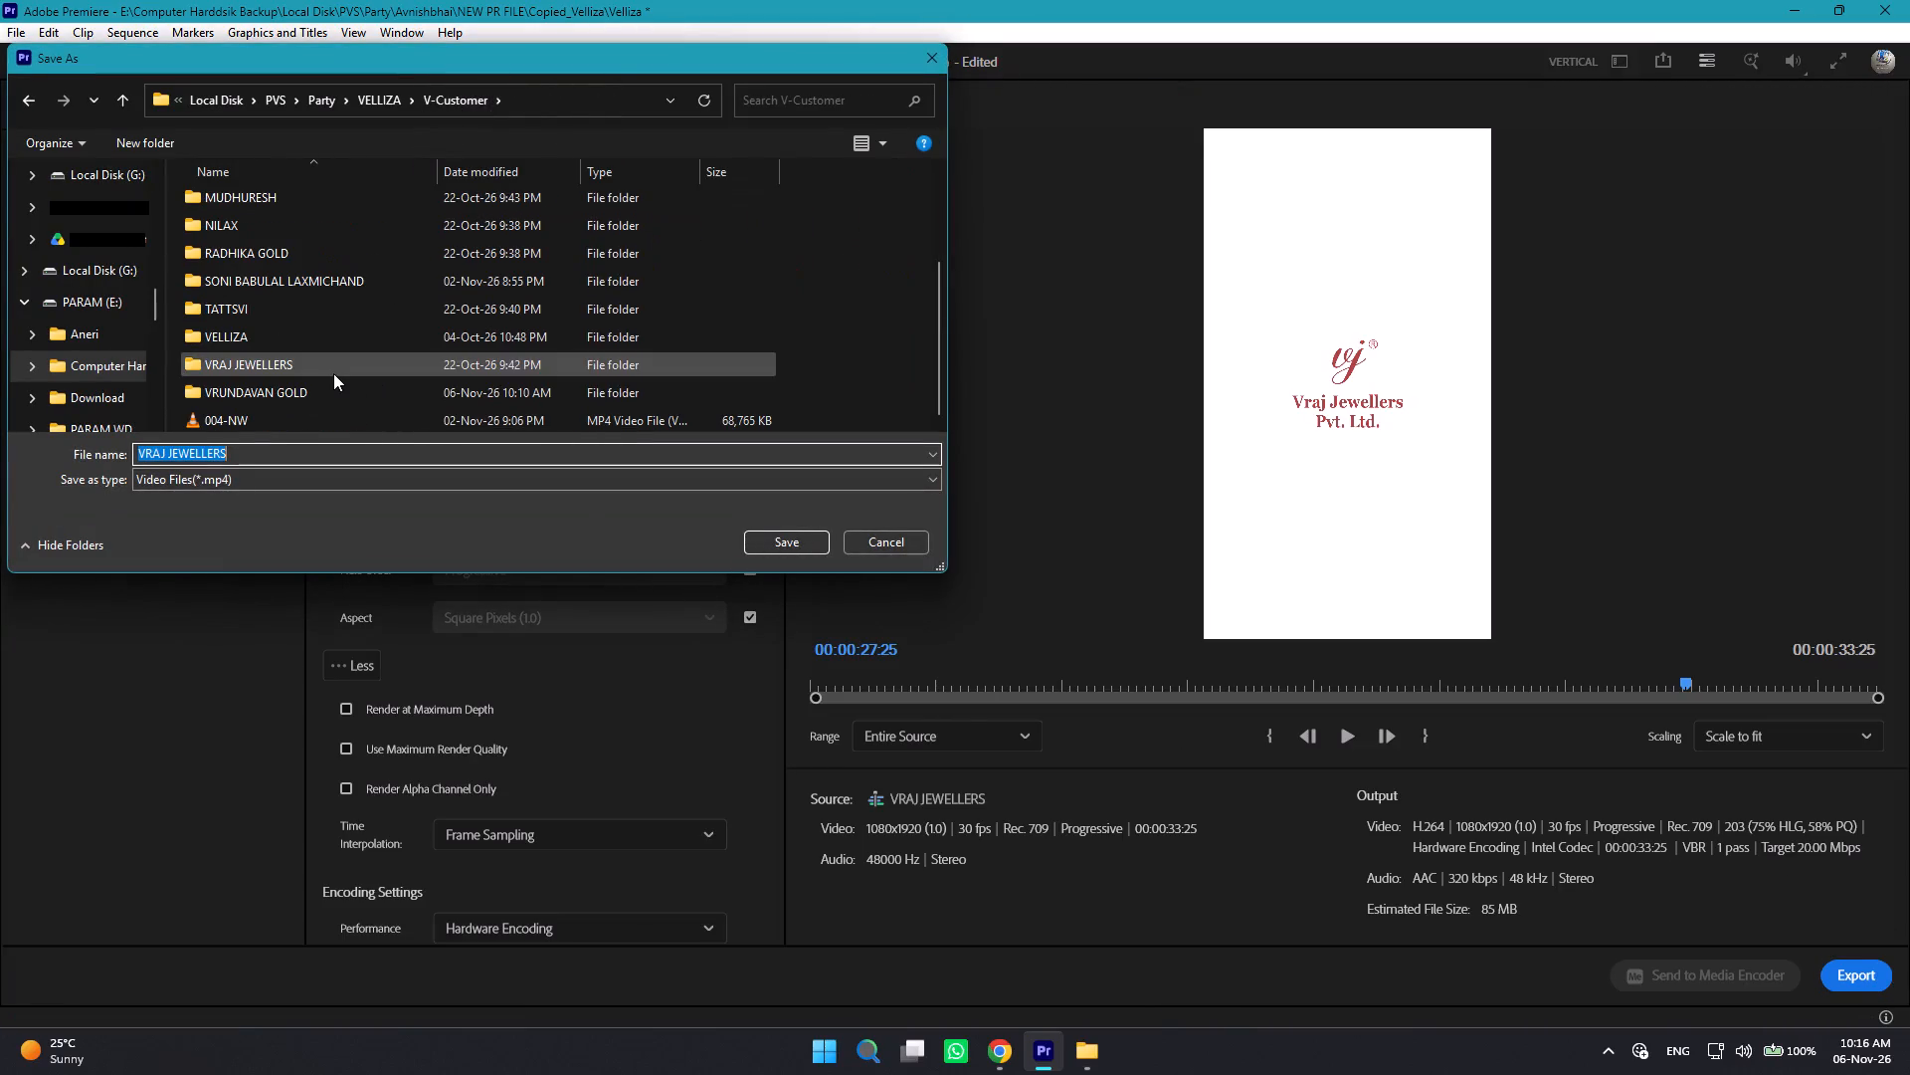
double_click(272, 370)
click(452, 404)
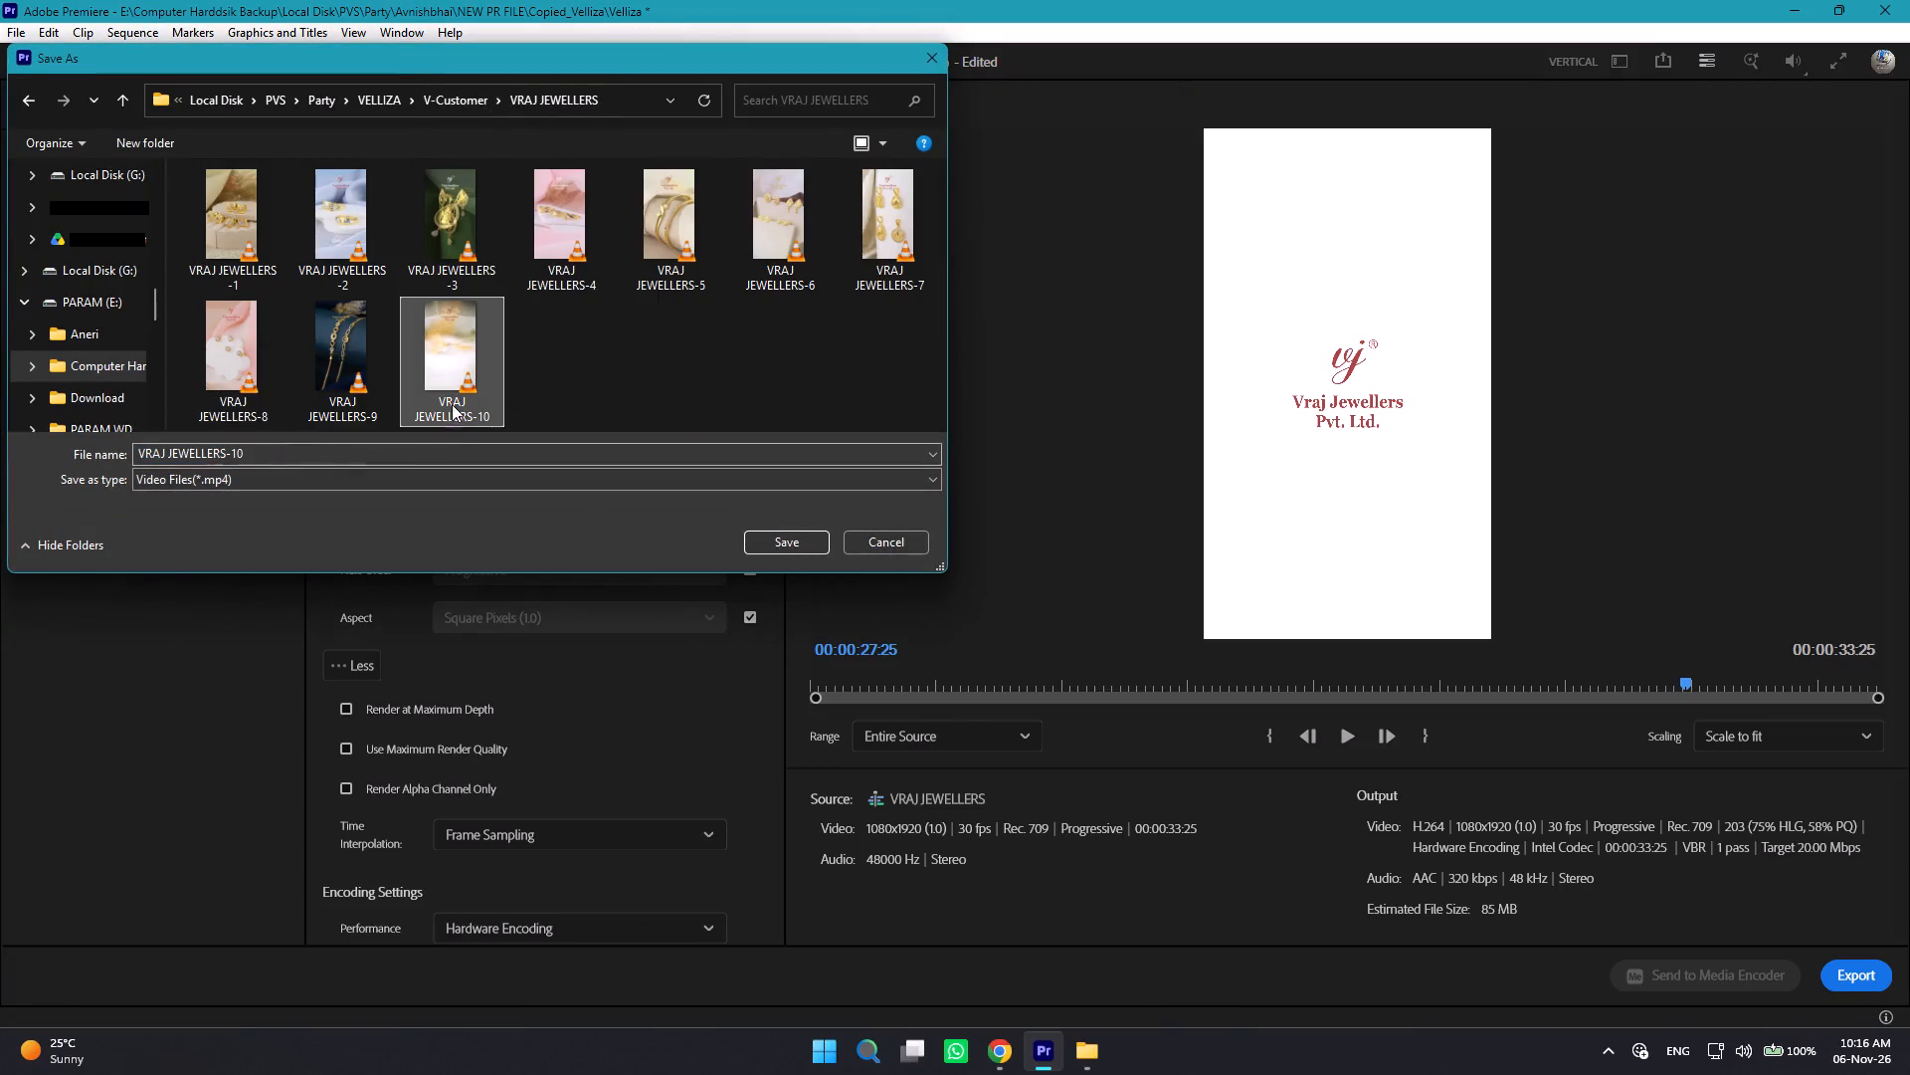
click(384, 463)
click(399, 449)
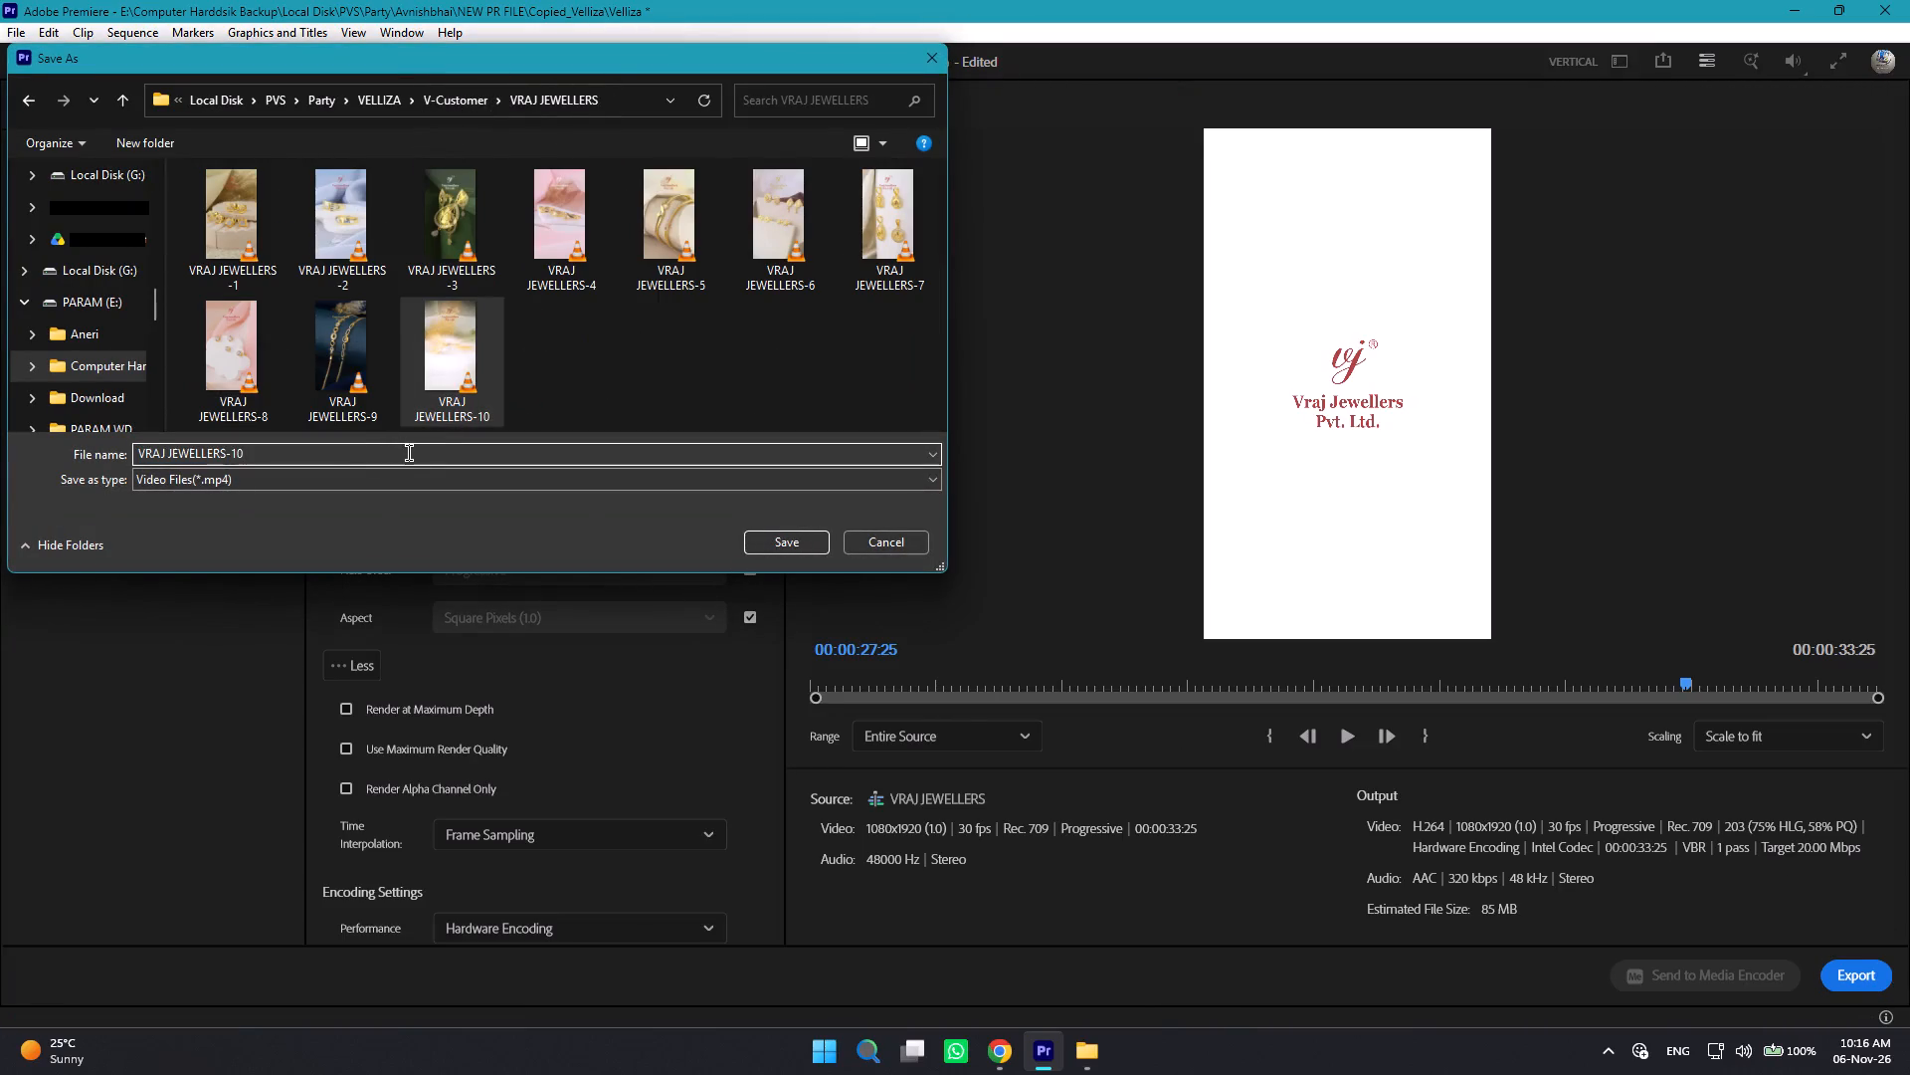
Name the output file VRAJ JEWELLERS-11 and export the VRAJ JEWELLERS sequence as an H.264 video.
key(BackSpace)
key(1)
key(Return)
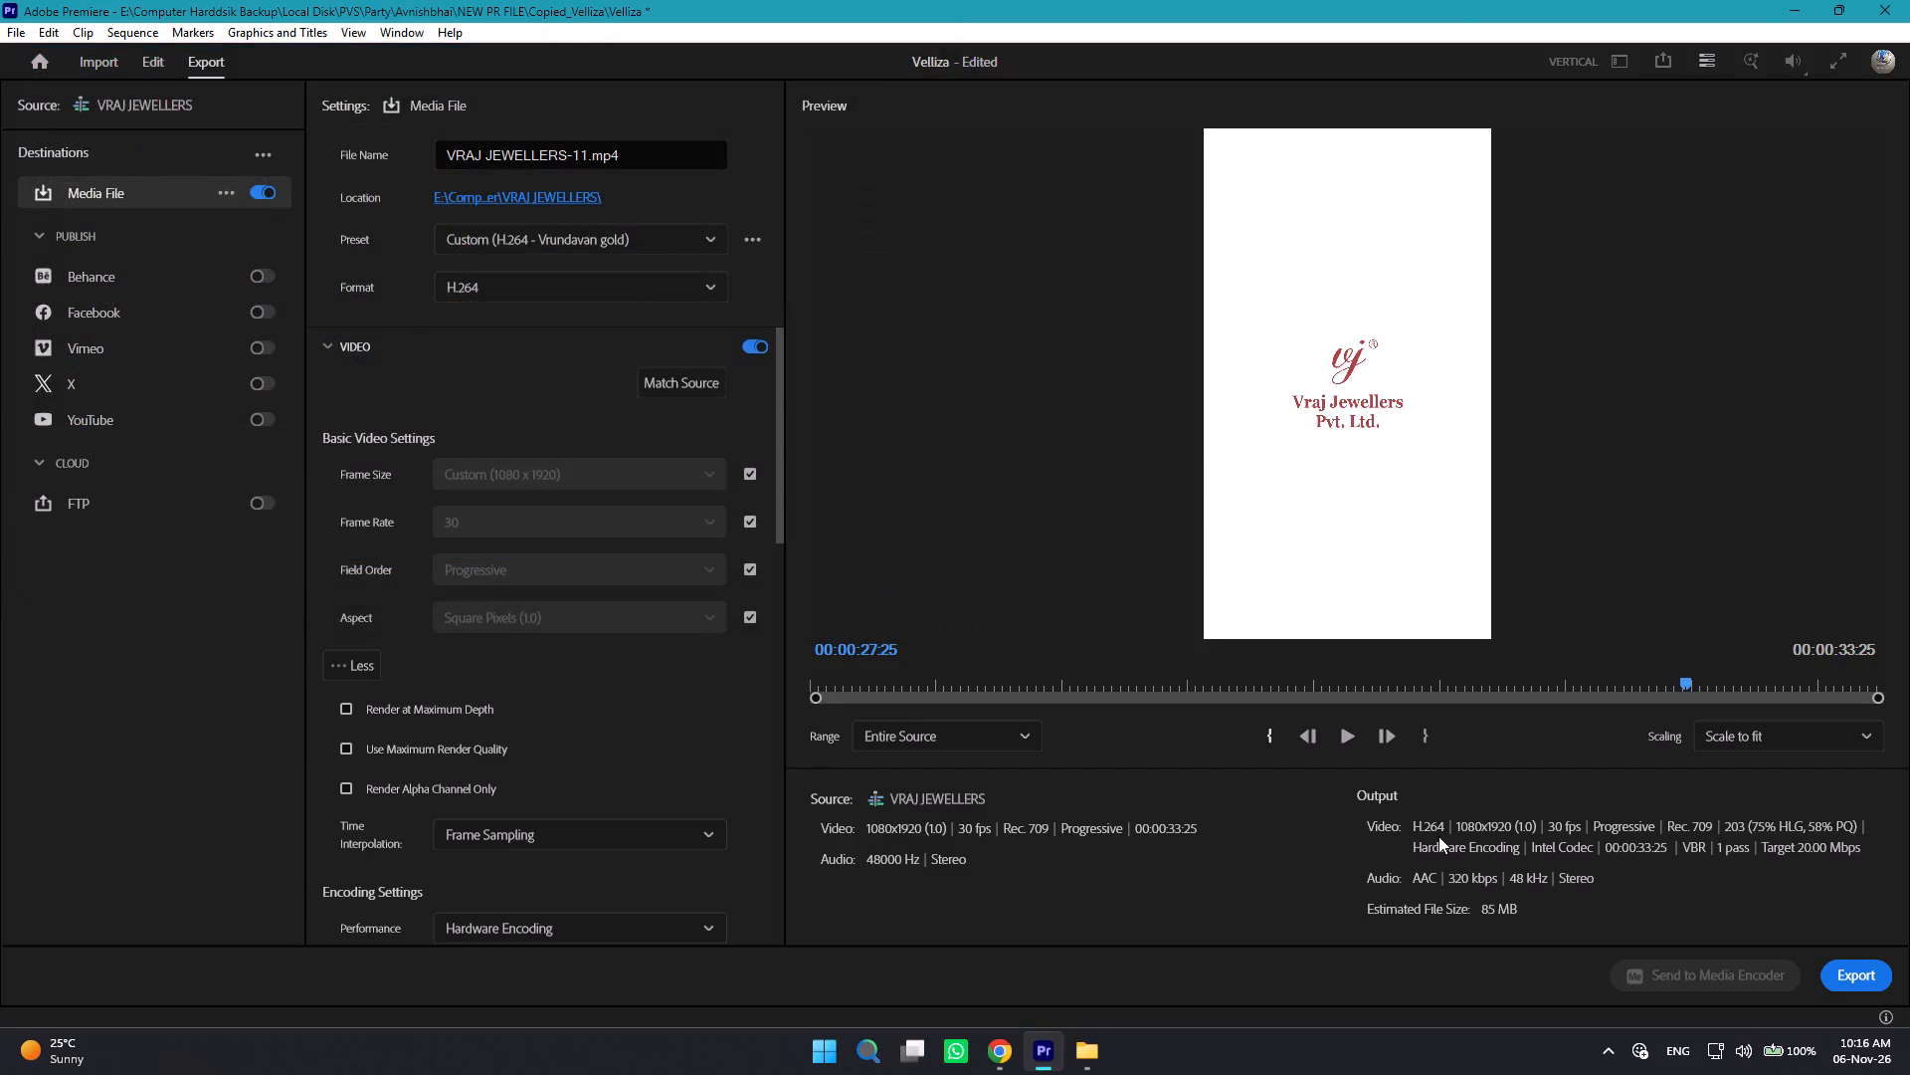
click(1825, 981)
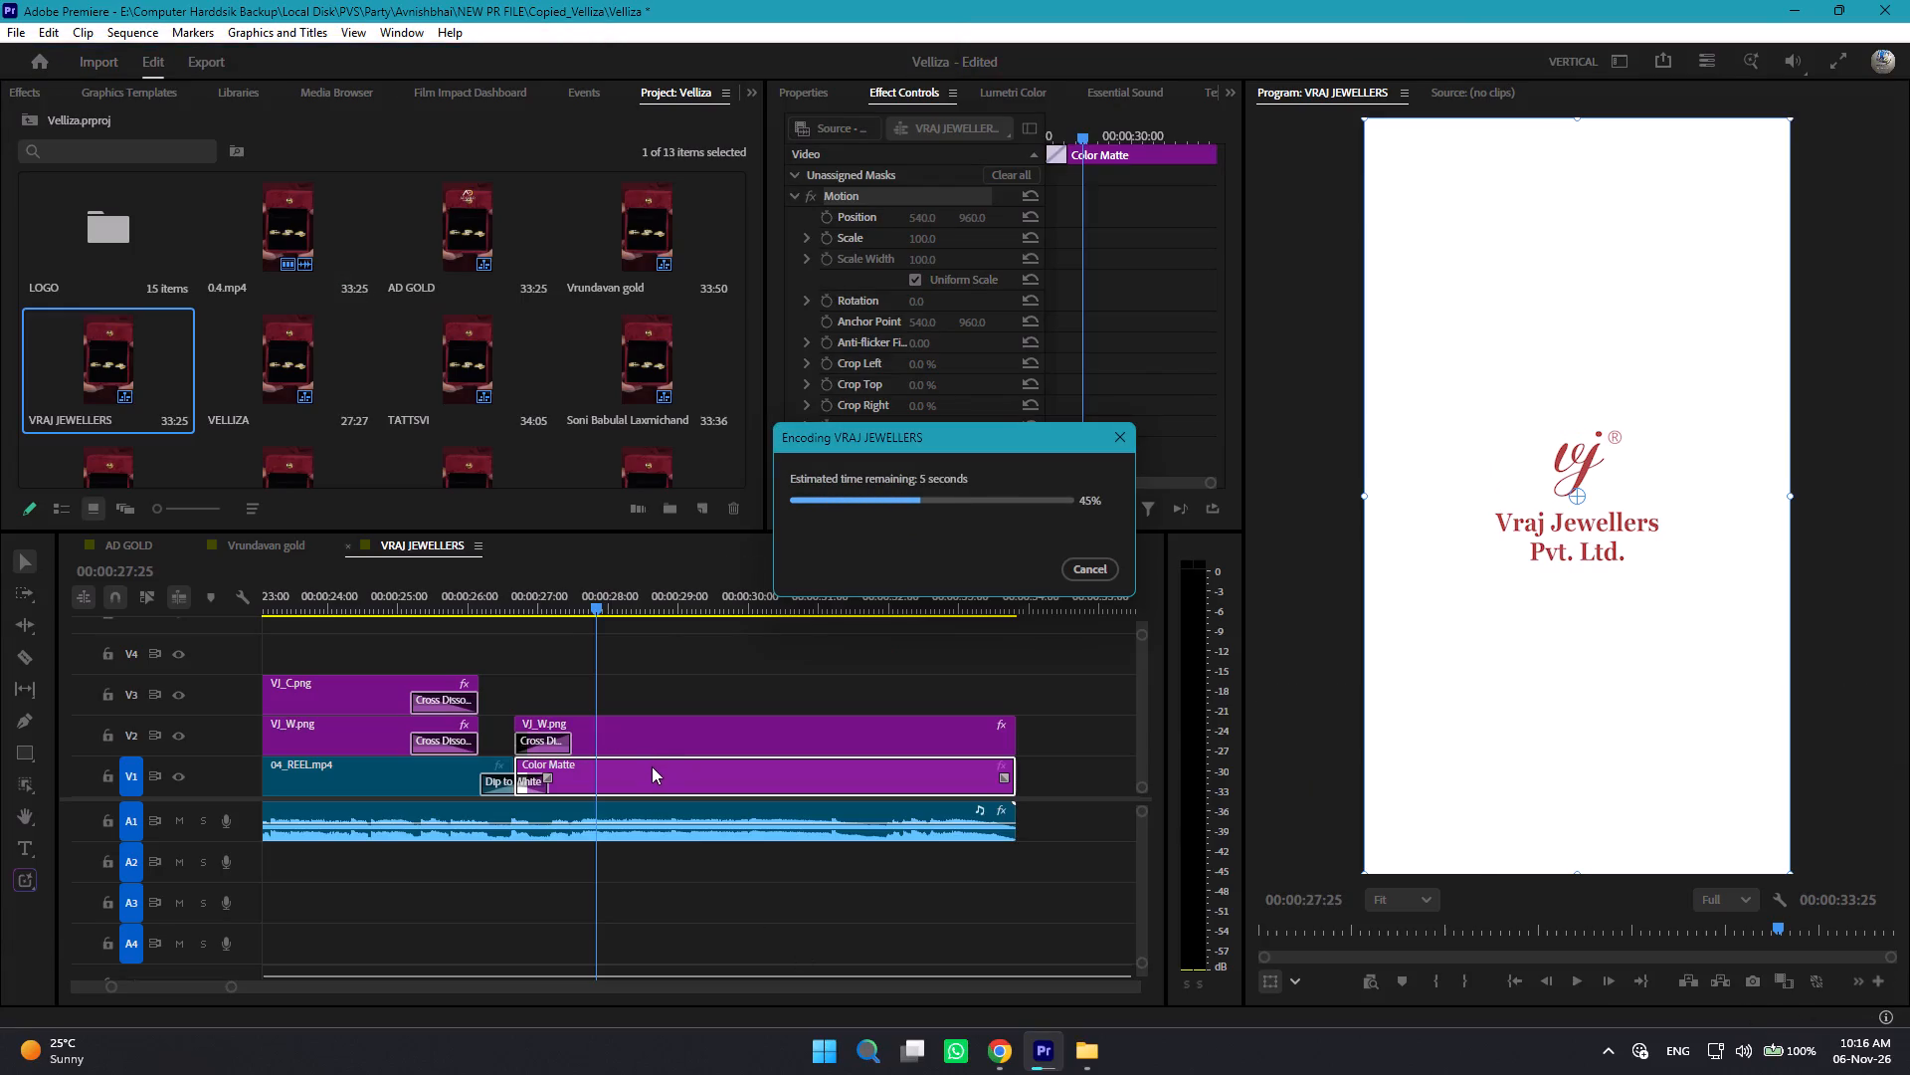
Switch to Chrome and bring up its open windows.
click(997, 1057)
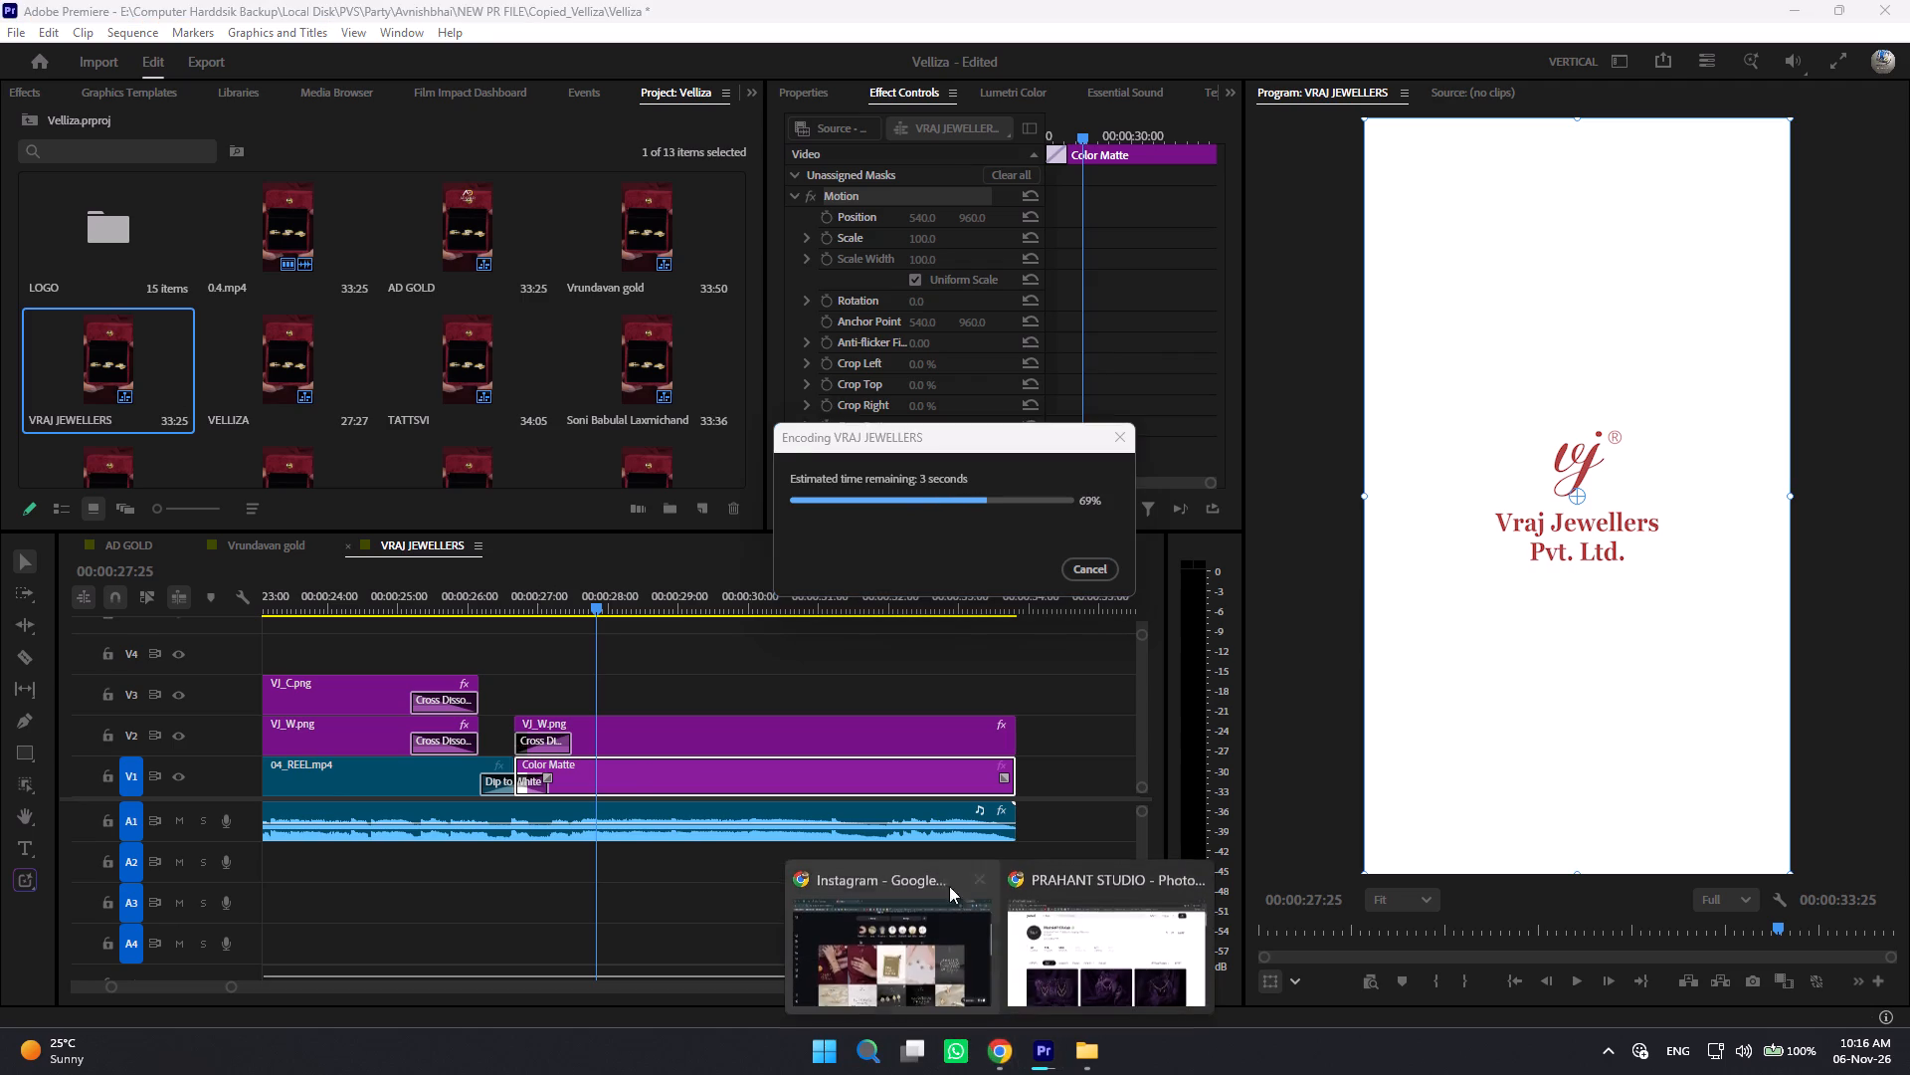
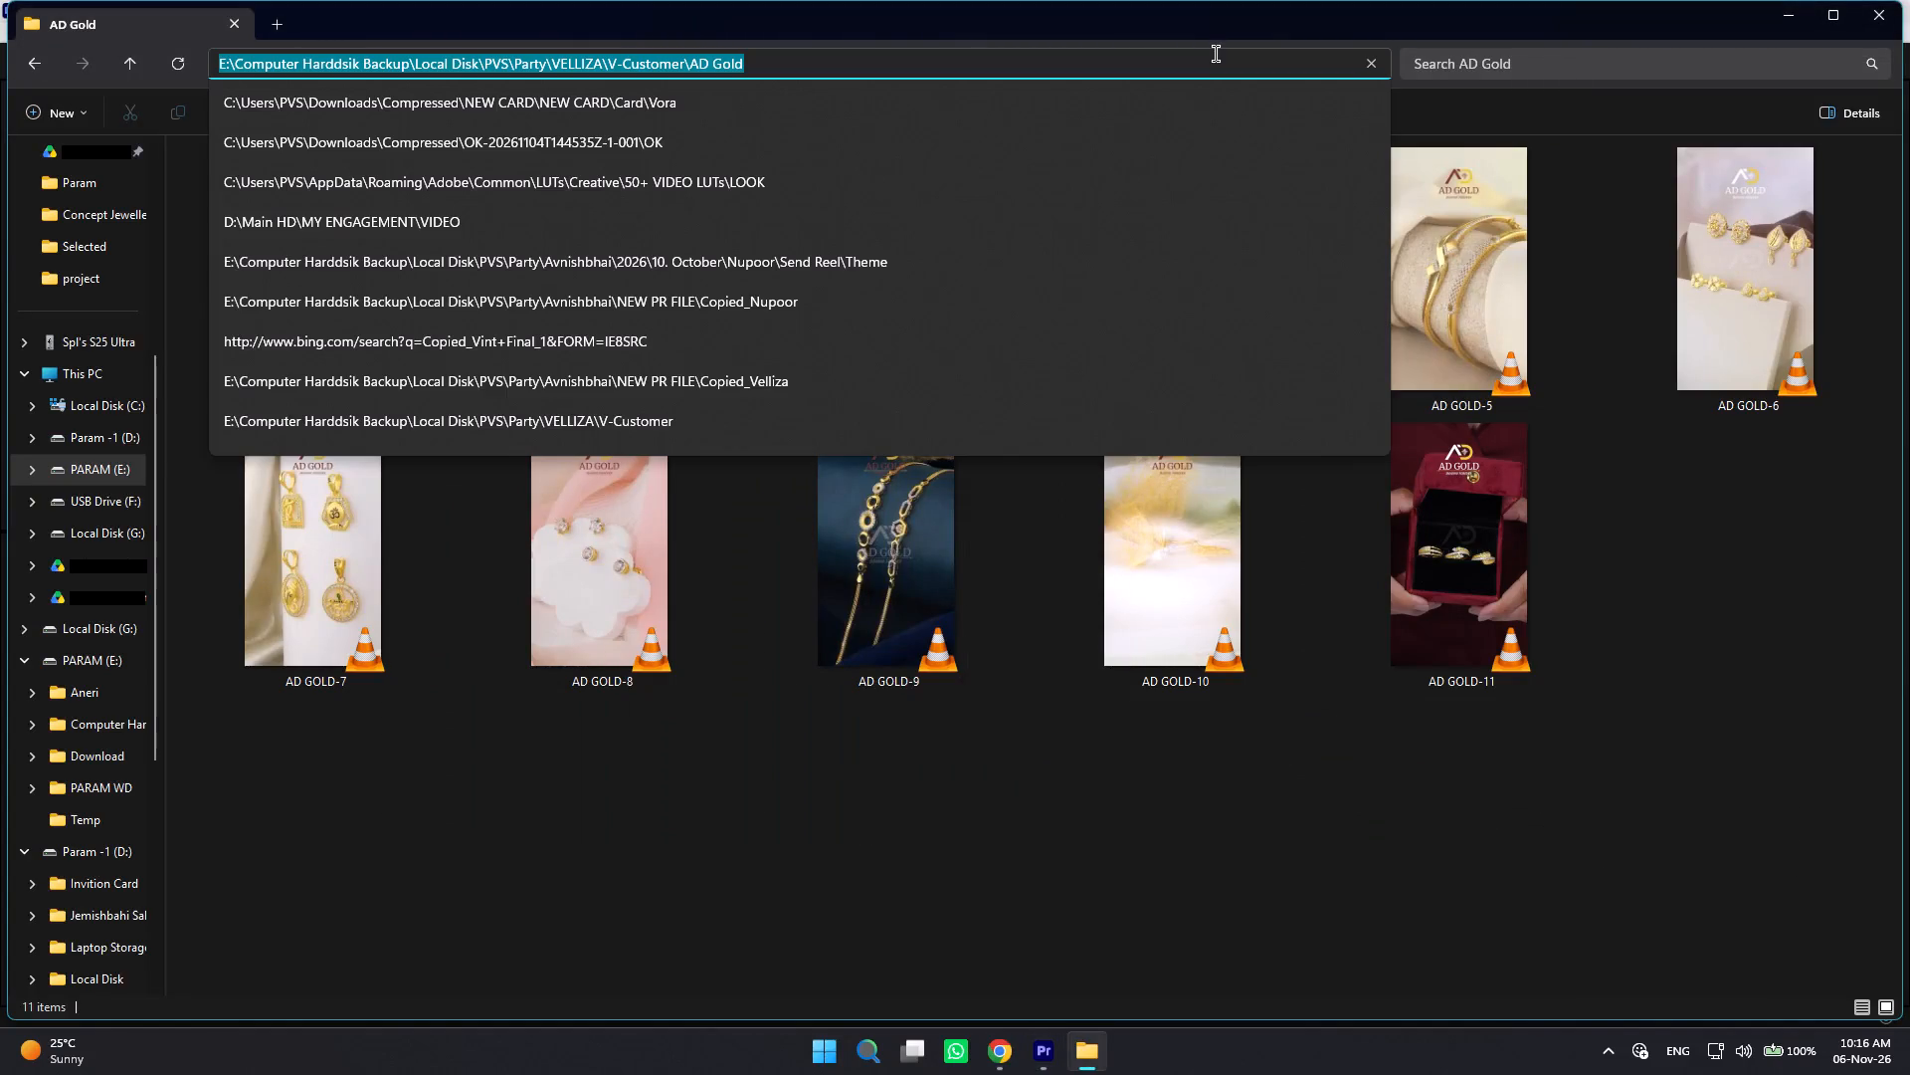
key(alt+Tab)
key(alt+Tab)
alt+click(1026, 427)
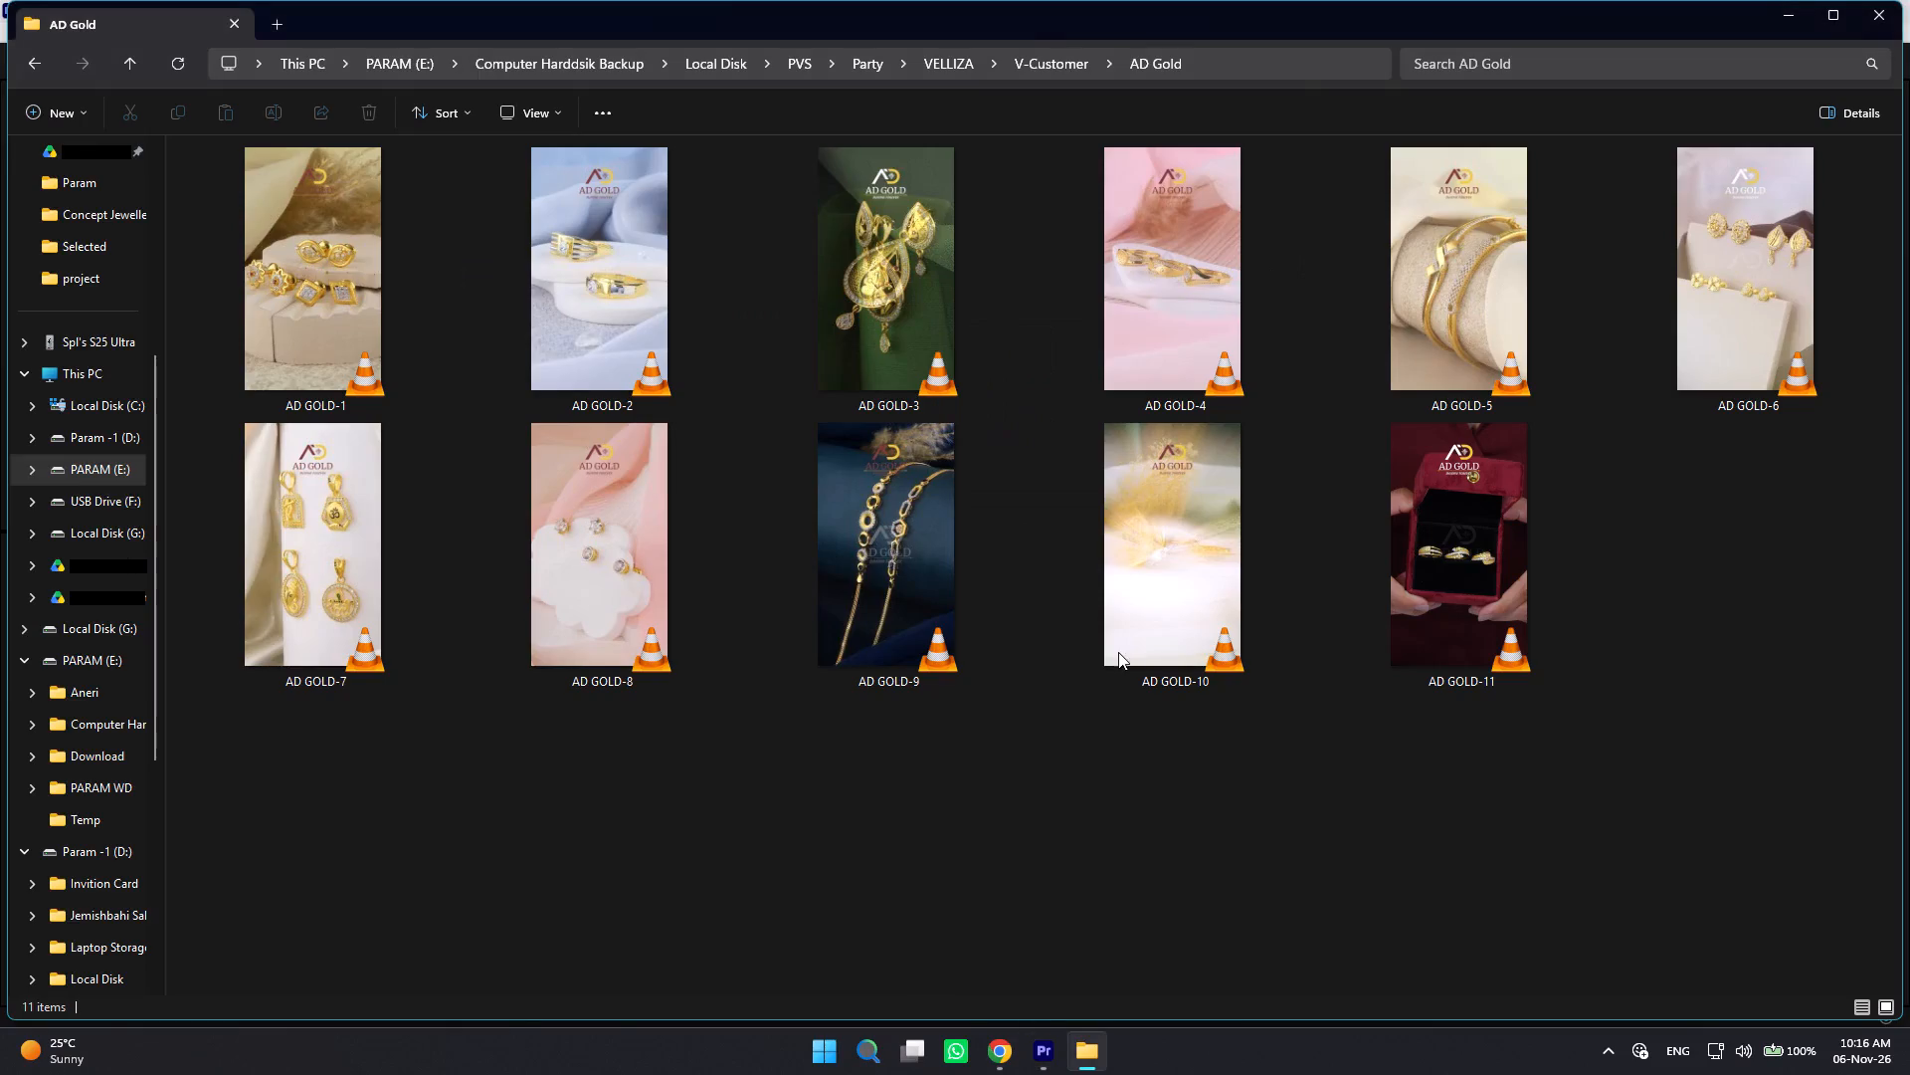
Switch to Premiere, open the Vrundavan gold sequence and place the playhead at the closing logo's start, 00:00:26:40.
key(alt+Tab)
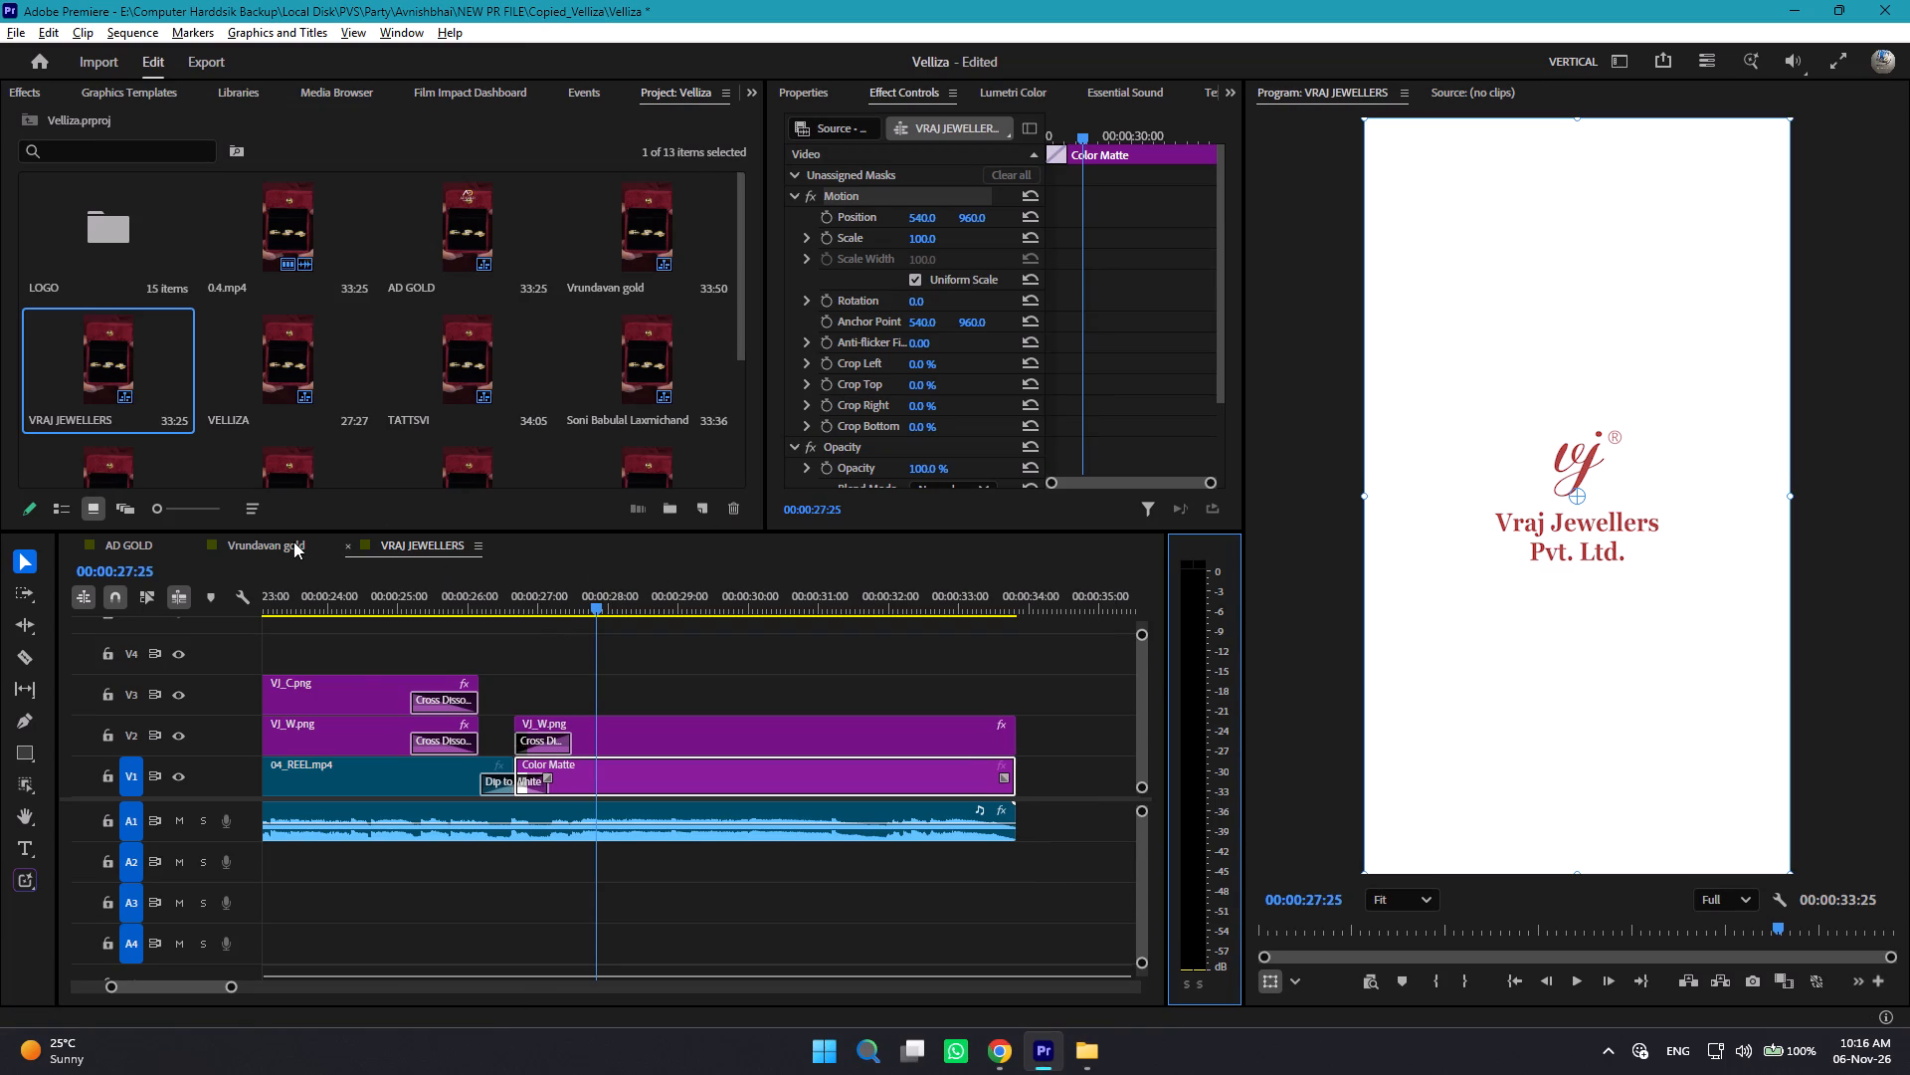
click(289, 537)
ctrl+alt+scroll(666, 702, down, 16)
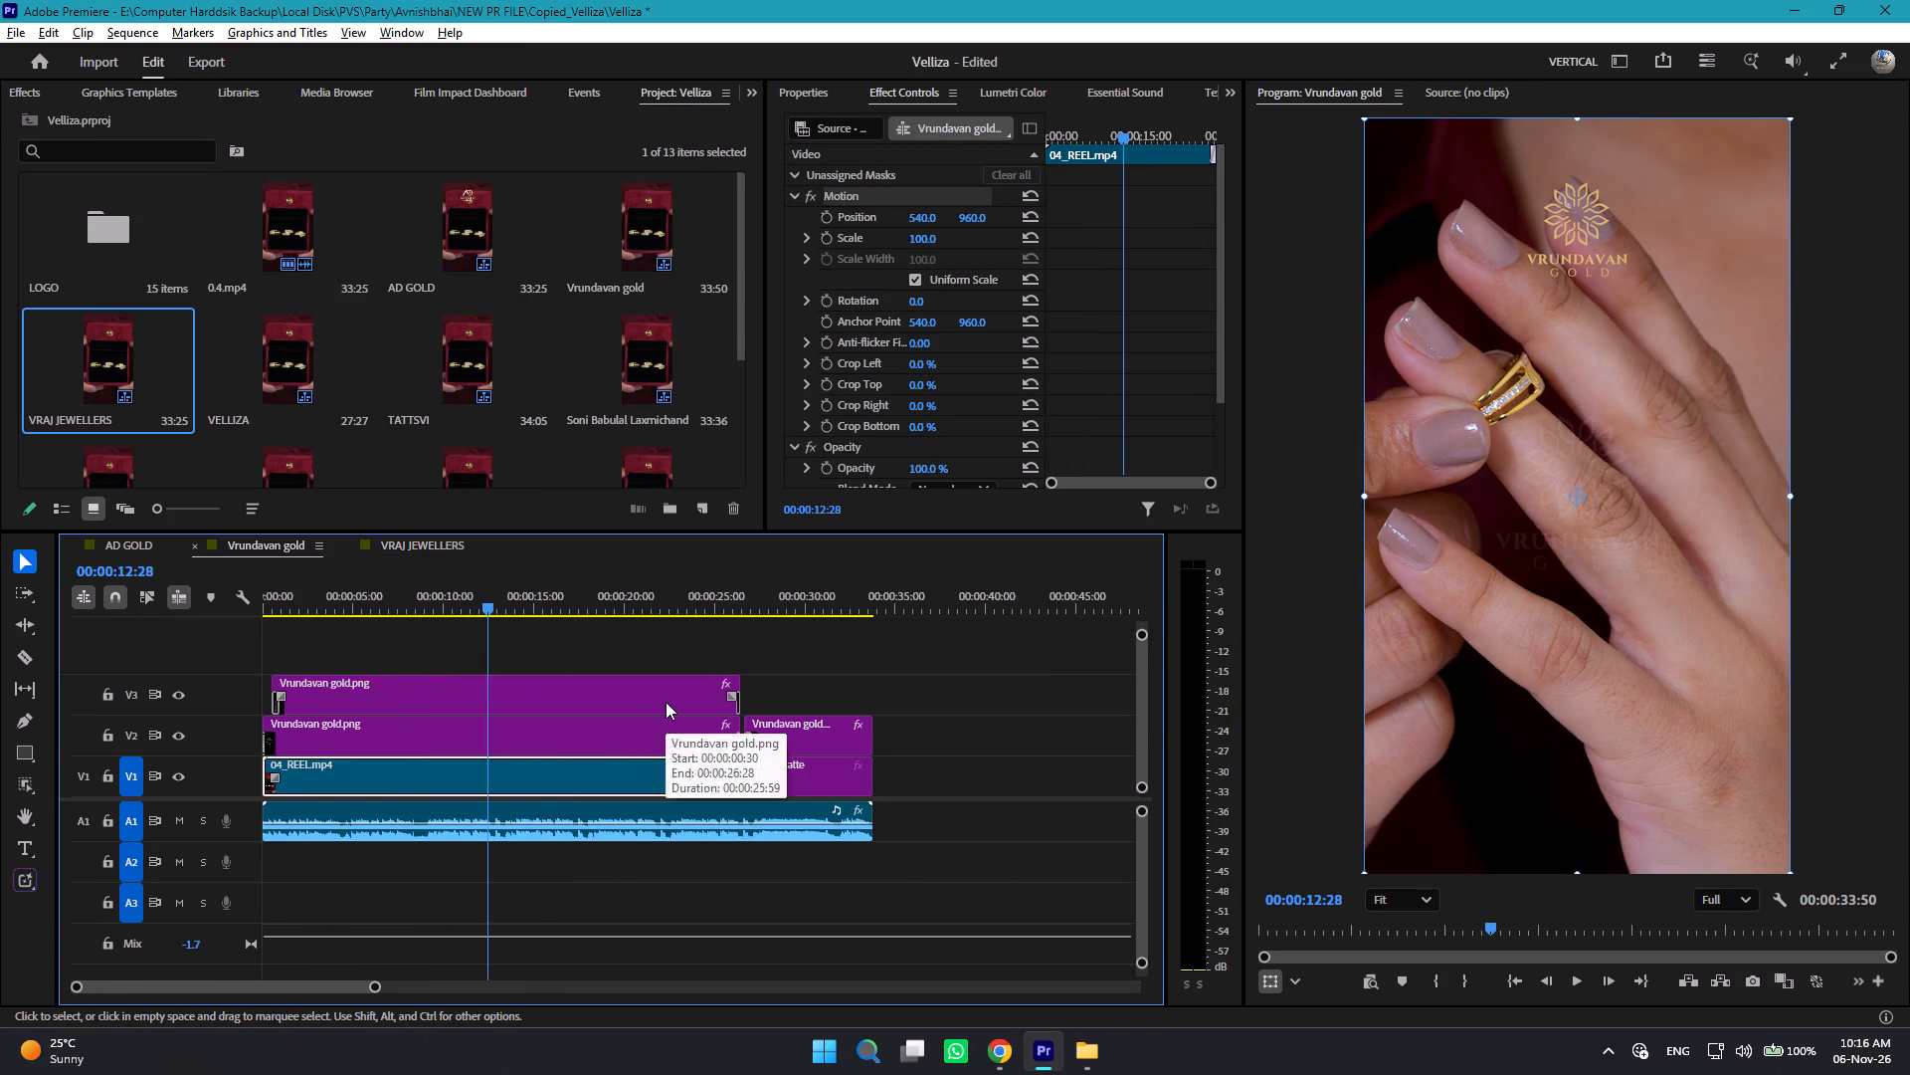
drag(829, 616, 773, 588)
drag(790, 590, 799, 622)
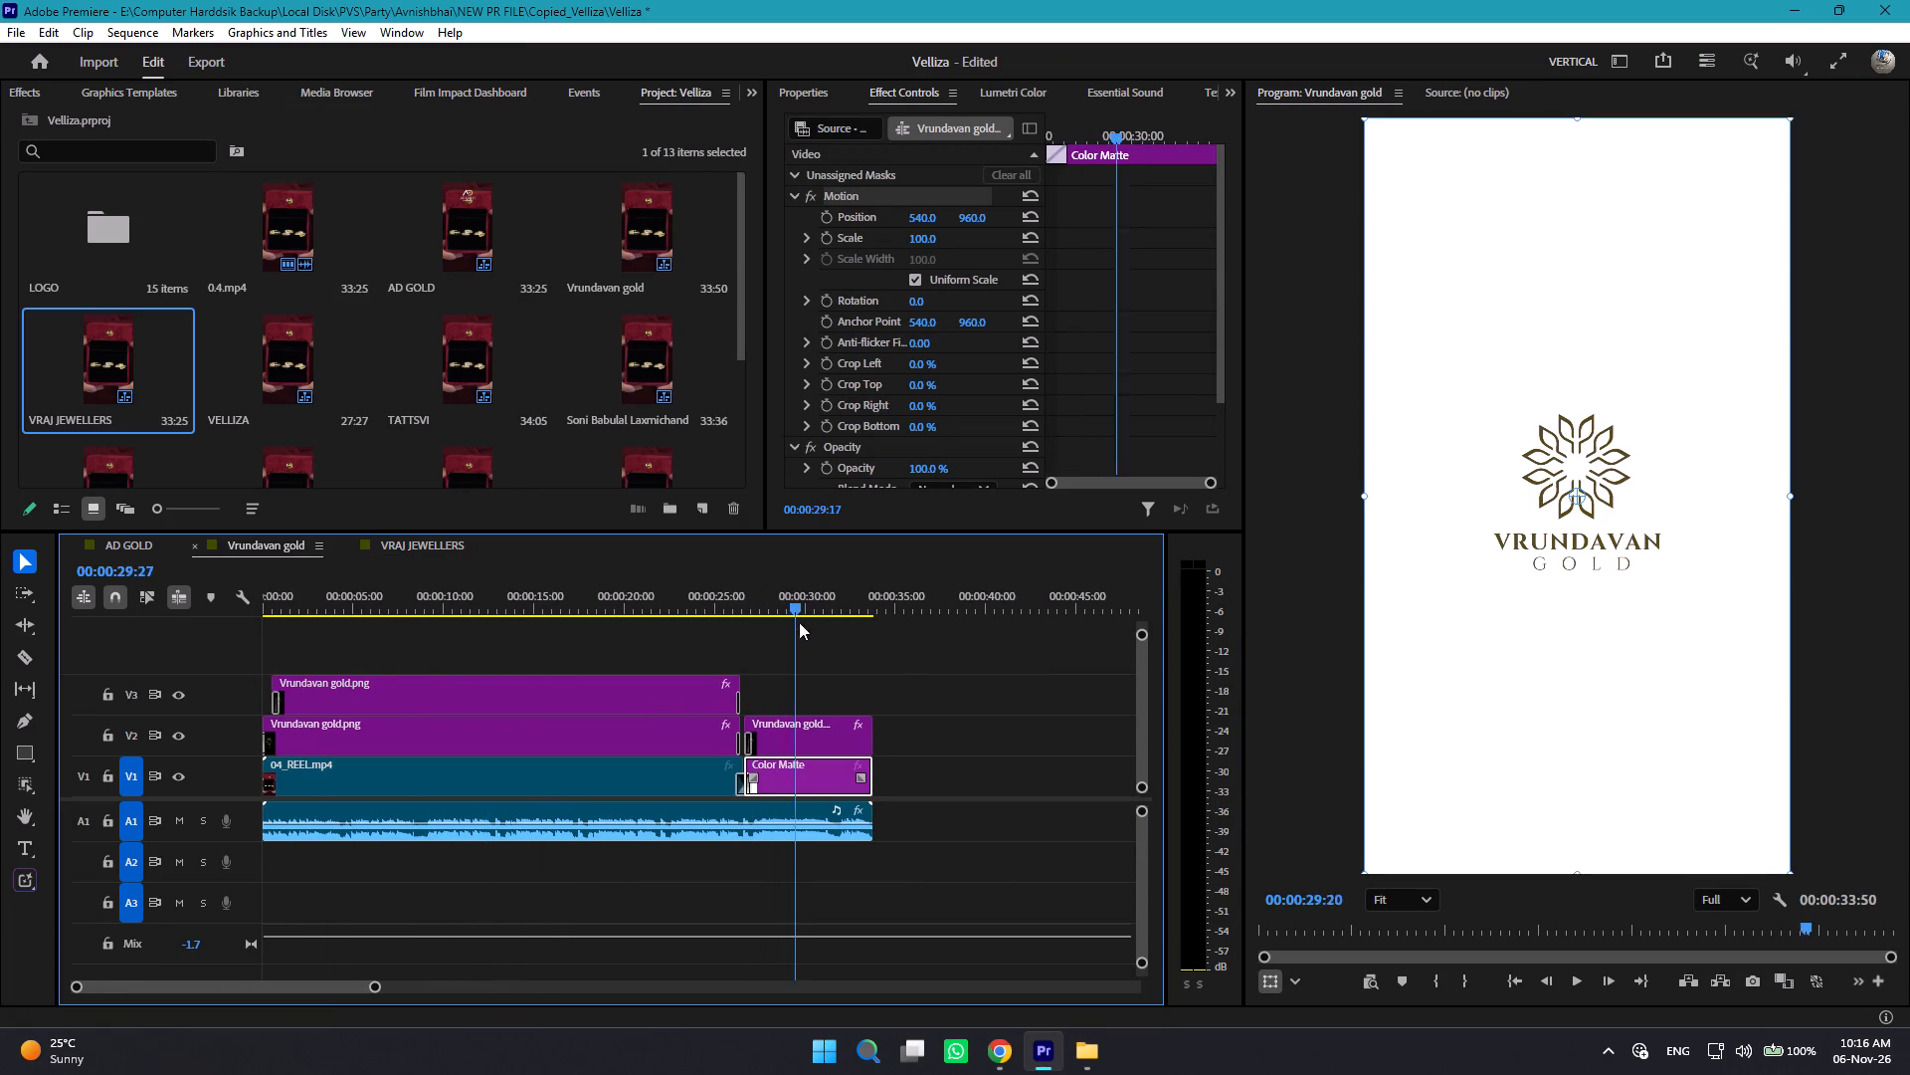
drag(799, 622, 740, 627)
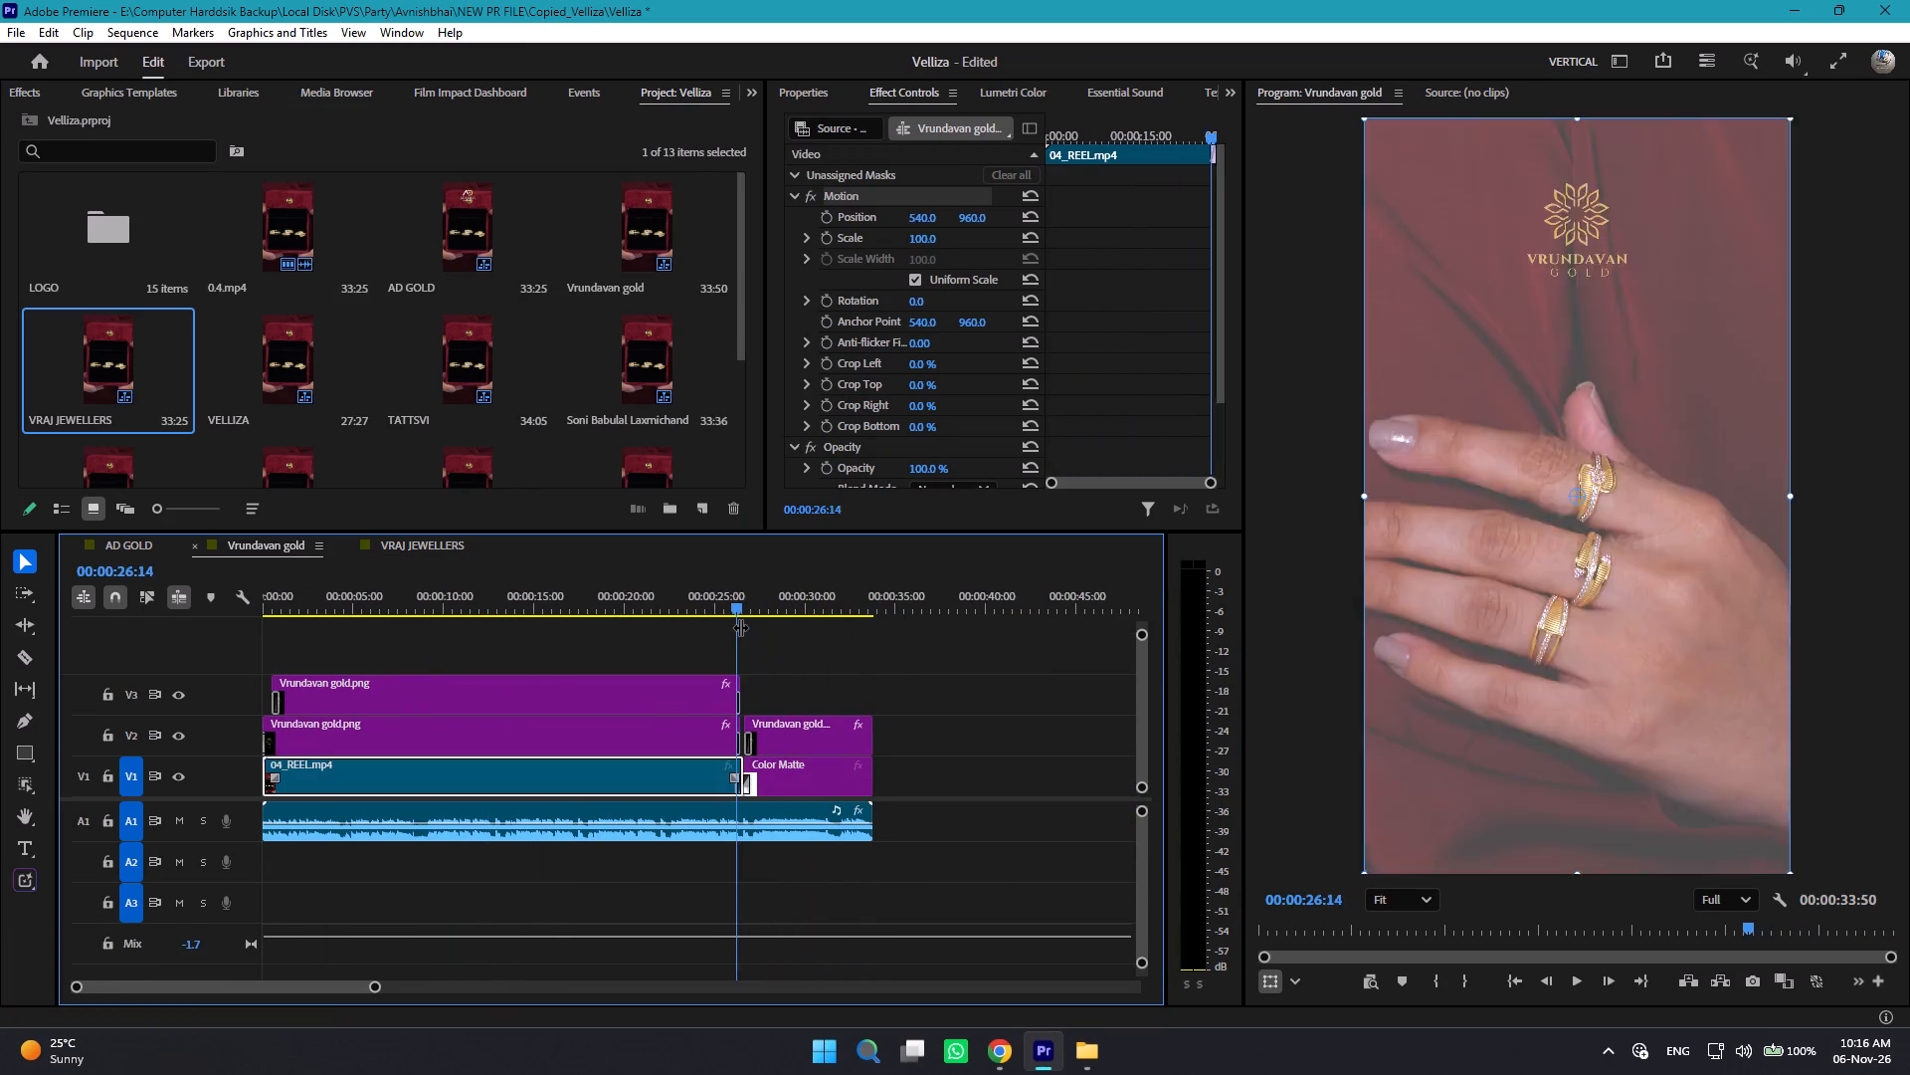
drag(740, 627, 749, 625)
alt+scroll(885, 726, up, 13)
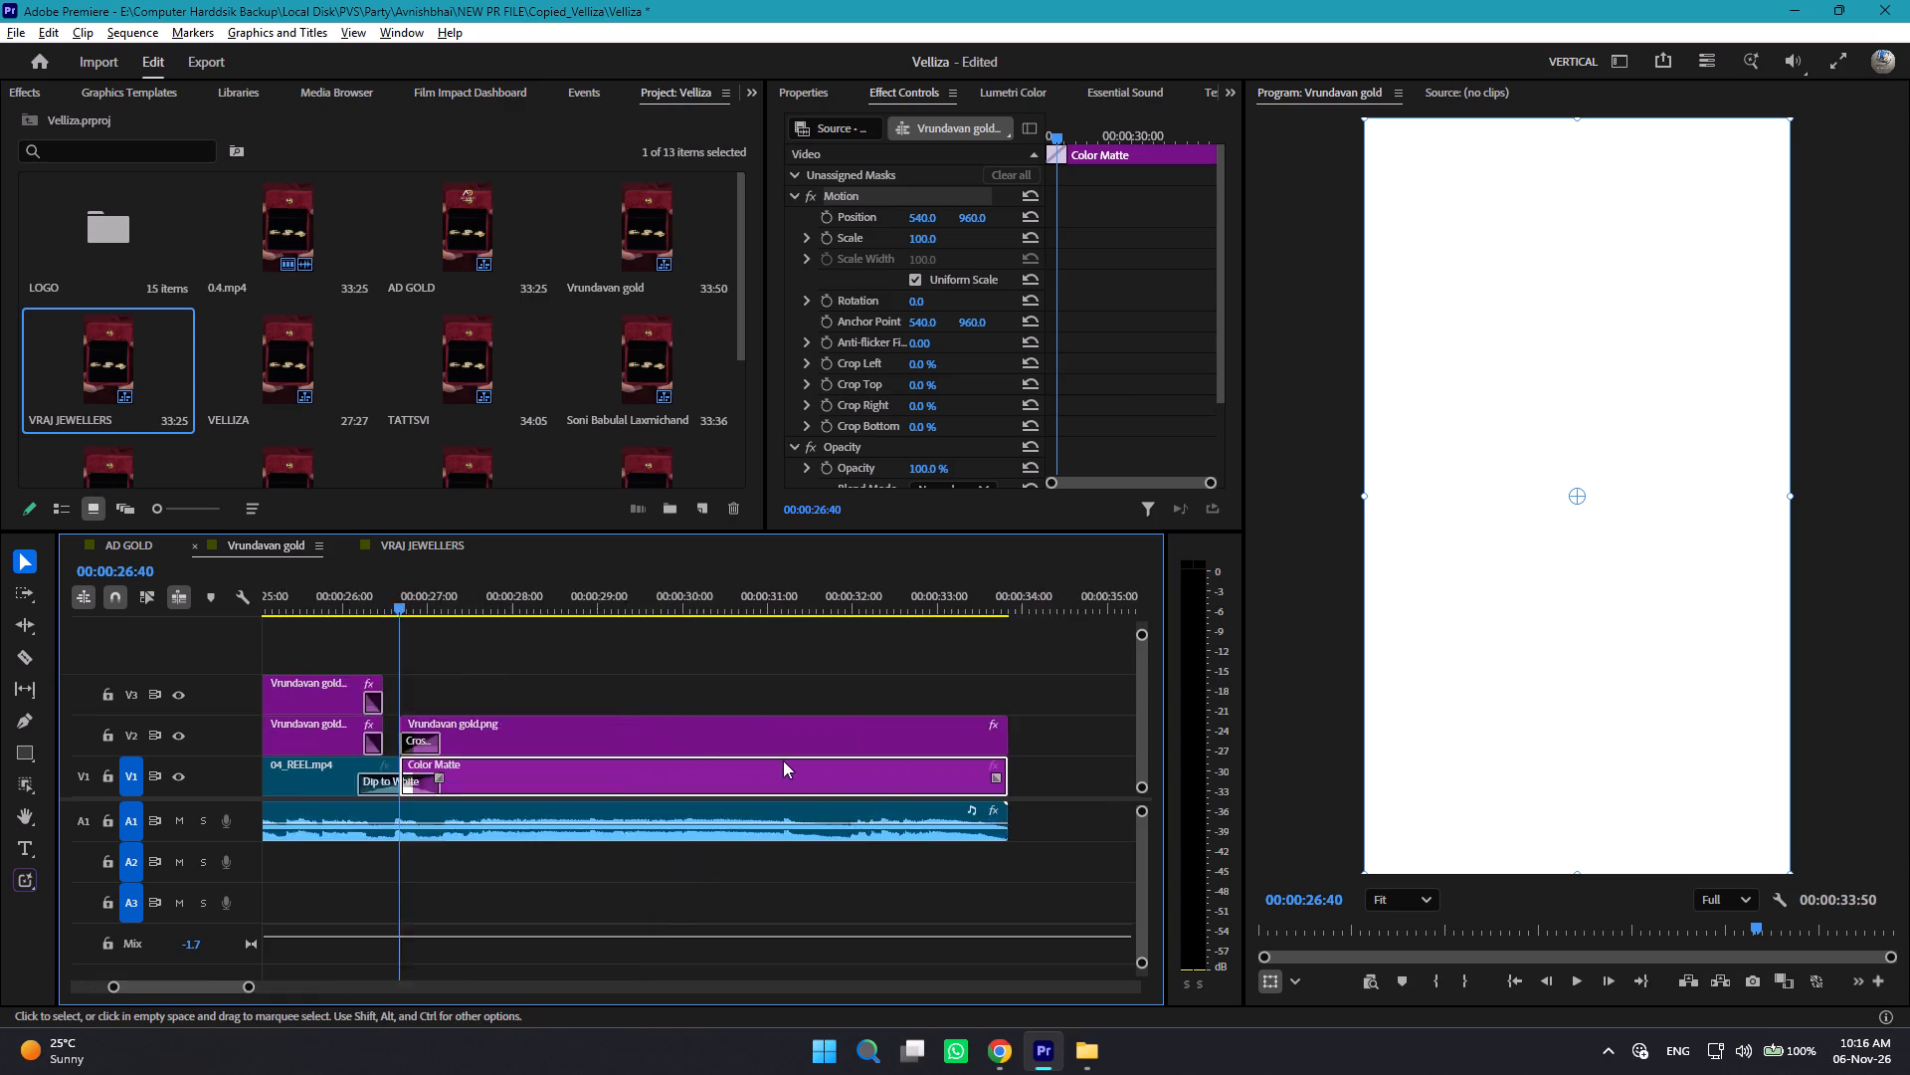
alt+scroll(783, 760, up, 3)
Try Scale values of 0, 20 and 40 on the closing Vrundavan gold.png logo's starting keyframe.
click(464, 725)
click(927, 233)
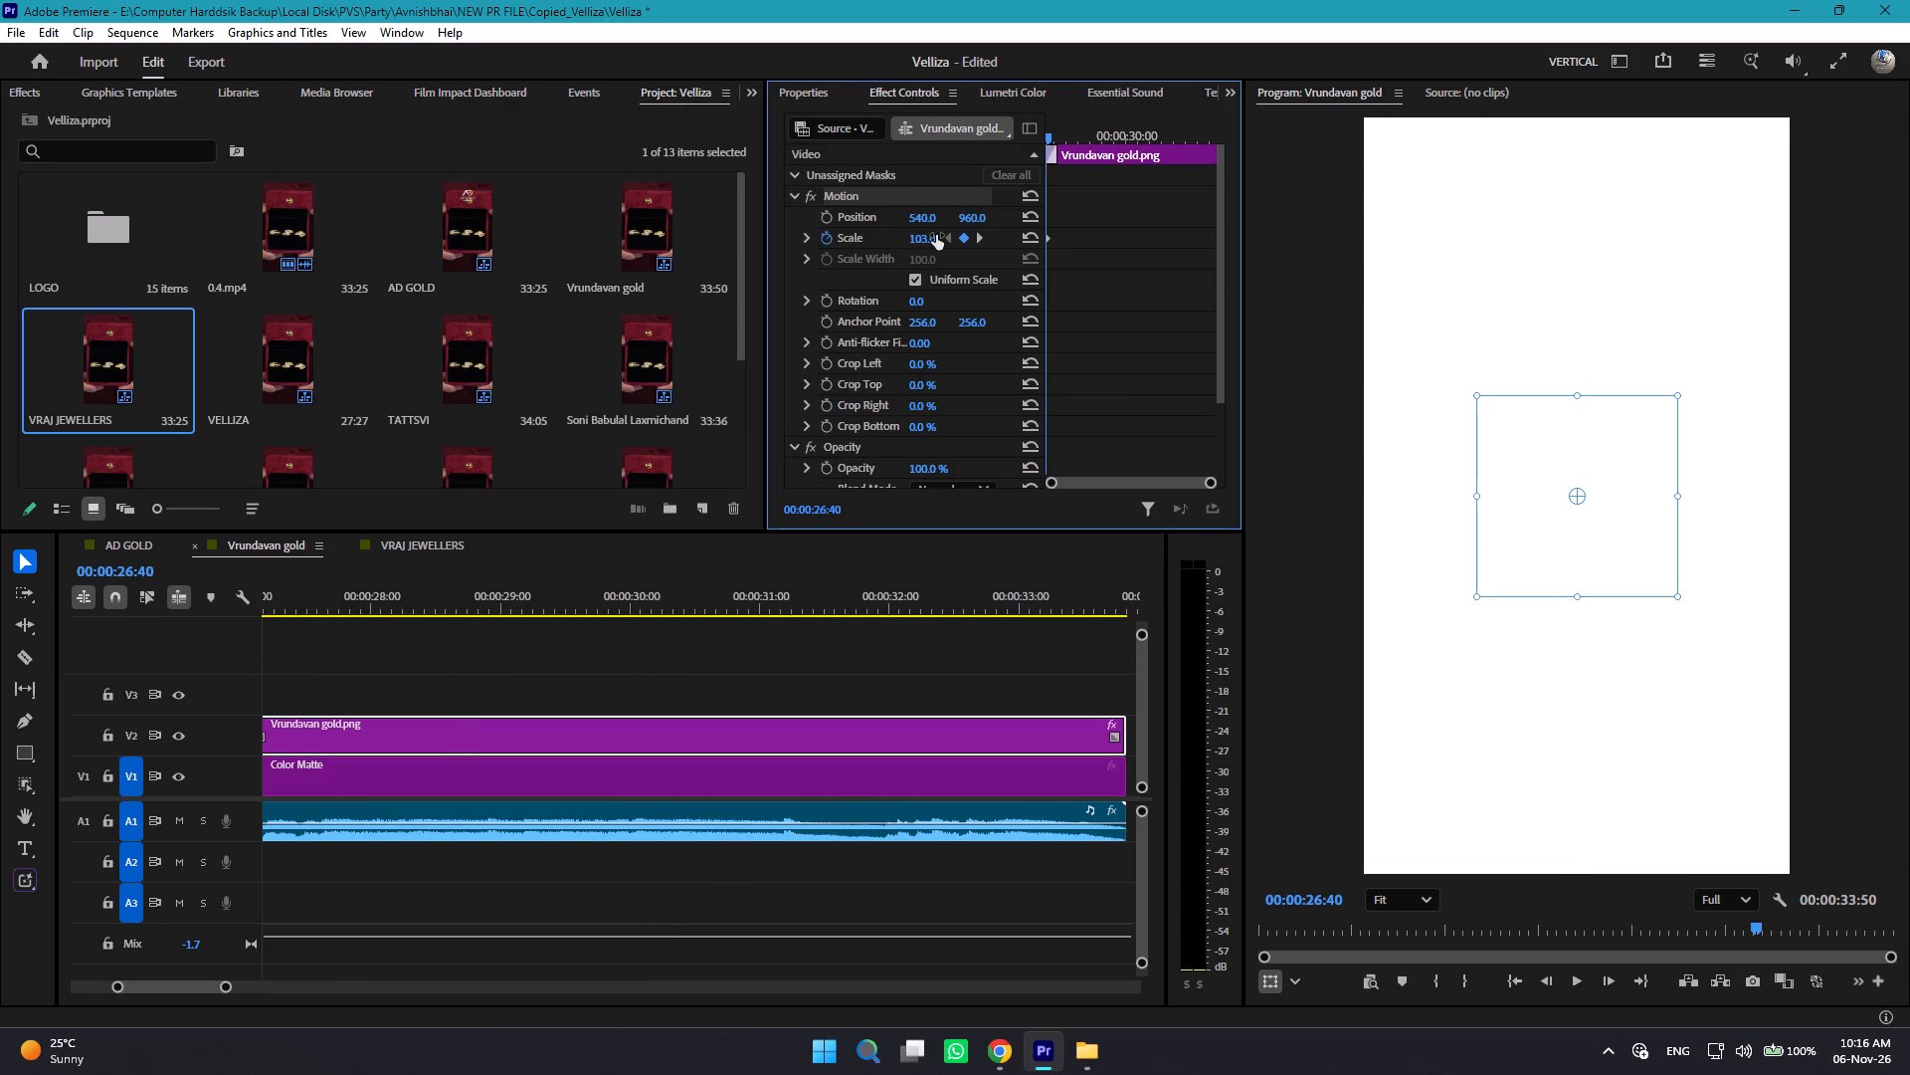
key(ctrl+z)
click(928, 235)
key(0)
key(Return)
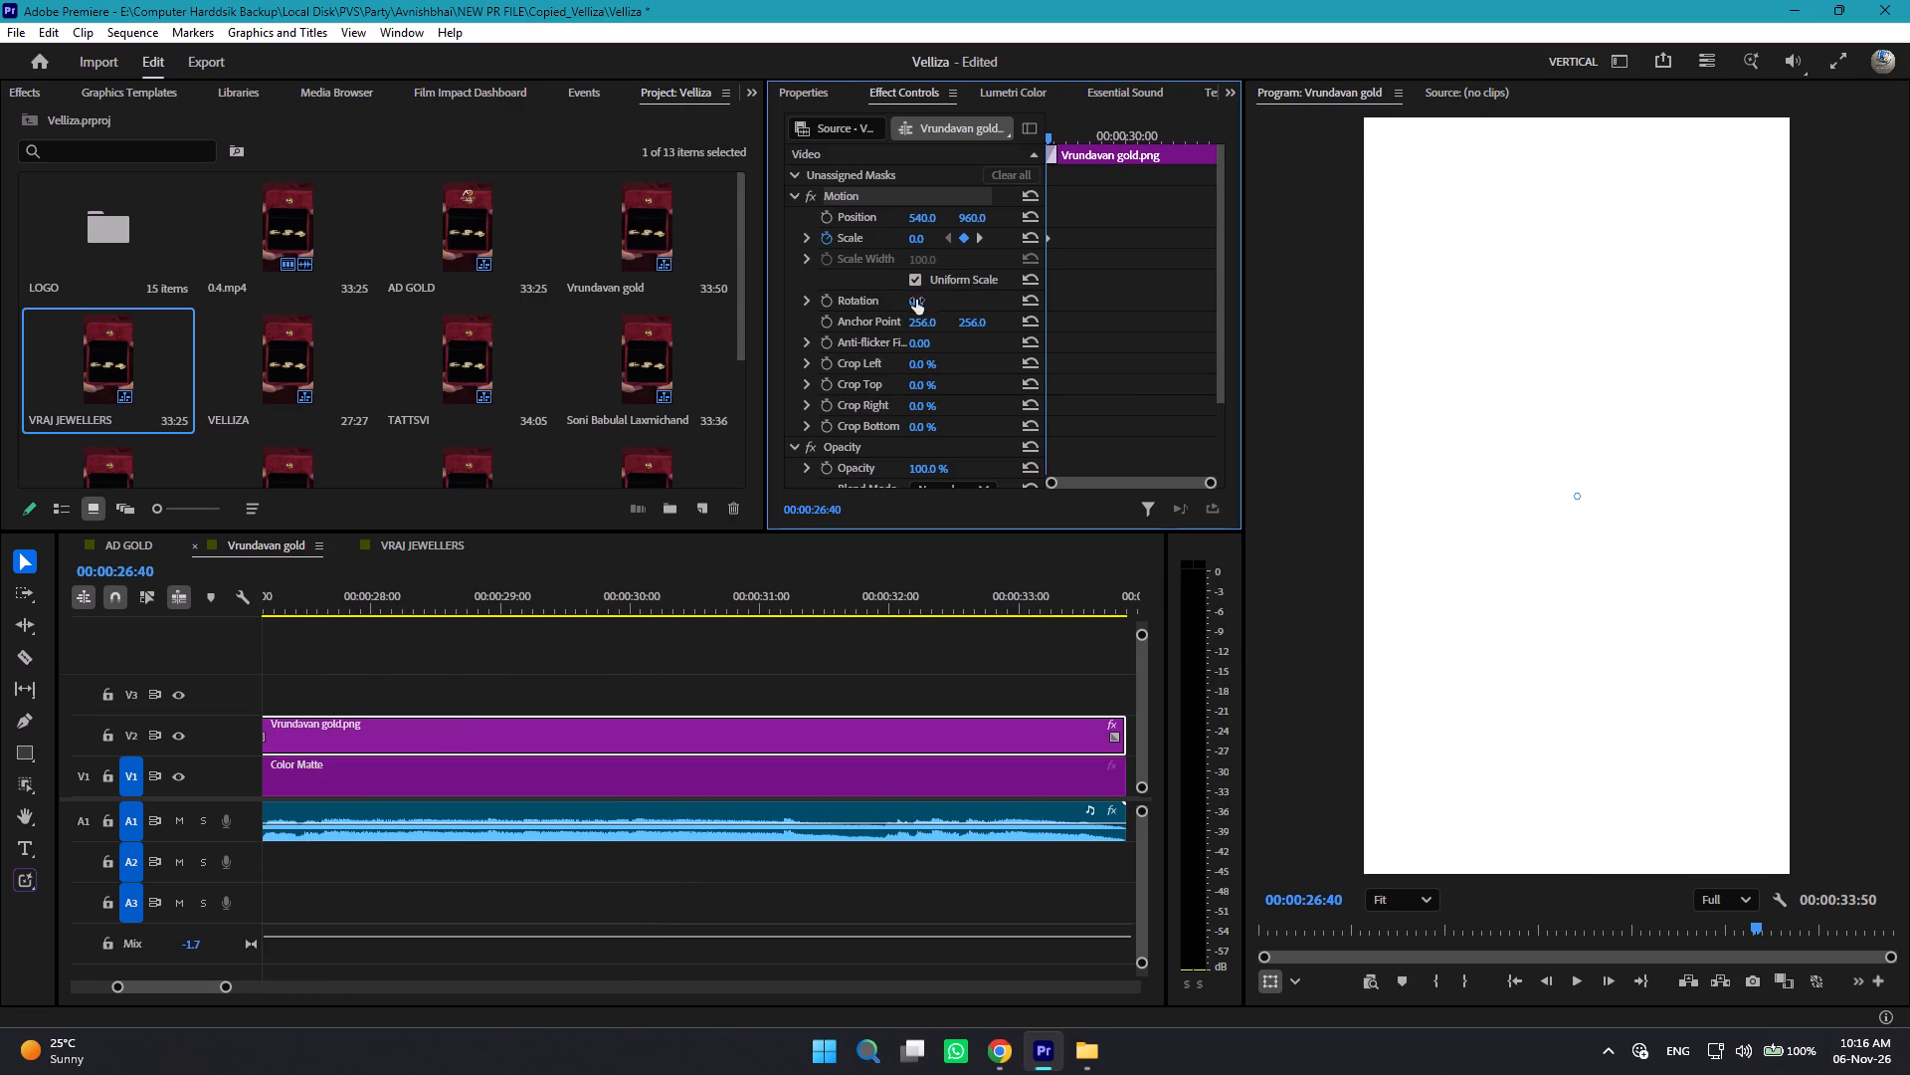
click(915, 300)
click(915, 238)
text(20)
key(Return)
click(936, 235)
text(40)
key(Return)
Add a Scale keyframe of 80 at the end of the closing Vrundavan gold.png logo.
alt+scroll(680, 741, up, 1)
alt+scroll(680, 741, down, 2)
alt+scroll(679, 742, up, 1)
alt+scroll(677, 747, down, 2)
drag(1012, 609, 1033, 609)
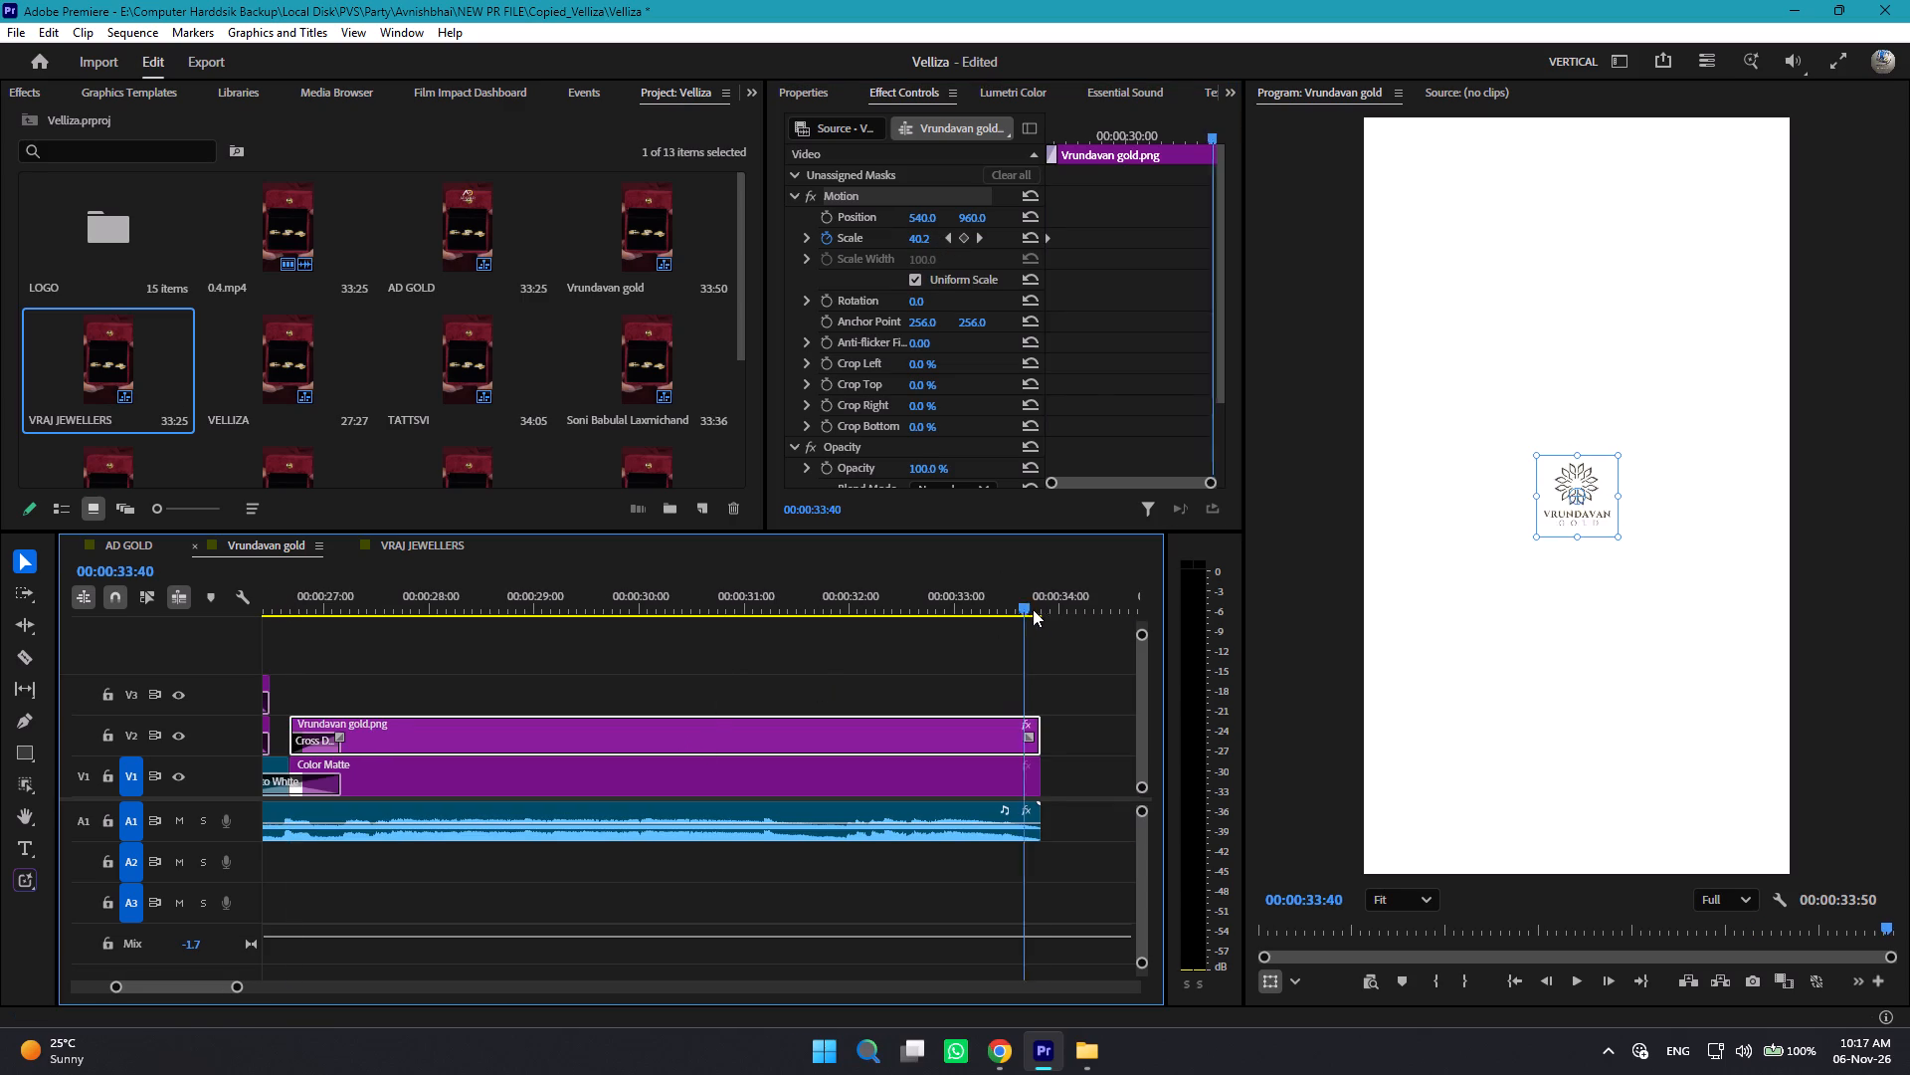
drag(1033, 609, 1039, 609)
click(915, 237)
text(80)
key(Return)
Set the closing Vrundavan gold.png logo's starting Scale keyframe at 00:00:26:40 to 70 and start playback to check it.
drag(1029, 603, 688, 630)
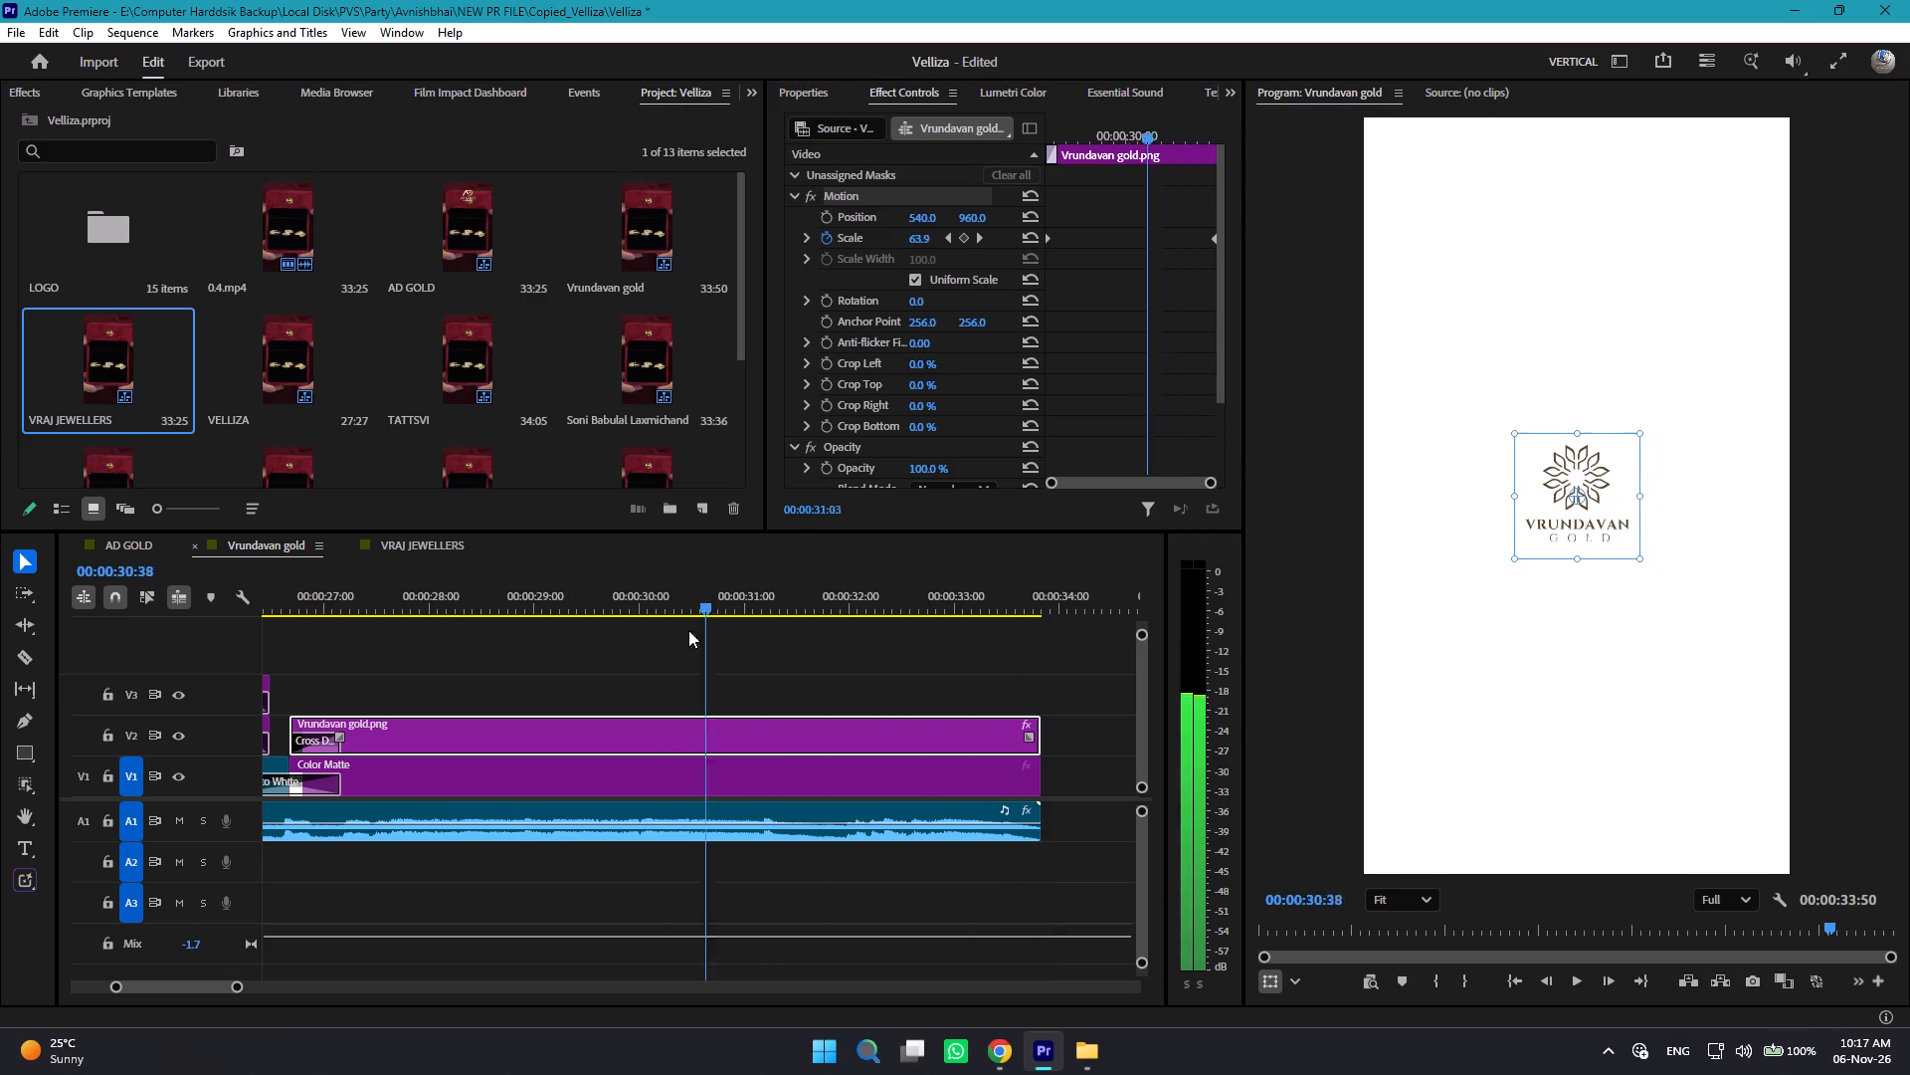
drag(688, 630, 290, 628)
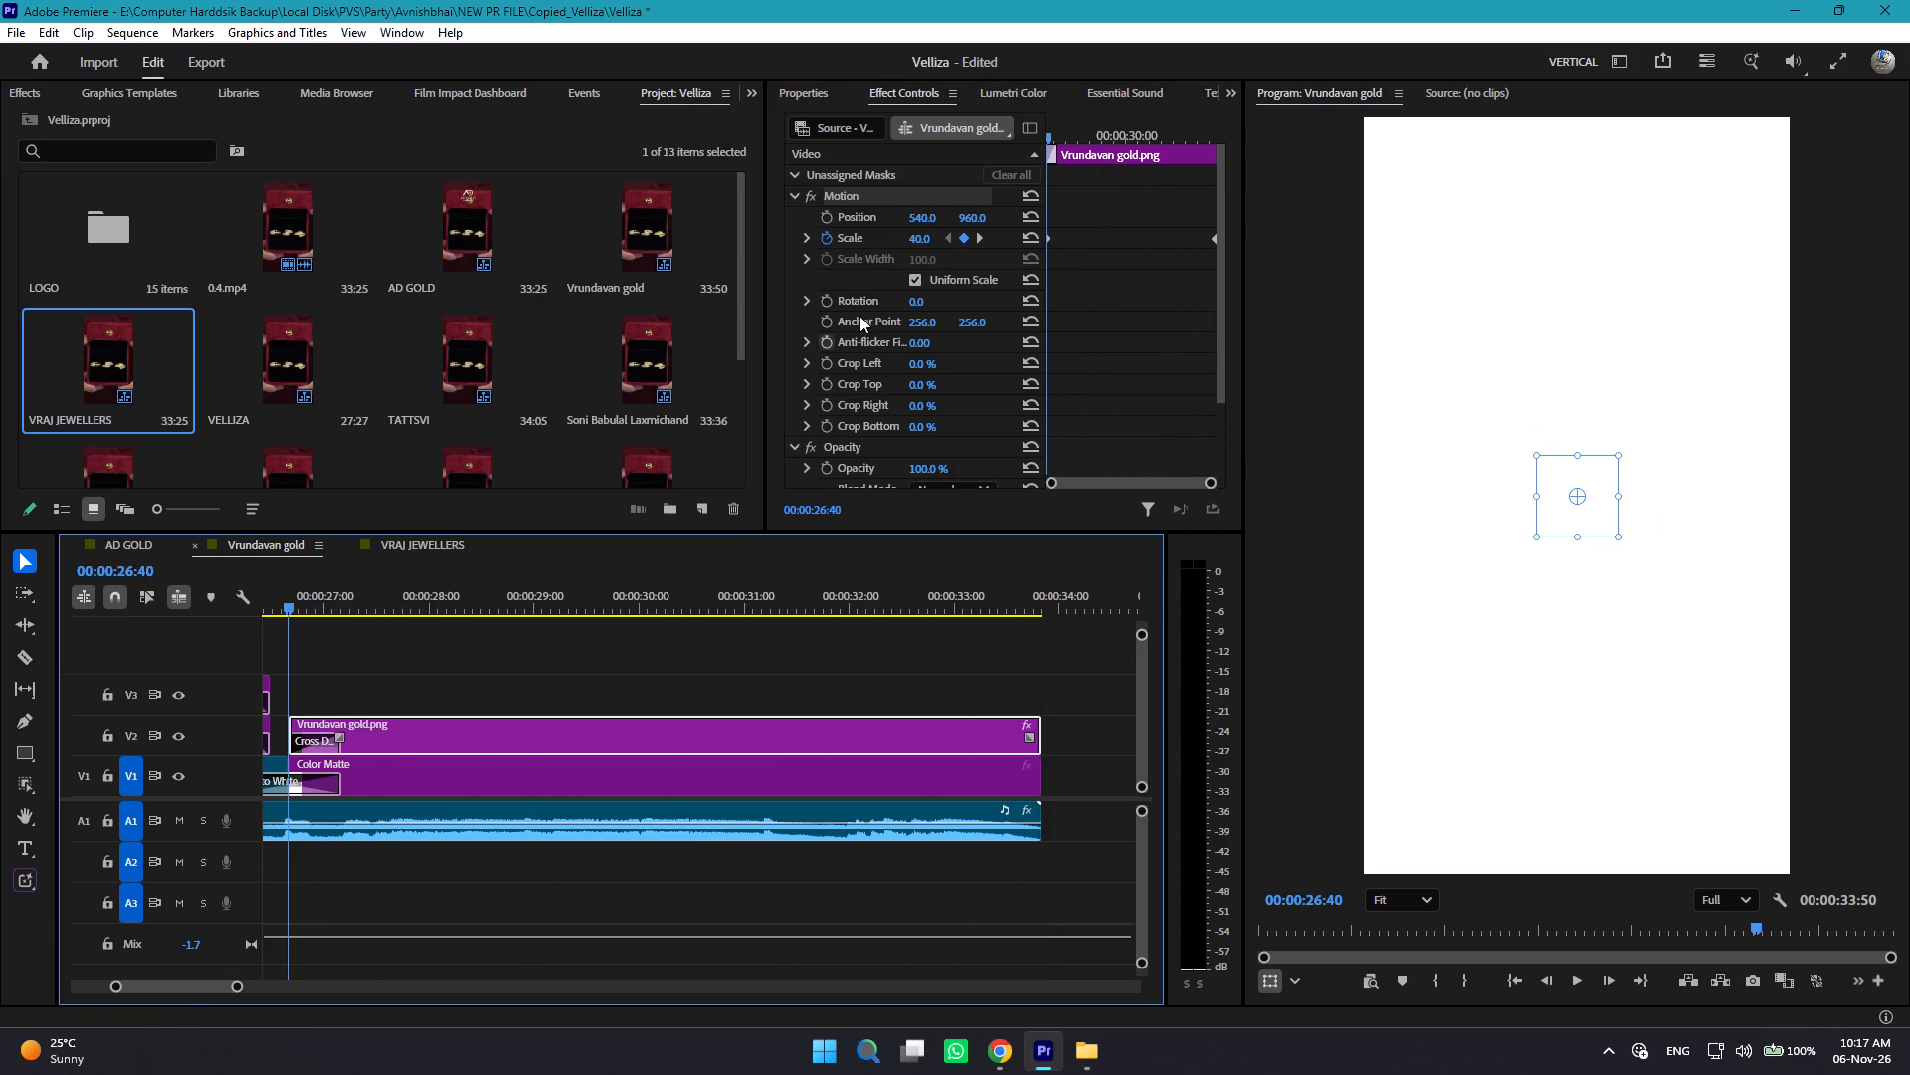
click(922, 238)
text(70)
key(Return)
key(space)
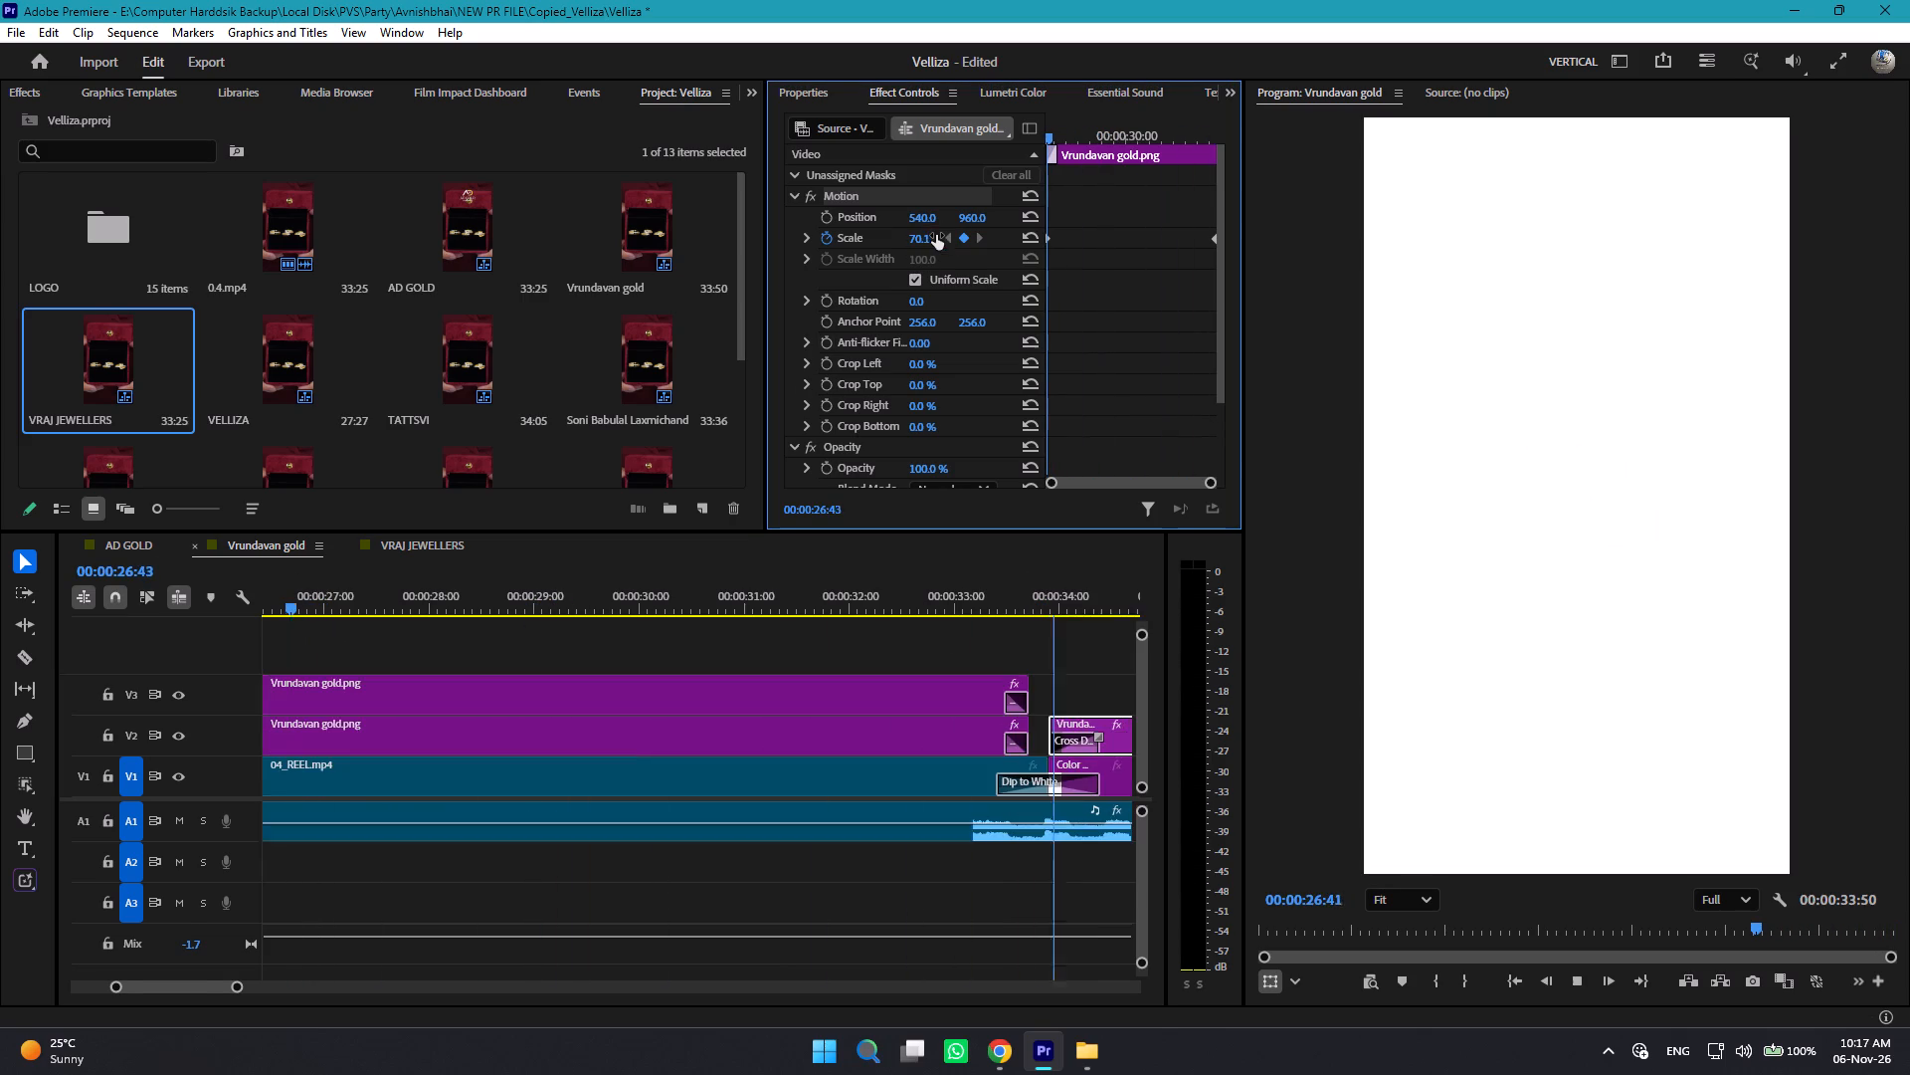
Set the closing Vrundavan gold.png logo's Scale at its end, 00:00:33:50, to 120 and play part of the zoom.
click(1004, 602)
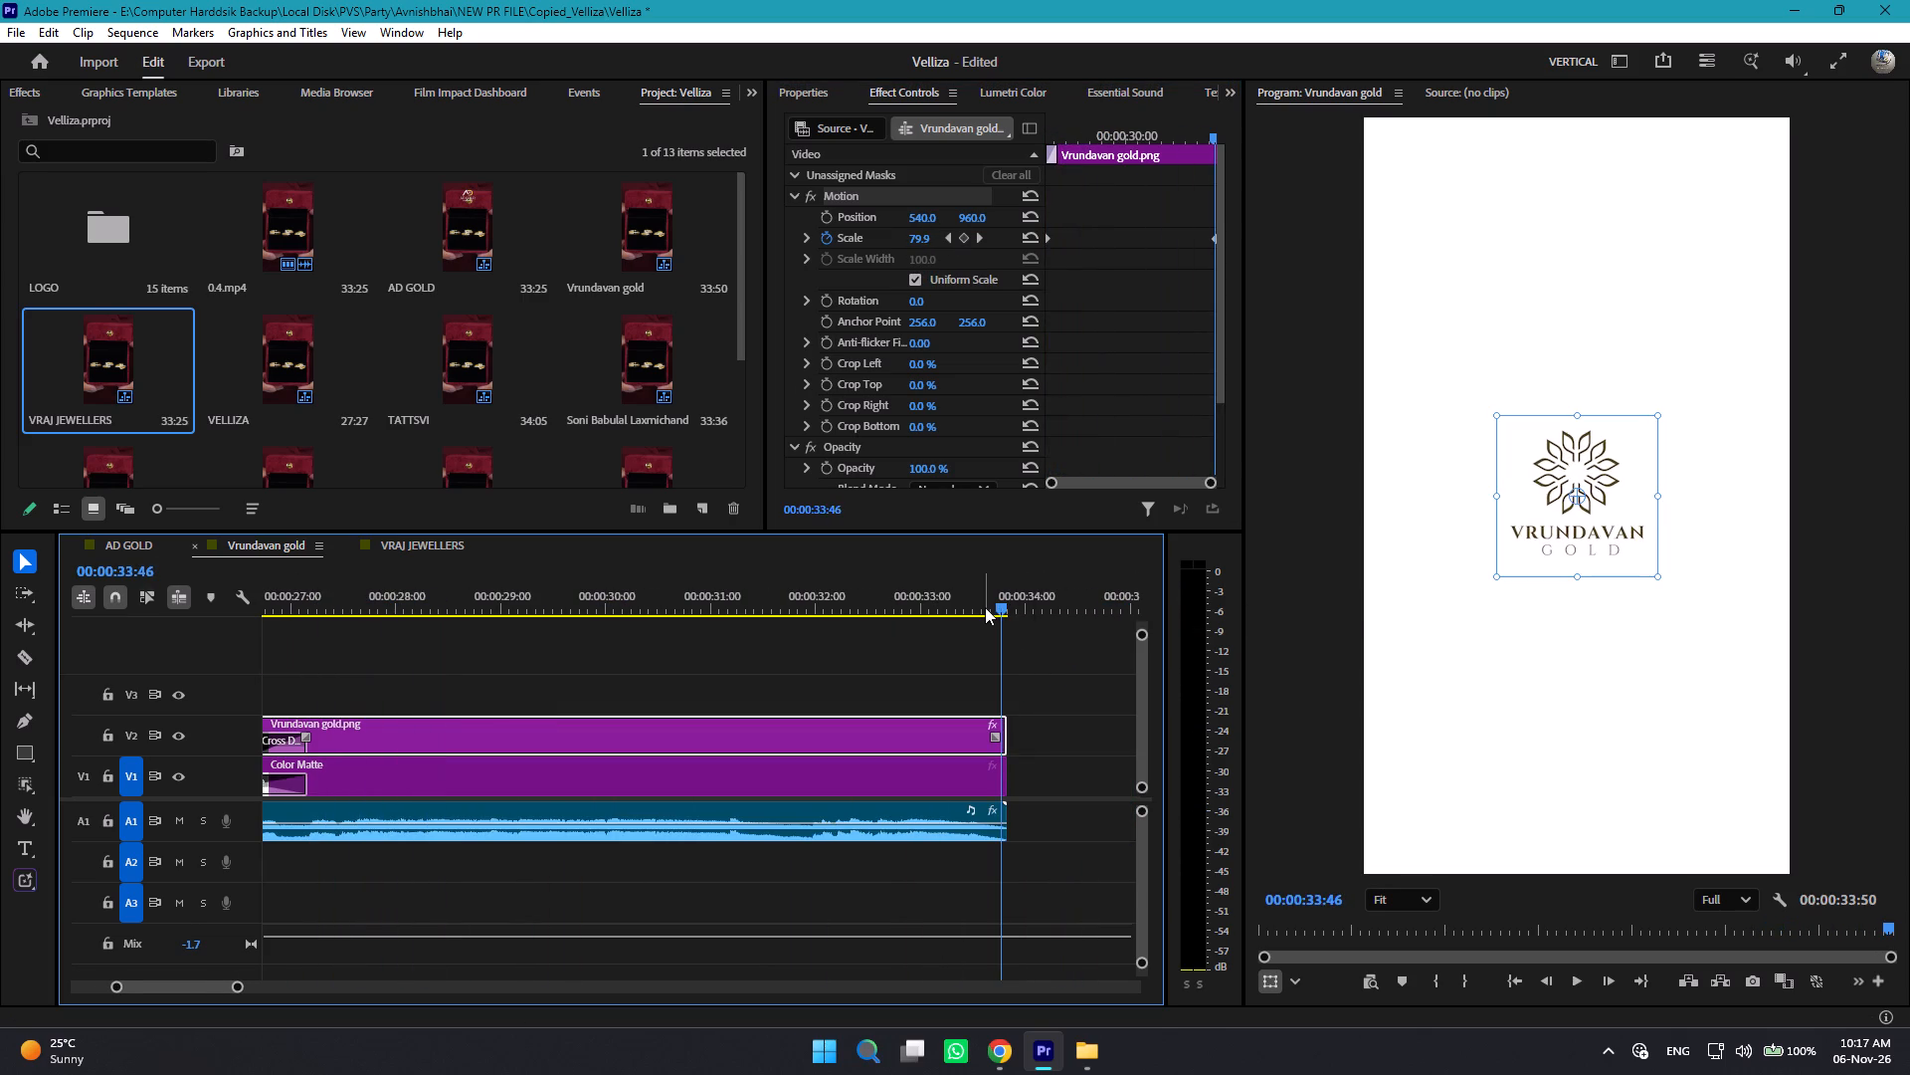
drag(994, 606, 1005, 606)
click(926, 238)
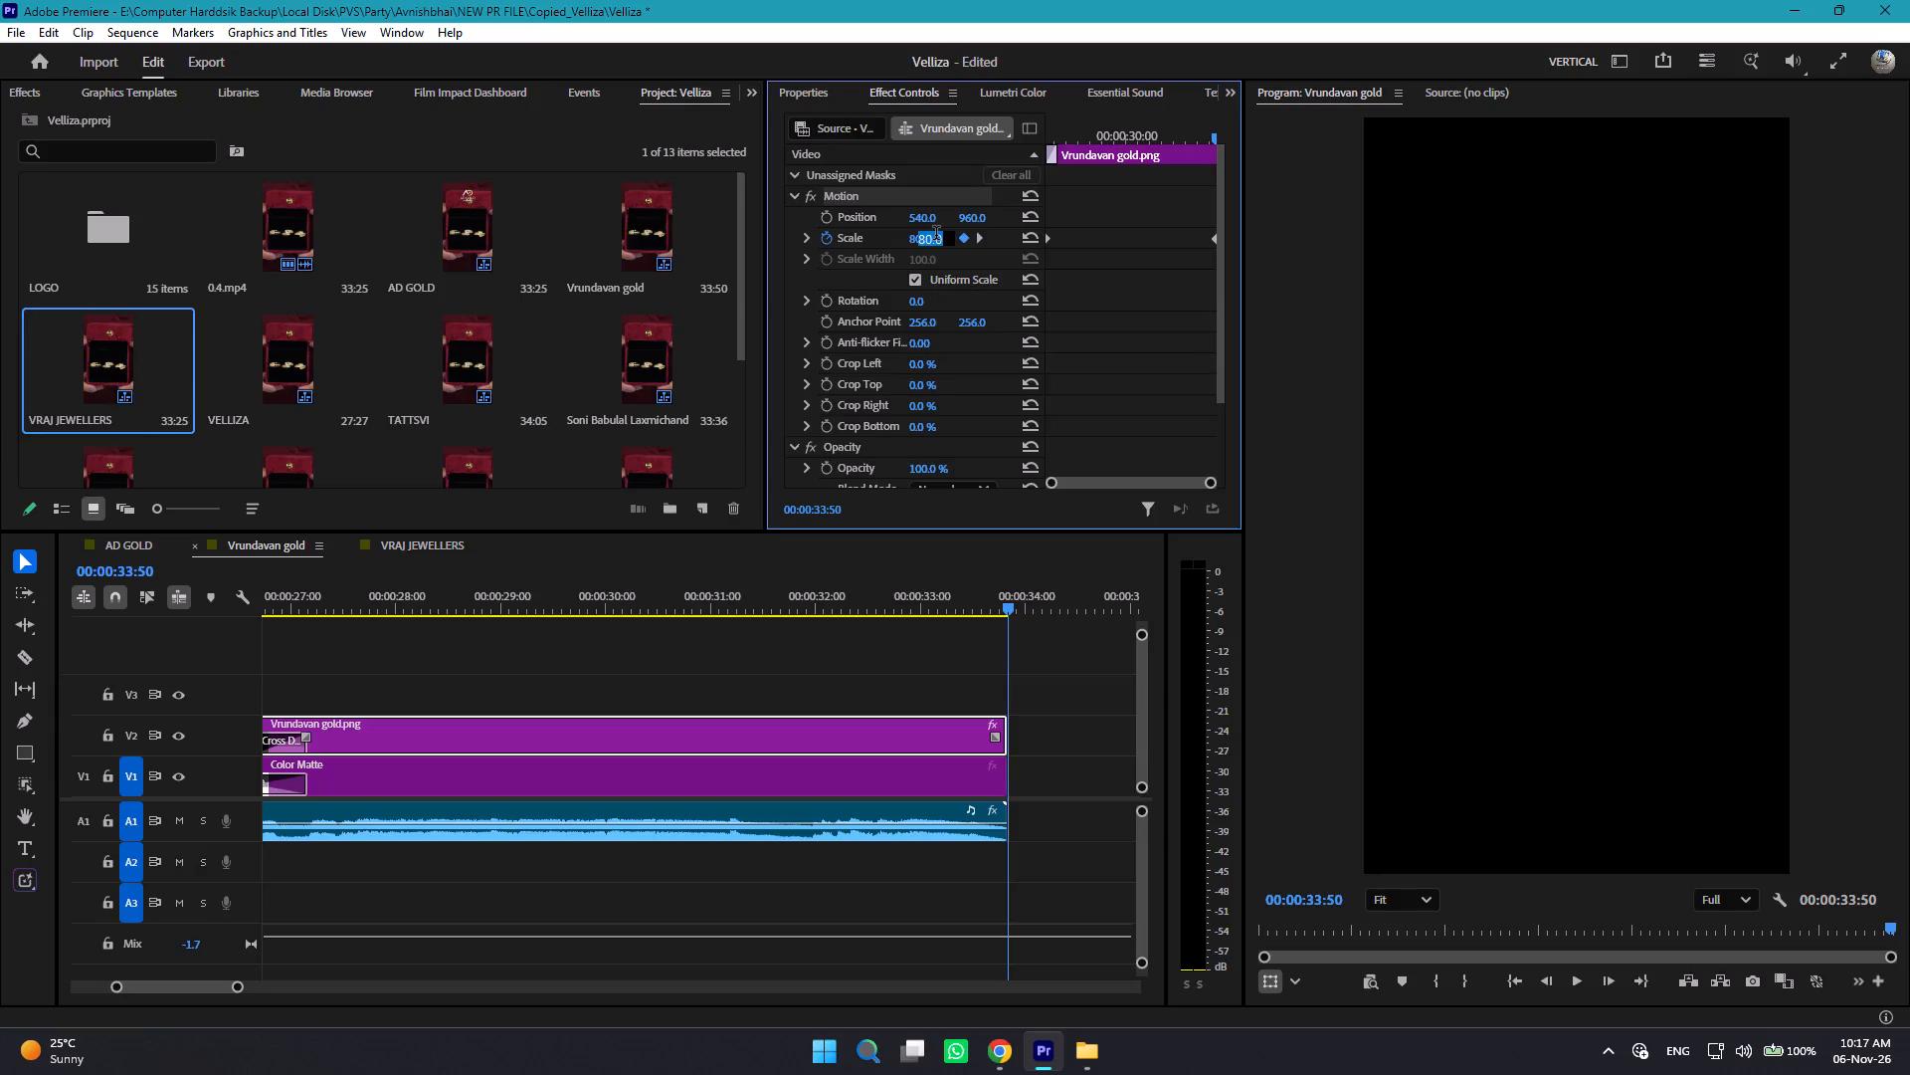
text(120)
key(Return)
drag(1003, 599, 801, 612)
key(space)
key(space)
Export the Vrundavan gold sequence to the VRUNDAVAN GOLD folder as Vrundavan gold-11.mp4, replacing the existing file.
key(ctrl+m)
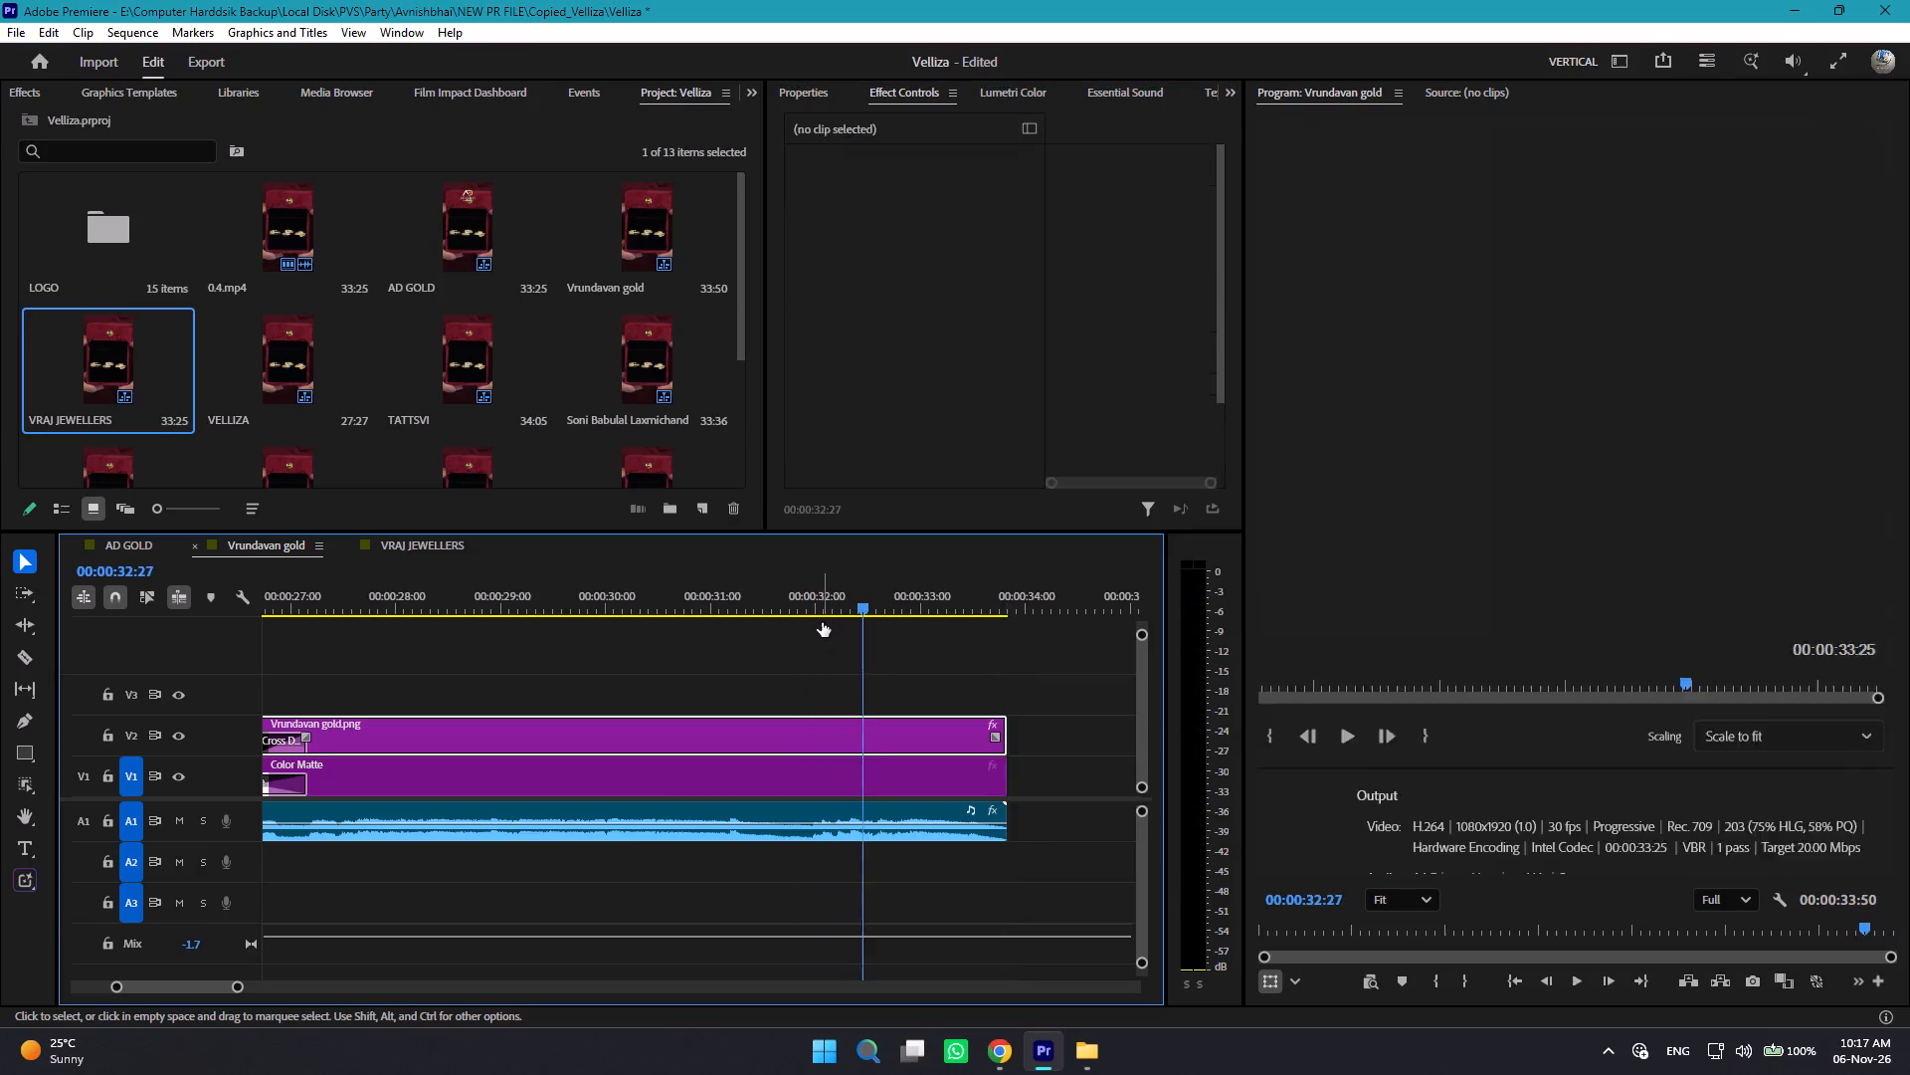
click(562, 189)
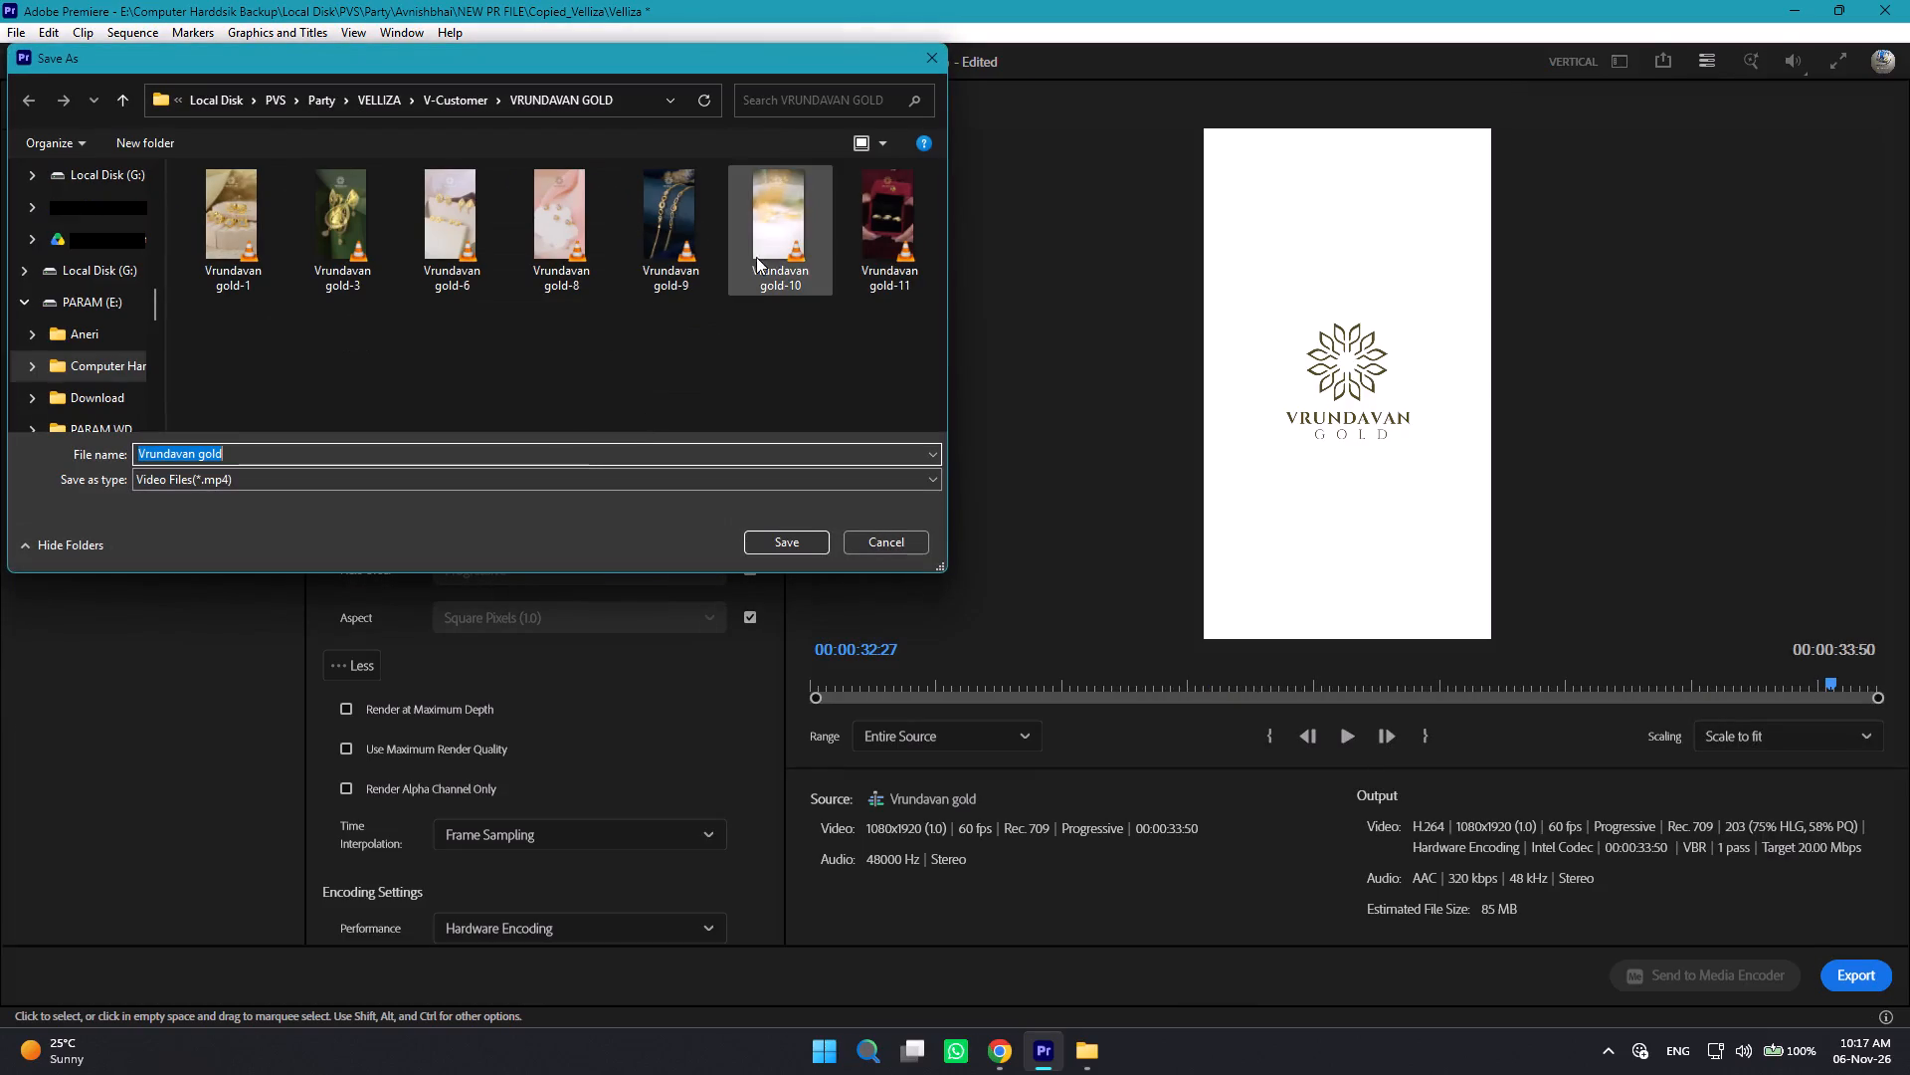
click(854, 223)
click(767, 544)
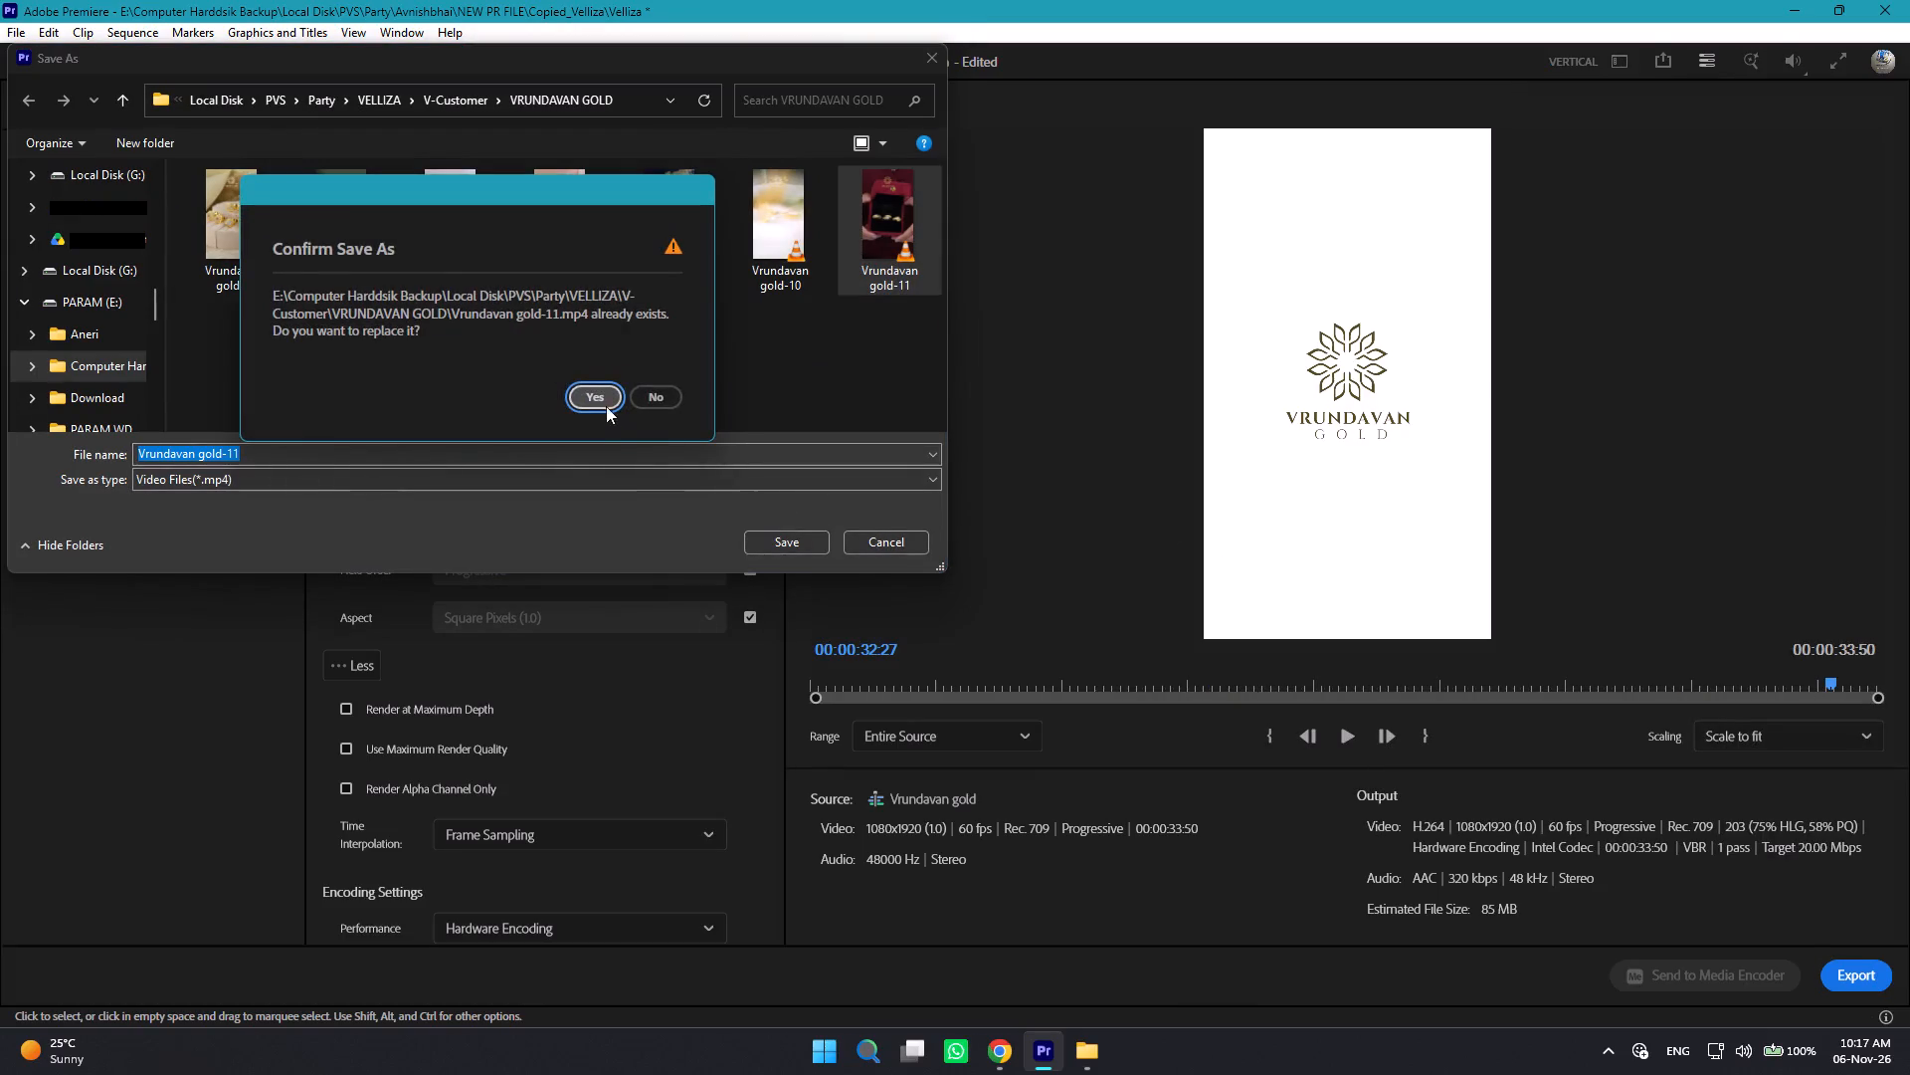
click(596, 391)
click(1846, 965)
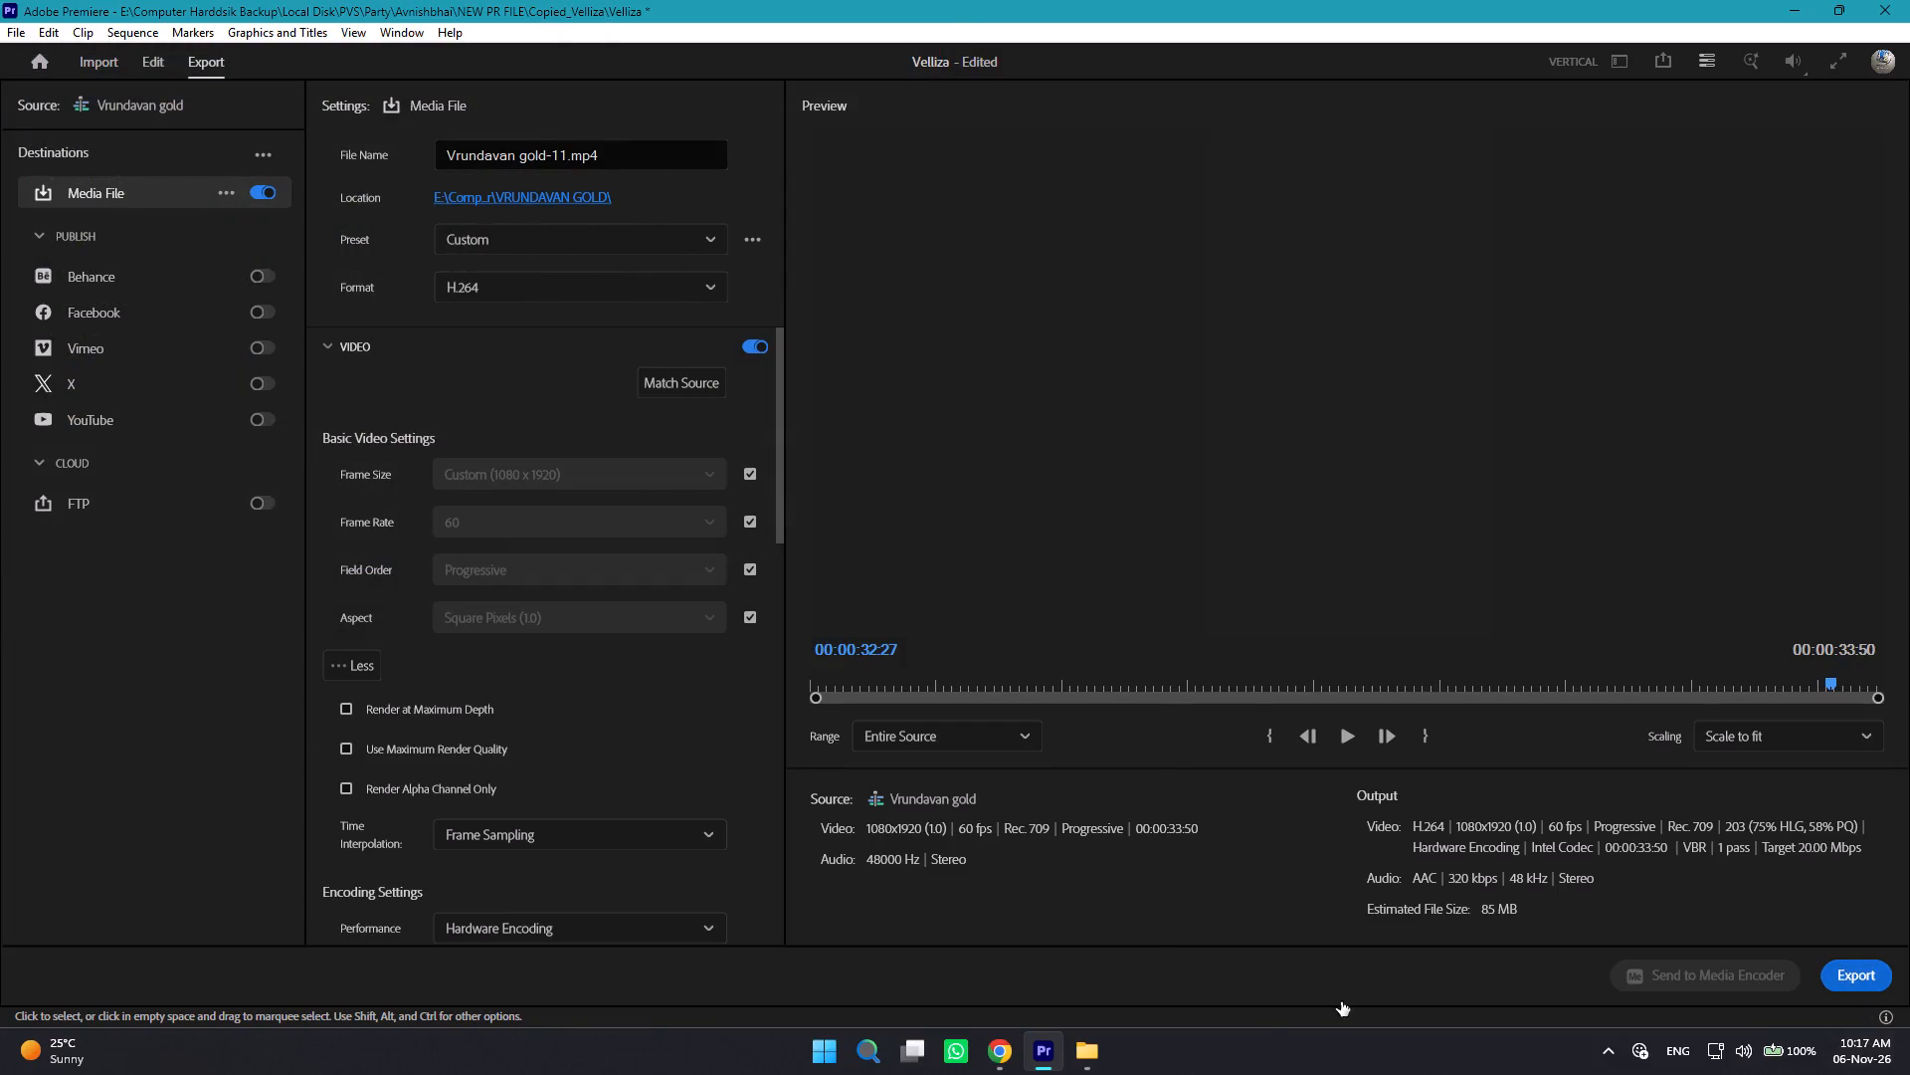
Search the installed apps for Creative Cloud and launch Adobe Creative Cloud.
text(ad)
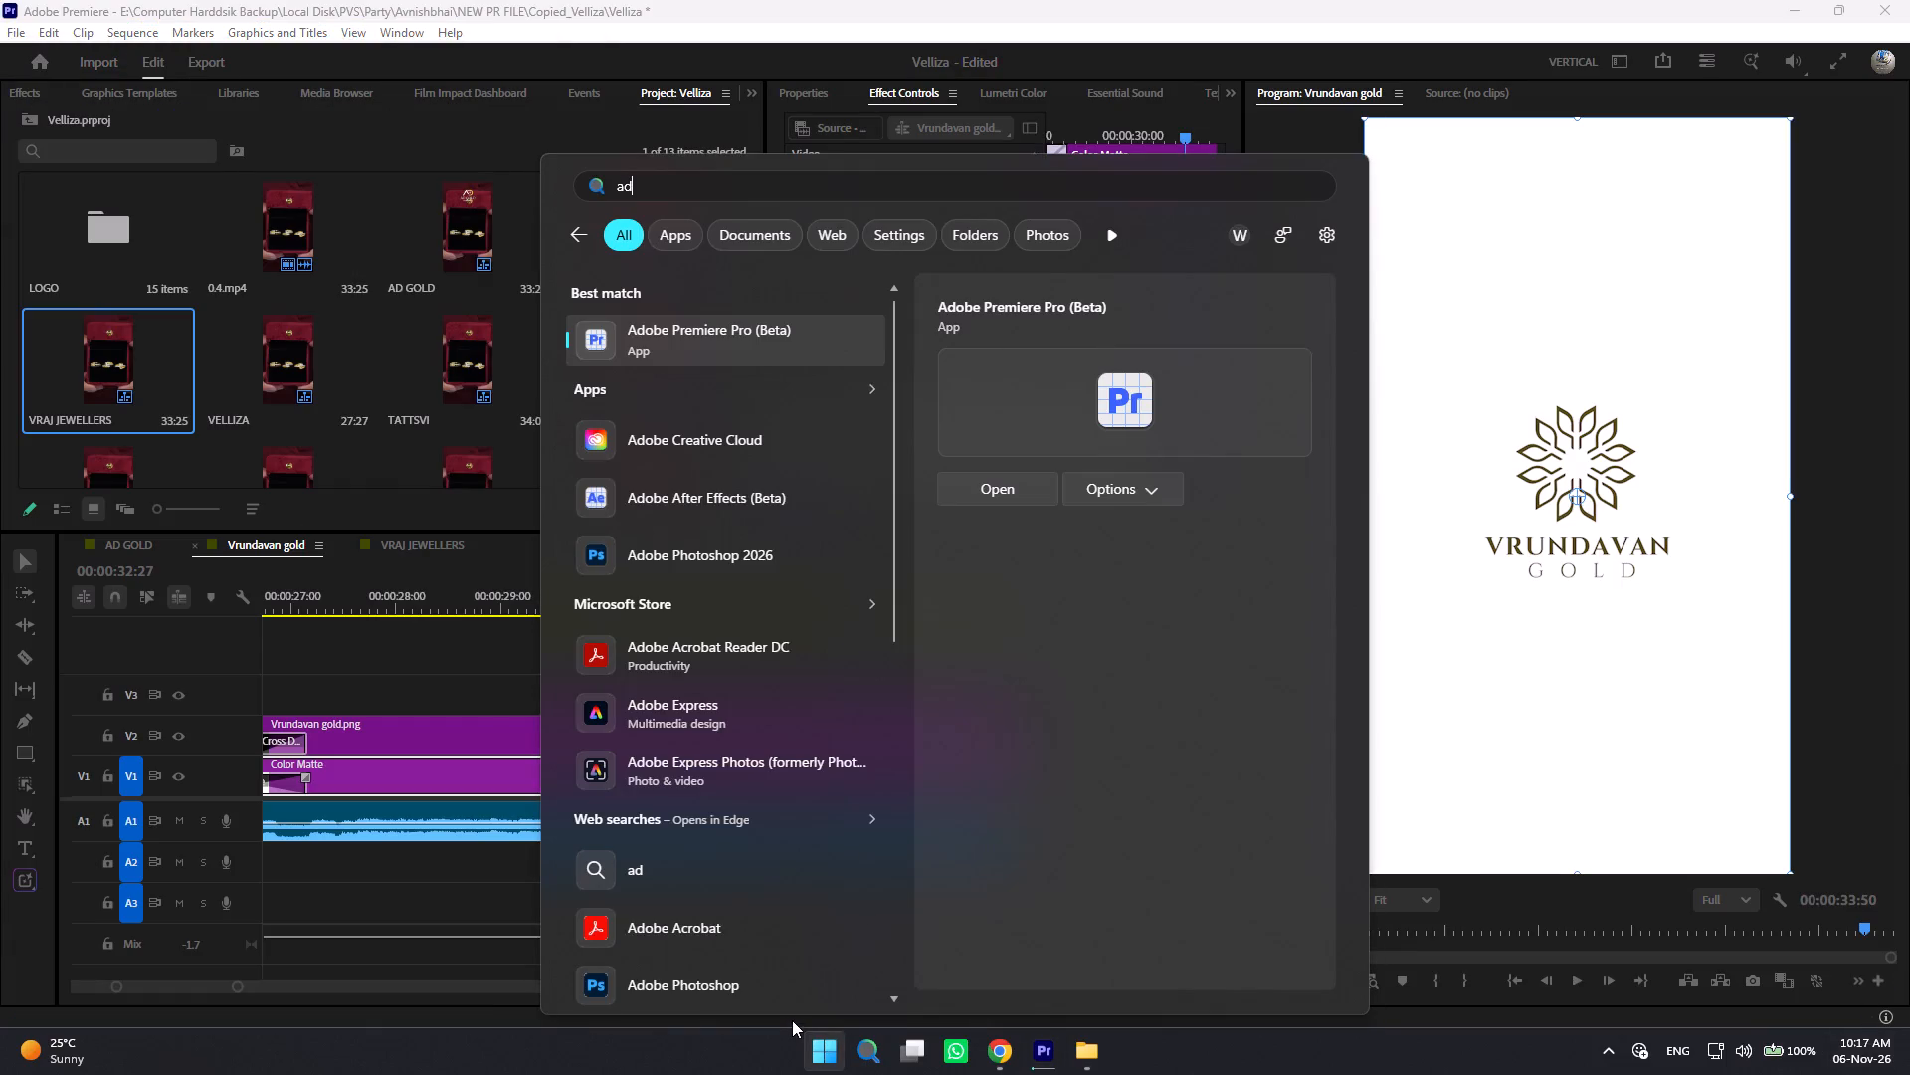
key(BackSpace)
key(BackSpace)
key(c)
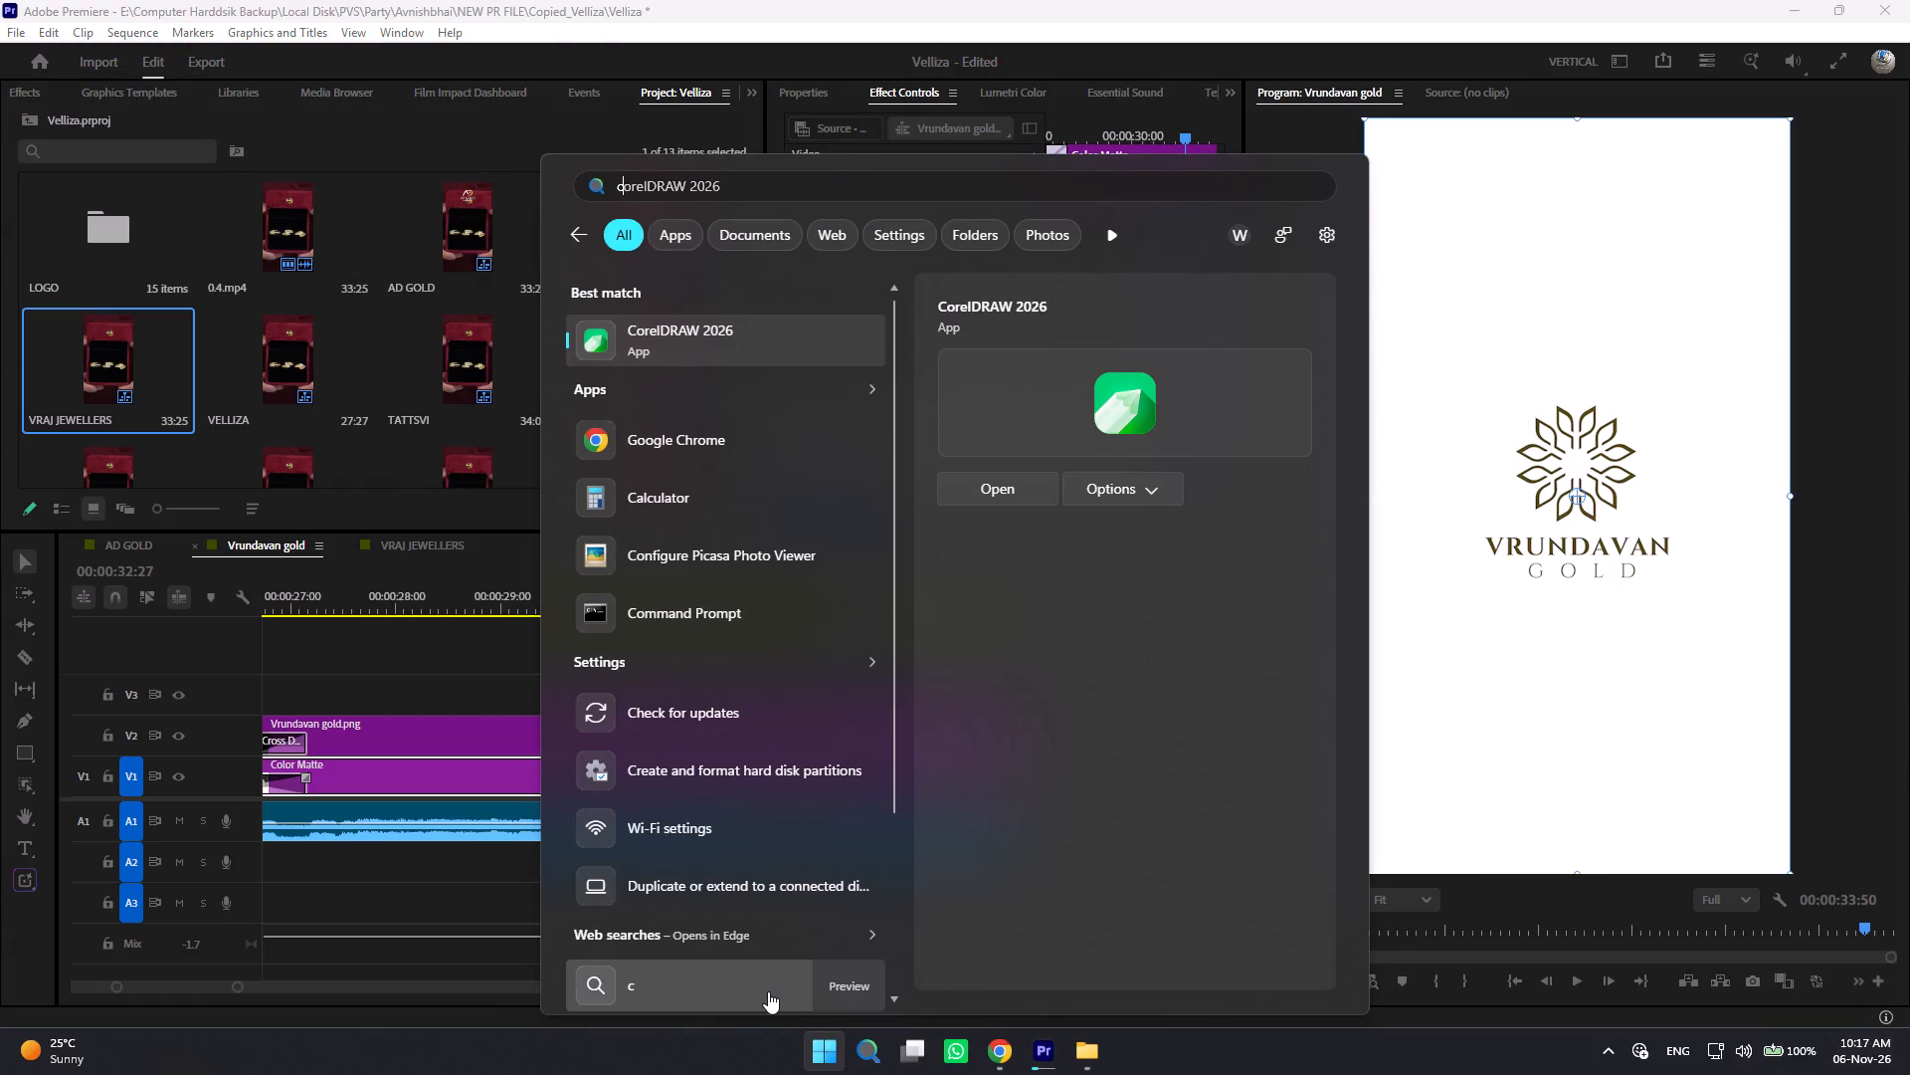
text(re)
click(691, 325)
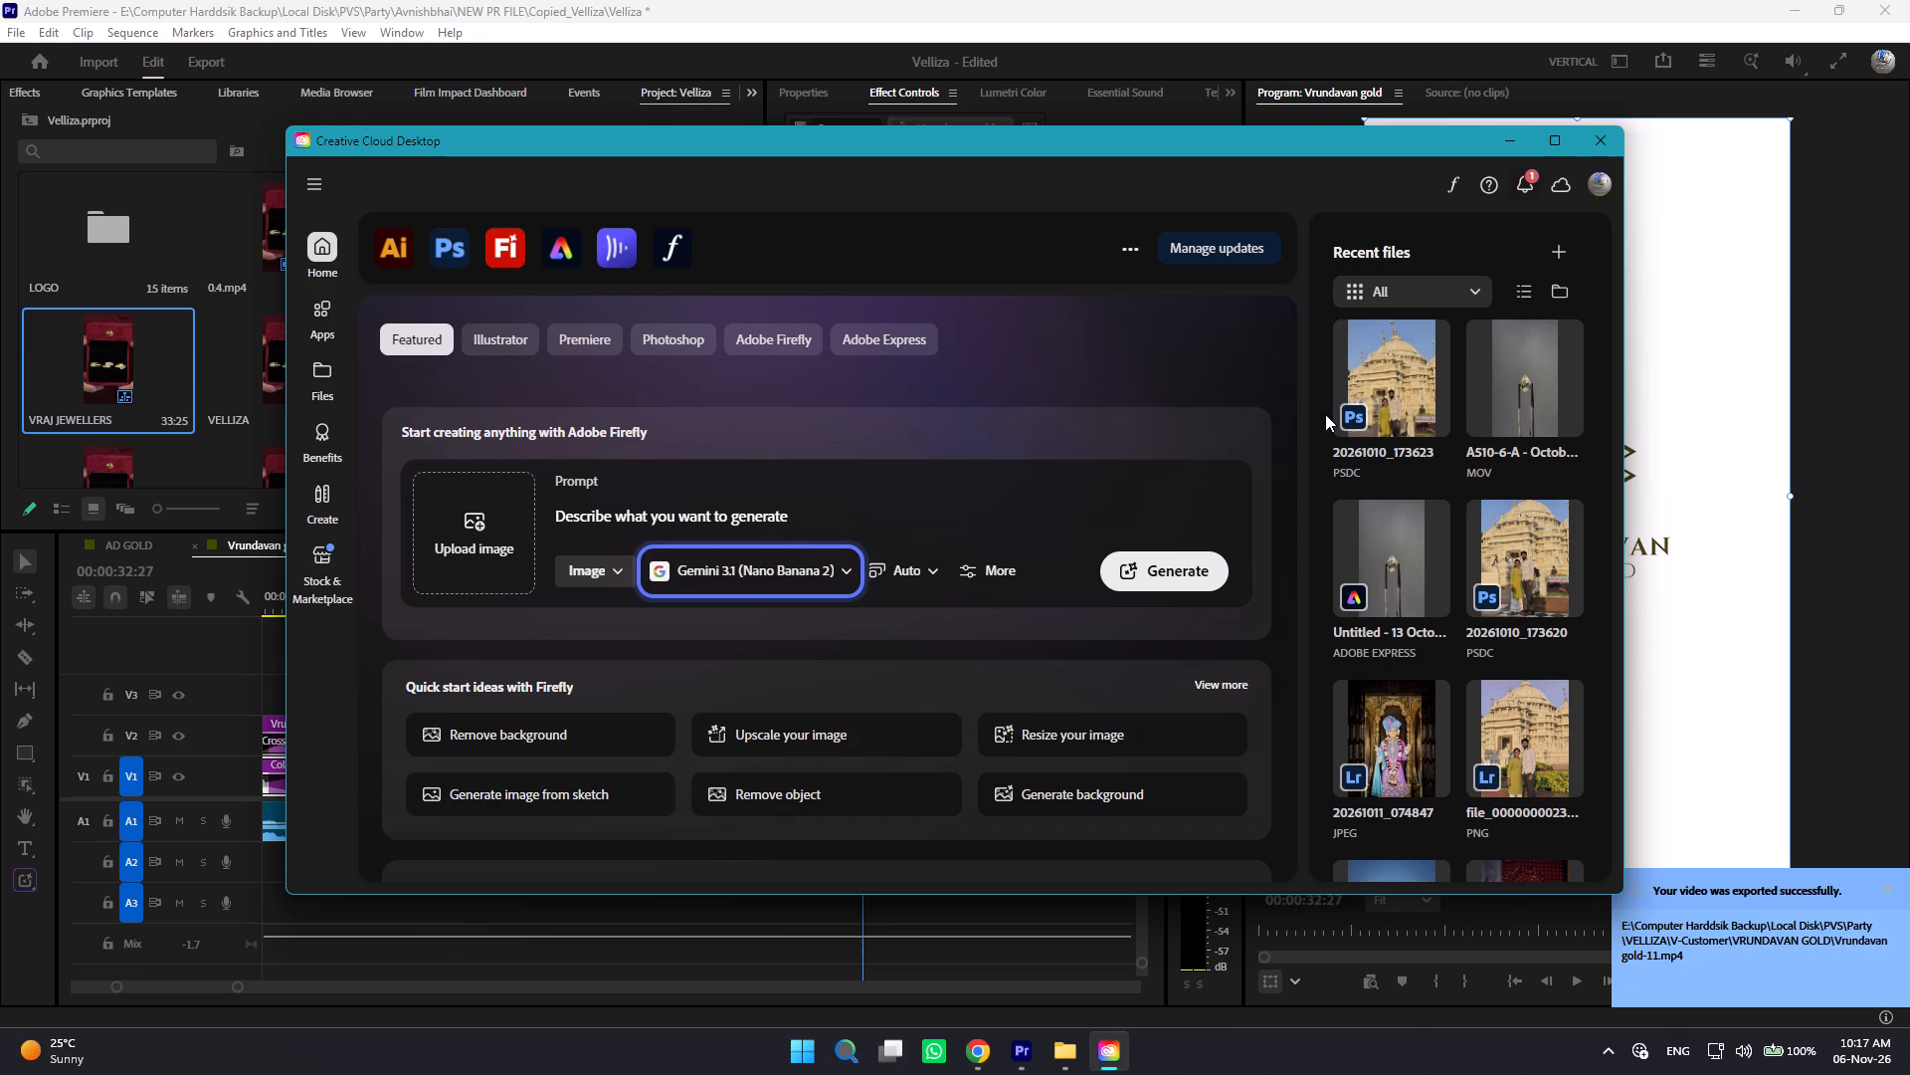
Start installing Media Encoder from Creative Cloud's video apps and return to Premiere.
click(337, 314)
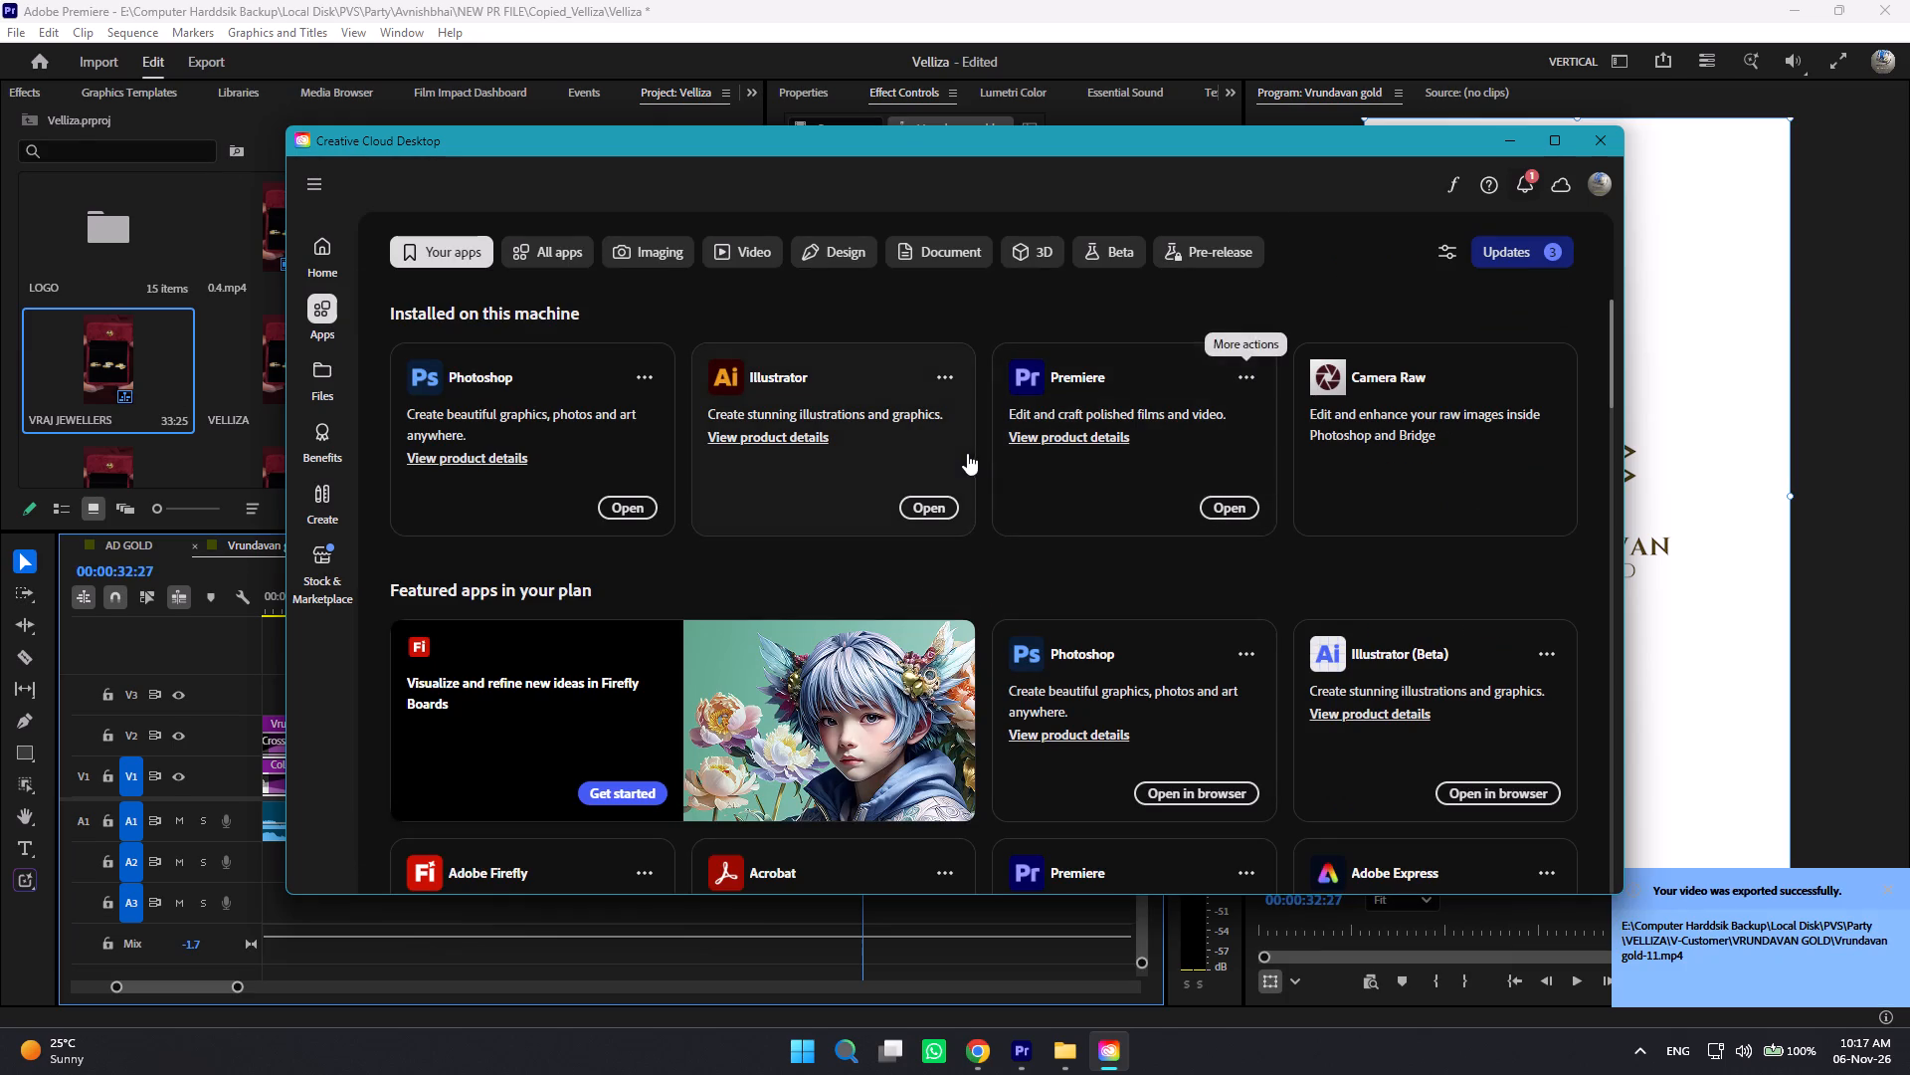
click(570, 260)
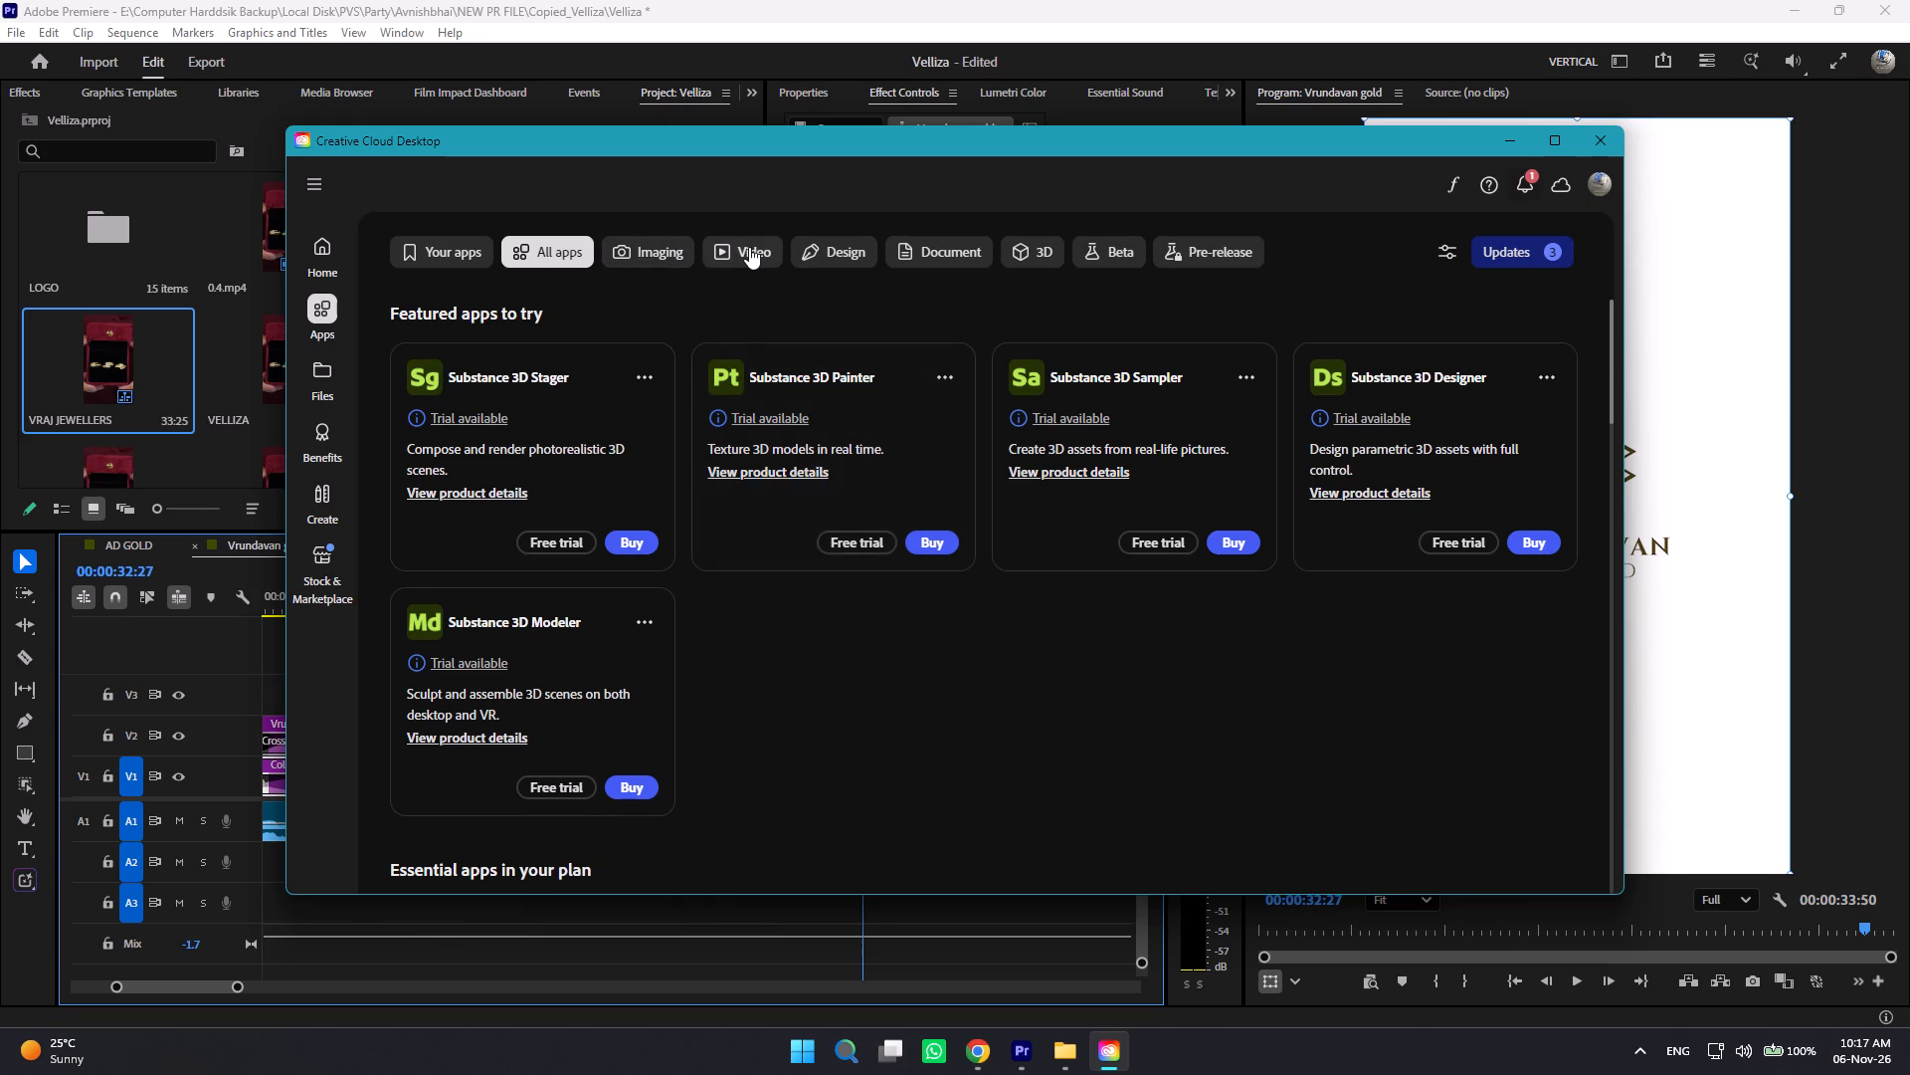
click(749, 247)
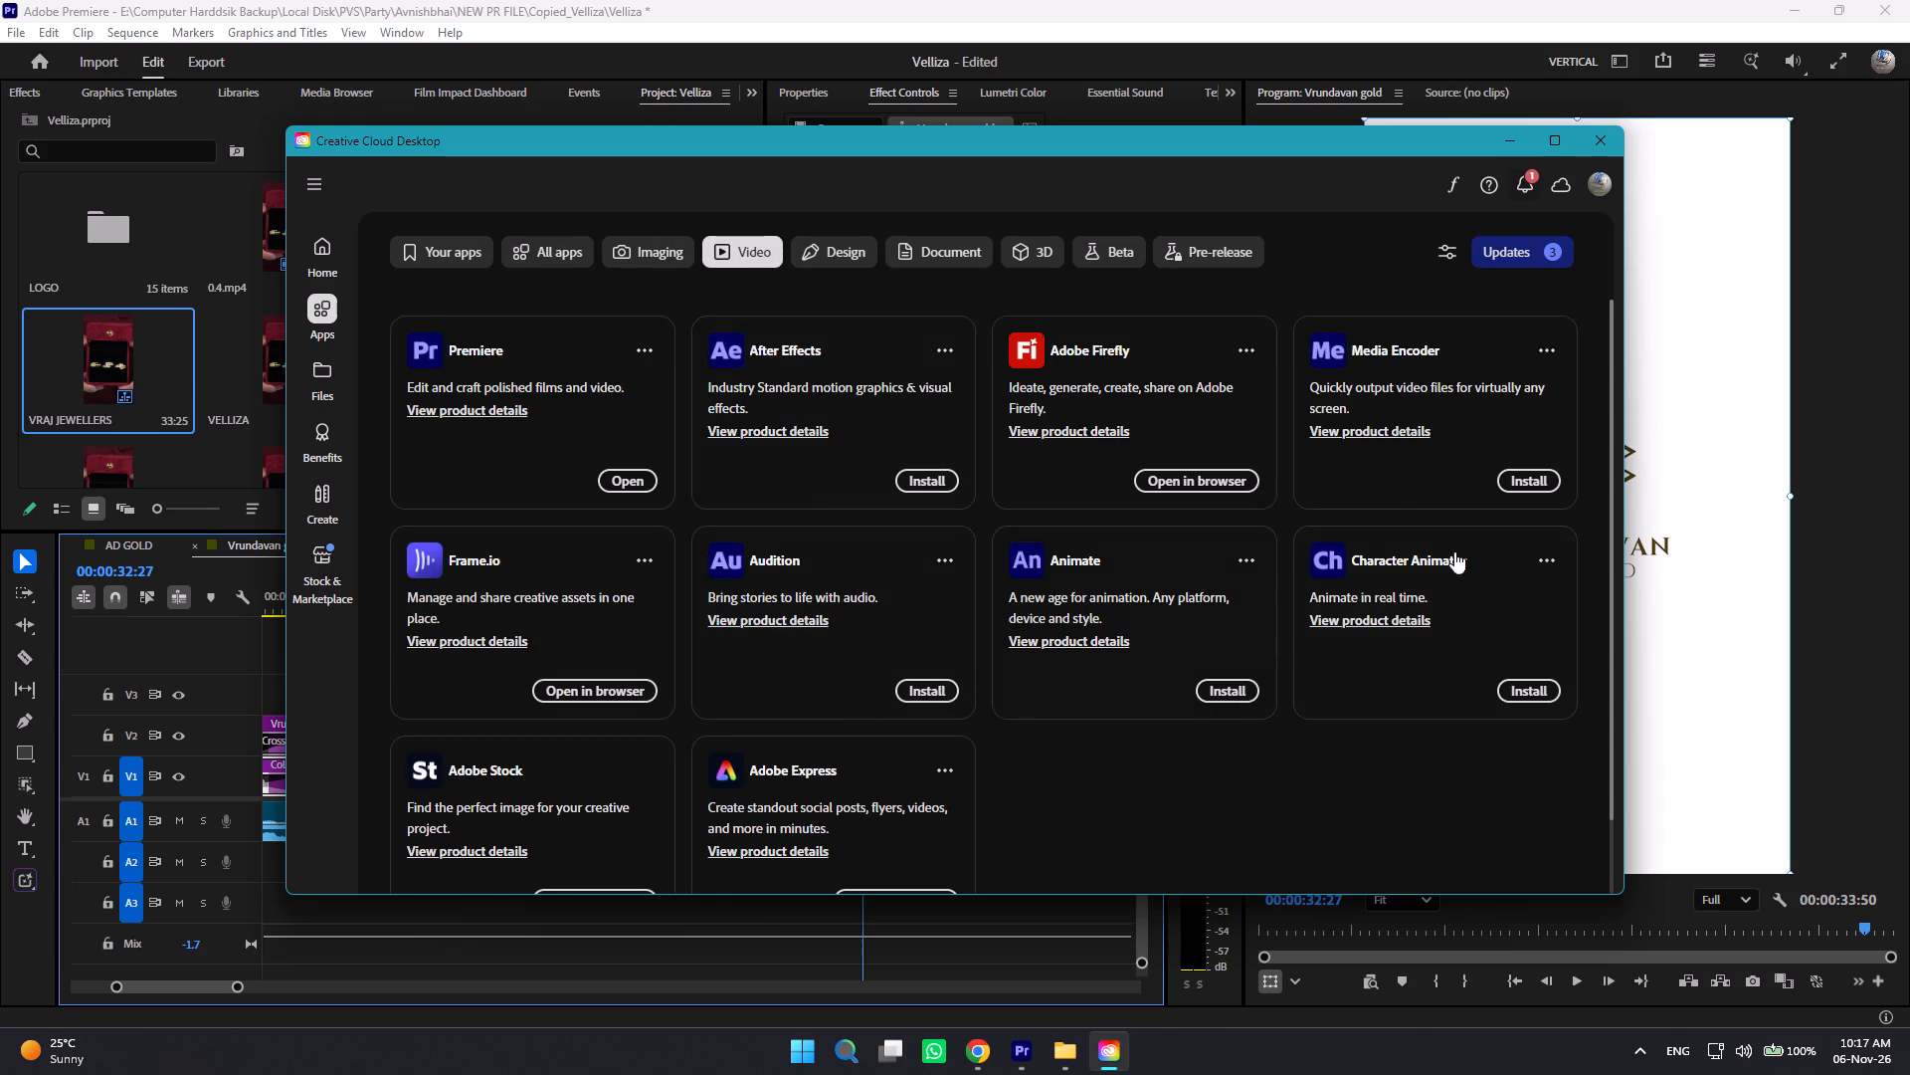
click(1534, 480)
click(1512, 143)
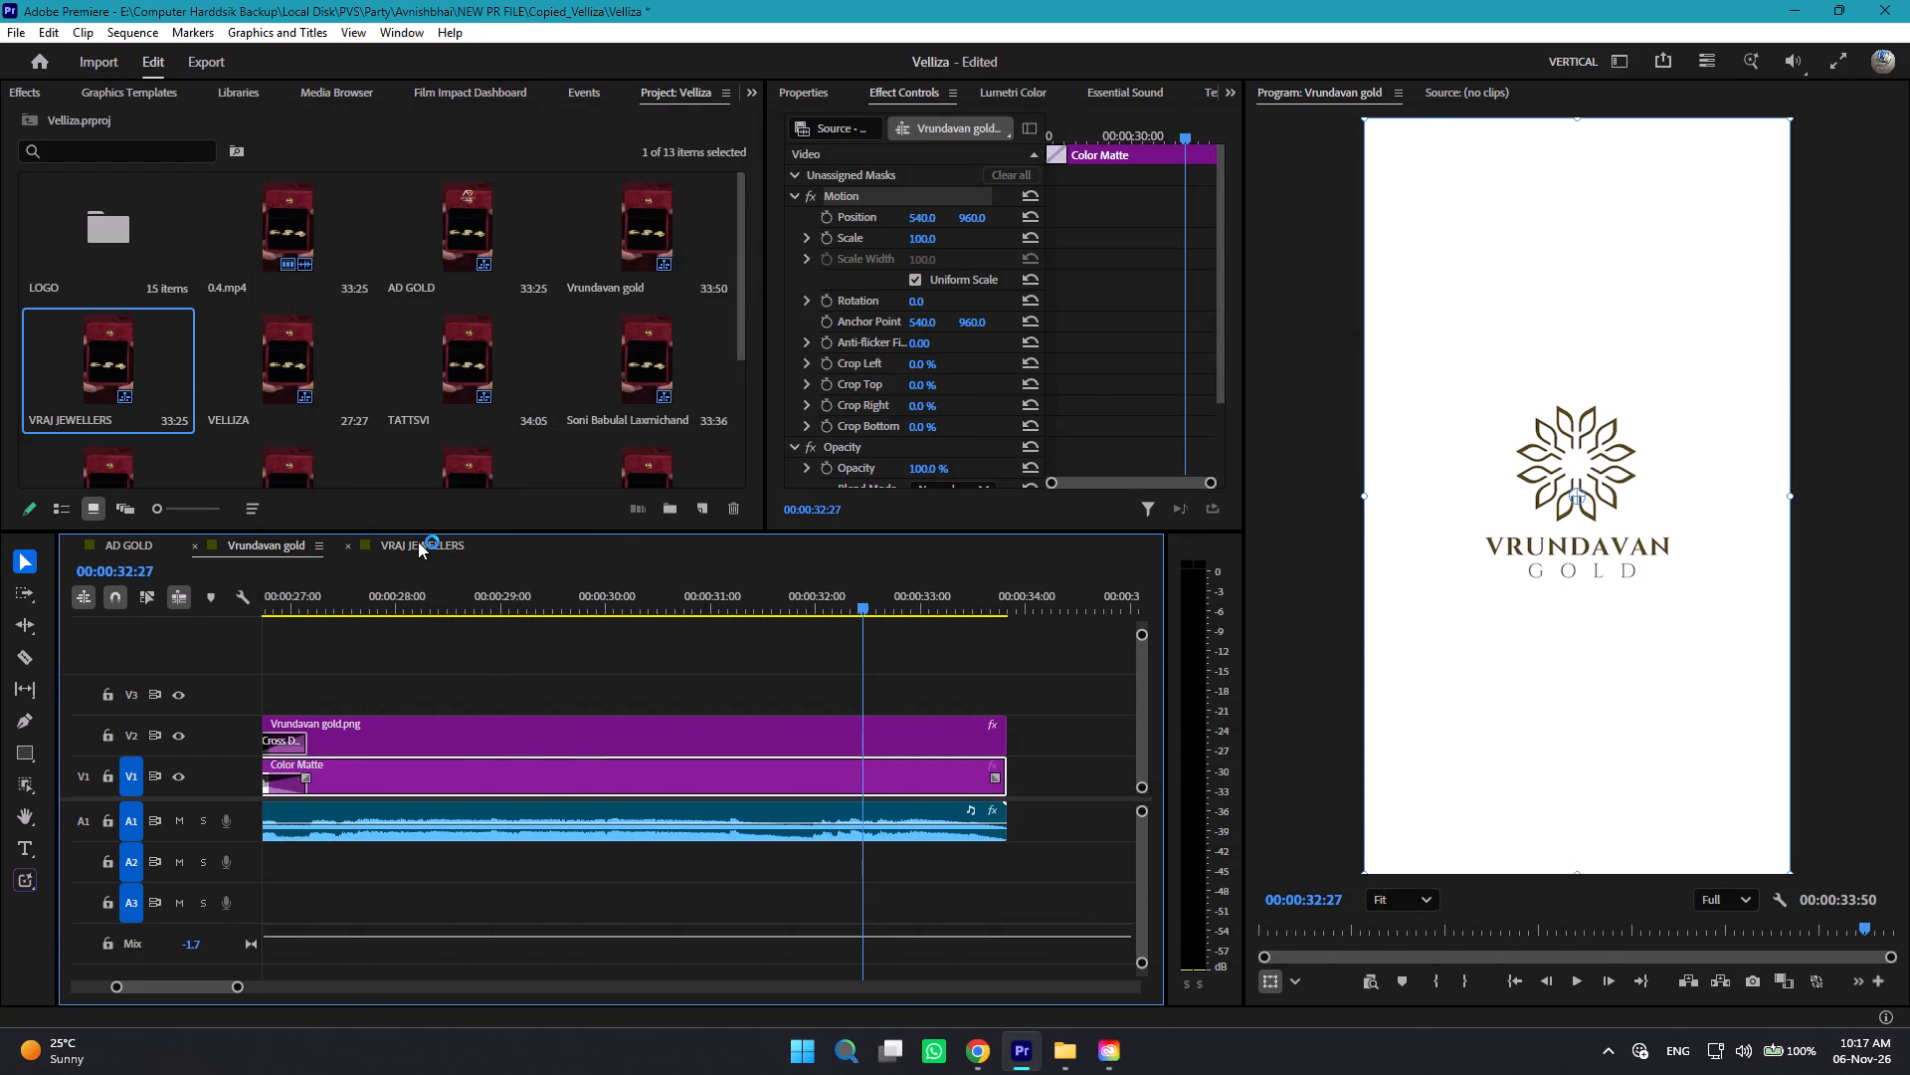
In the AD GOLD sequence, trim the closing AD LOGO.png clip's start to the Color Matte's start at 00:00:26:20.
click(415, 541)
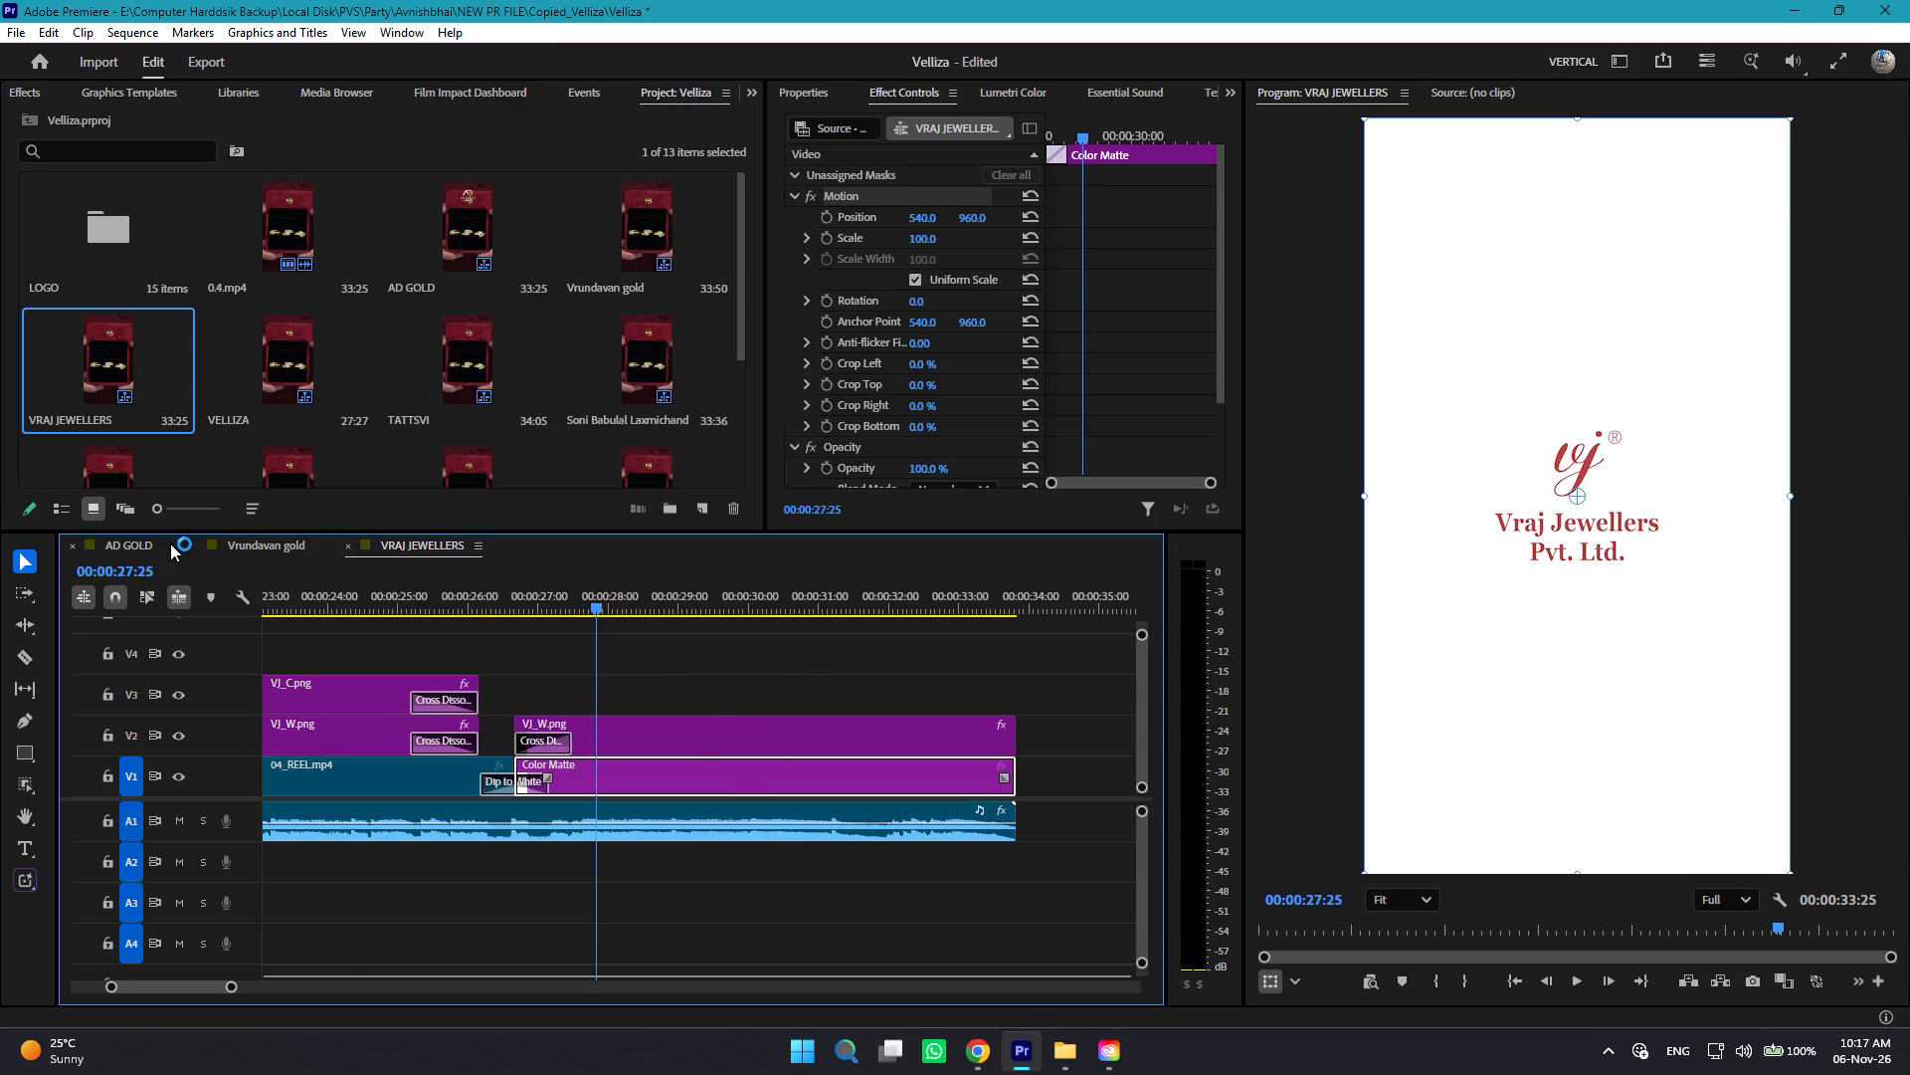
click(157, 543)
drag(755, 592, 723, 592)
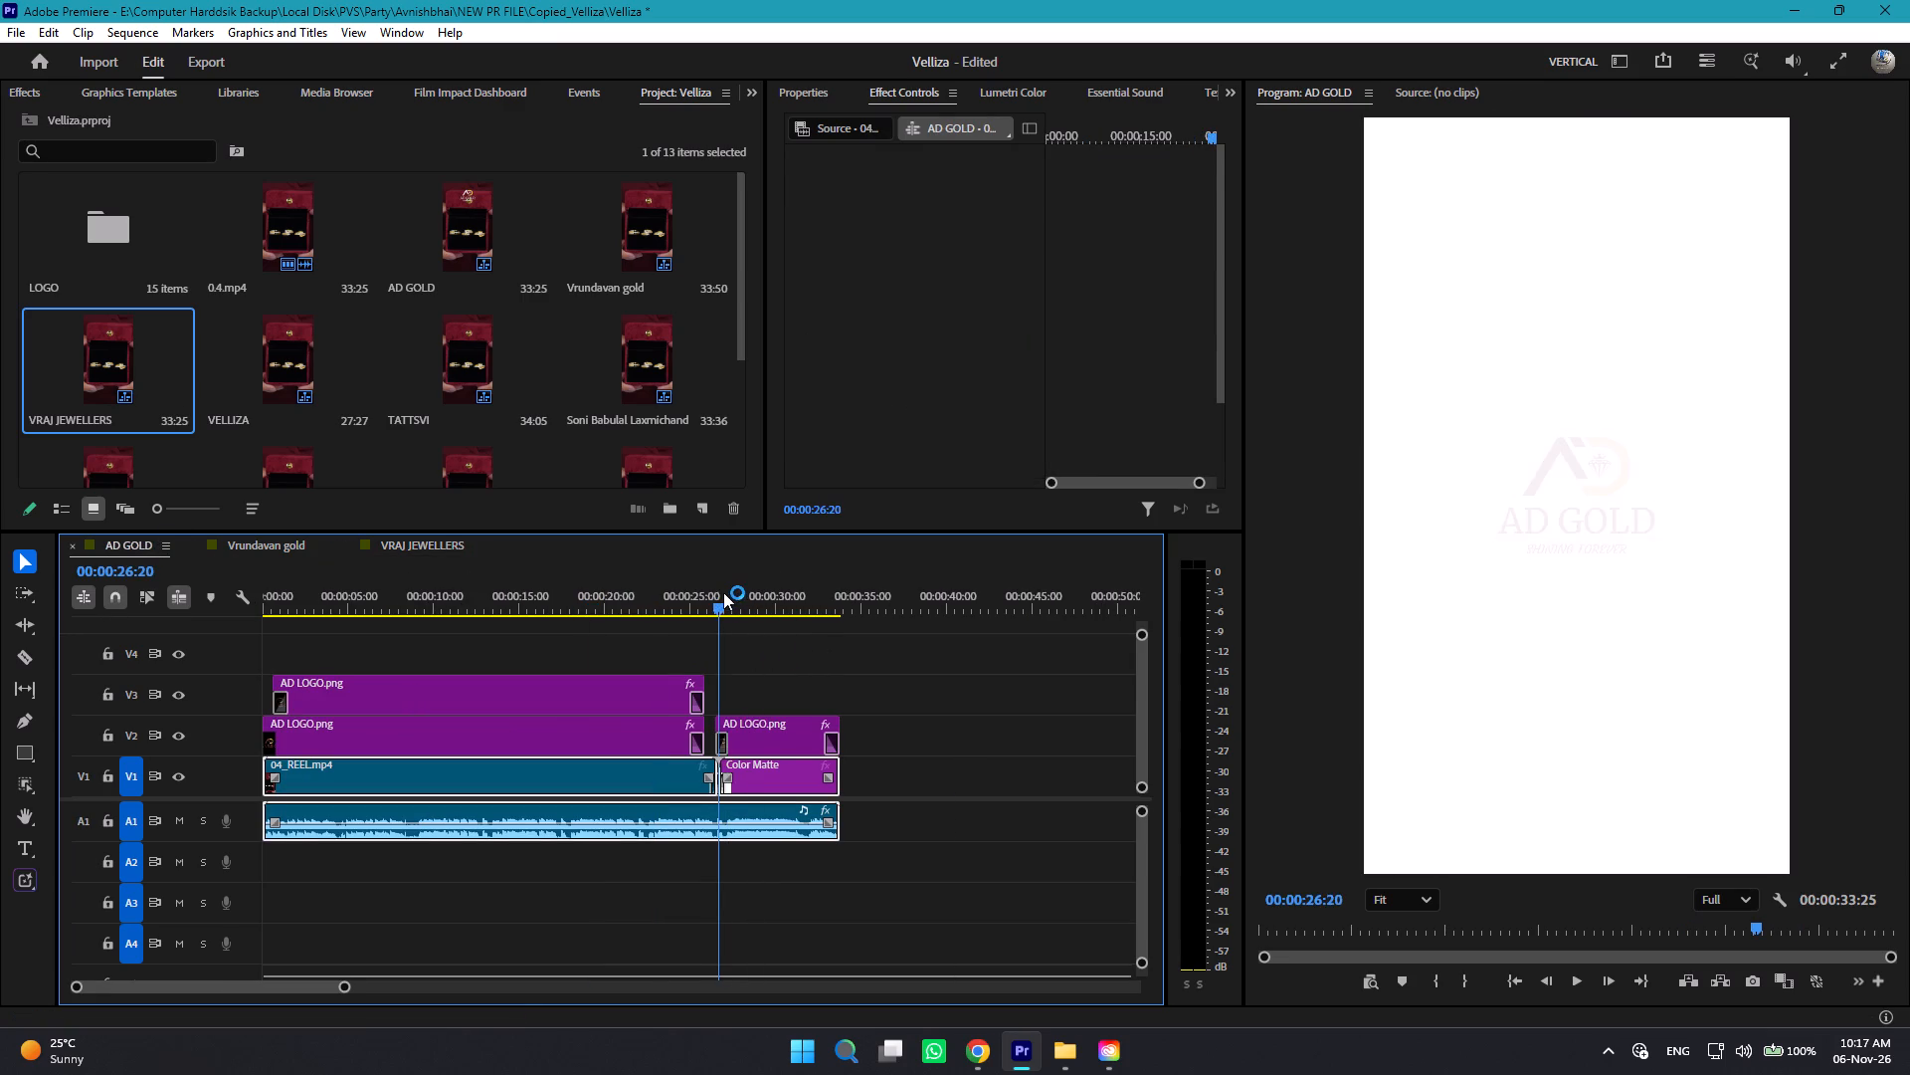
drag(723, 592, 716, 592)
ctrl+alt+scroll(757, 749, up, 10)
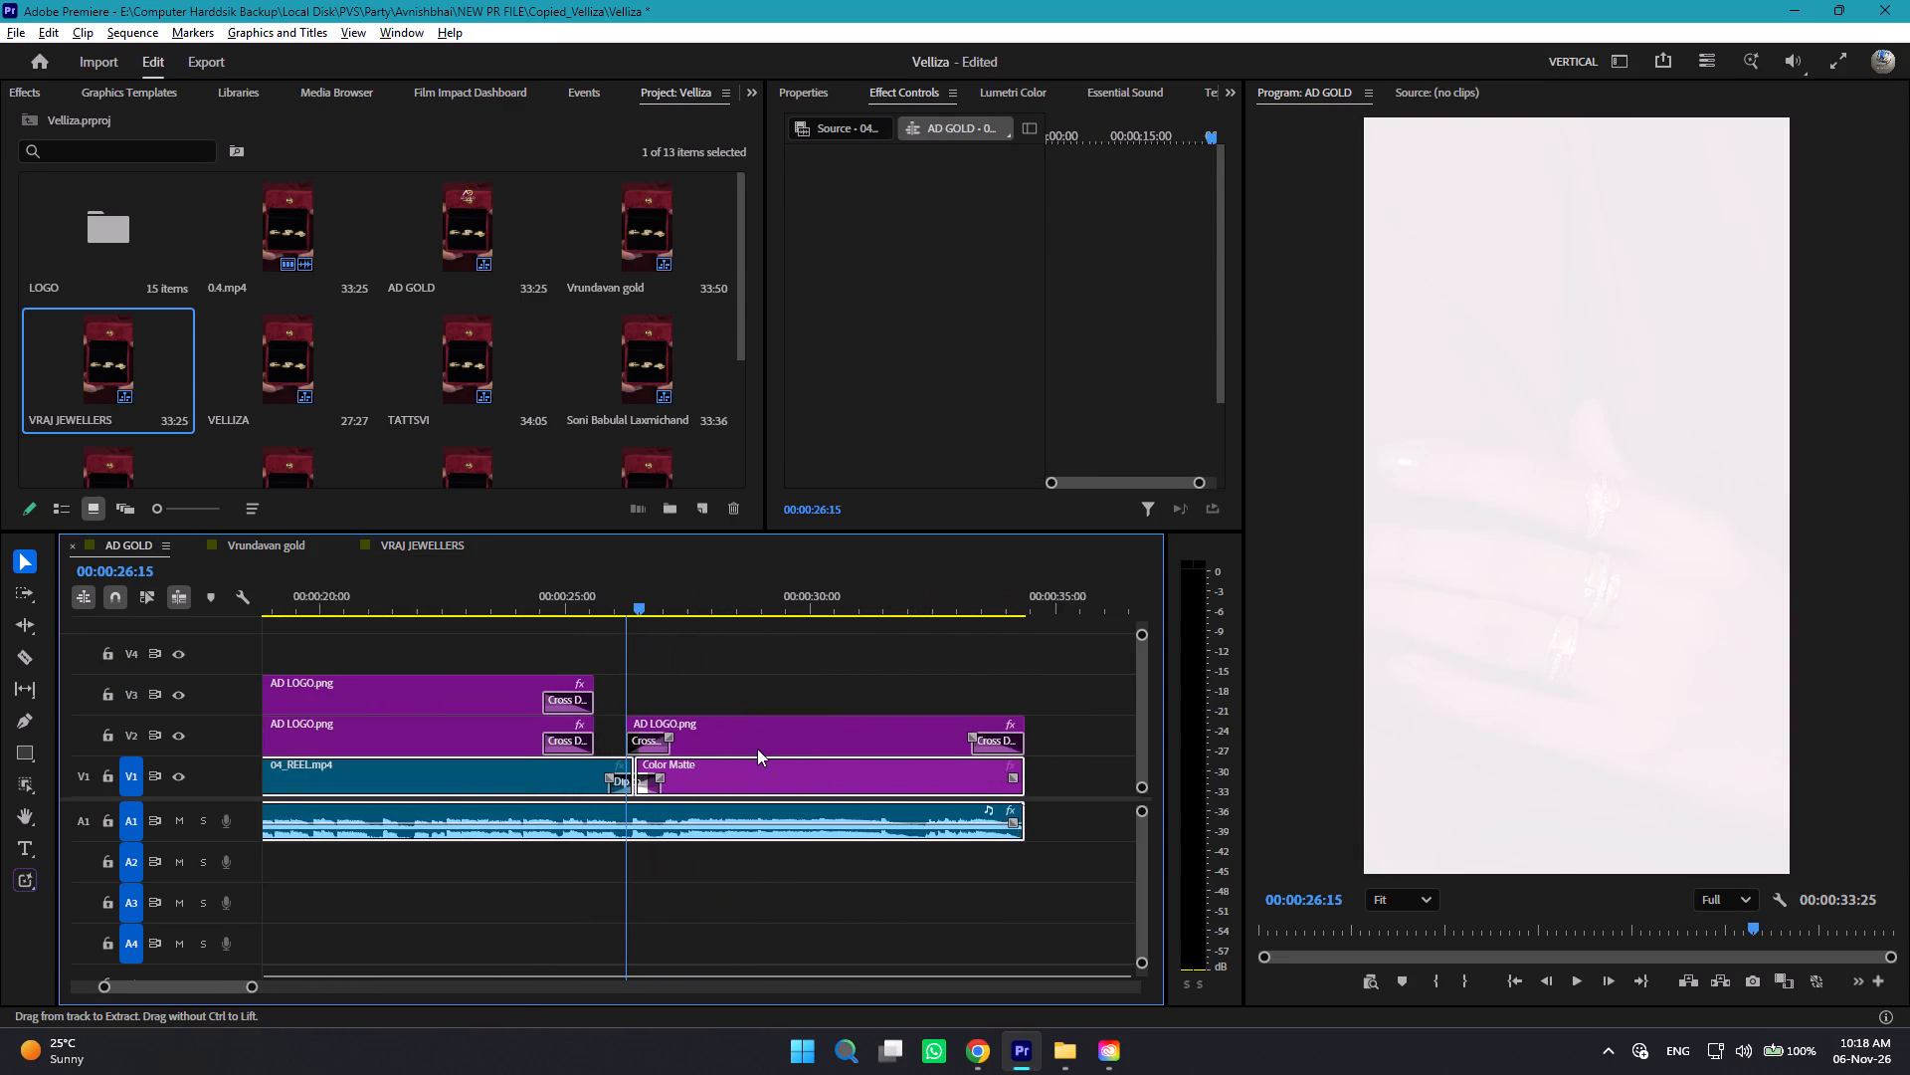
ctrl+alt+scroll(757, 749, up, 5)
click(676, 595)
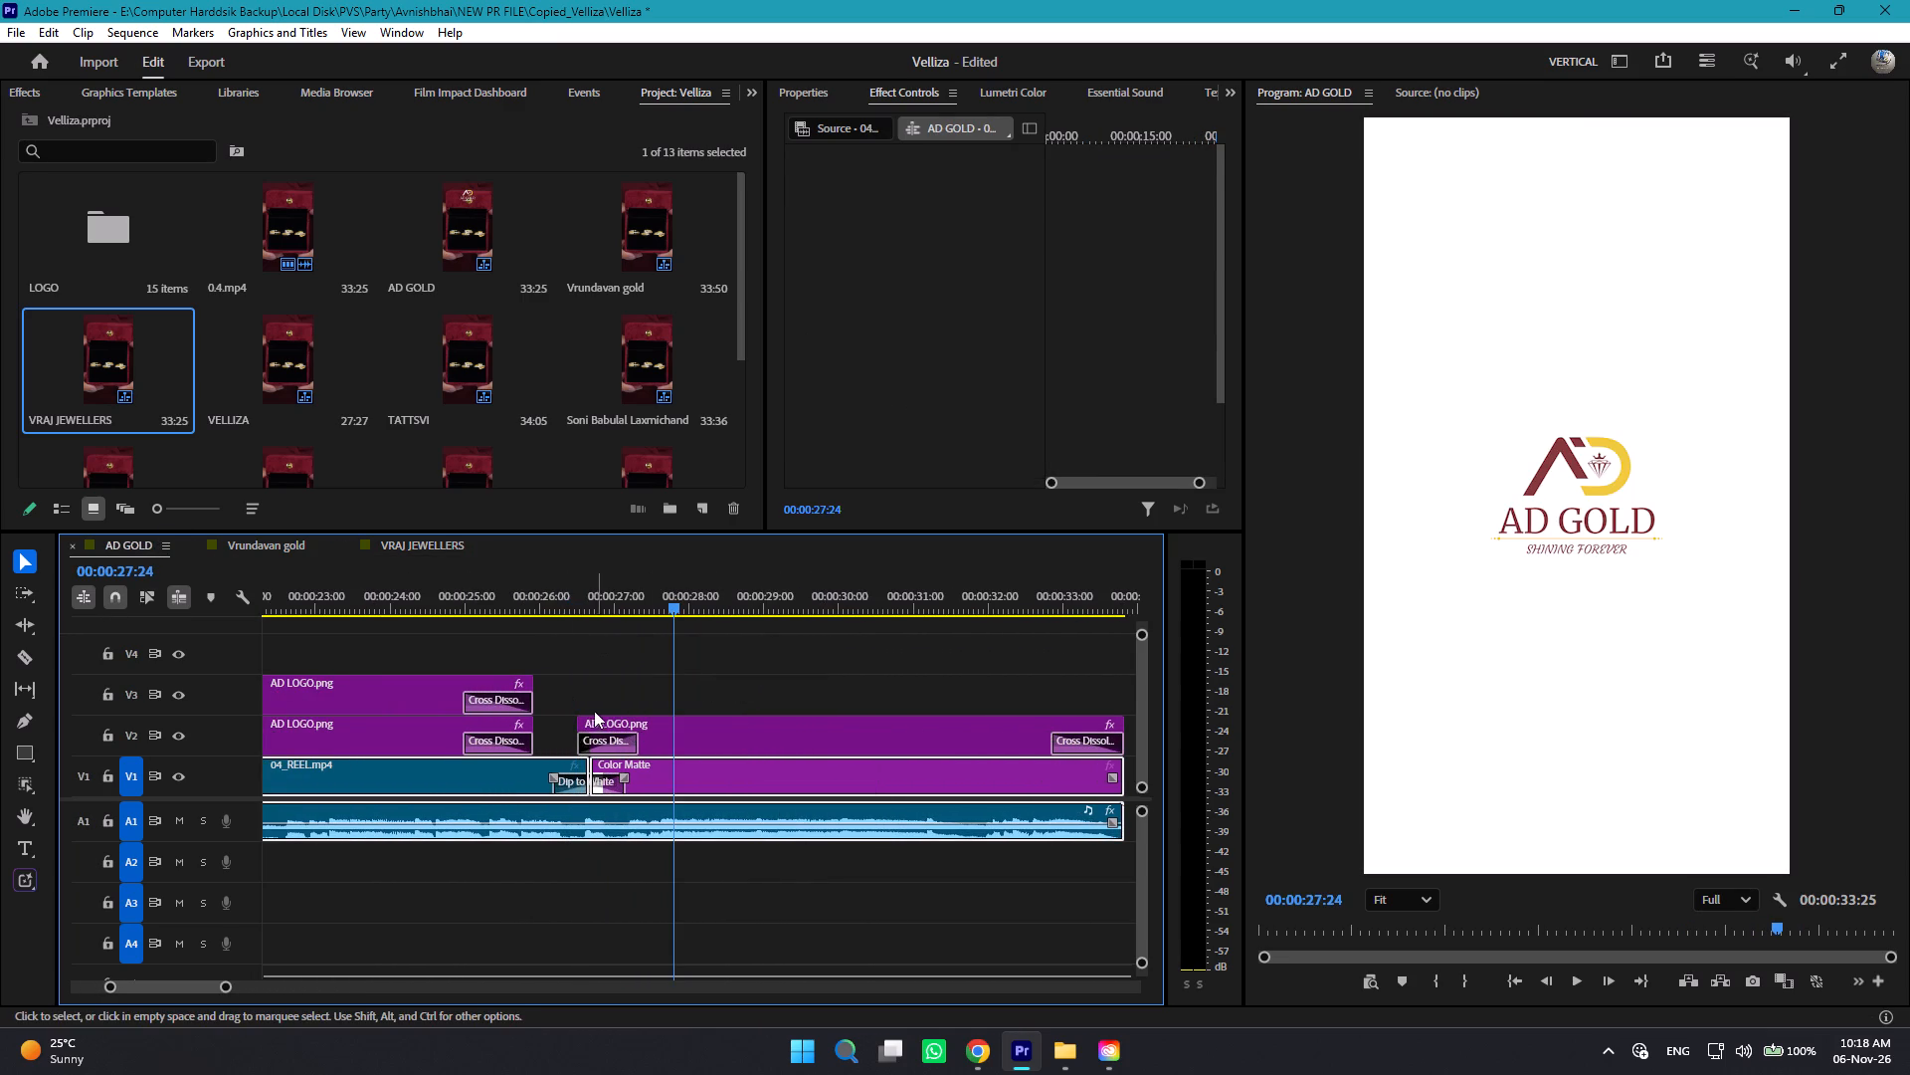
drag(582, 718, 592, 719)
Extend the ends of both AD LOGO.png clips over 04_REEL.mp4 slightly toward the Color Matte and play the transition.
drag(556, 692, 518, 743)
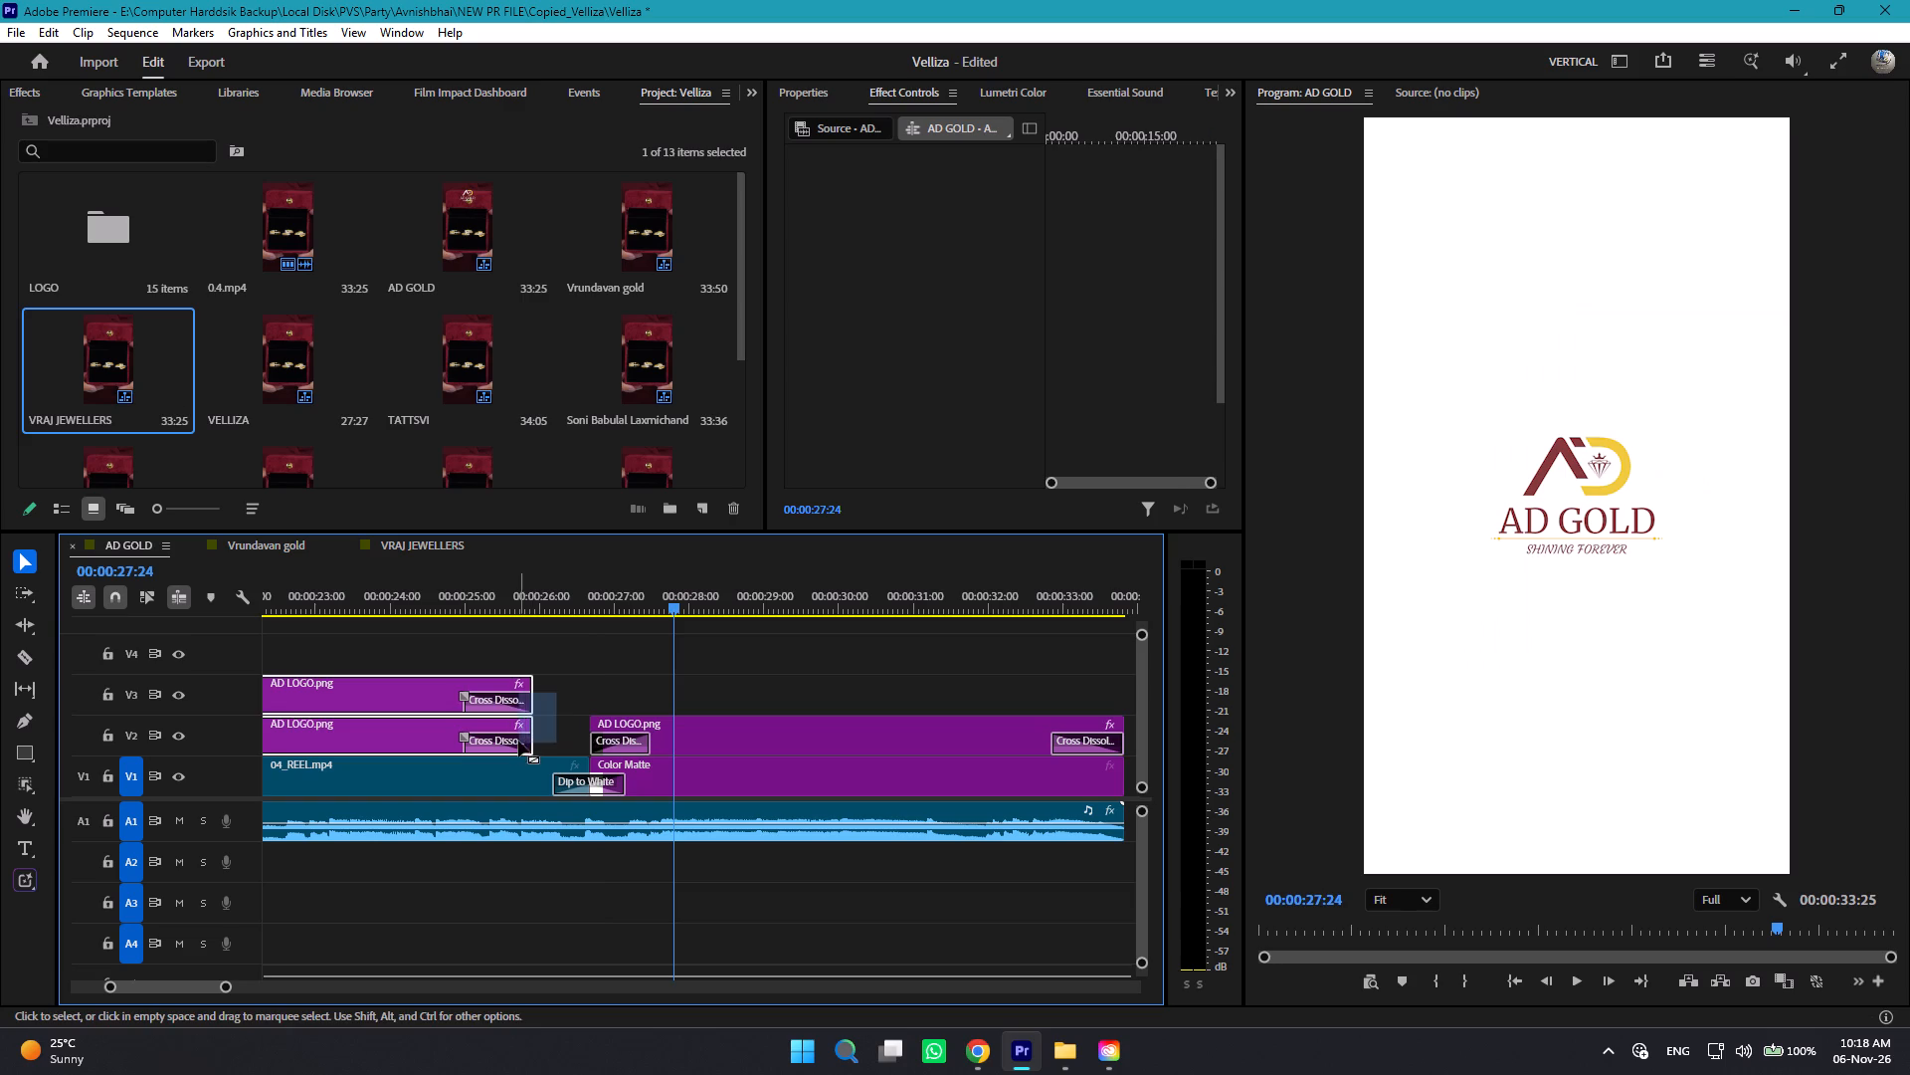
drag(526, 708, 546, 709)
click(579, 698)
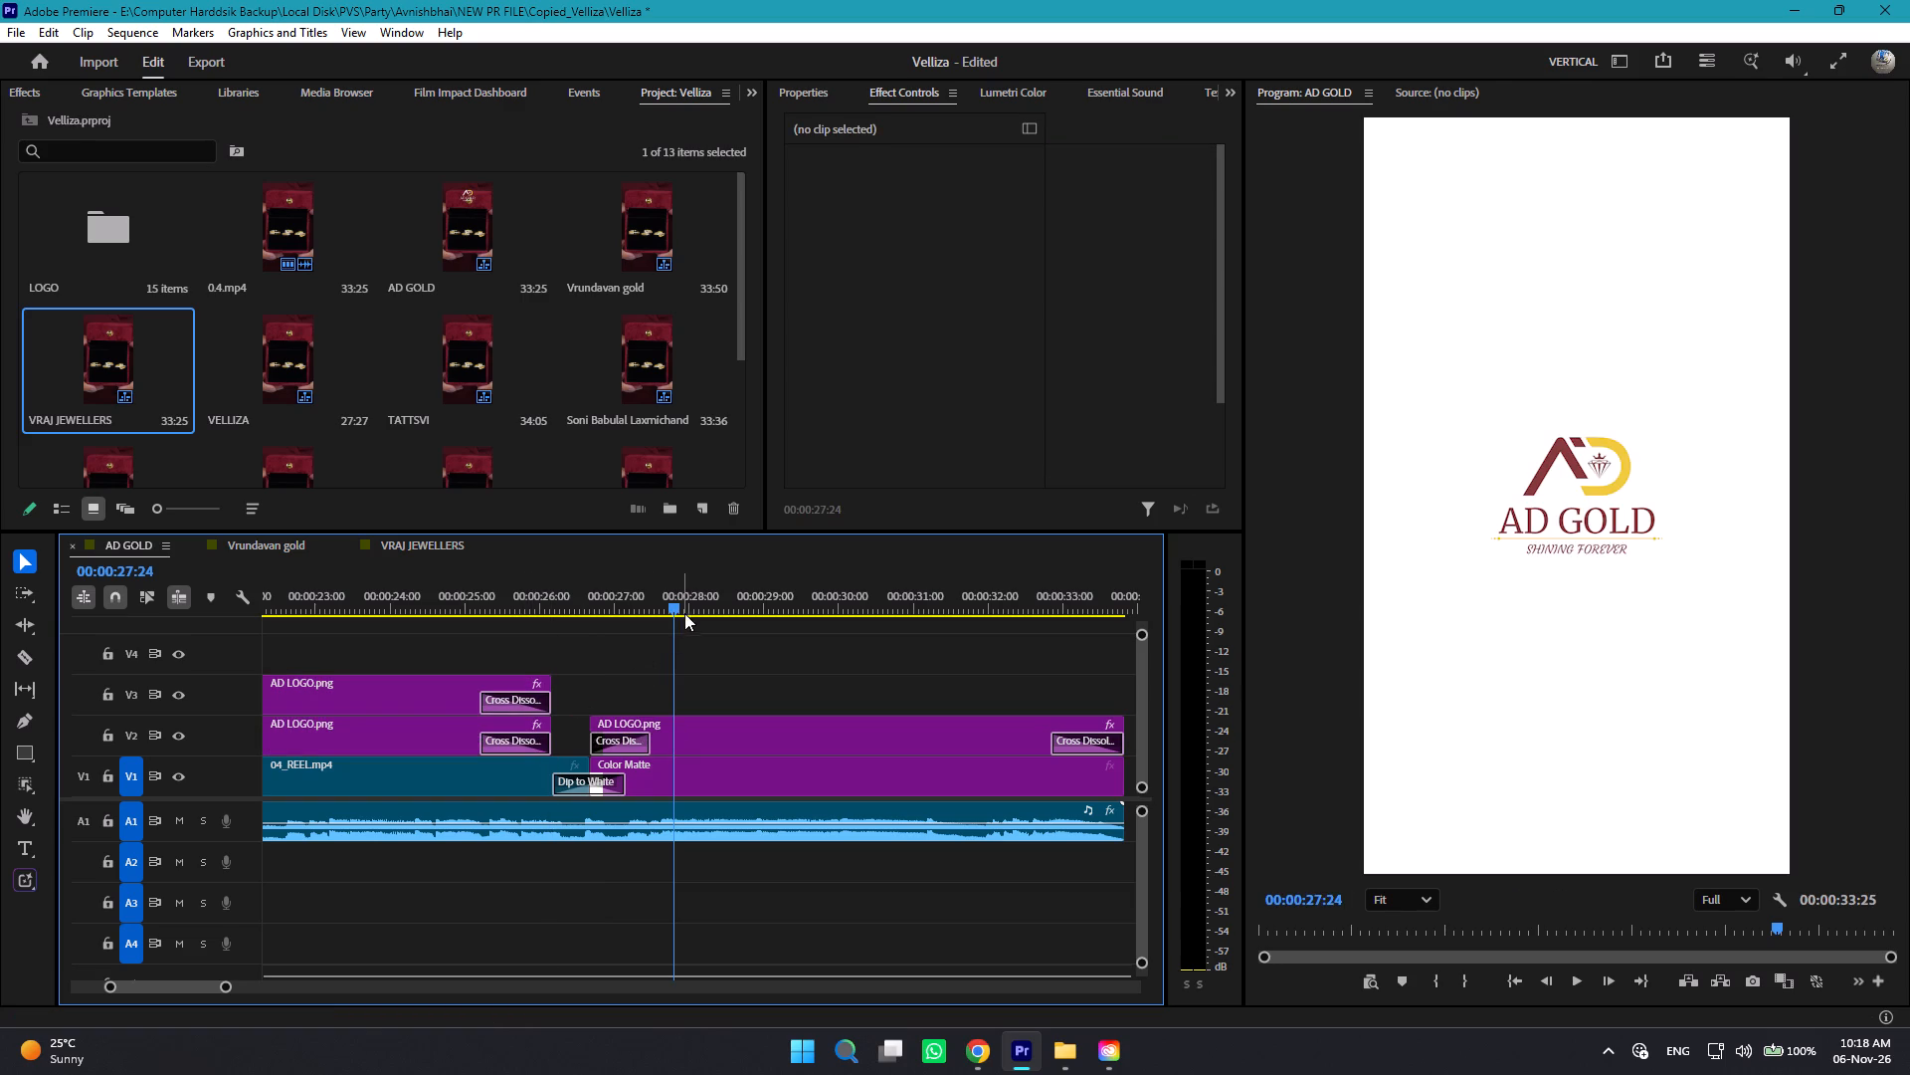
drag(675, 606, 646, 628)
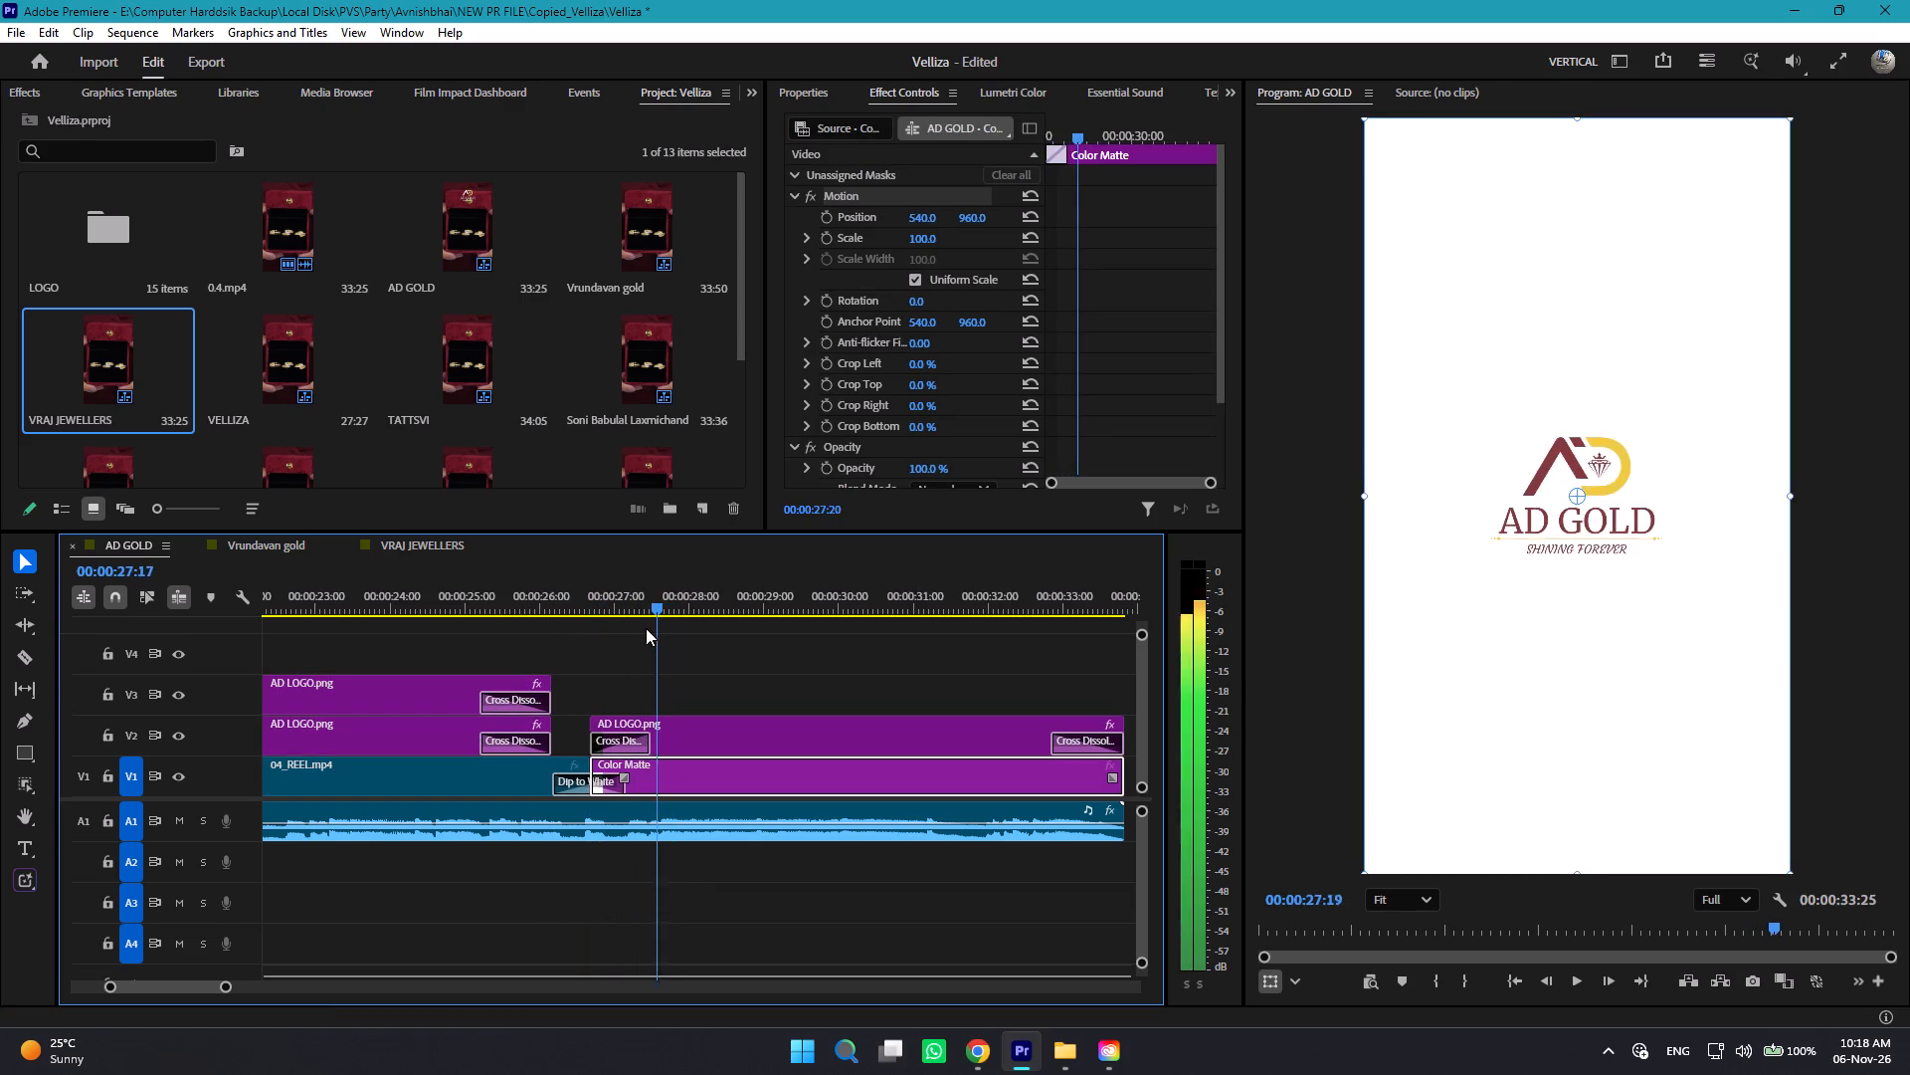
drag(646, 628, 566, 641)
key(space)
key(space)
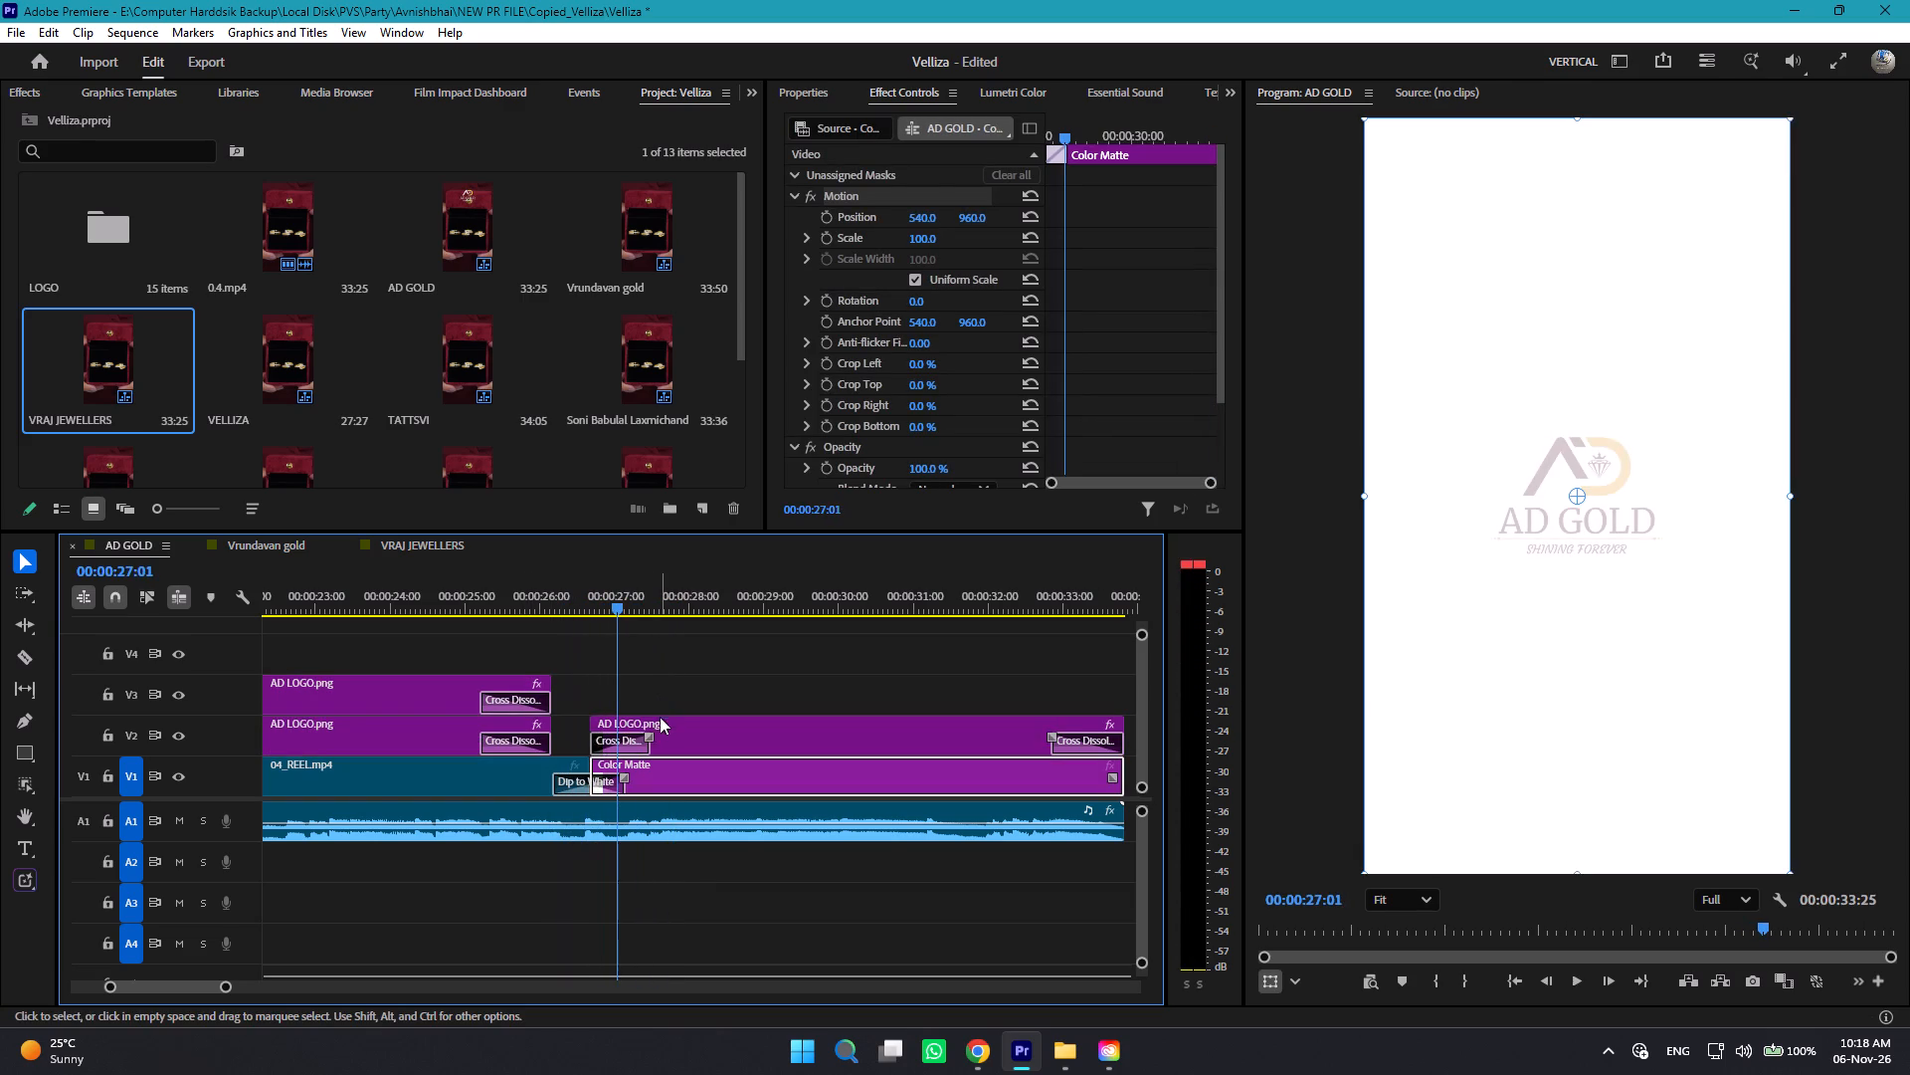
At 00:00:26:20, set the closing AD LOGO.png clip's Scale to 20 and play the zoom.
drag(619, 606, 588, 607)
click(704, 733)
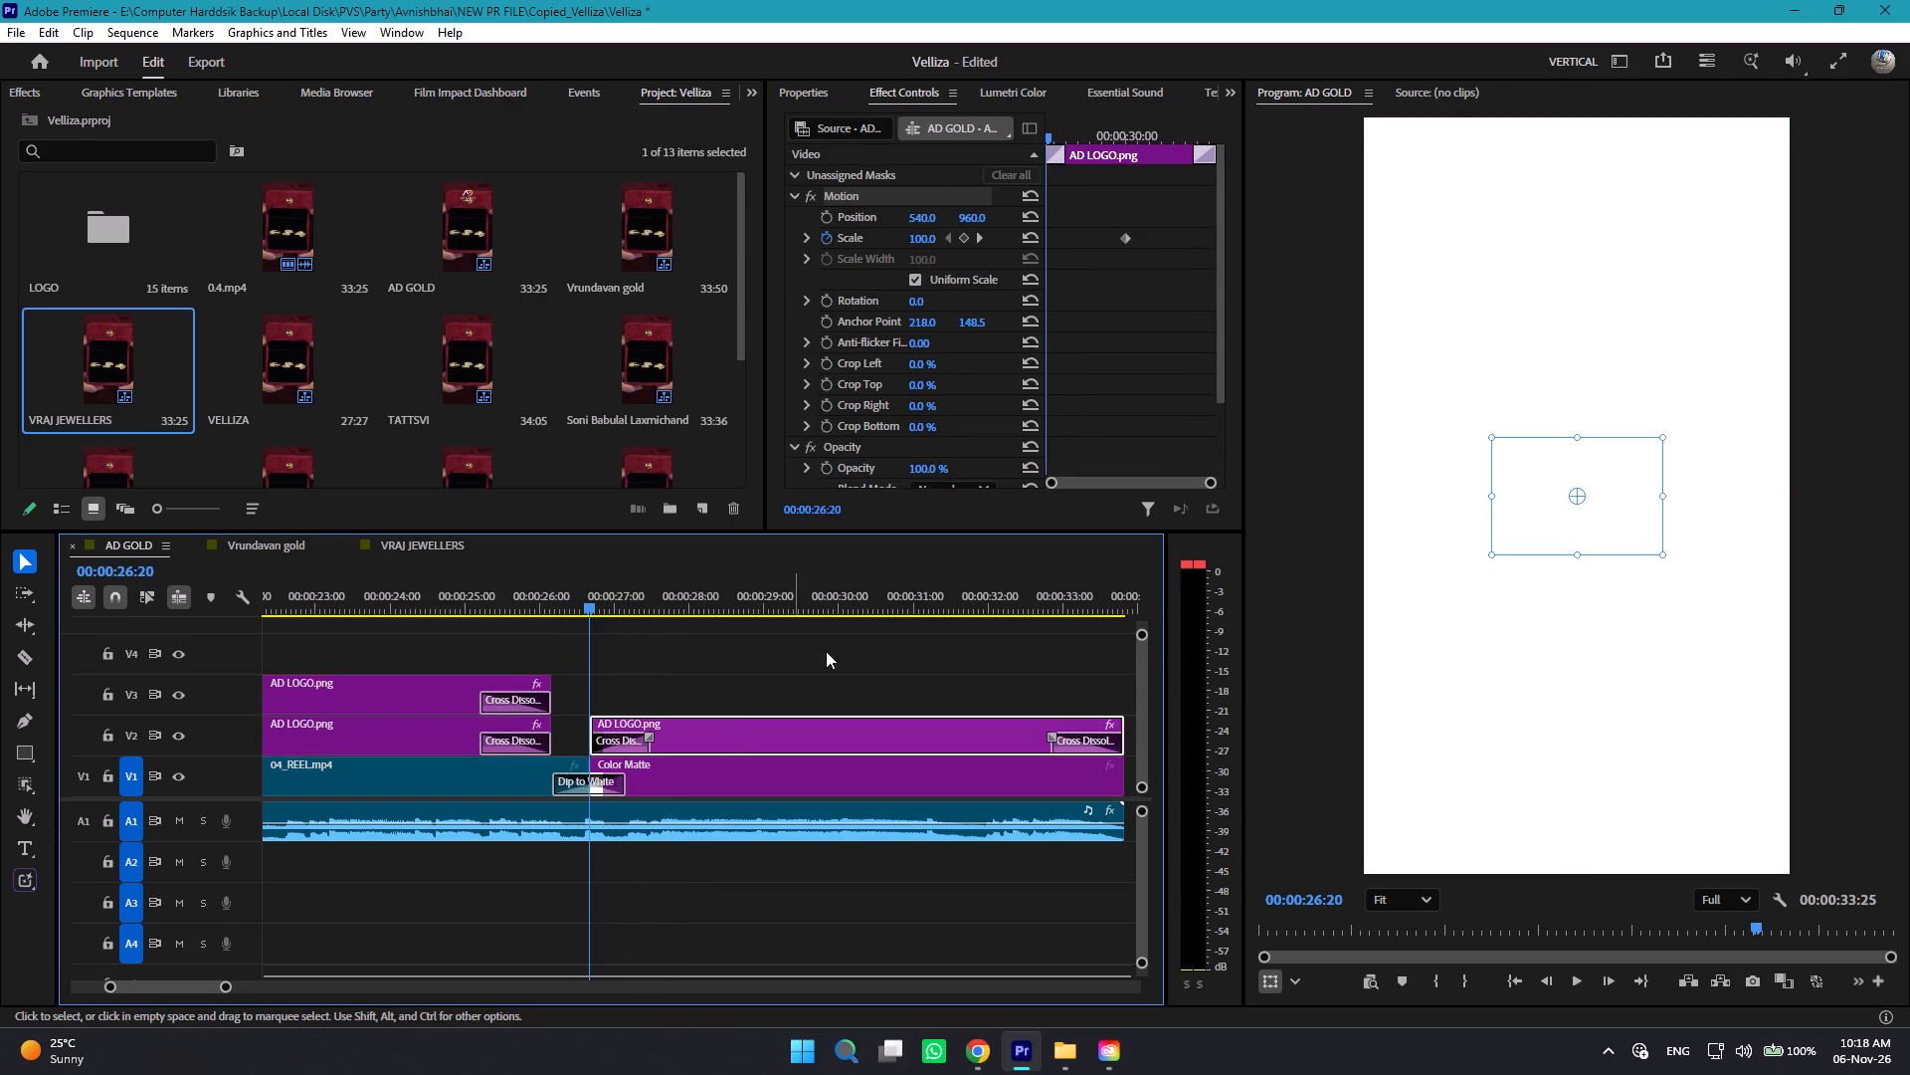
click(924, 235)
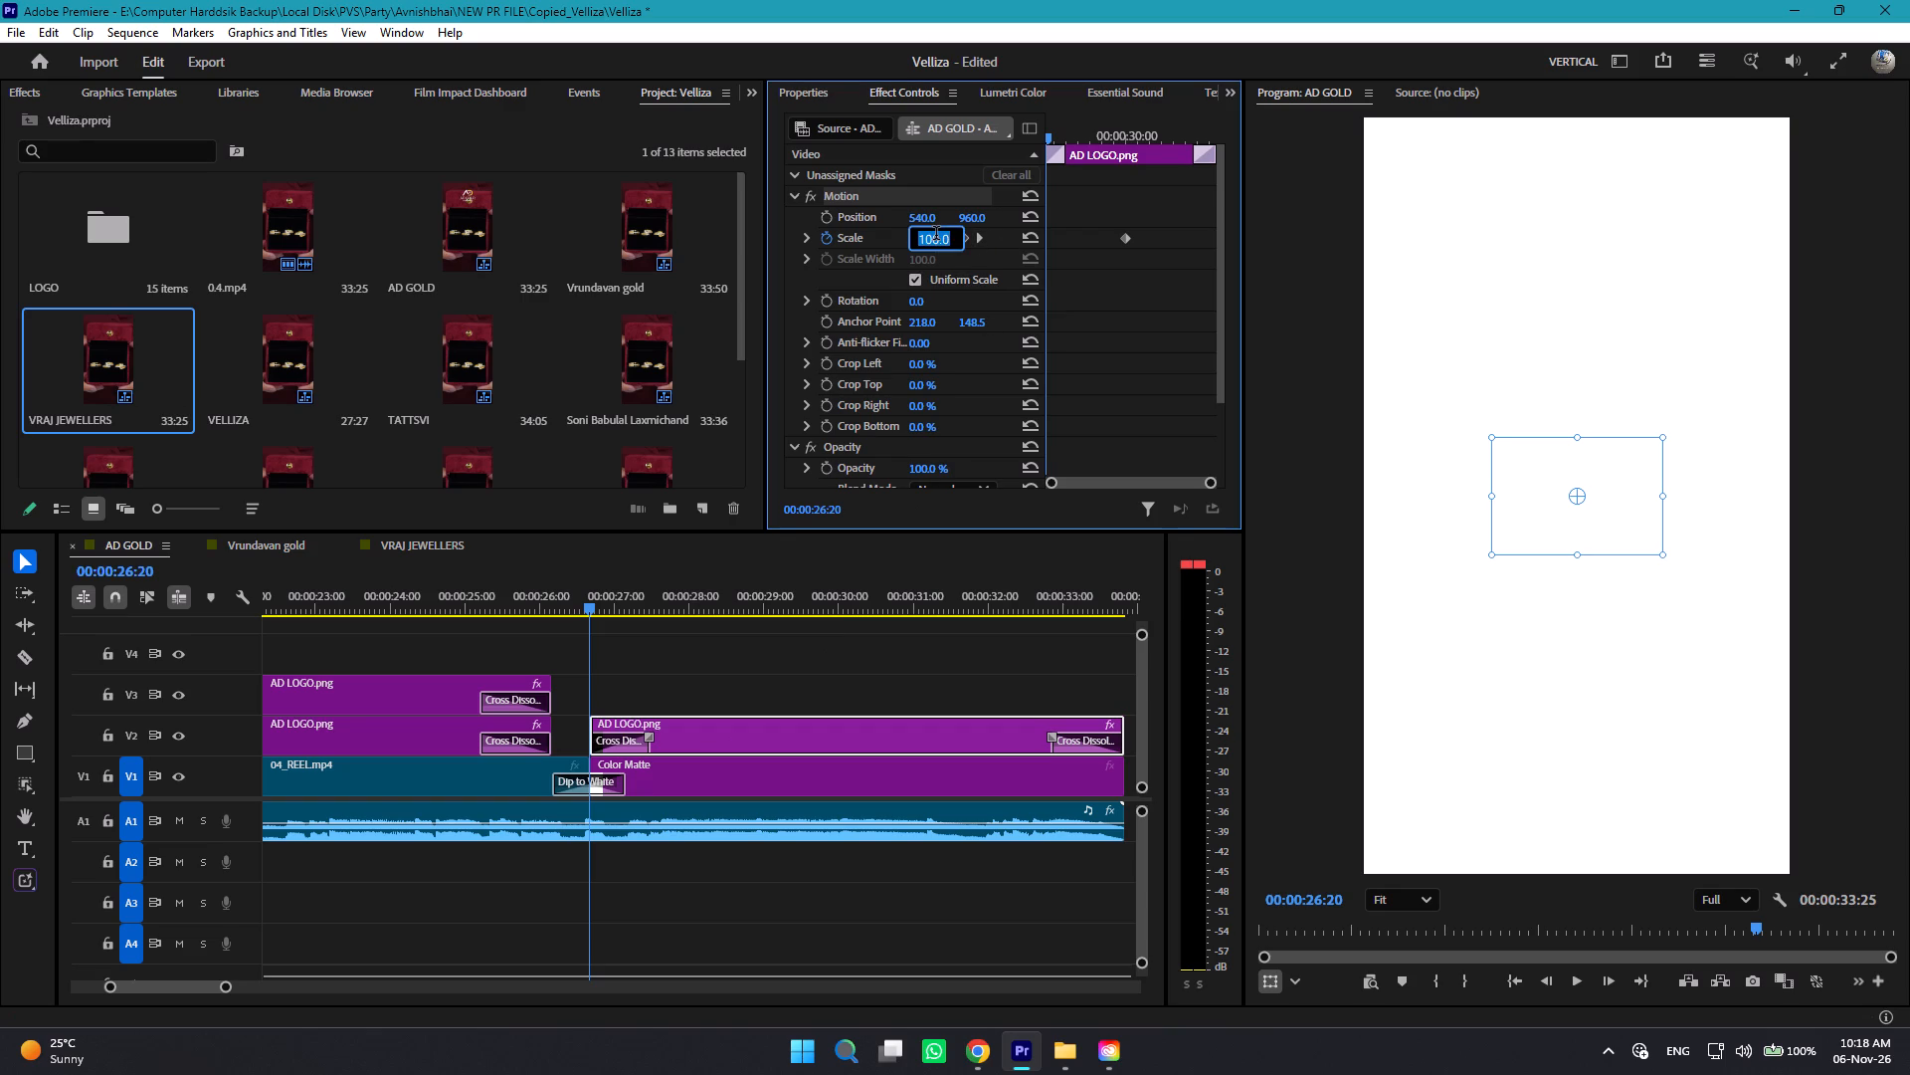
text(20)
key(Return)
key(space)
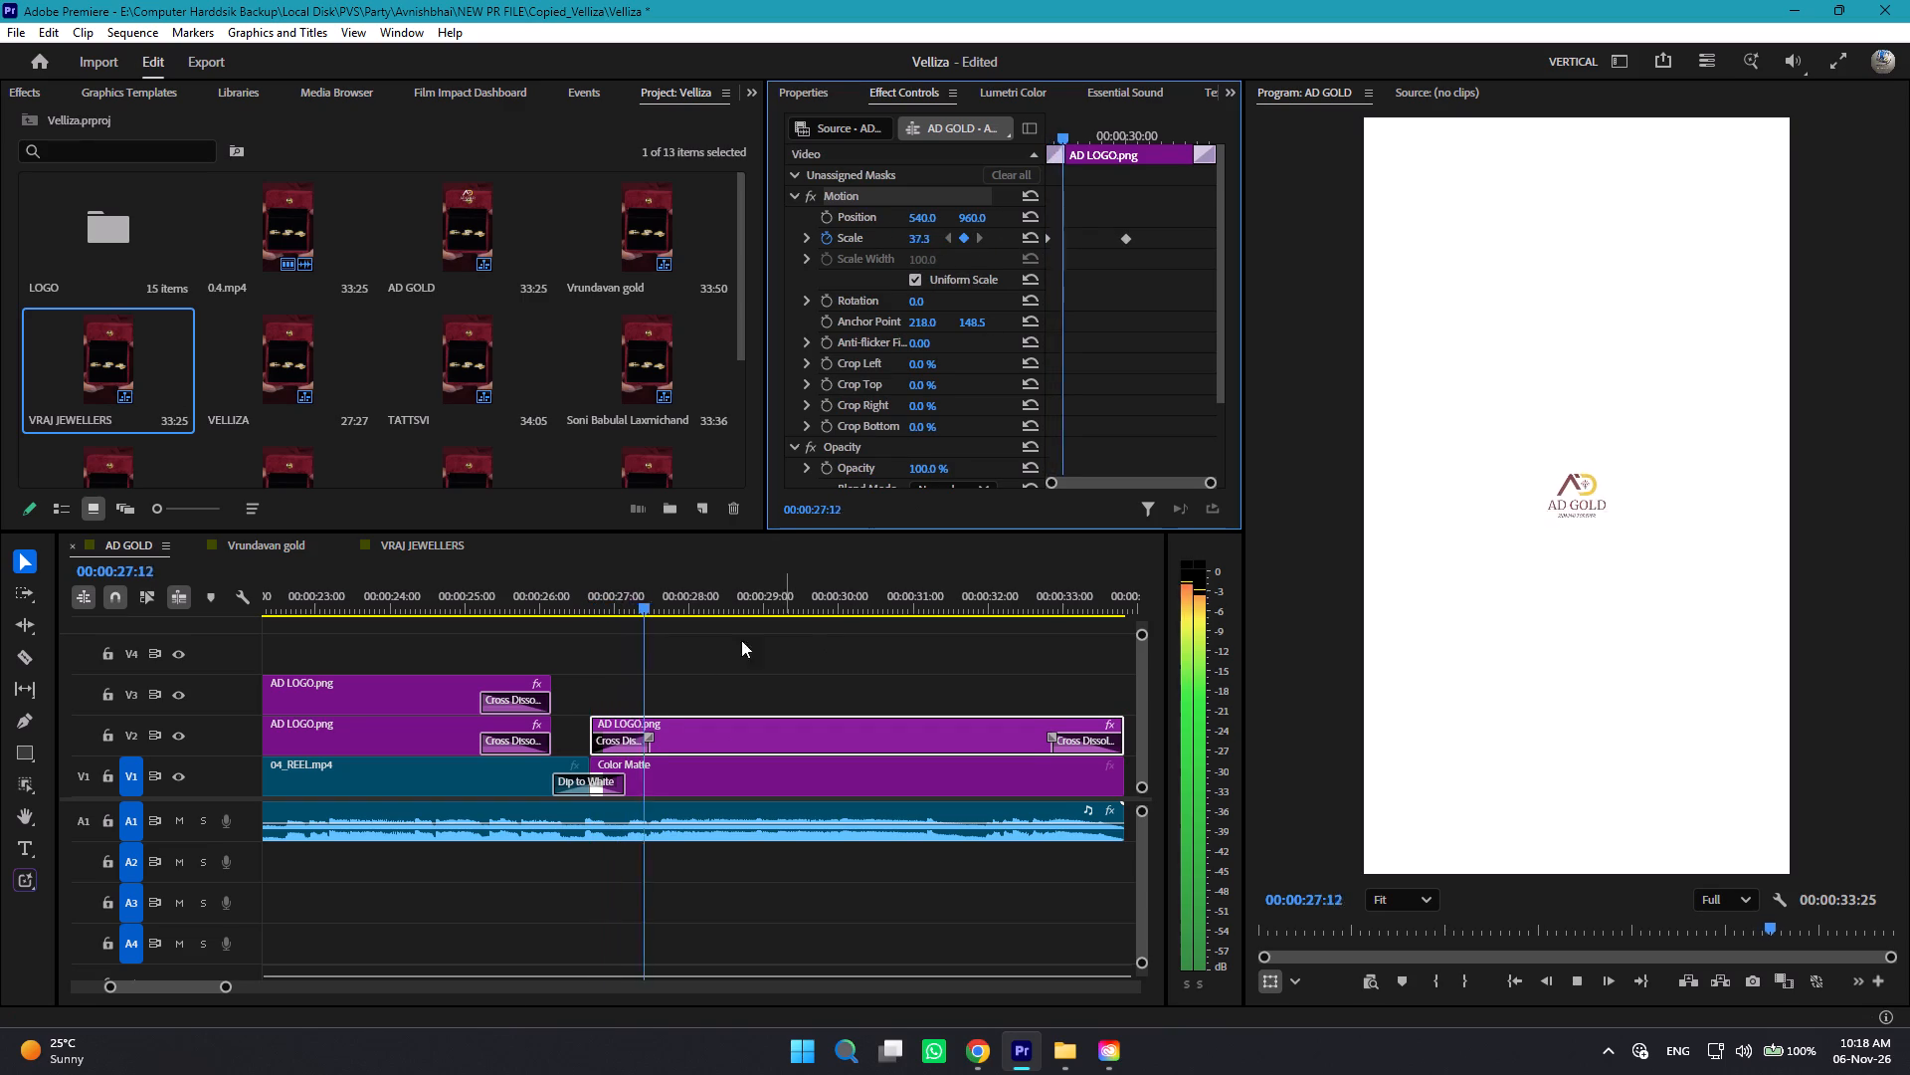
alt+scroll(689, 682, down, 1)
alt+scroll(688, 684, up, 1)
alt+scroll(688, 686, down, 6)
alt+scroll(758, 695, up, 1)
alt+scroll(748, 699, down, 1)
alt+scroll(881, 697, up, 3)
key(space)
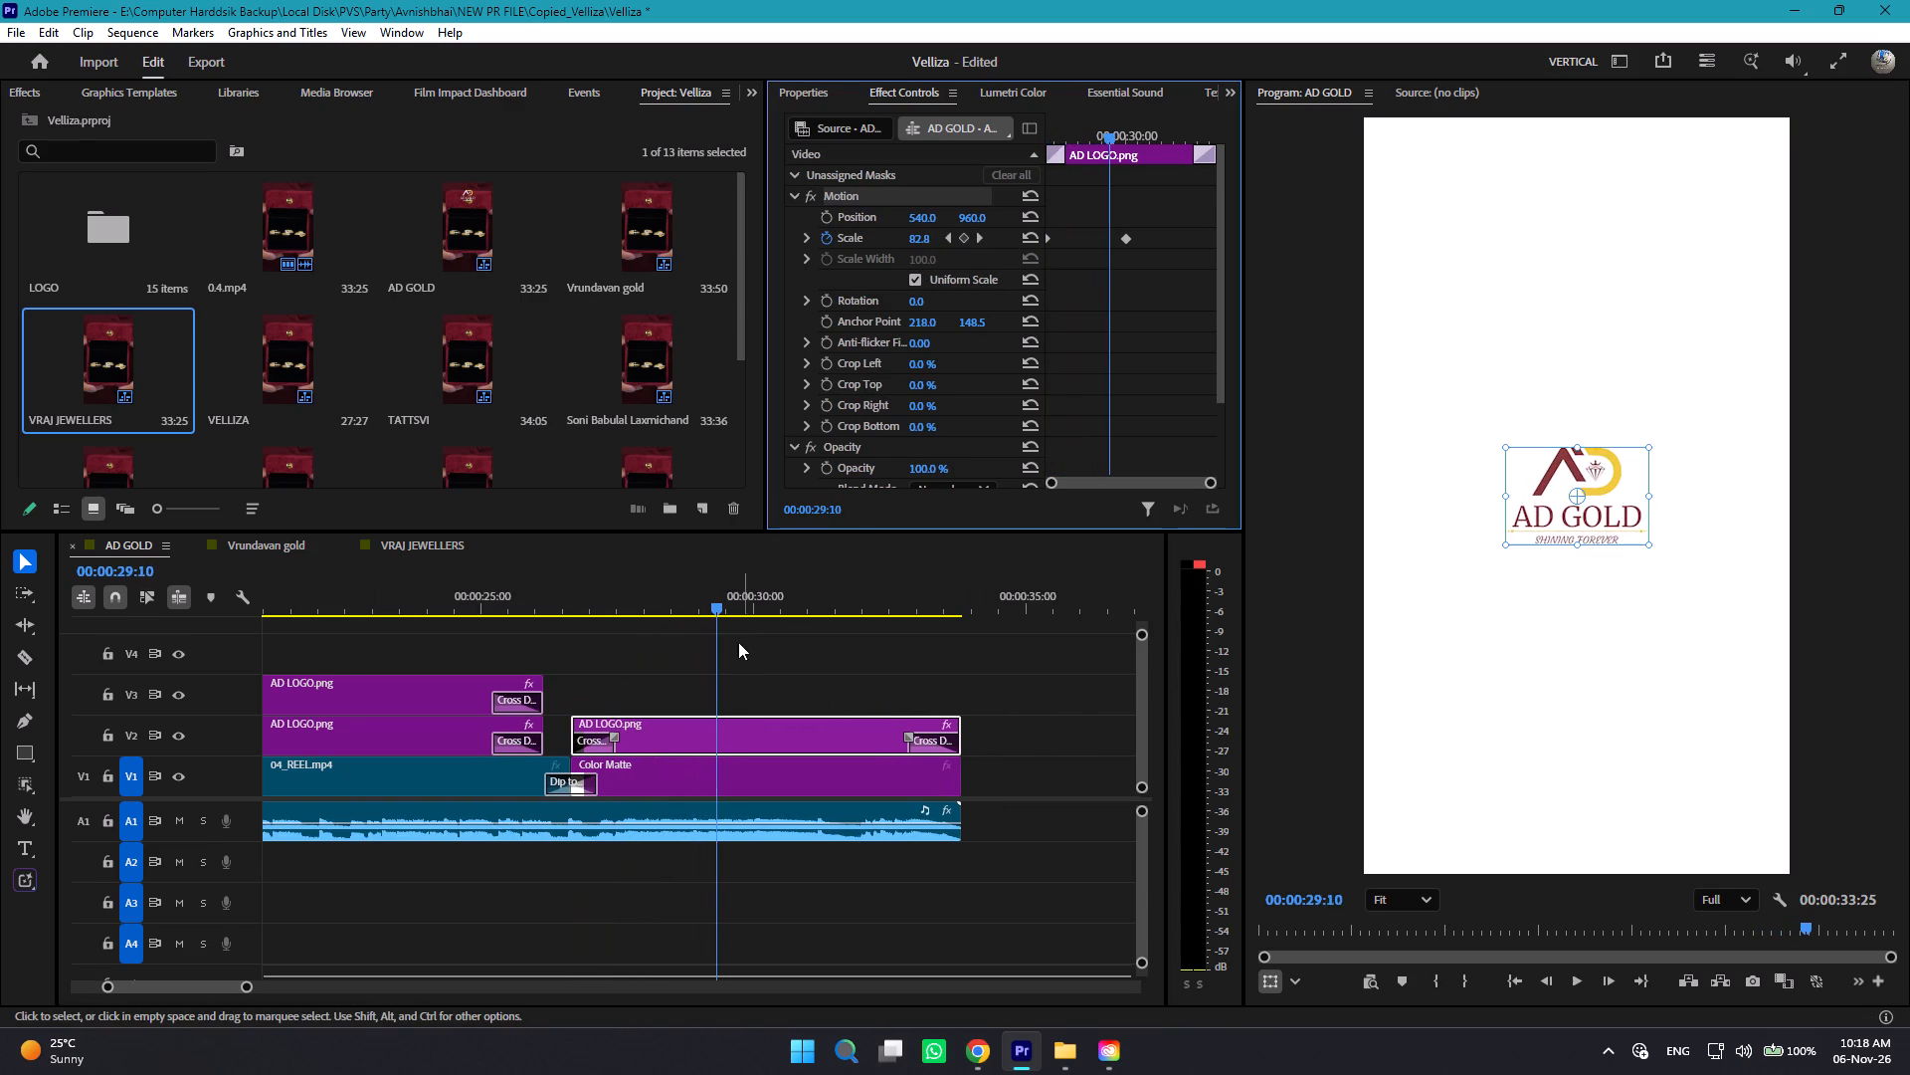
Set the closing AD LOGO.png clip's starting Scale keyframe at 00:00:26:20 to 60.
drag(717, 603, 559, 620)
shift+drag(560, 620, 575, 620)
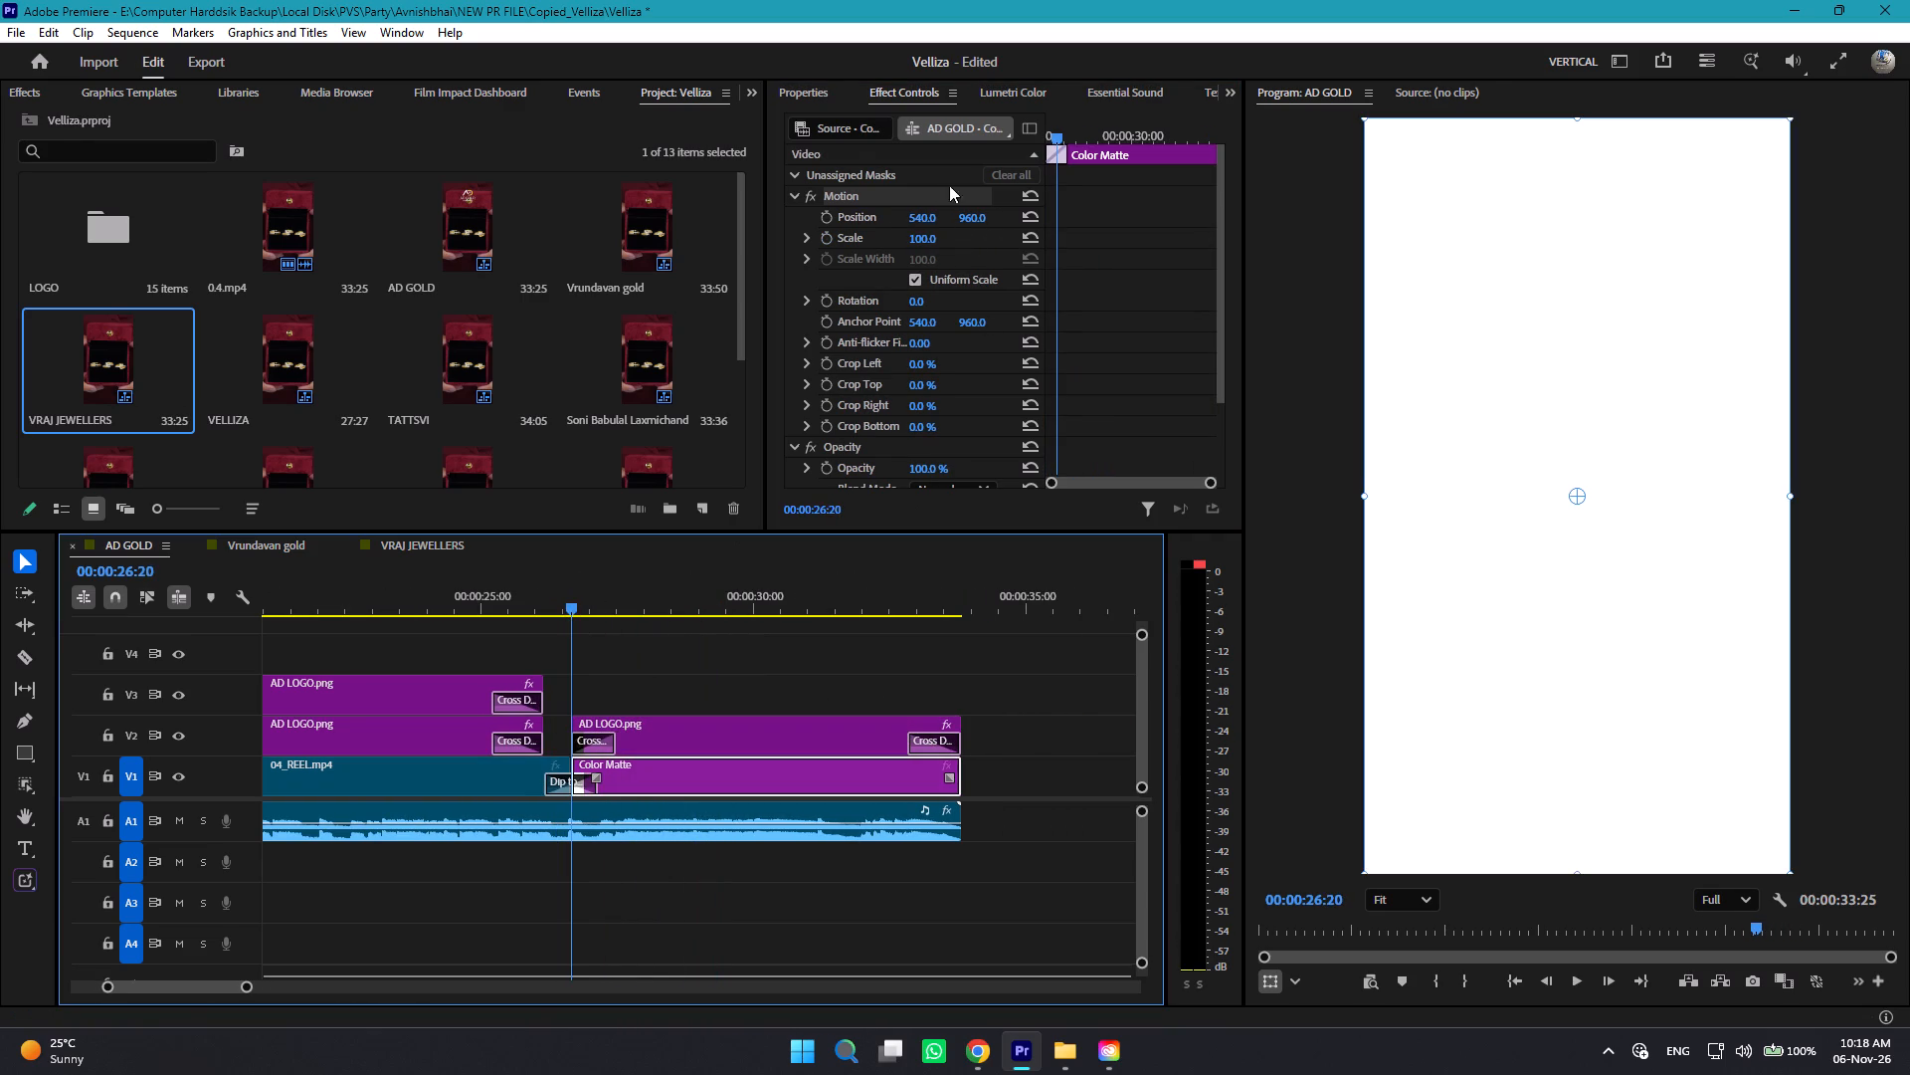
click(705, 725)
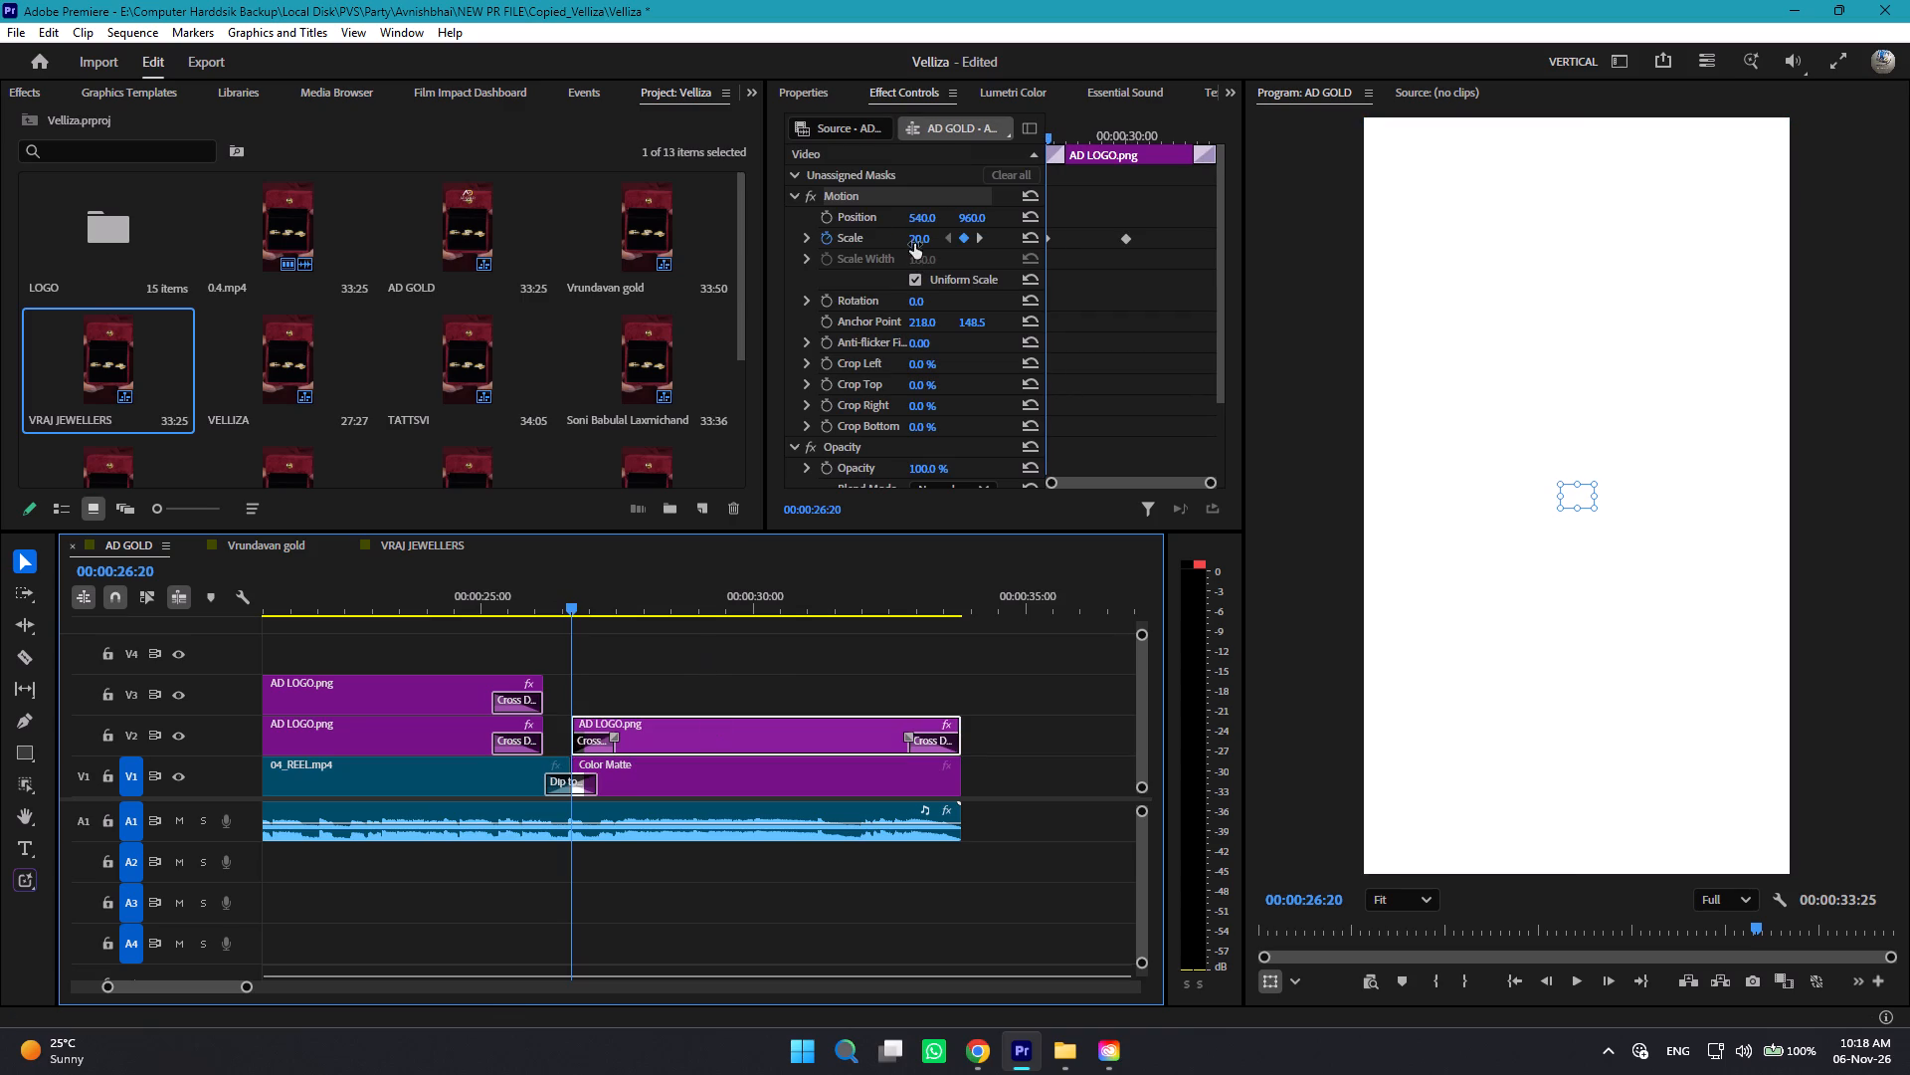
click(914, 240)
text(60)
key(Return)
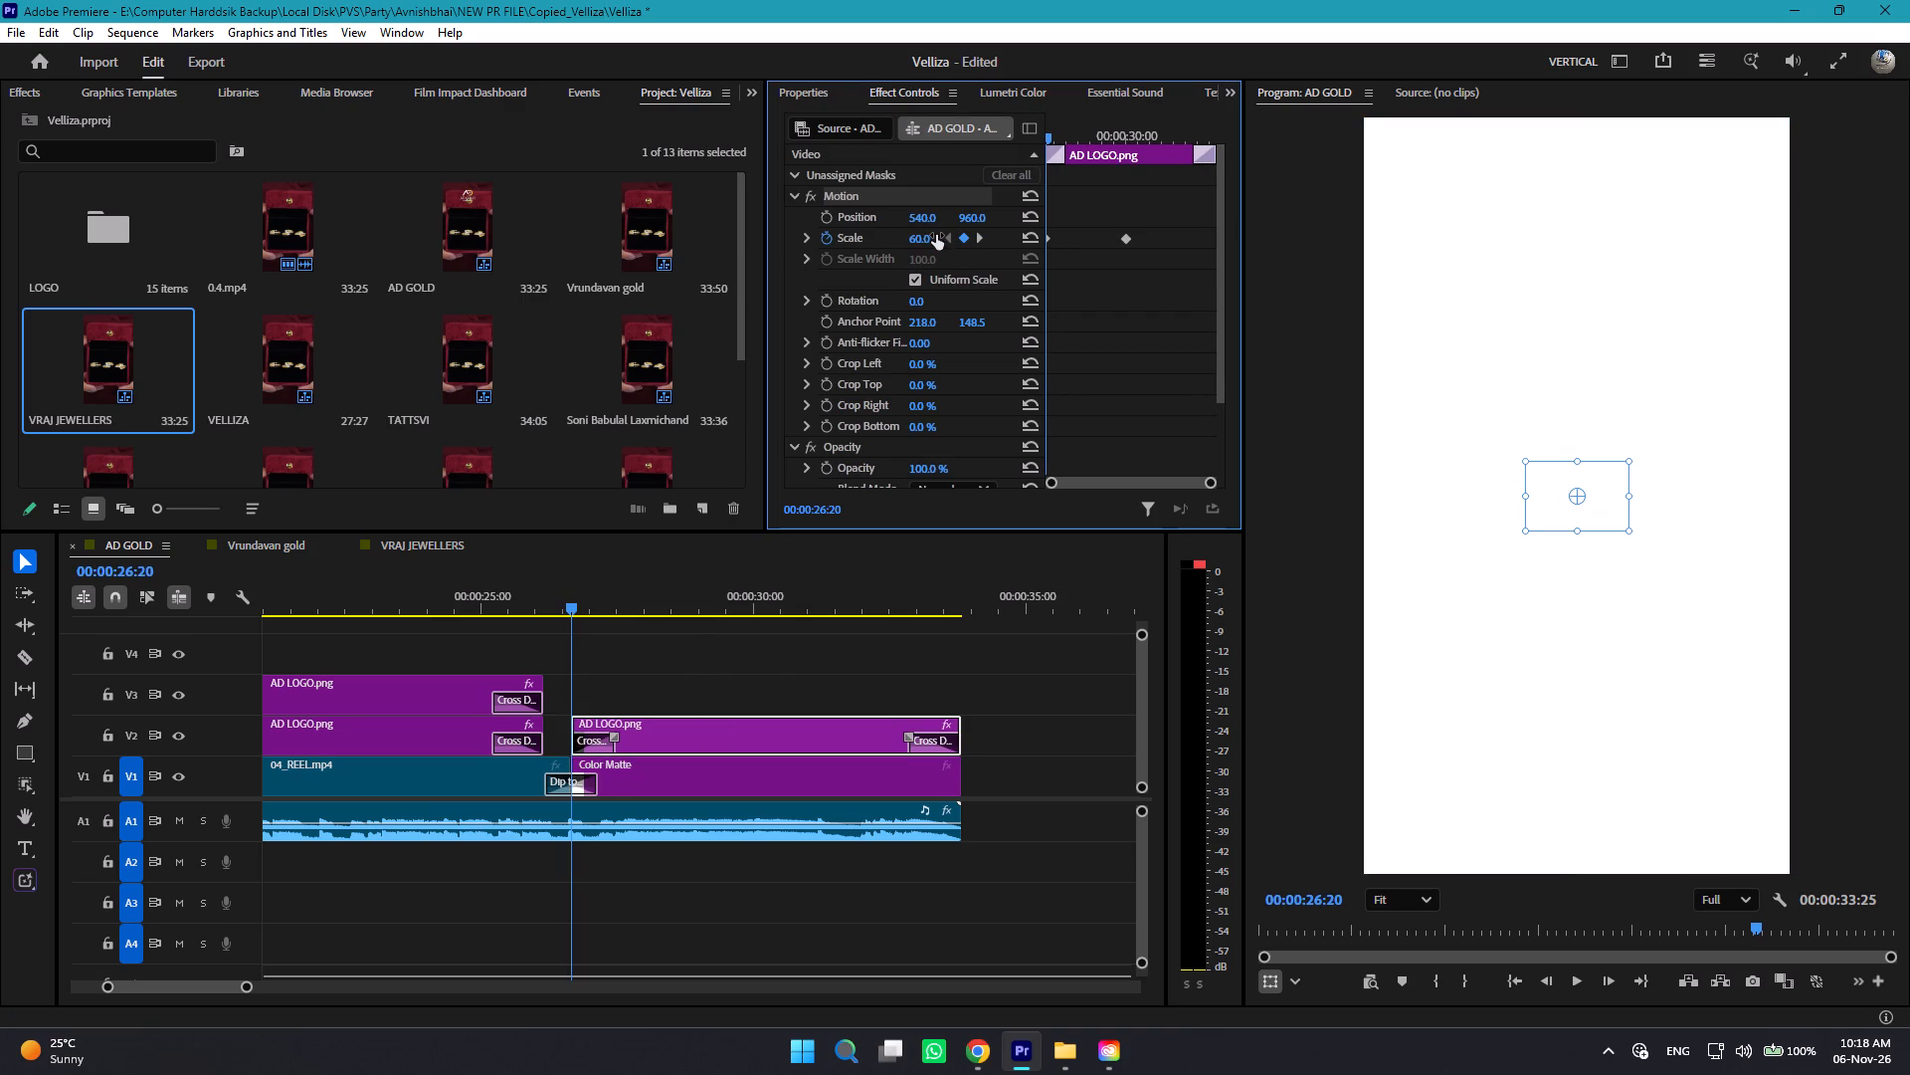
Move the closing AD LOGO.png's 100 Scale keyframe to the clip's end at 00:00:33:25 and play the zoom.
drag(919, 601, 977, 604)
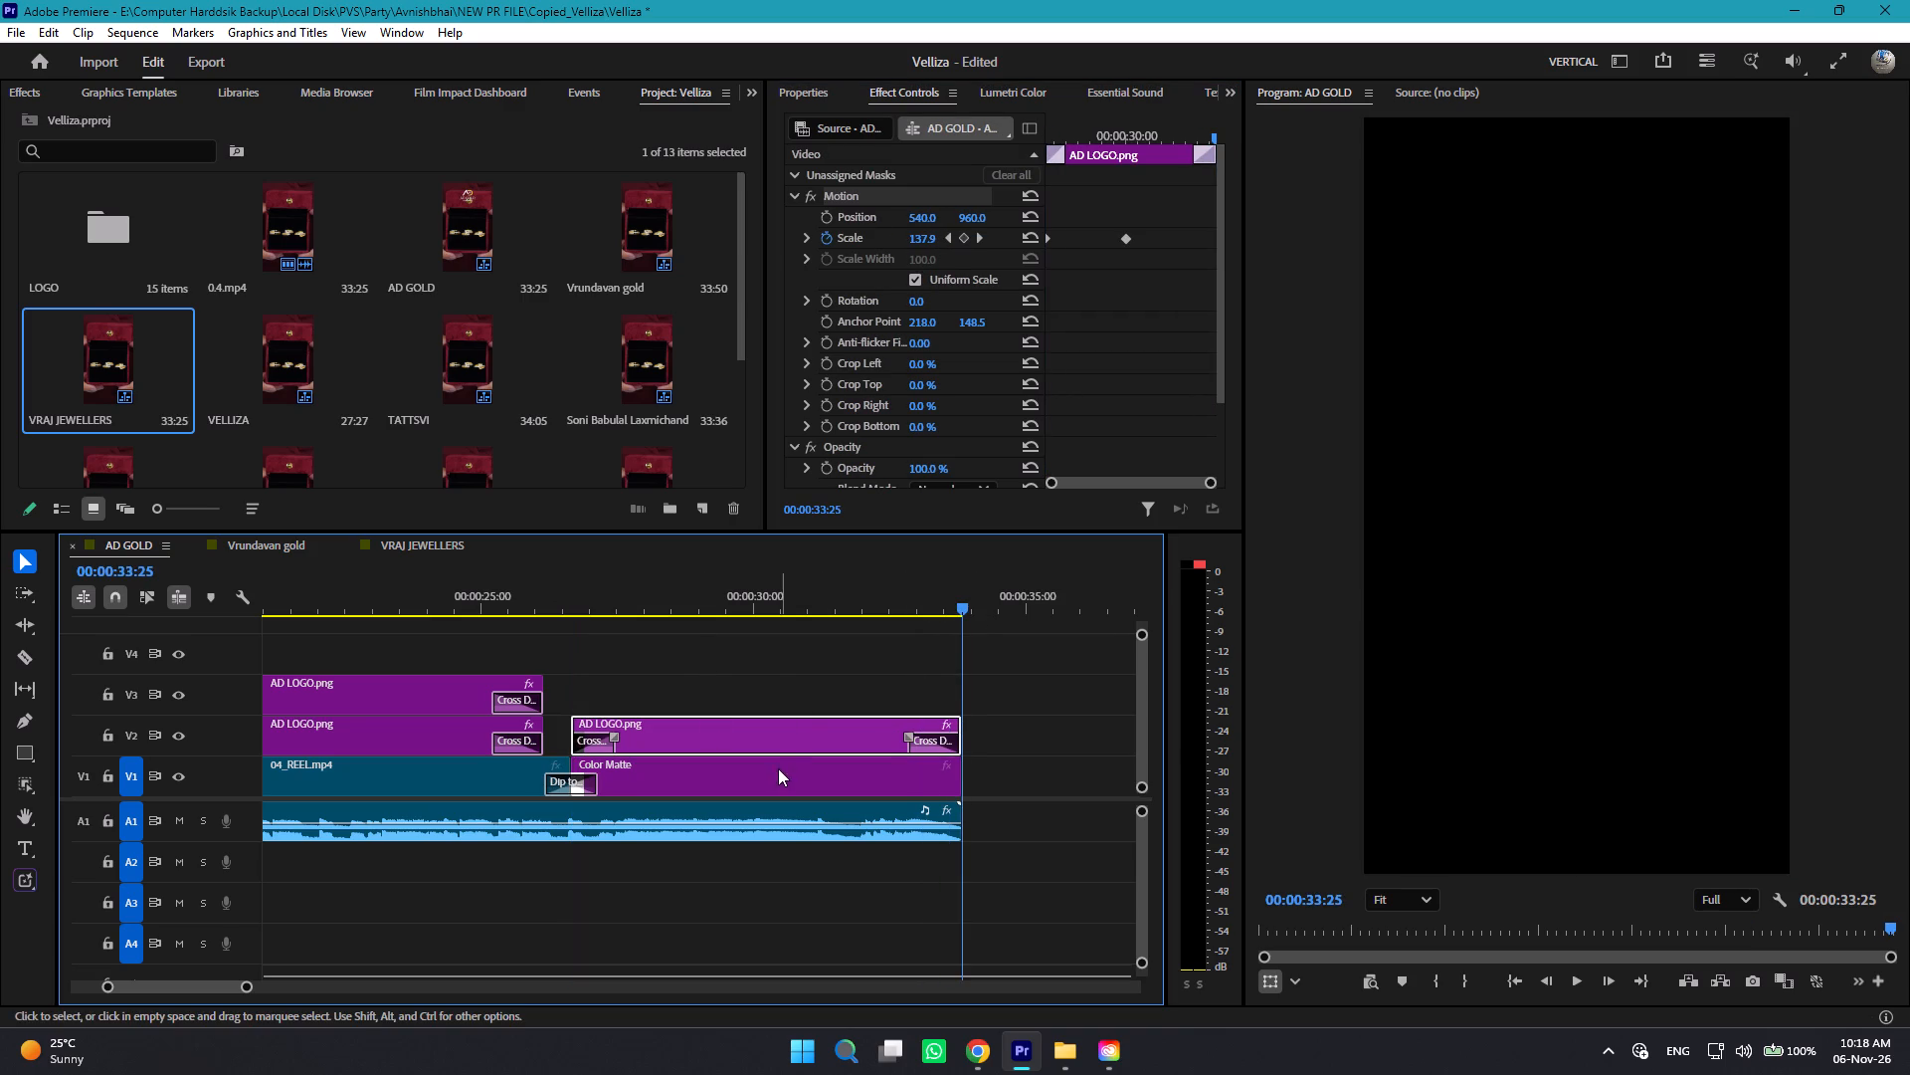
drag(1124, 235, 1305, 241)
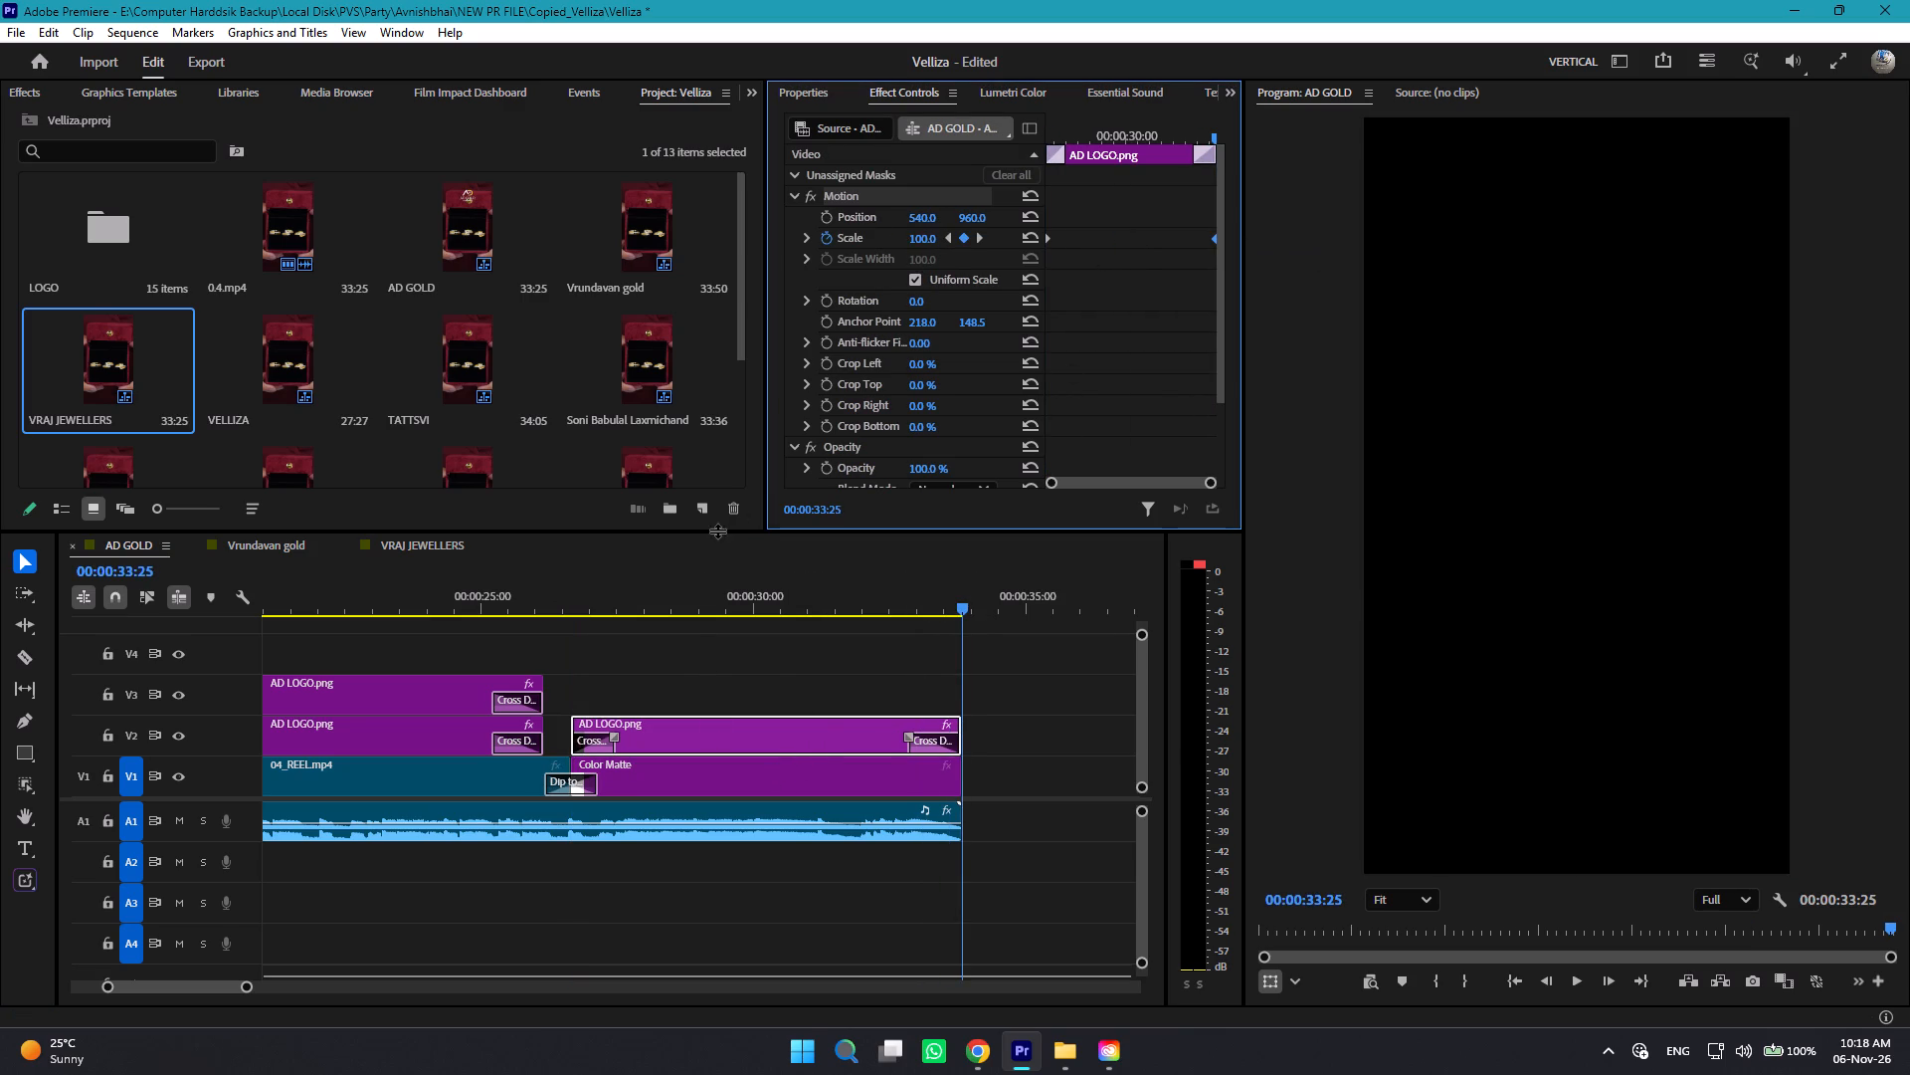
drag(665, 603, 579, 616)
key(space)
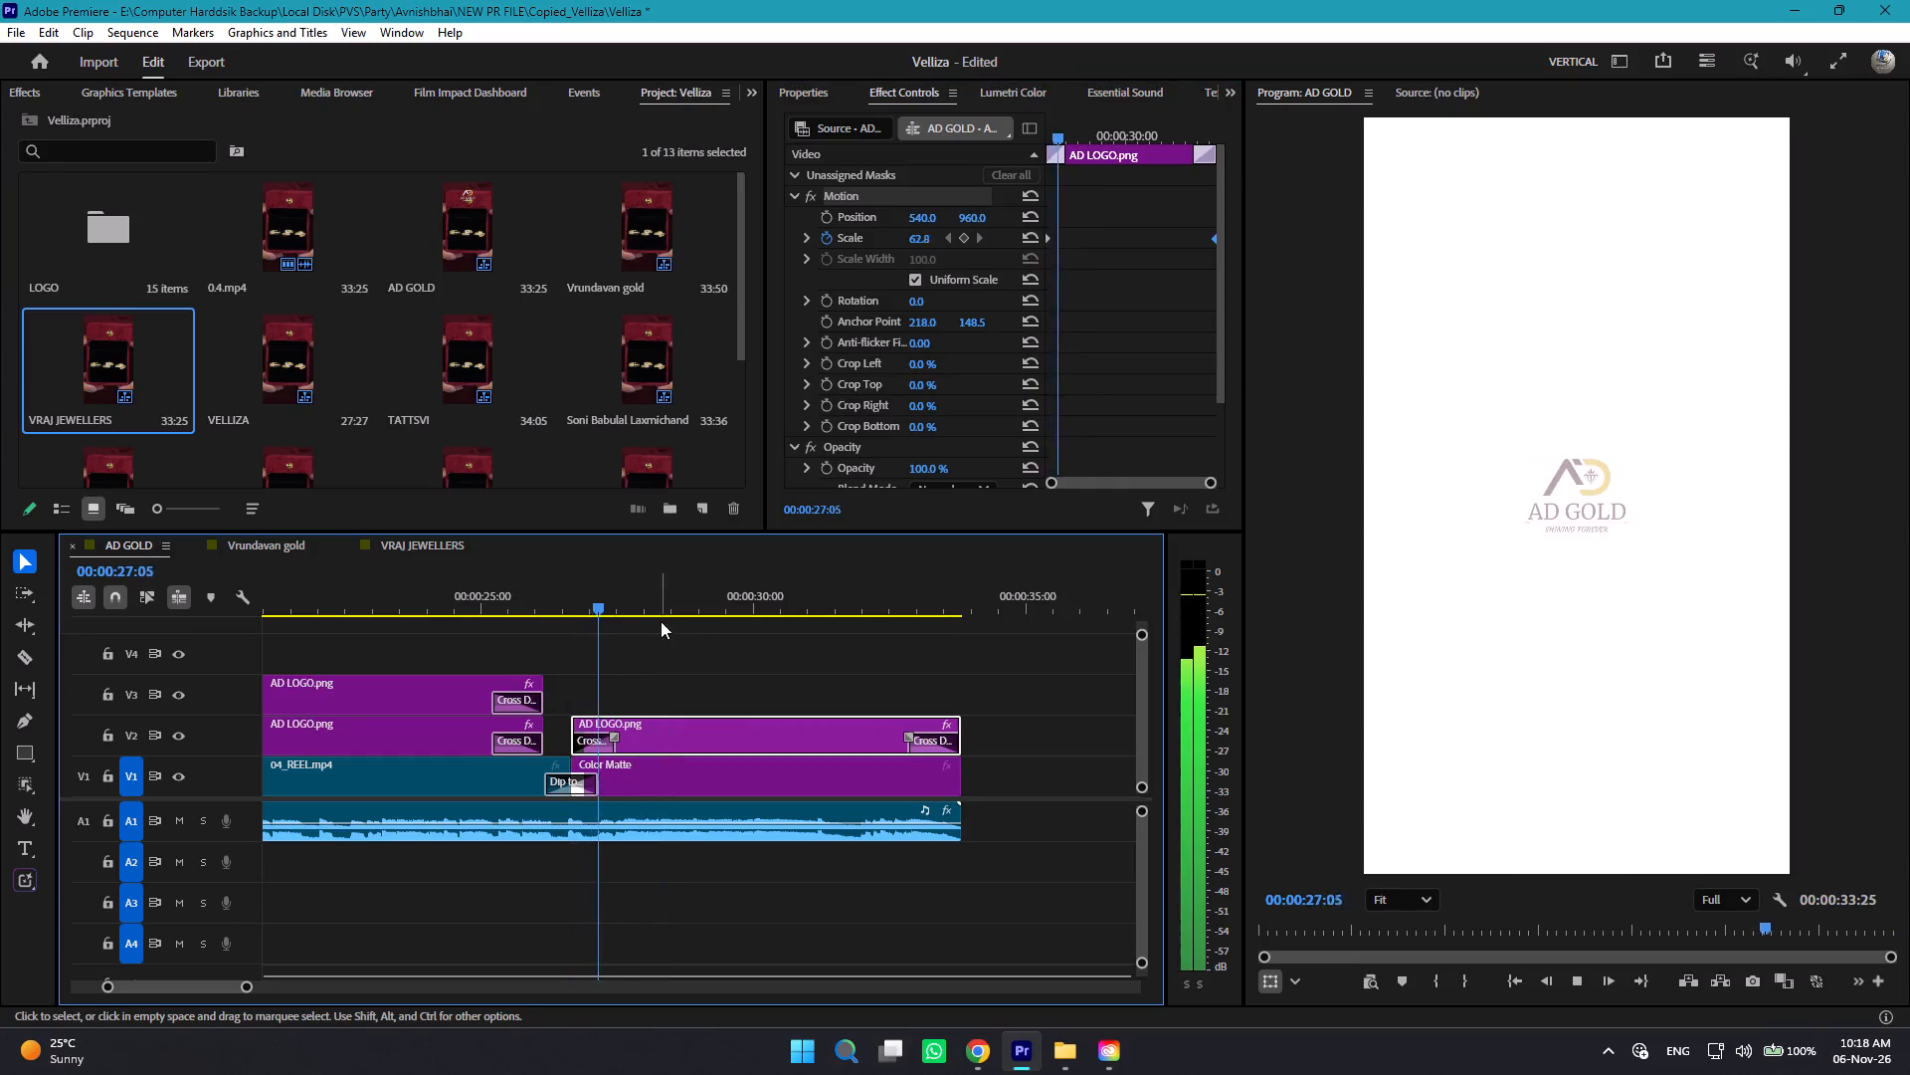
key(space)
Export the AD GOLD sequence to the AD Gold customer folder, replacing the existing AD GOLD-11 video.
key(ctrl+m)
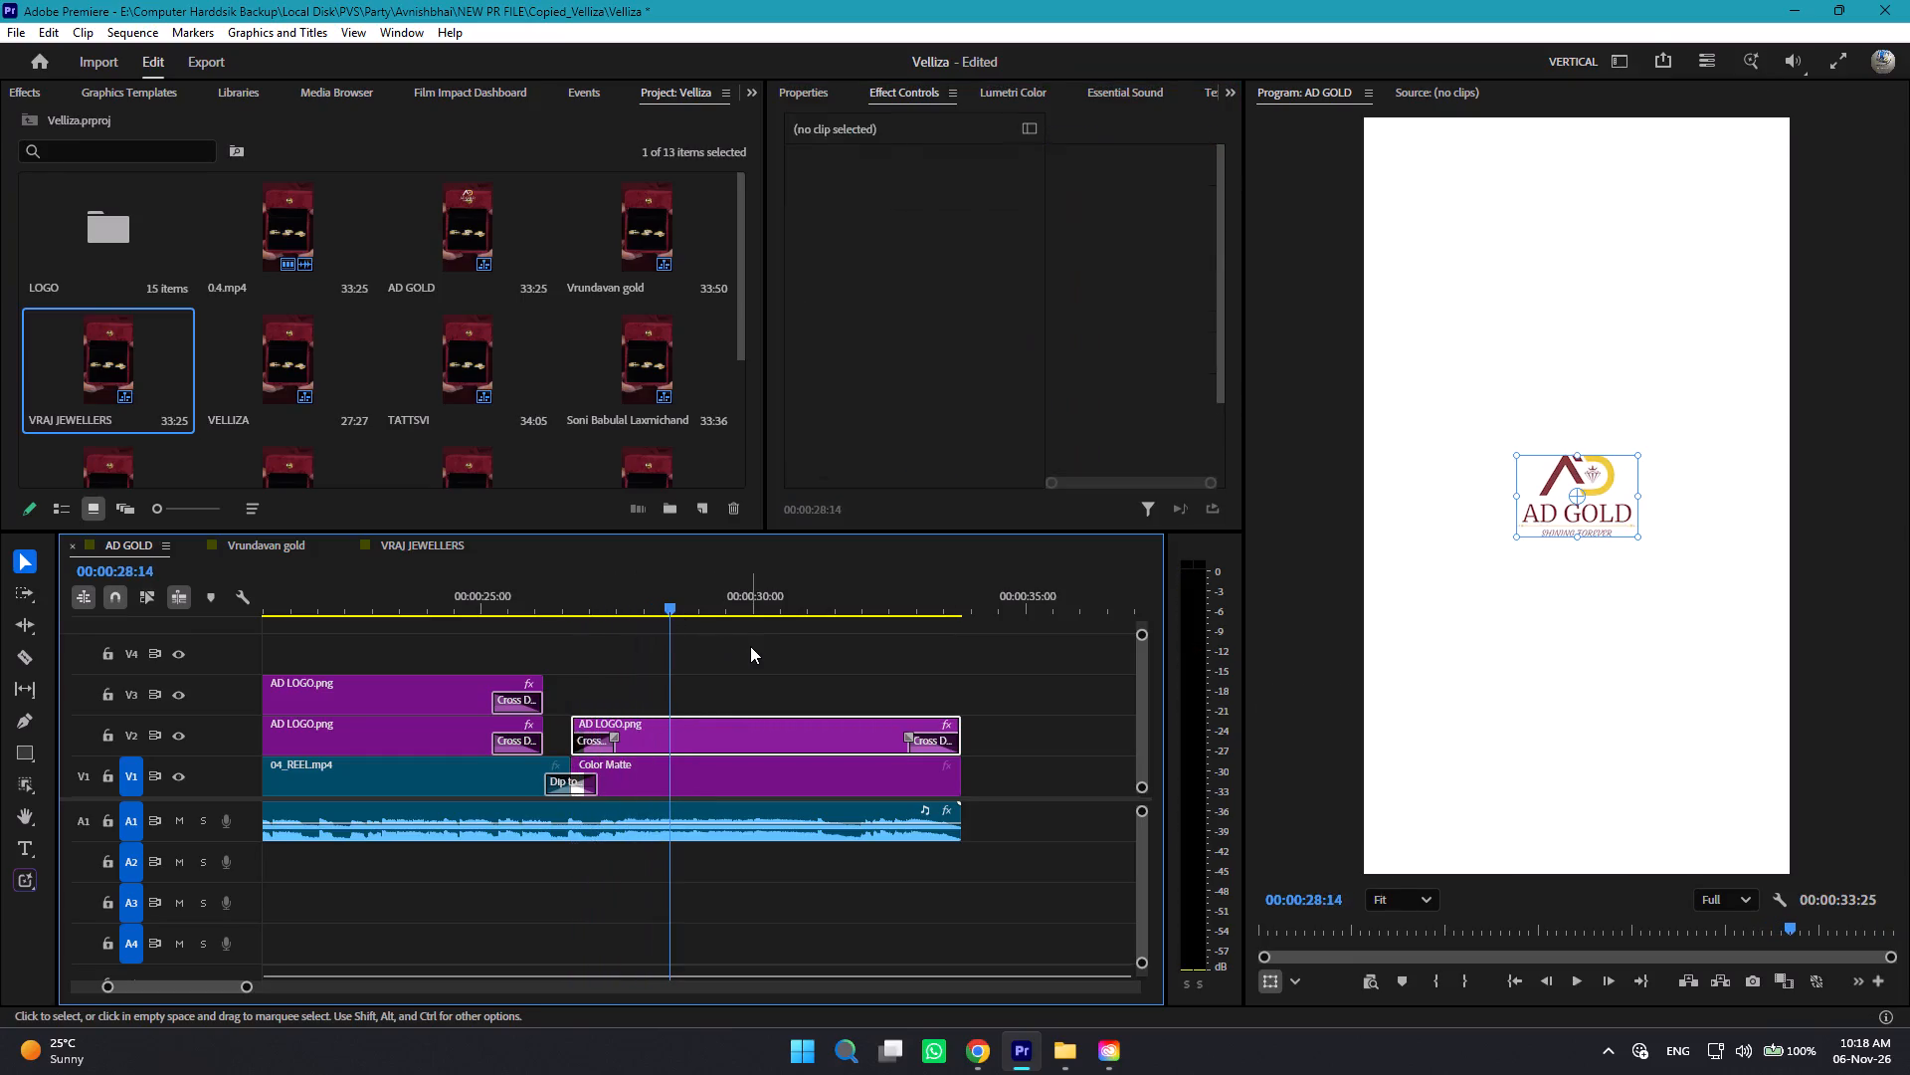
click(594, 198)
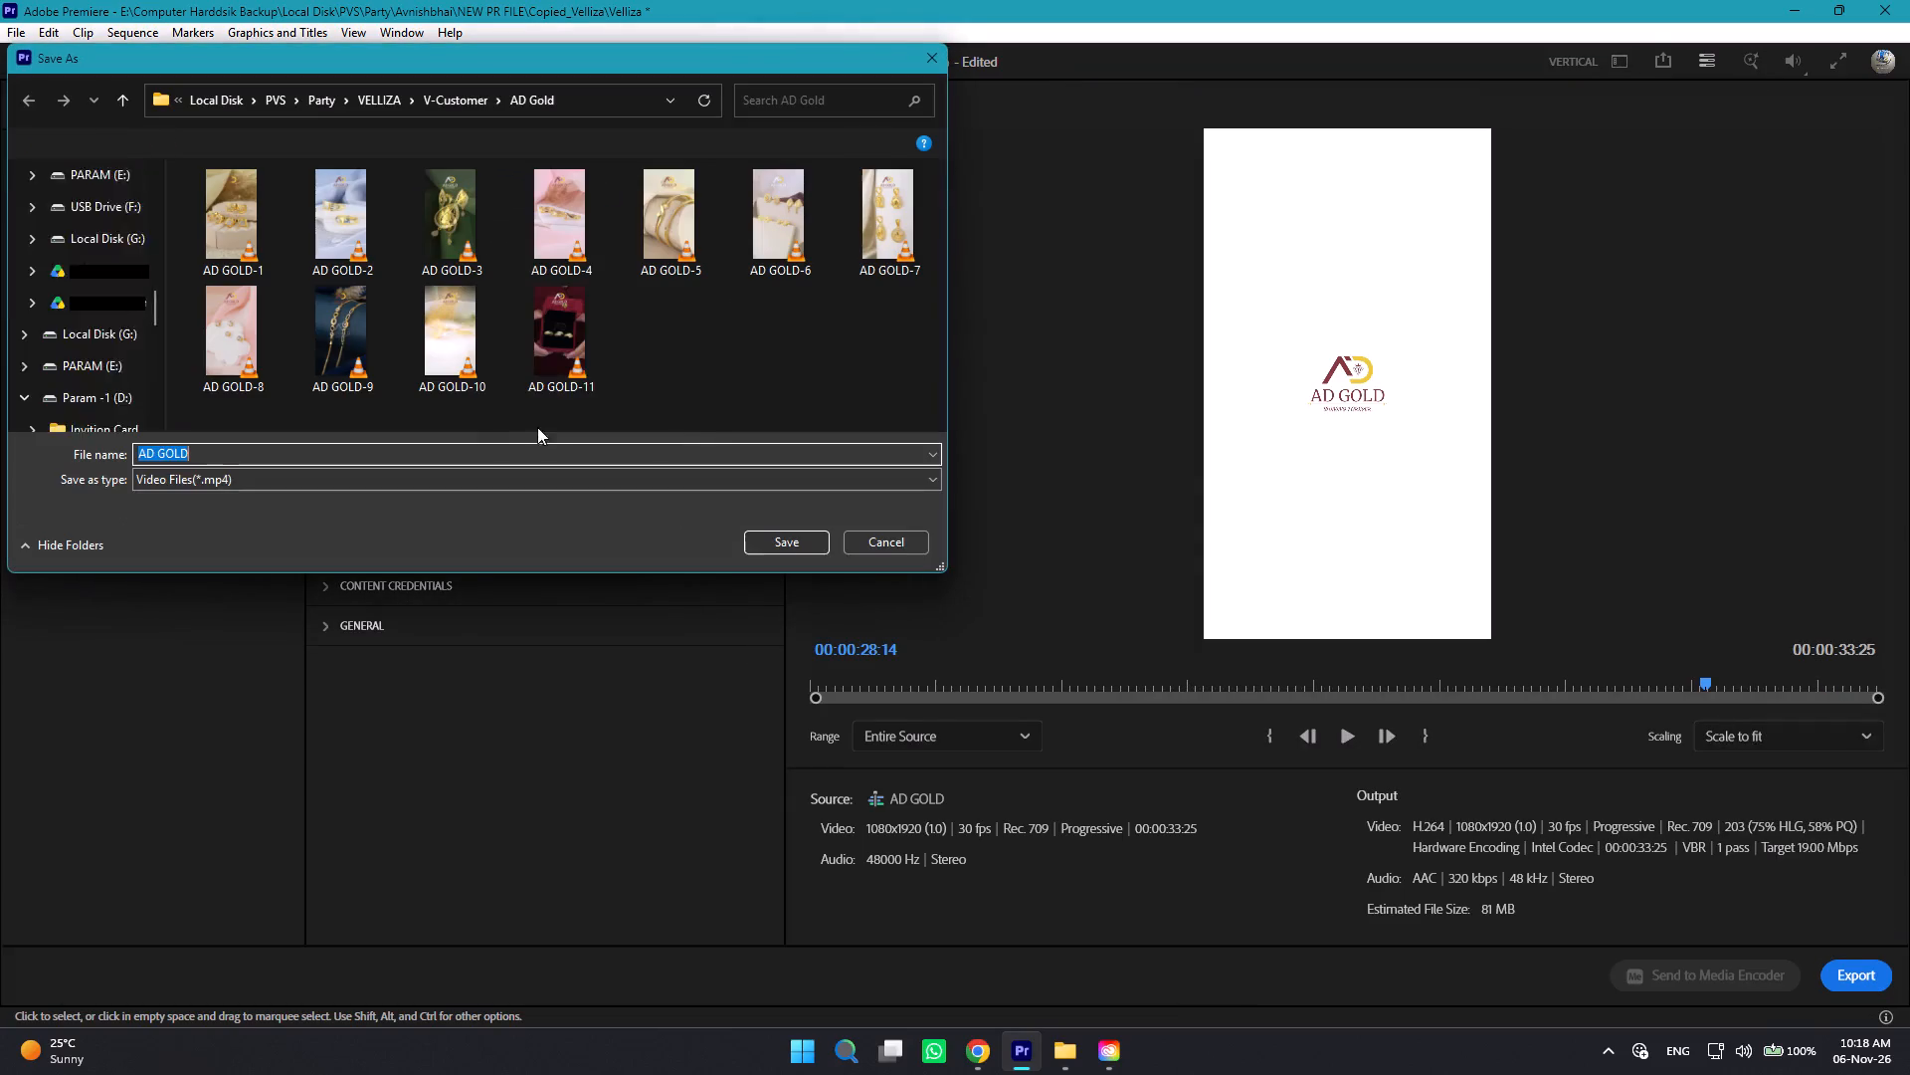
click(568, 351)
click(776, 540)
click(612, 388)
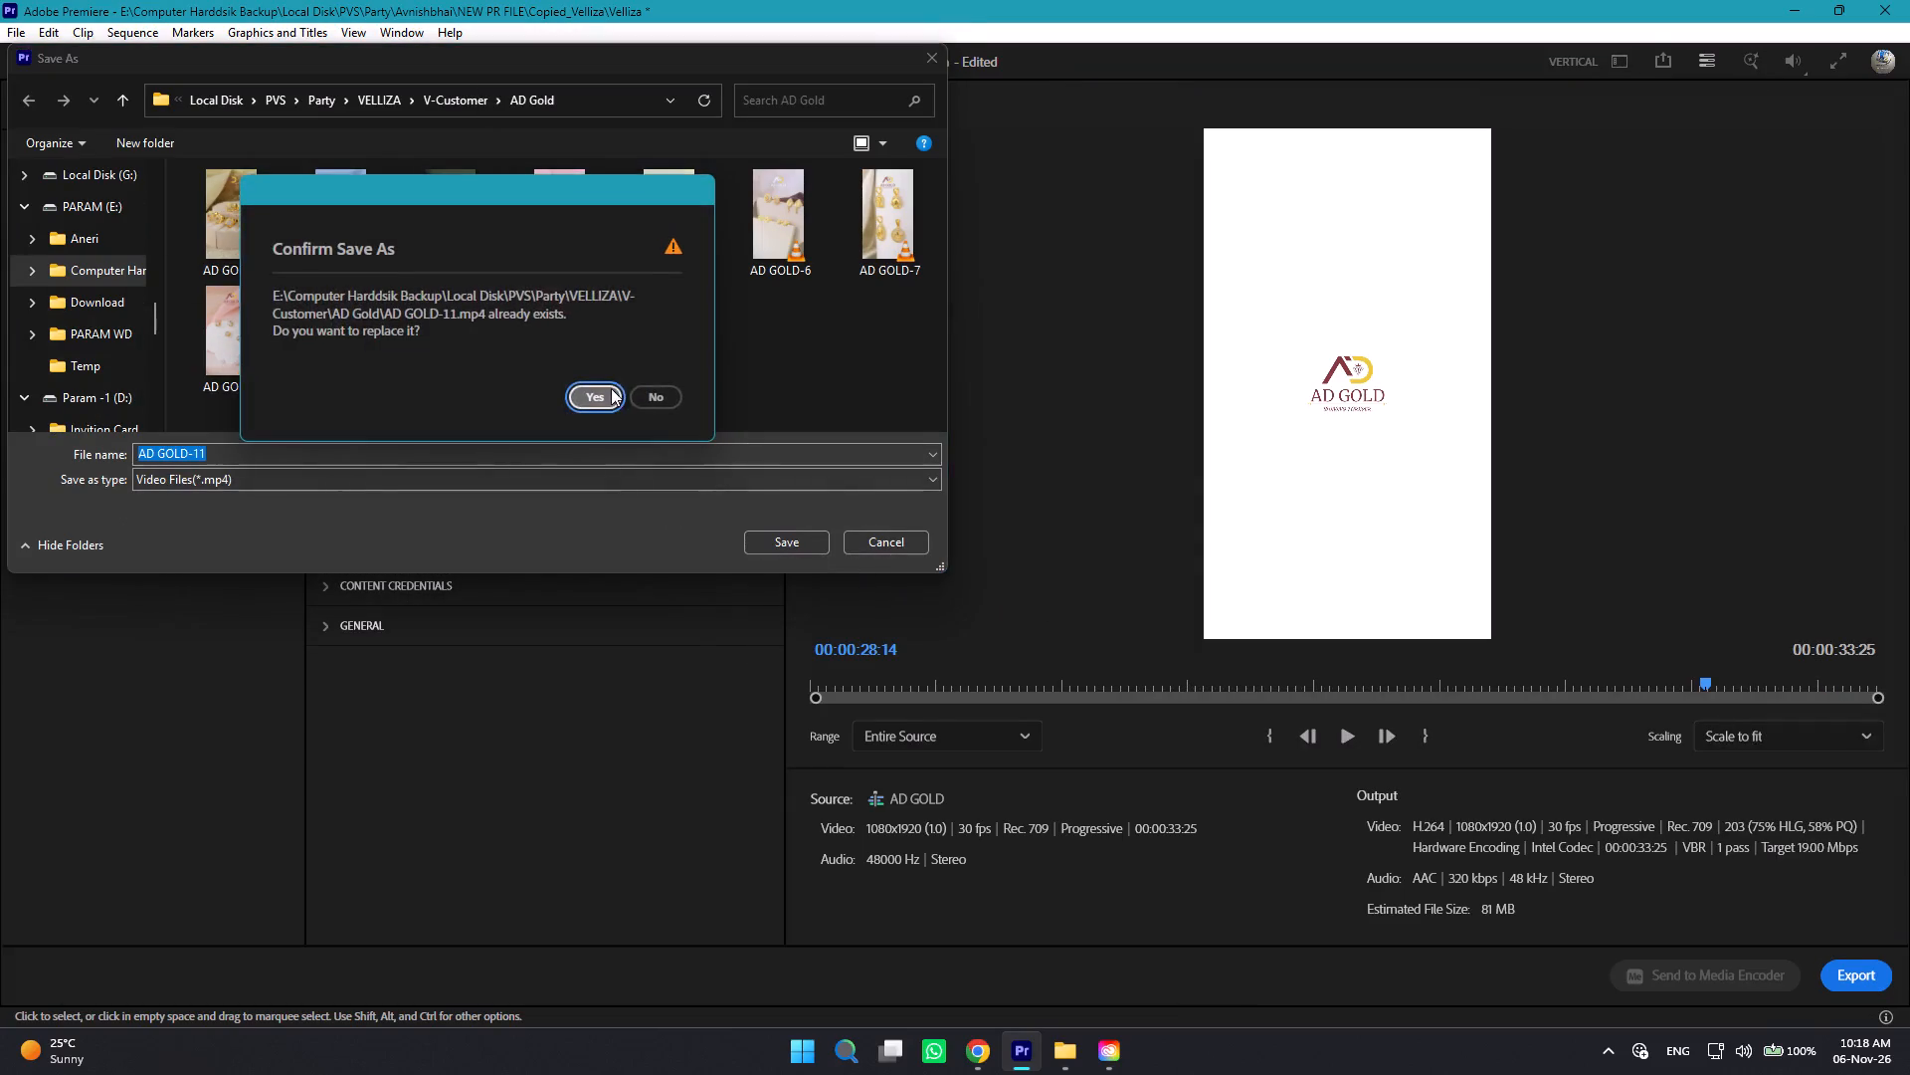
click(1896, 969)
click(1866, 973)
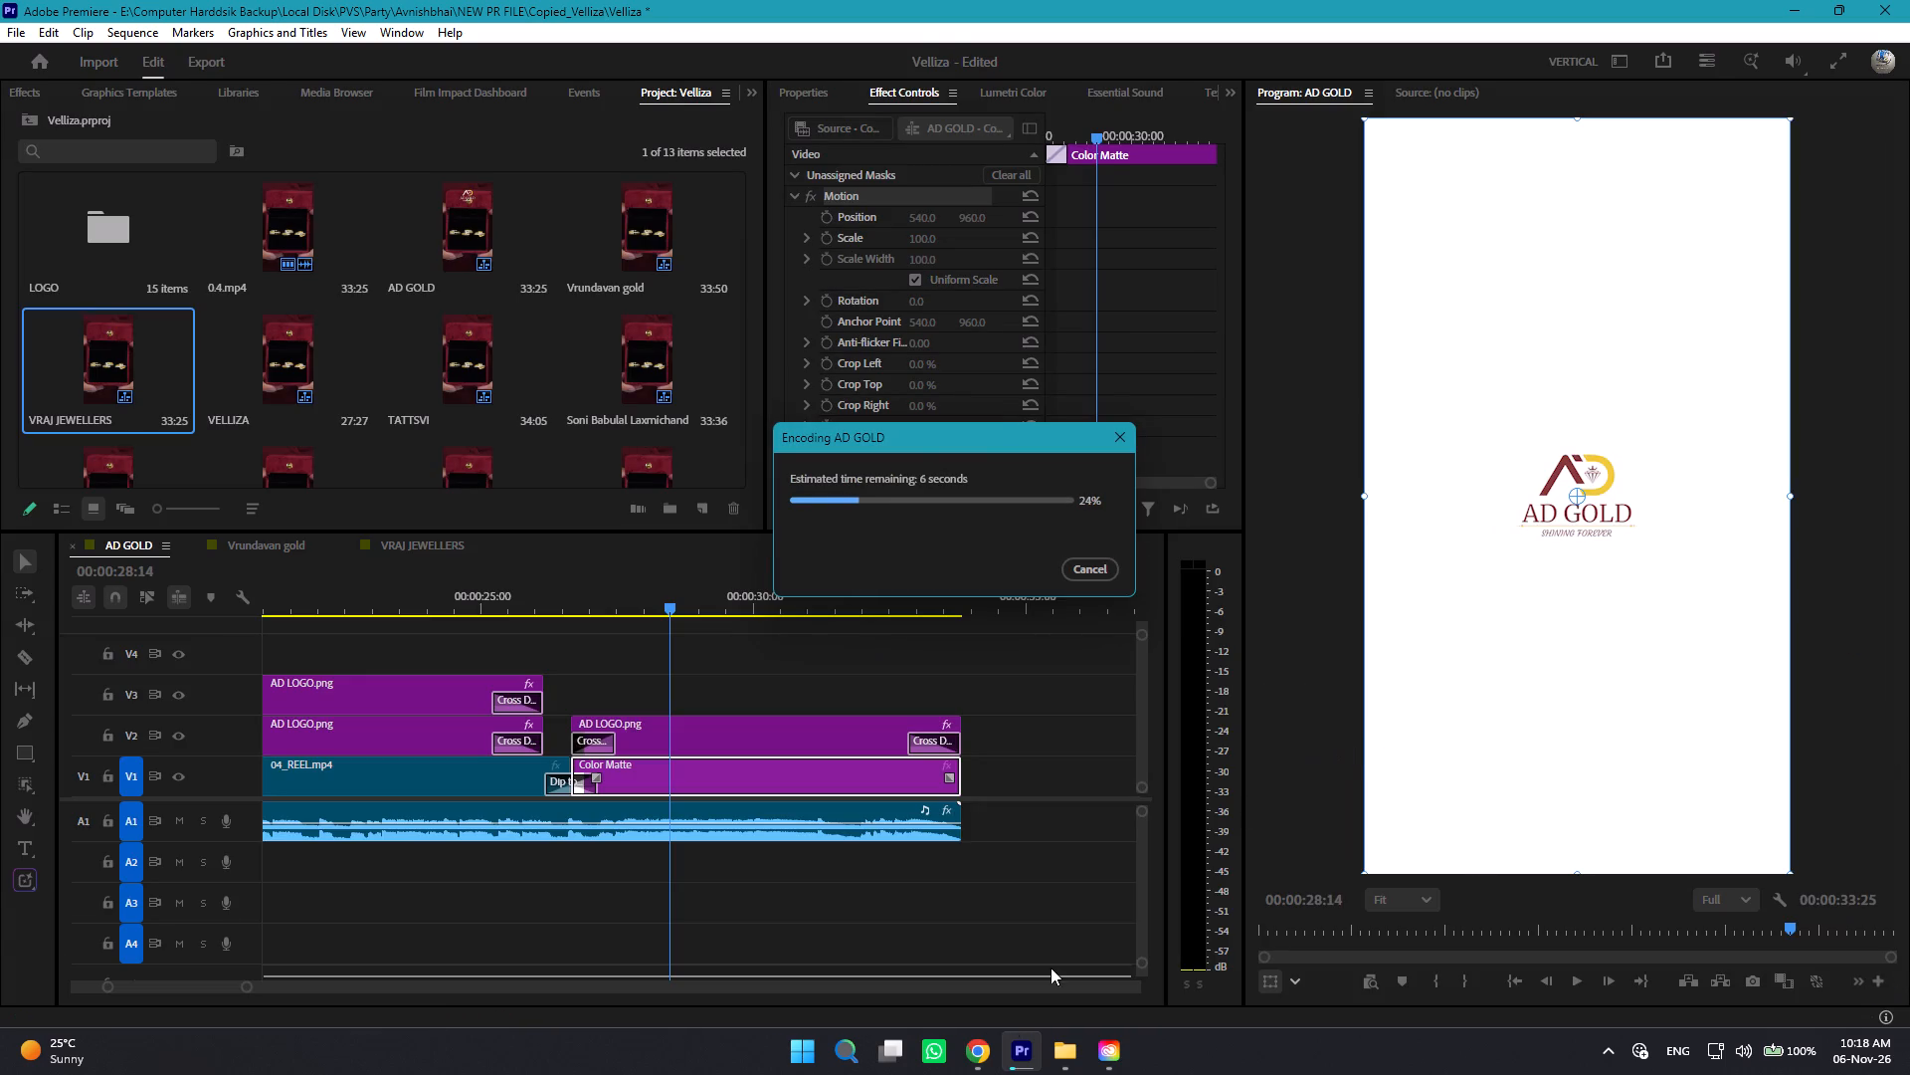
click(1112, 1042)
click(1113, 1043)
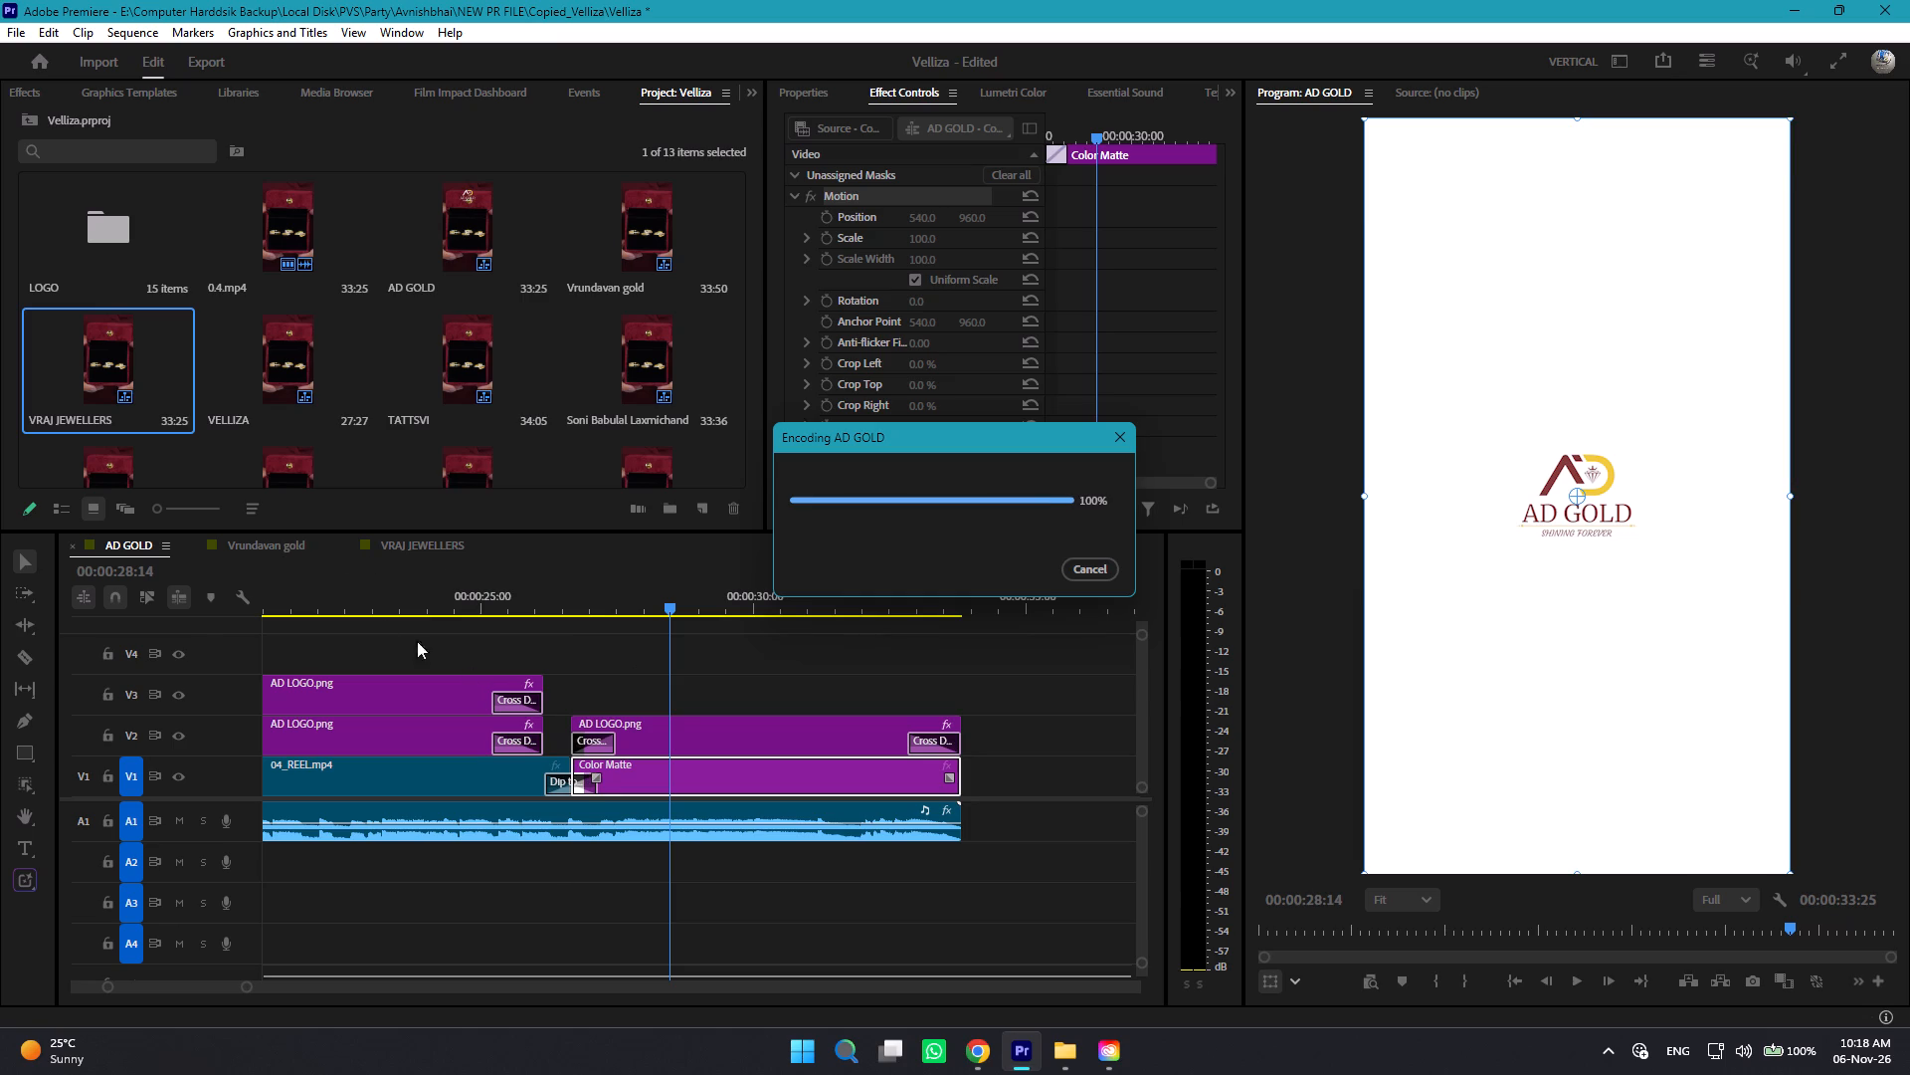
Copy the 04_REEL.mp4, Color Matte and audio clips from VRAJ JEWELLERS and paste them at the start of the TATTSVI sequence.
click(259, 544)
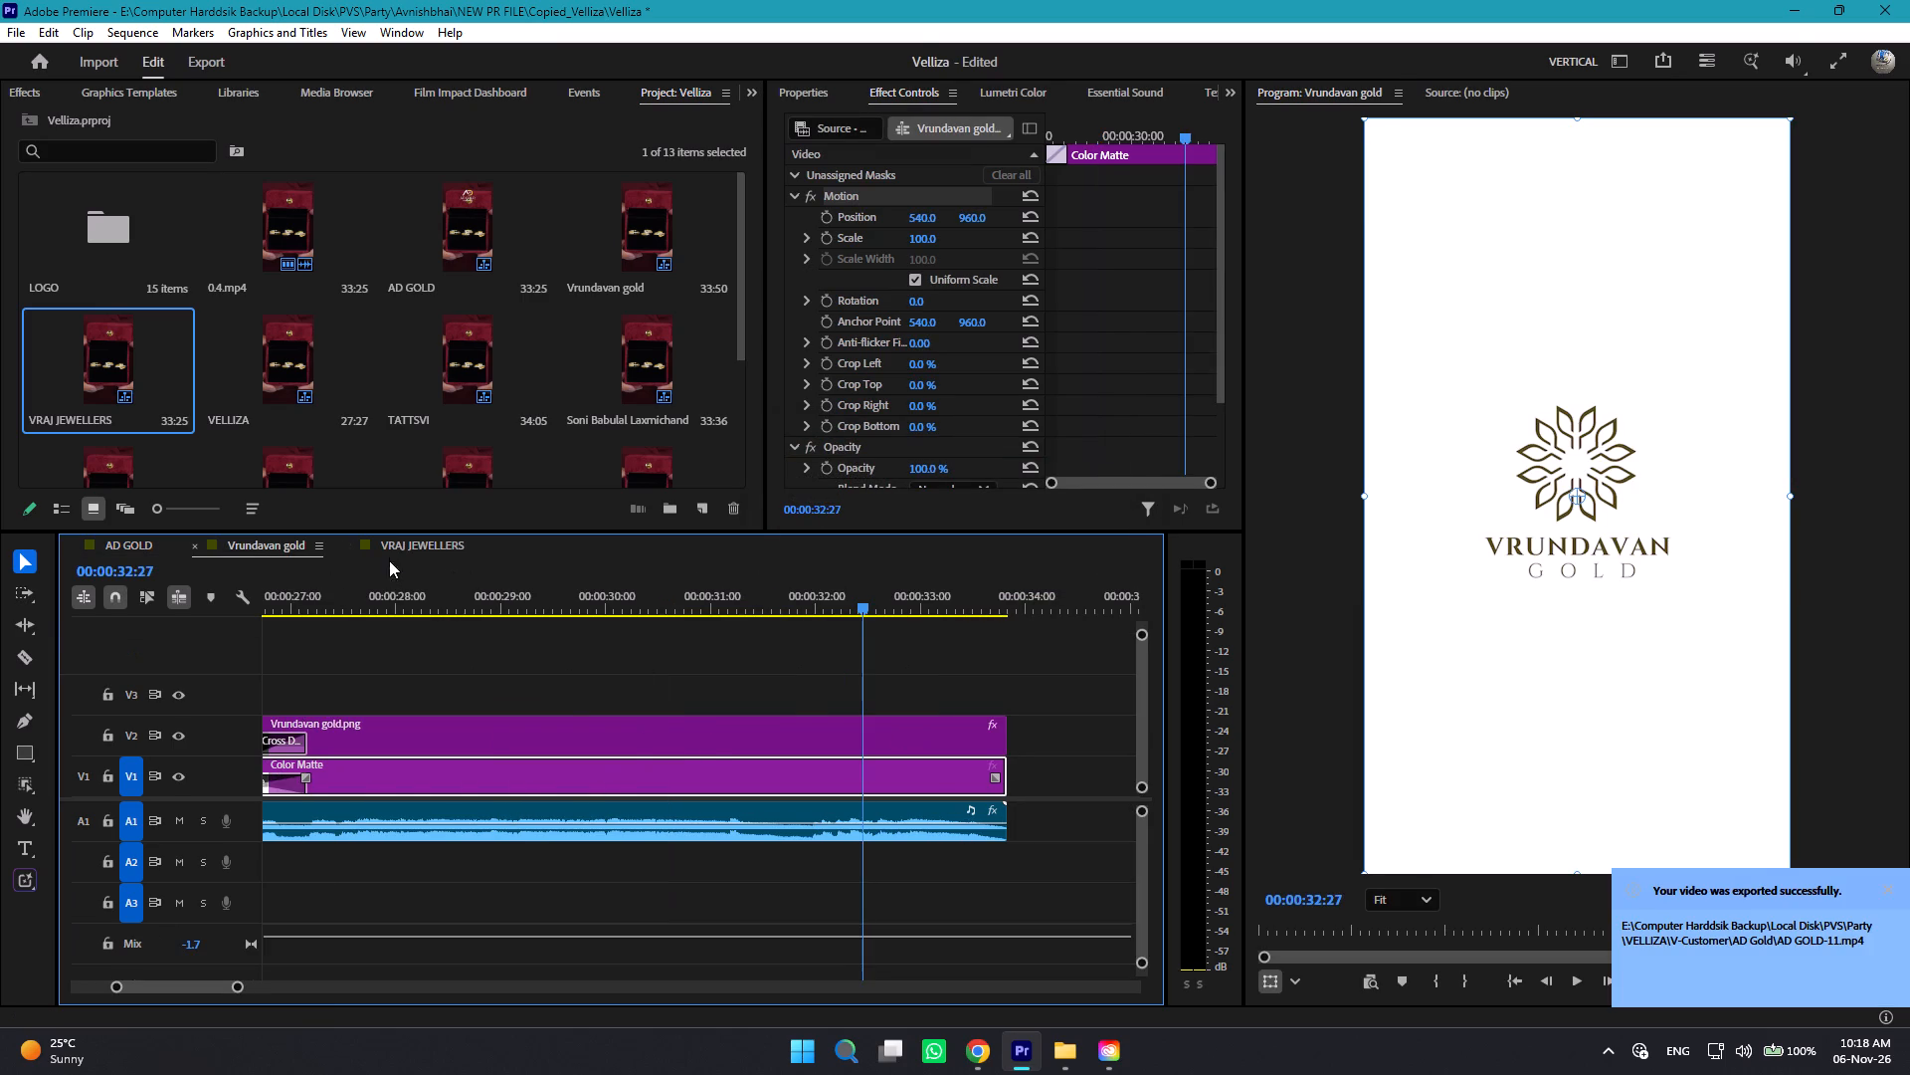
click(395, 544)
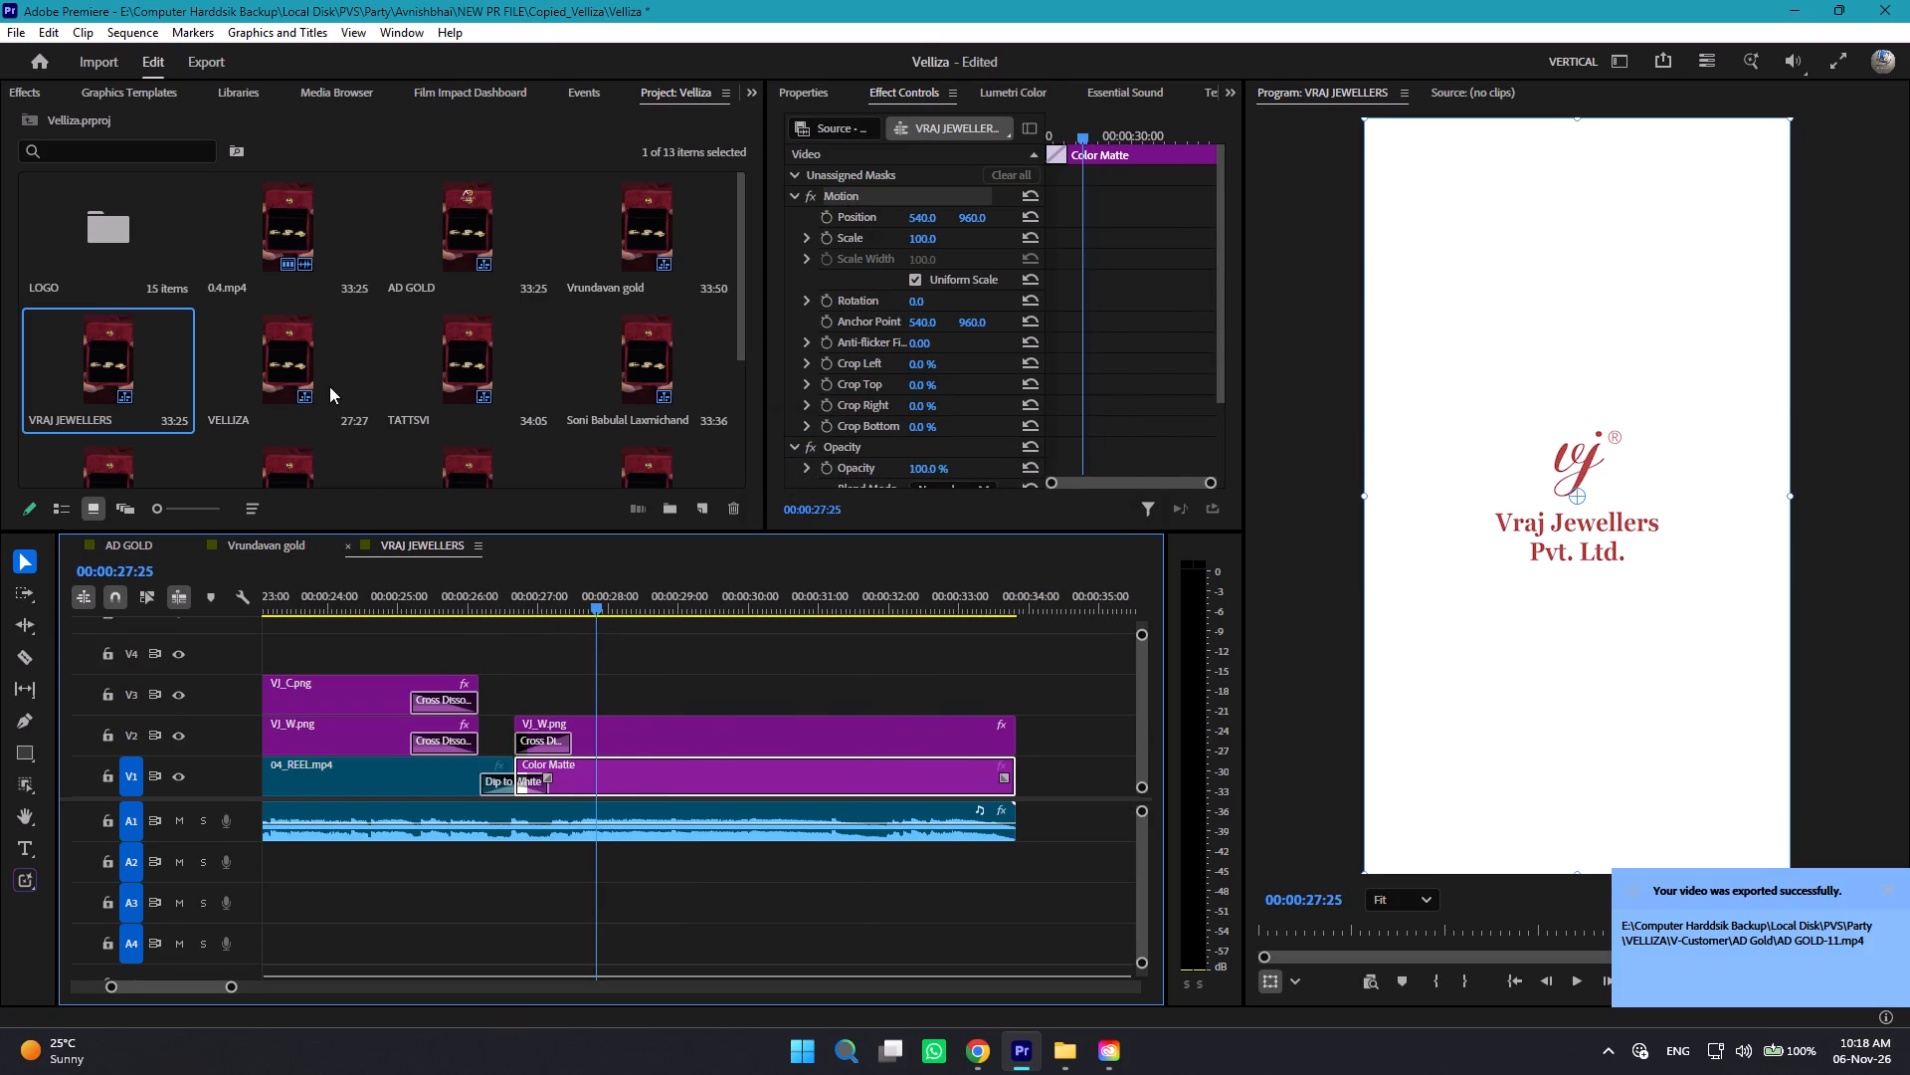
double_click(457, 348)
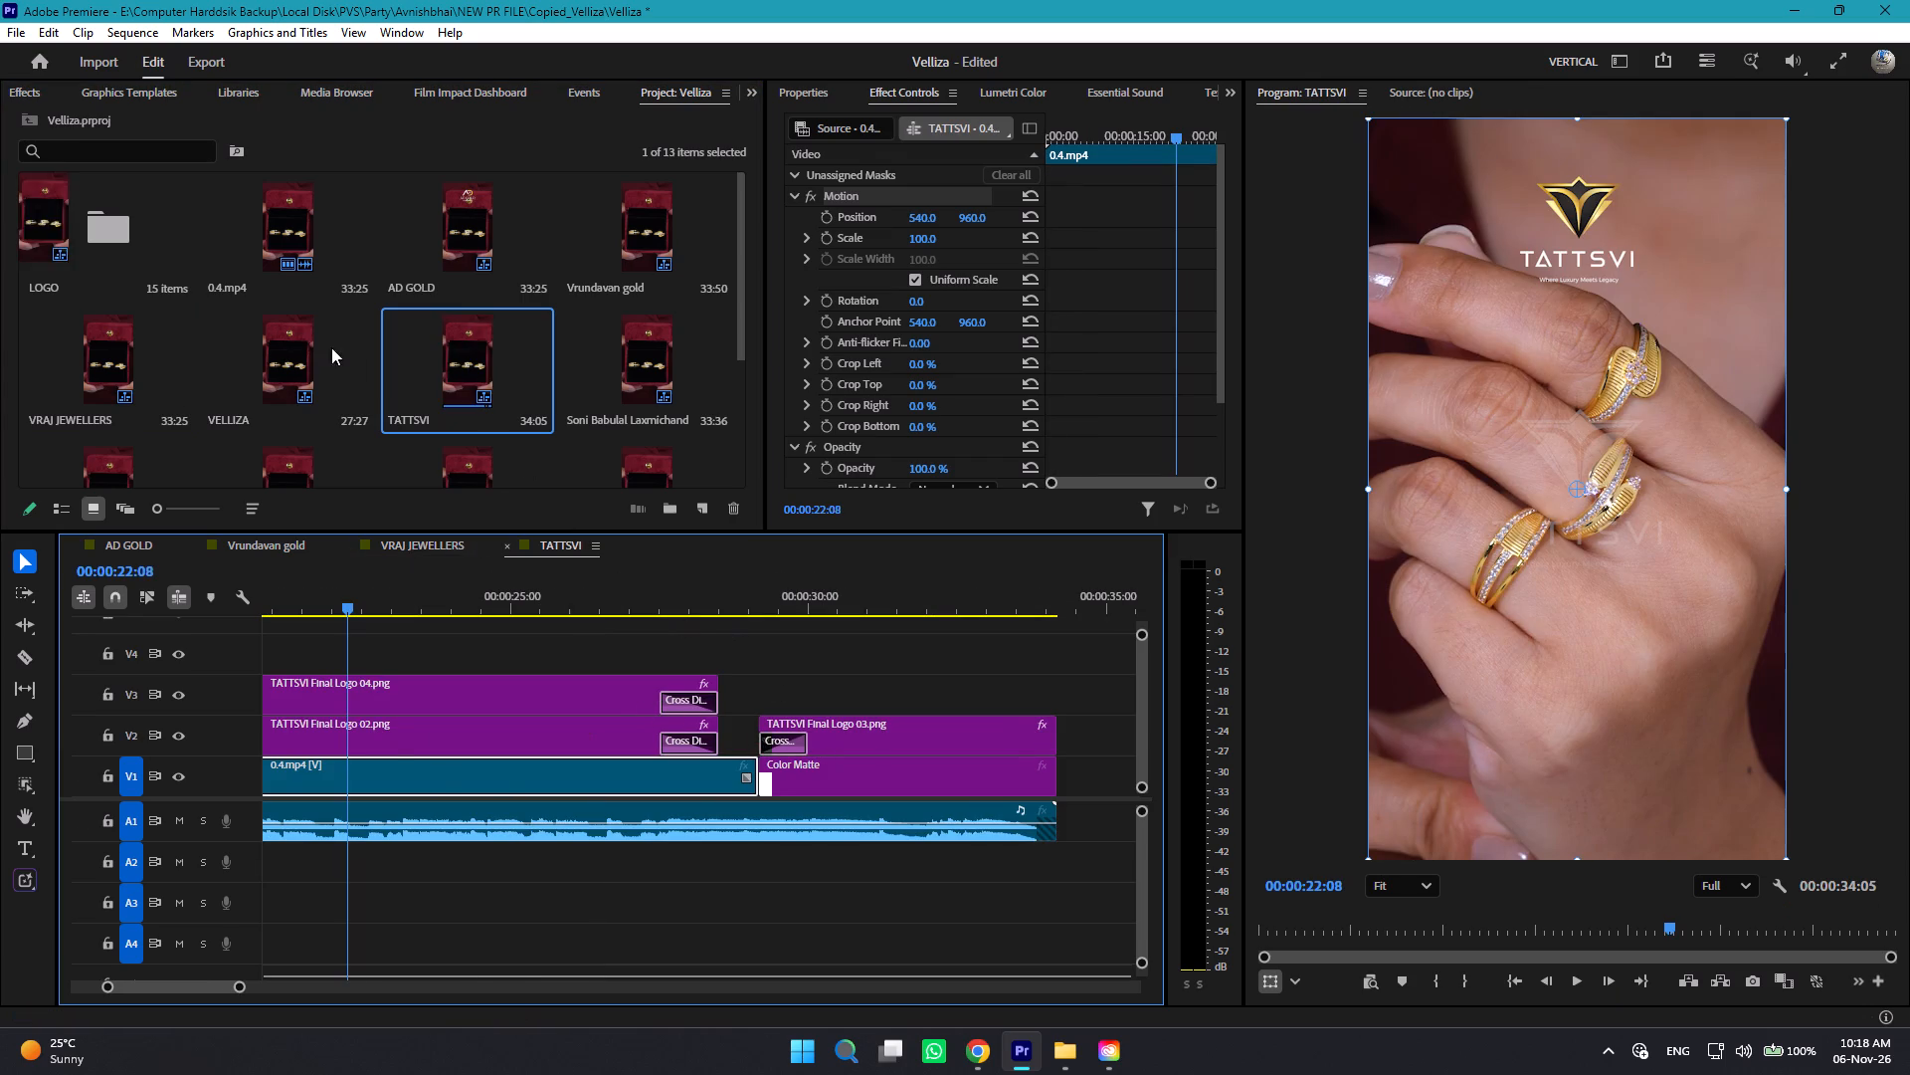
drag(345, 601, 0, 656)
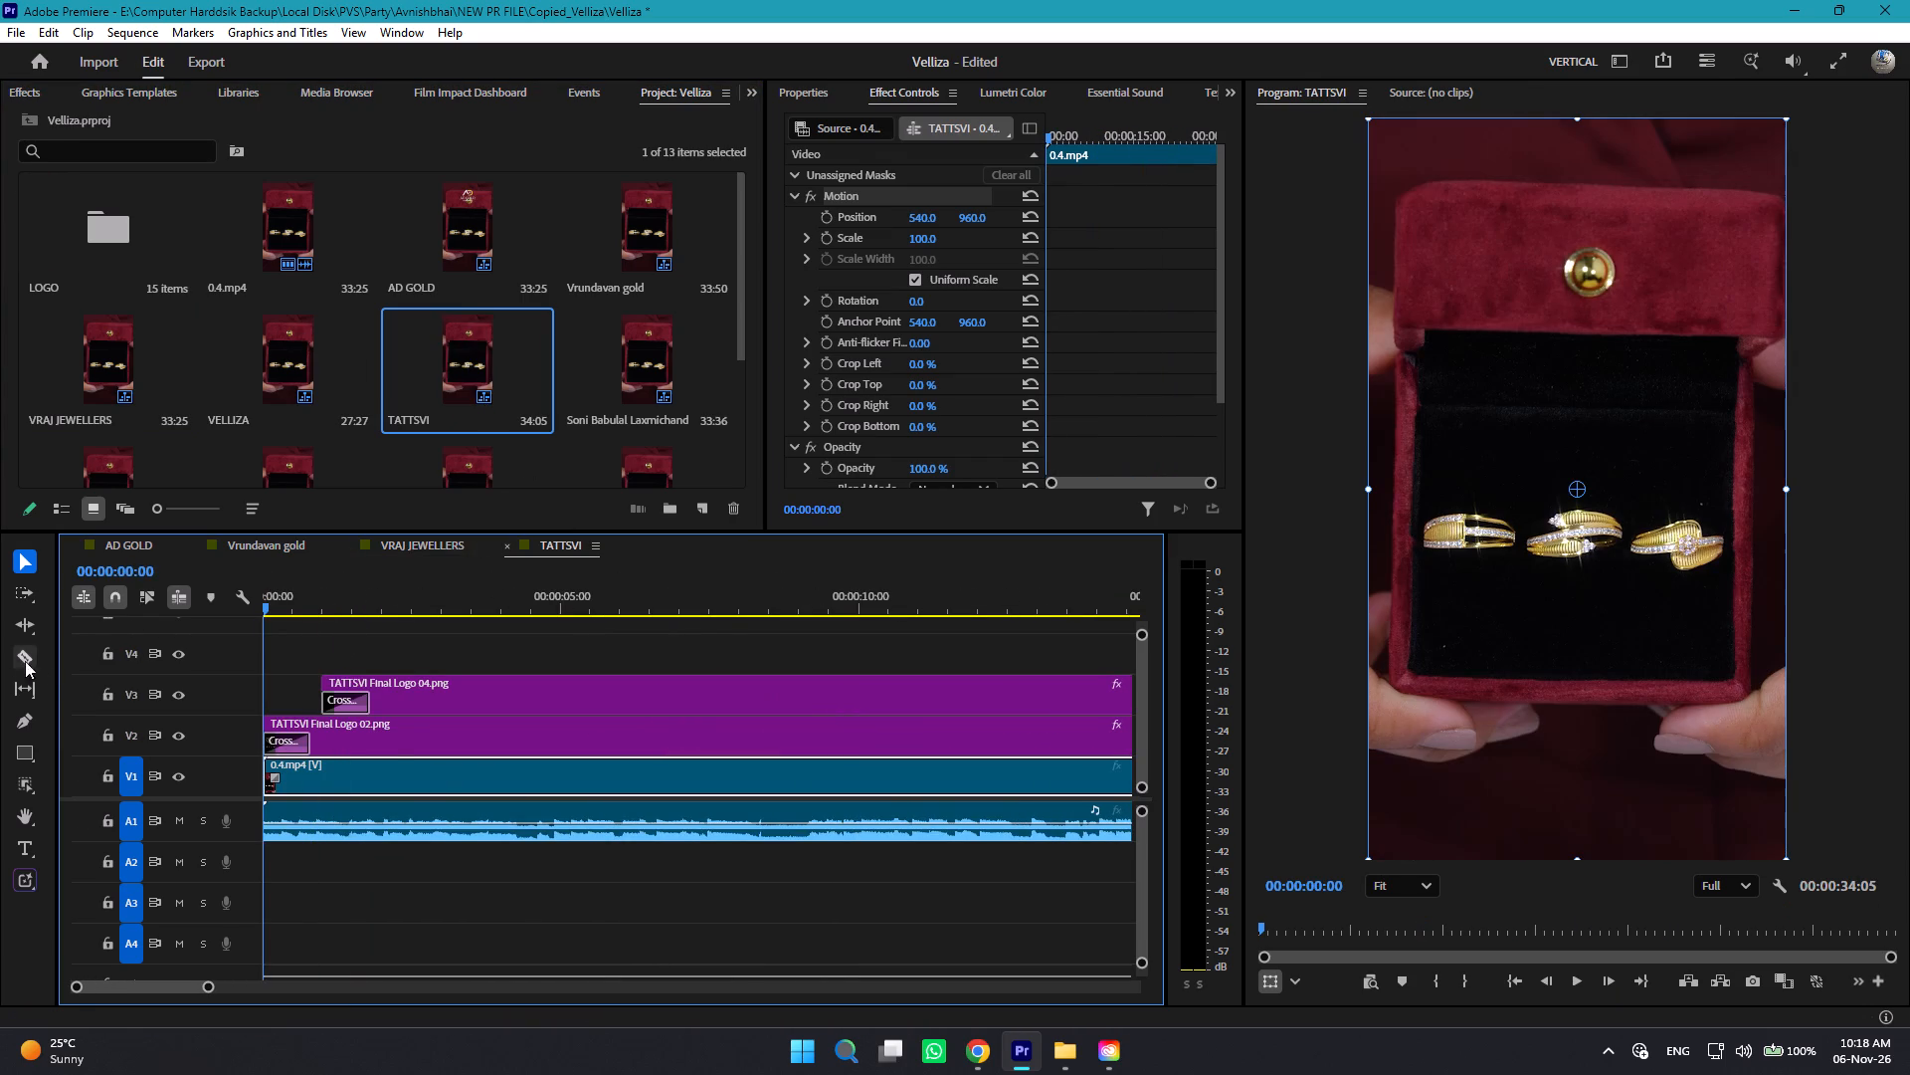
key(ctrl+v)
click(416, 544)
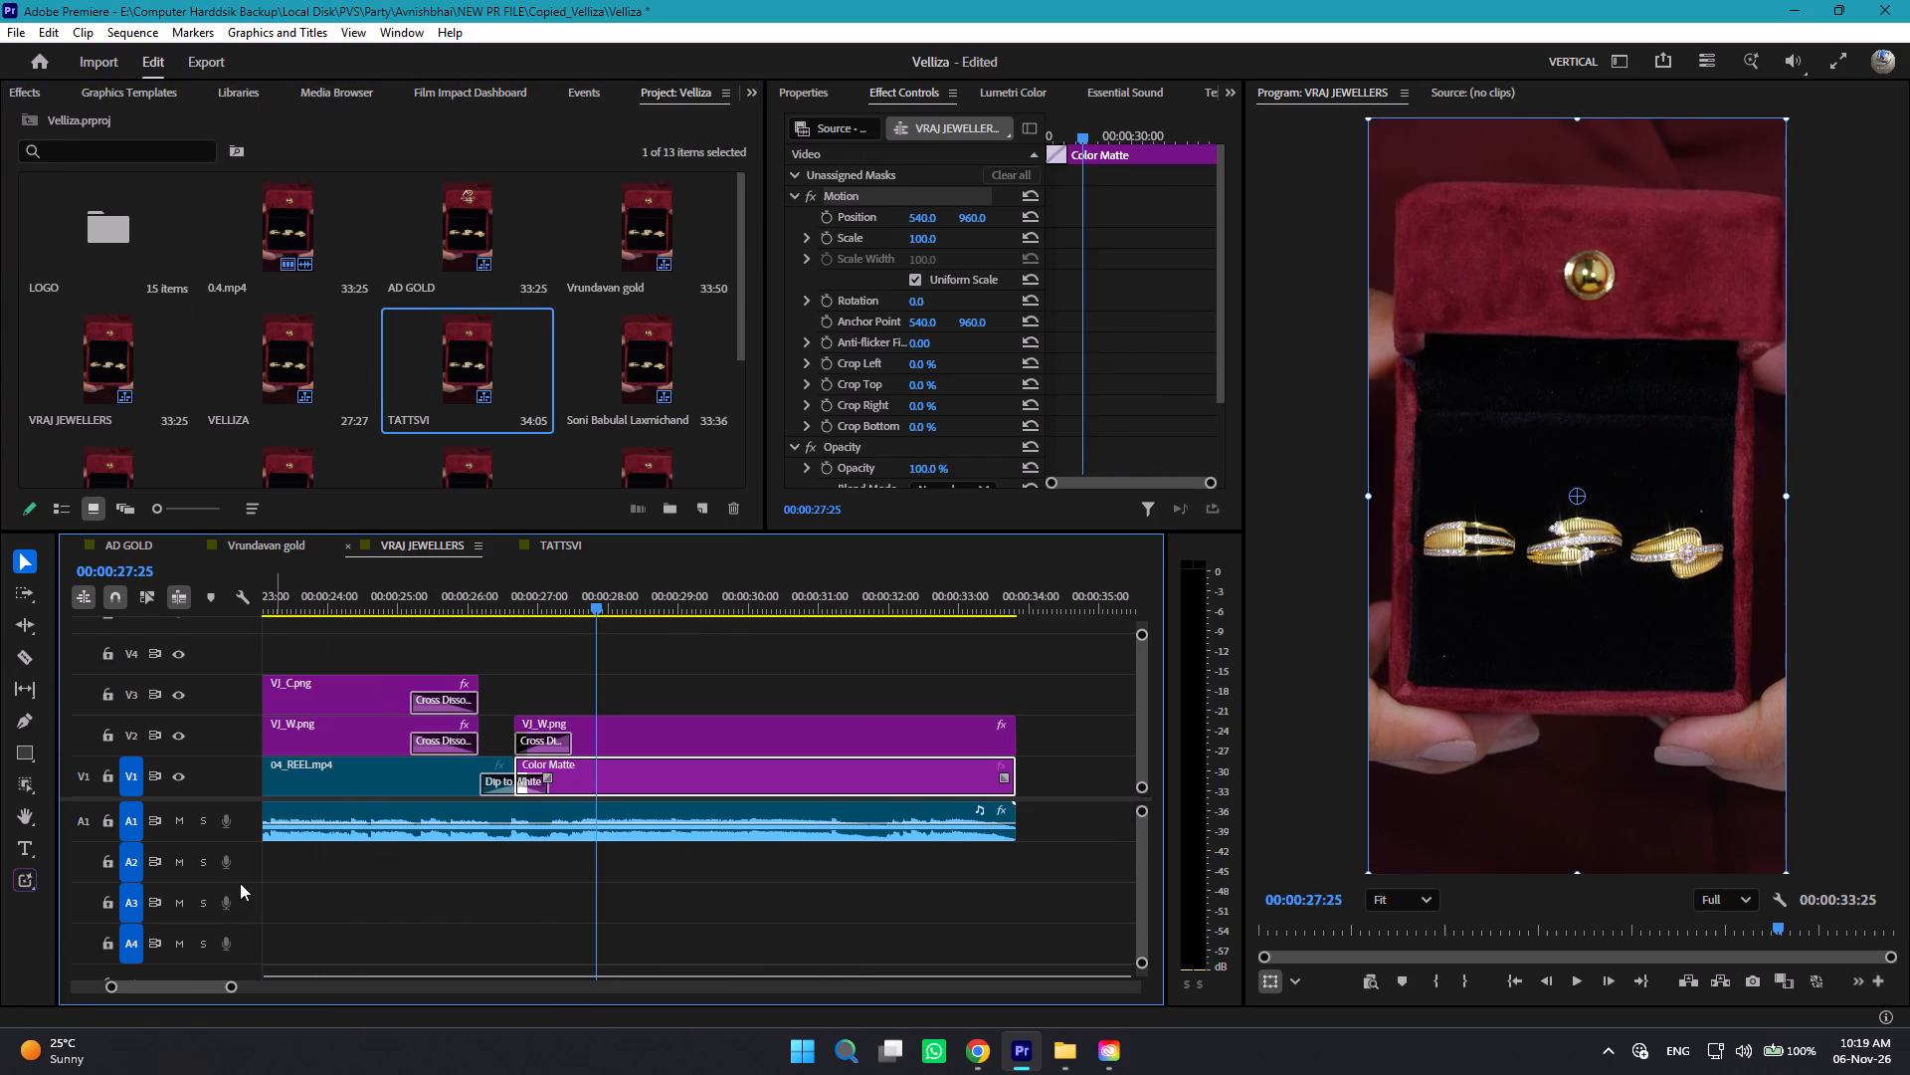
drag(399, 863, 332, 784)
click(843, 913)
drag(880, 909, 377, 779)
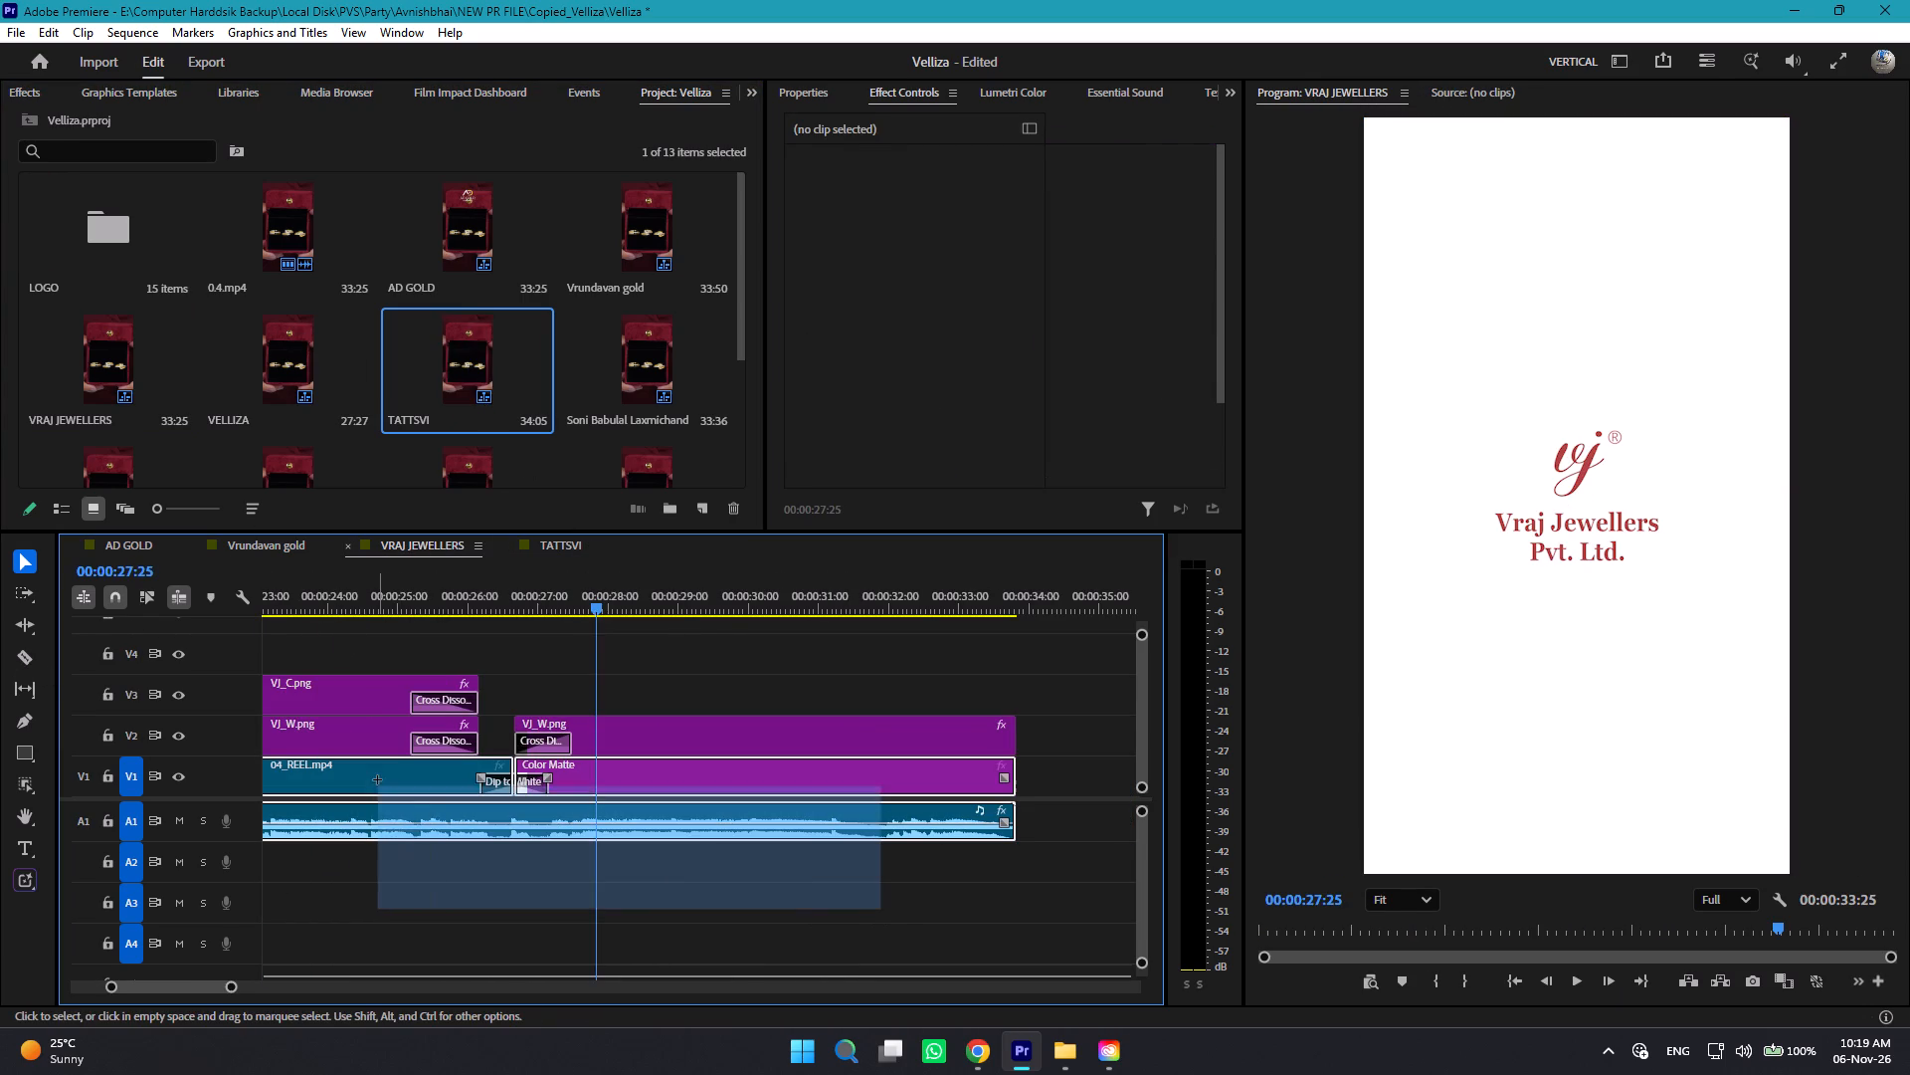
drag(377, 779, 377, 778)
key(ctrl+c)
click(551, 538)
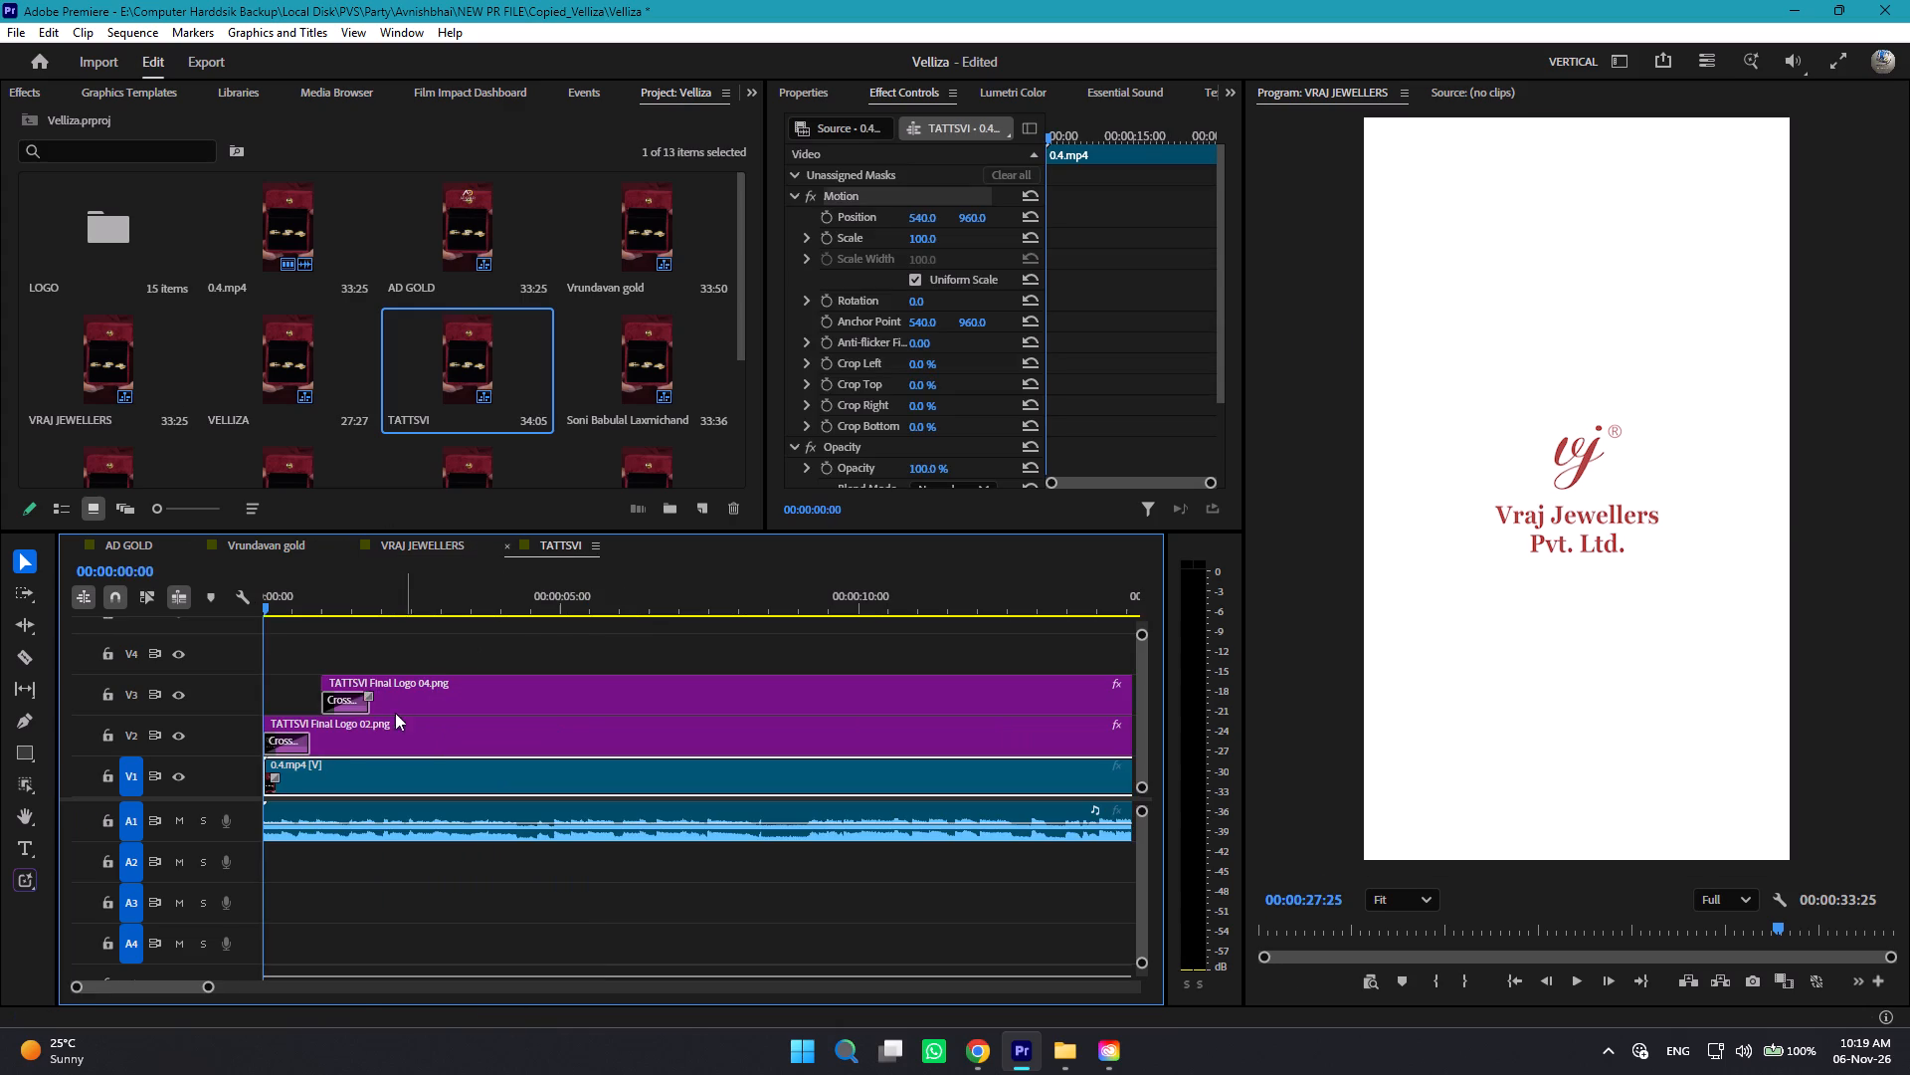
key(ctrl+v)
Delete the leftover Color Matte and audio pieces after 00:00:33:25 in the TATTSVI sequence.
drag(739, 888, 735, 841)
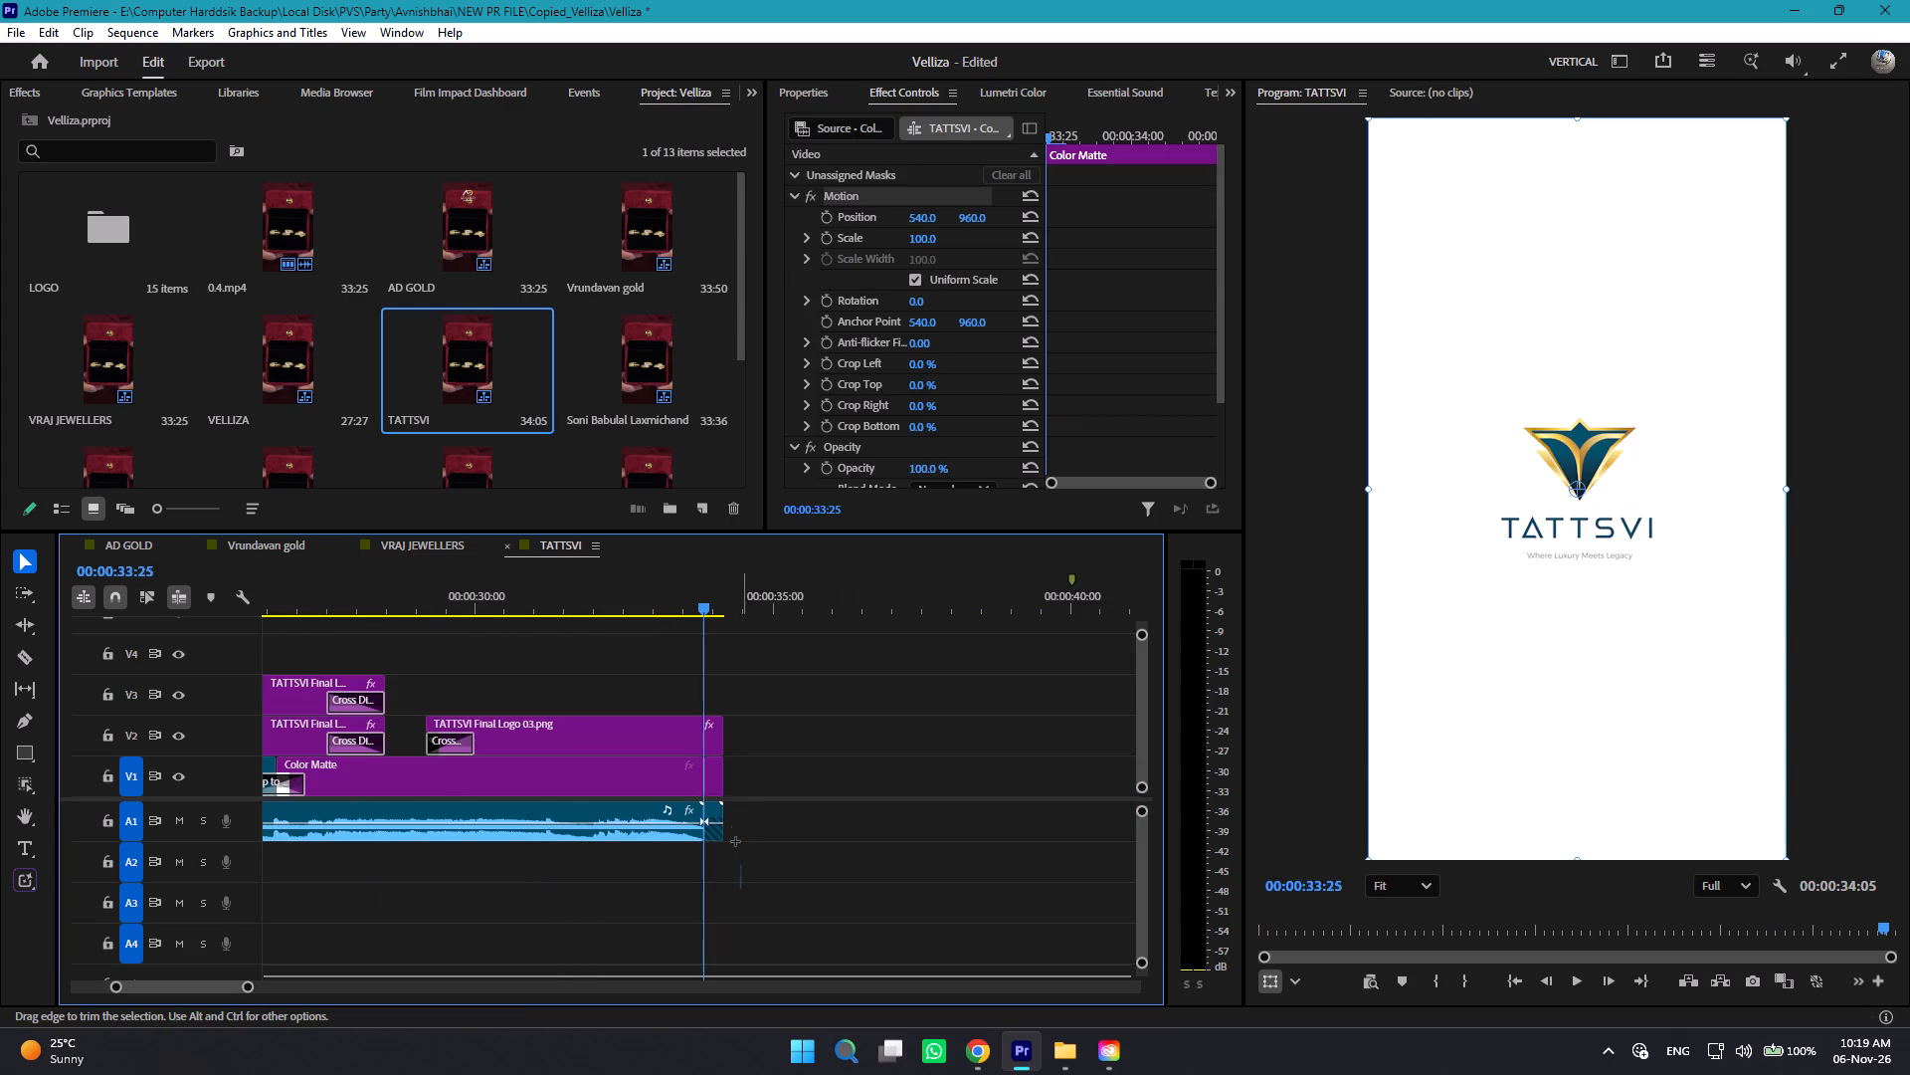
drag(735, 841, 710, 769)
key(Delete)
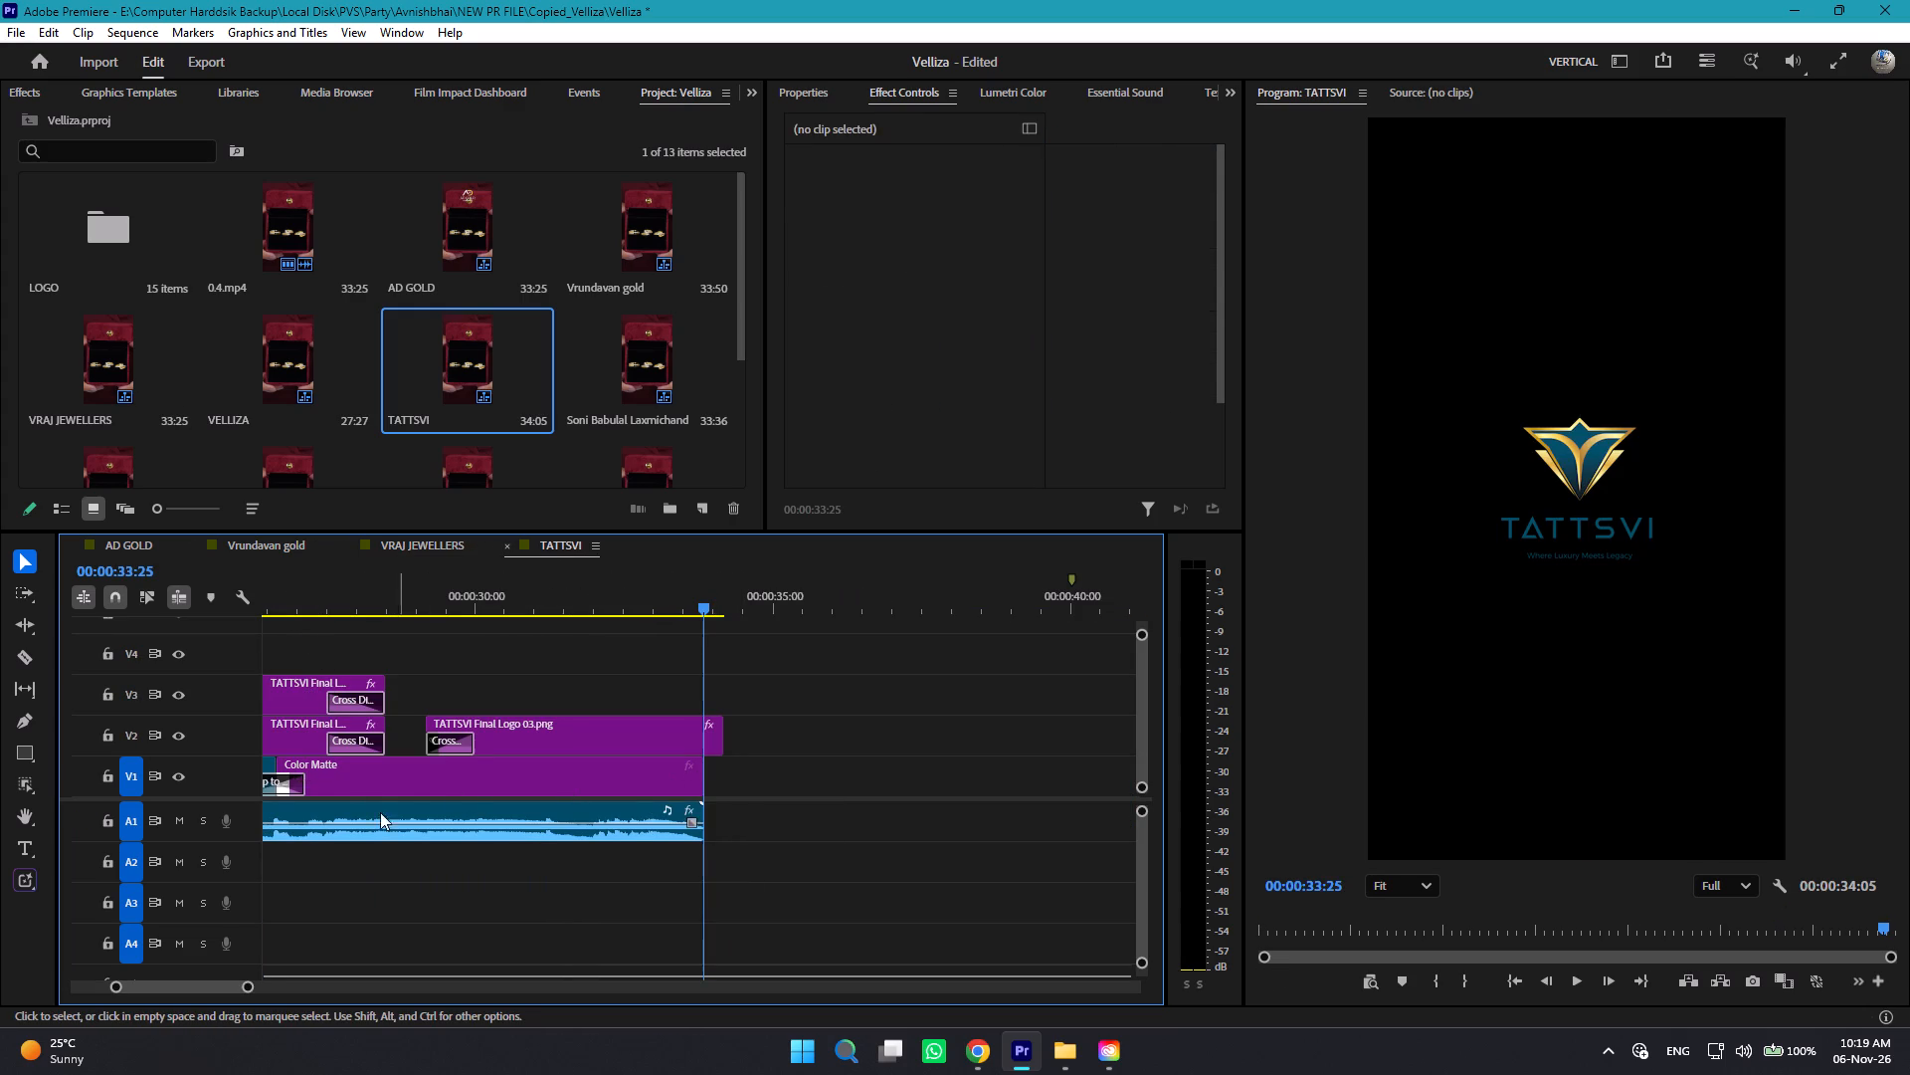
Trim the ends of both TATTSVI logo clips over 04_REEL.mp4 back to just before the transition into the Color Matte.
alt+scroll(413, 728, down, 1)
alt+scroll(414, 728, up, 1)
alt+scroll(414, 728, down, 2)
alt+scroll(421, 728, up, 1)
alt+scroll(426, 728, down, 1)
alt+scroll(572, 730, up, 1)
alt+scroll(572, 730, down, 1)
alt+scroll(573, 731, up, 2)
alt+scroll(573, 731, down, 2)
alt+scroll(188, 687, up, 3)
alt+scroll(359, 695, down, 5)
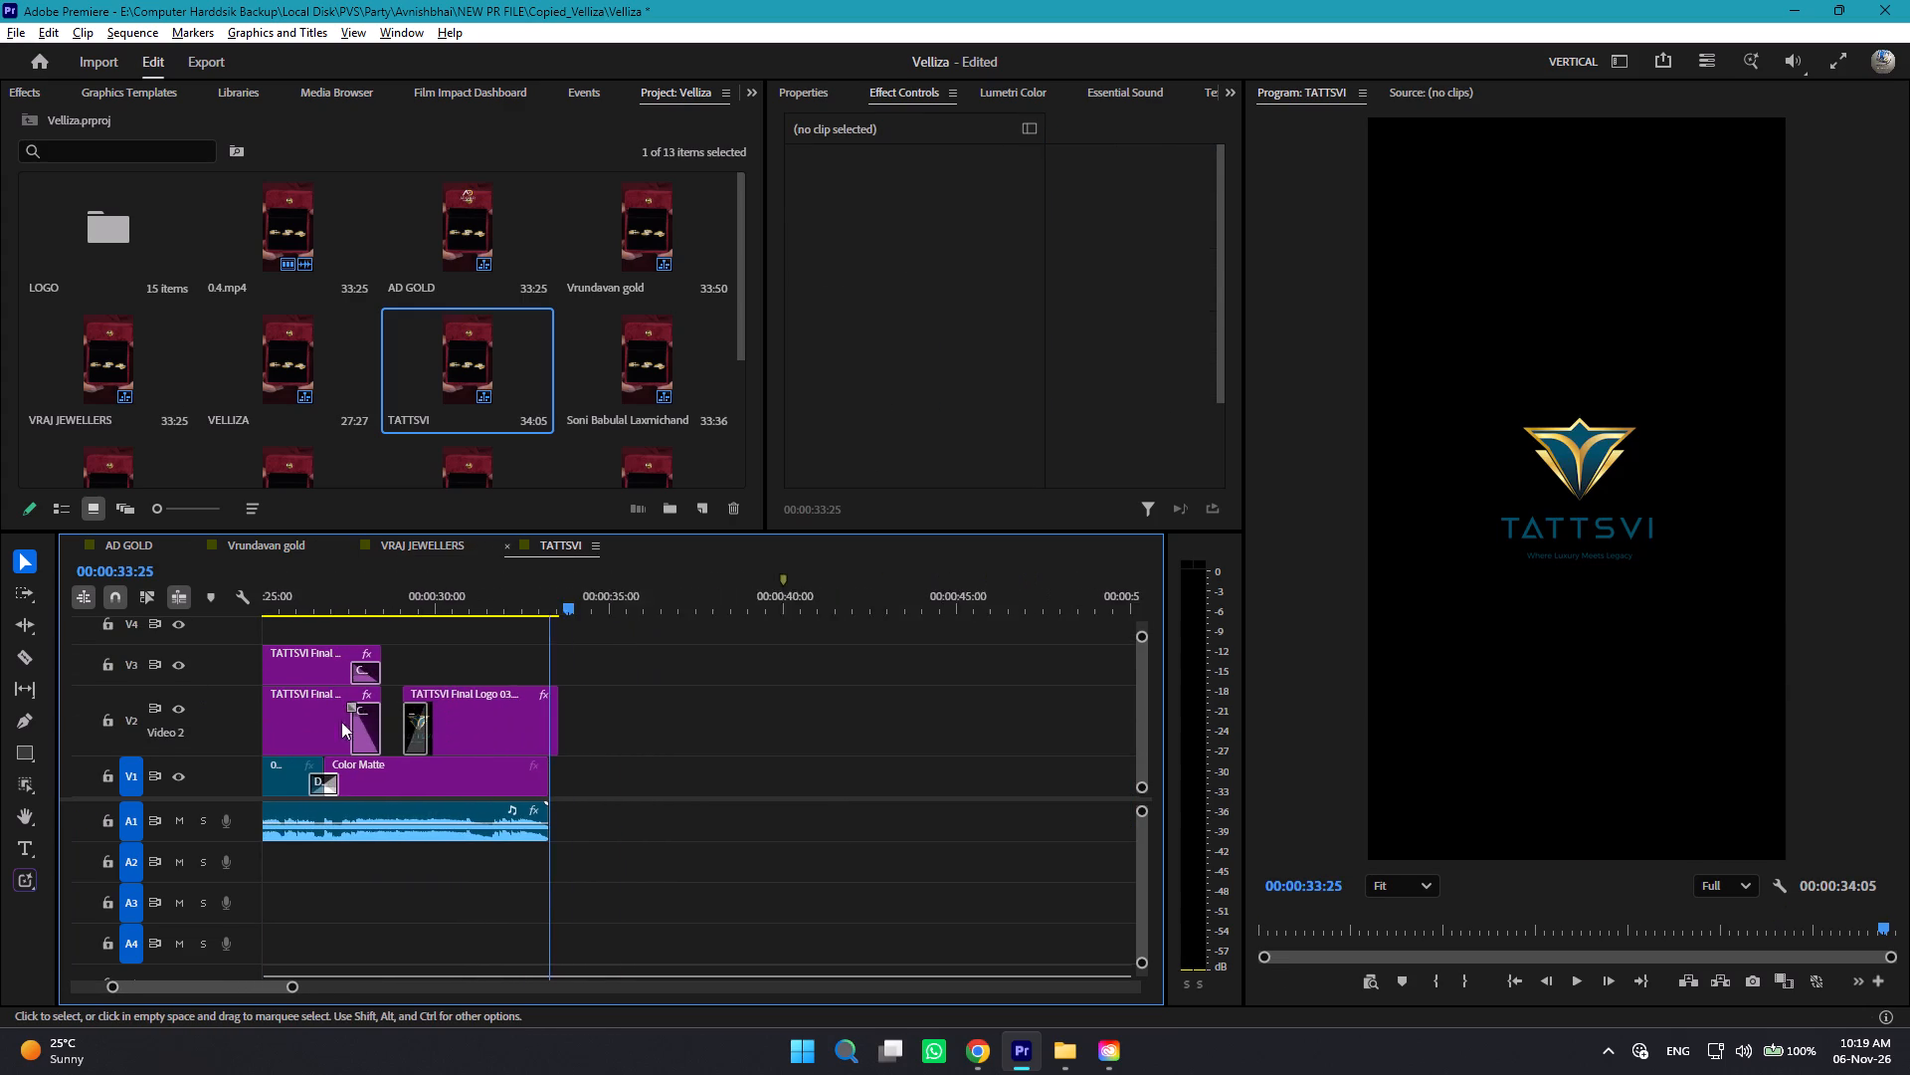
alt+scroll(212, 717, down, 3)
drag(323, 642, 295, 742)
drag(371, 713, 308, 724)
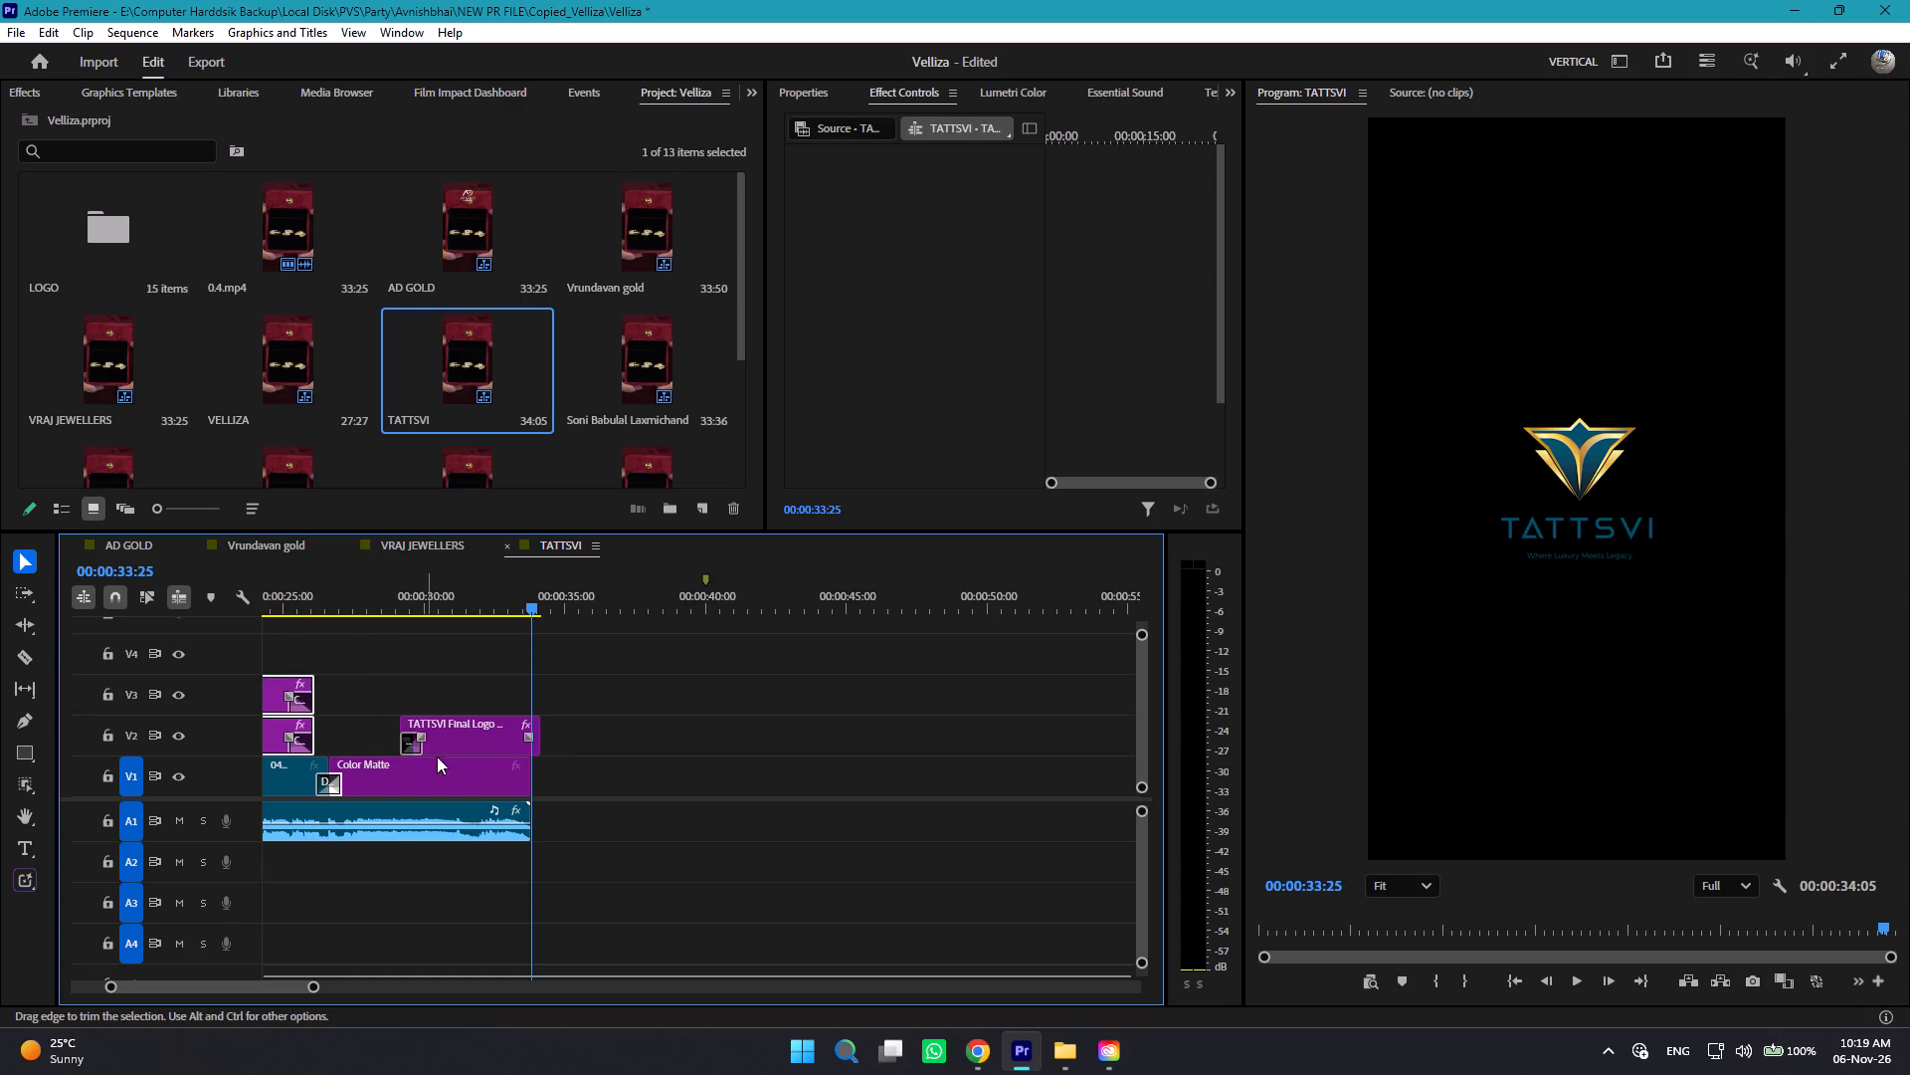
Fit TATTSVI Final Logo 03.png to the Color Matte, from 00:00:26:20 to 00:00:33:25, removing the excess, and play its opening.
drag(406, 719, 333, 730)
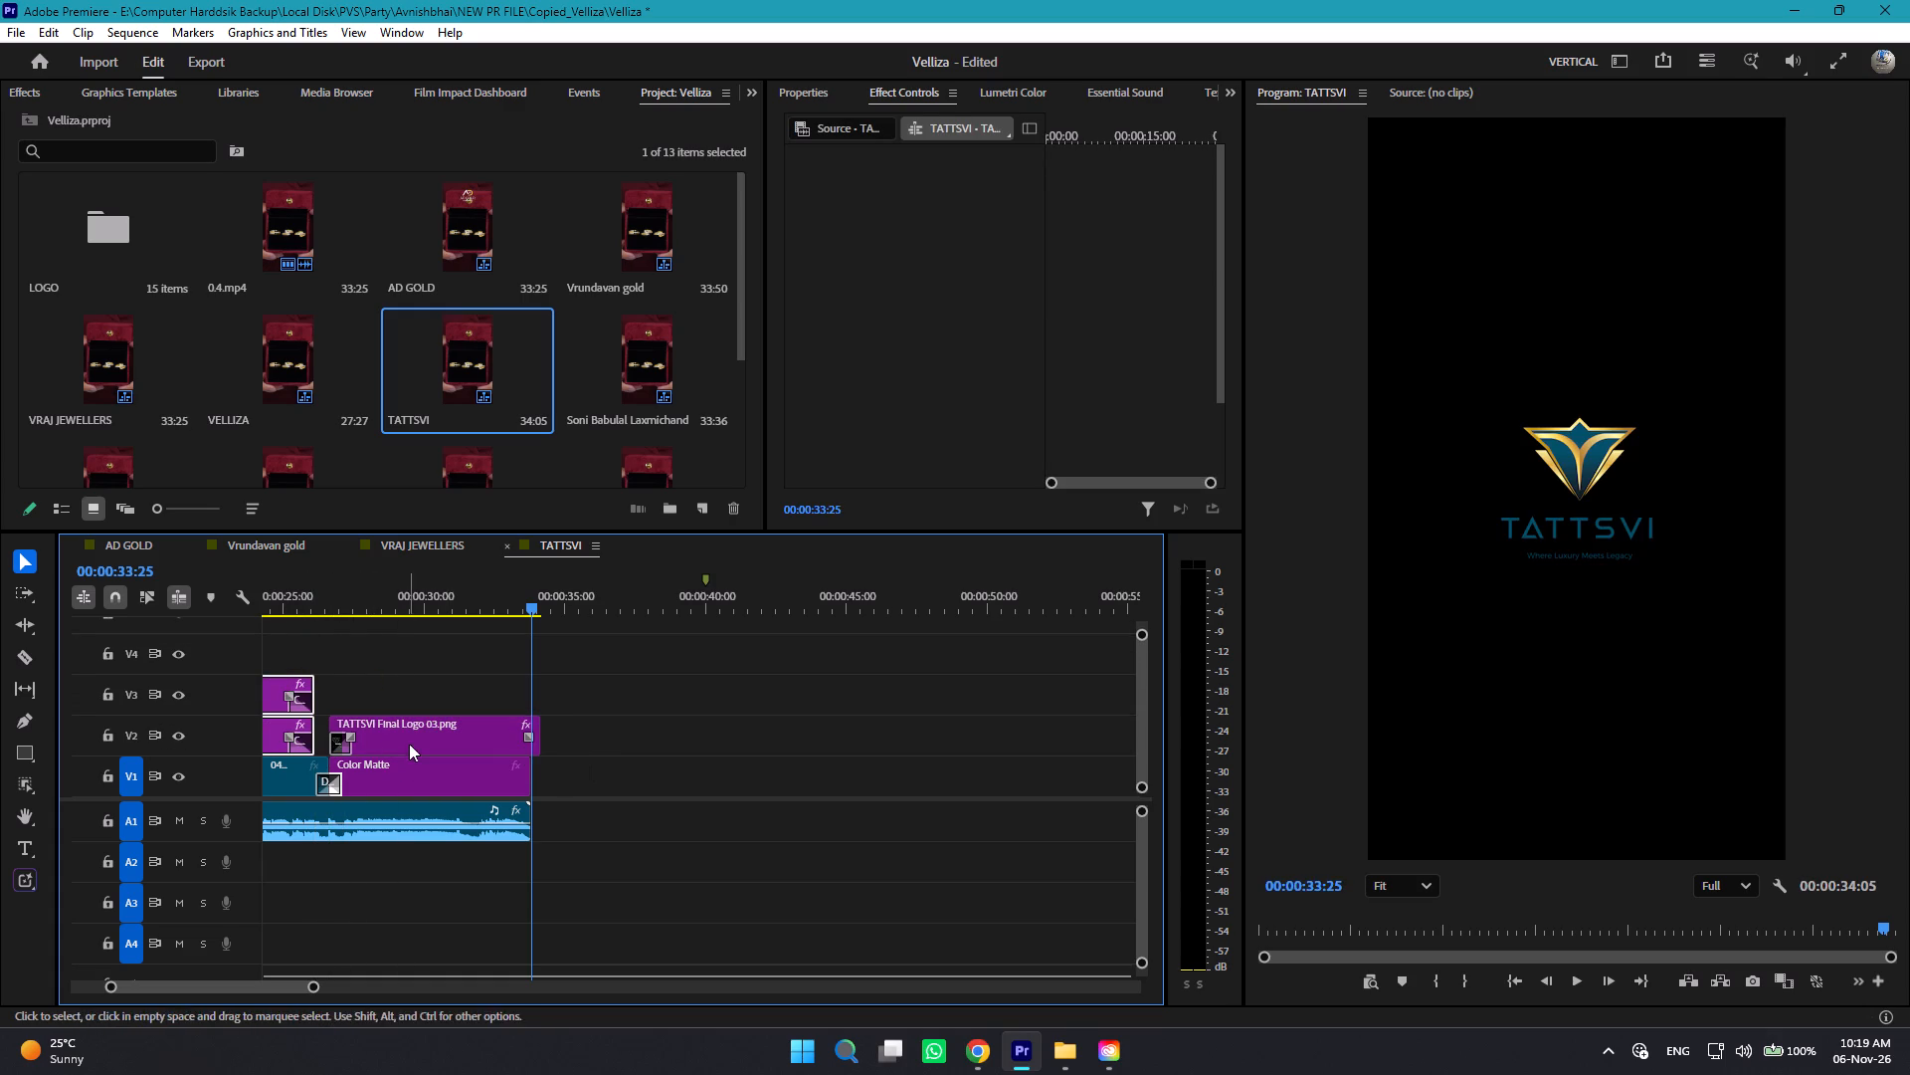
key(c)
click(528, 755)
key(v)
click(537, 753)
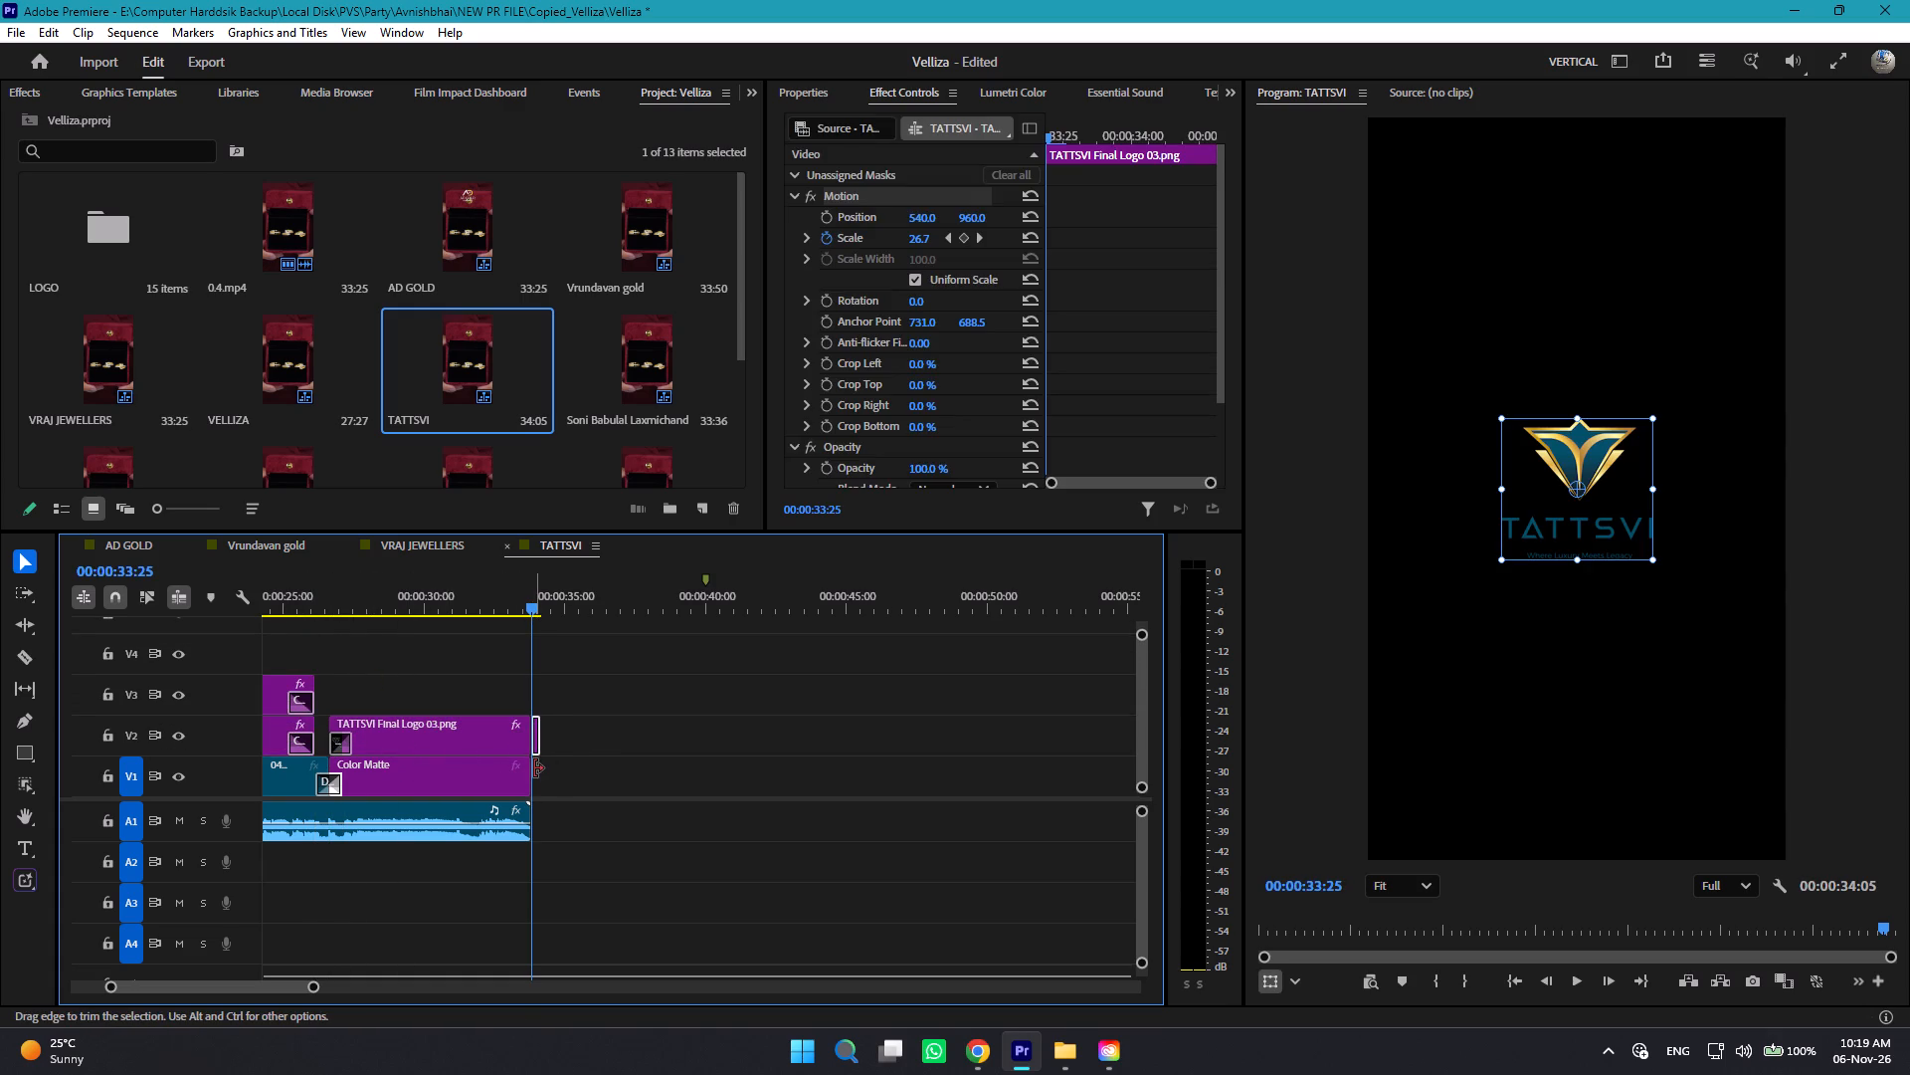
key(Delete)
drag(395, 599, 325, 610)
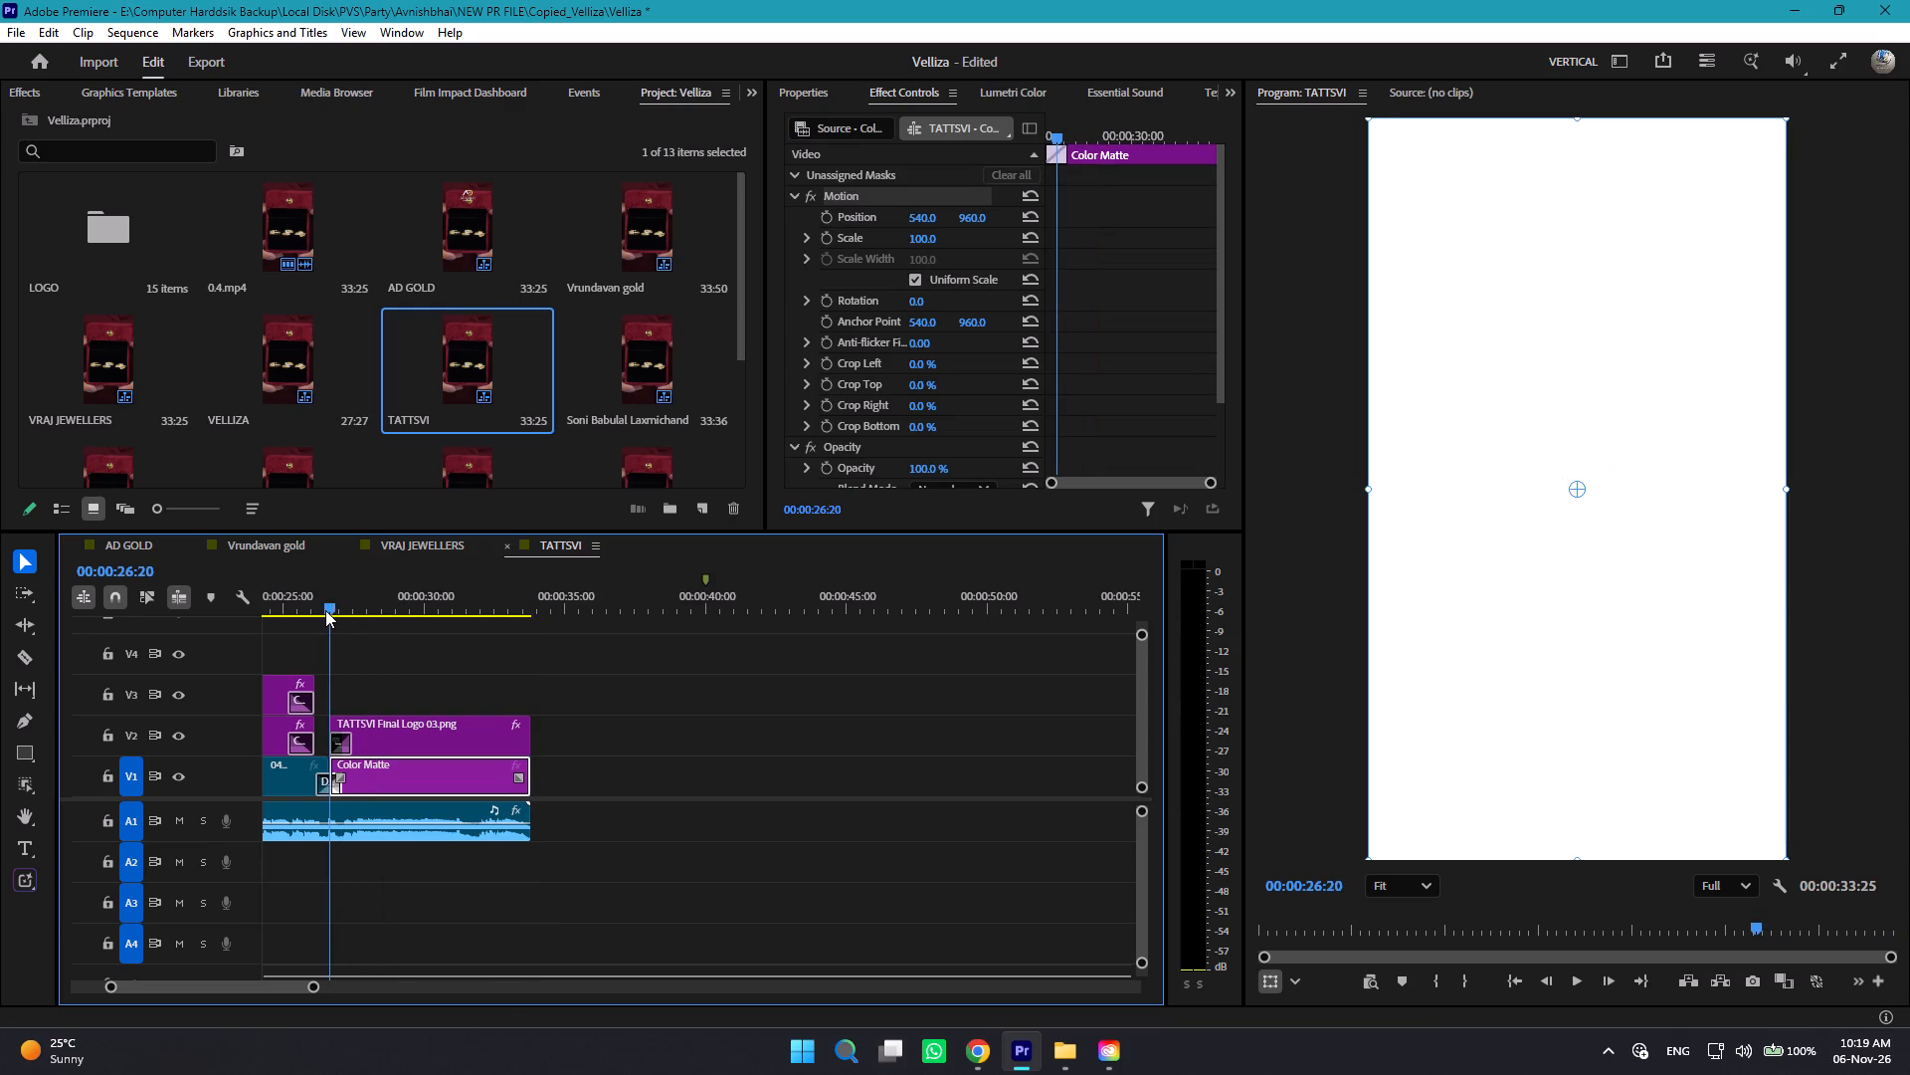
key(space)
key(space)
Add a Scale keyframe of 20 to TATTSVI Final Logo 03.png at its start, 00:00:26:20.
click(402, 723)
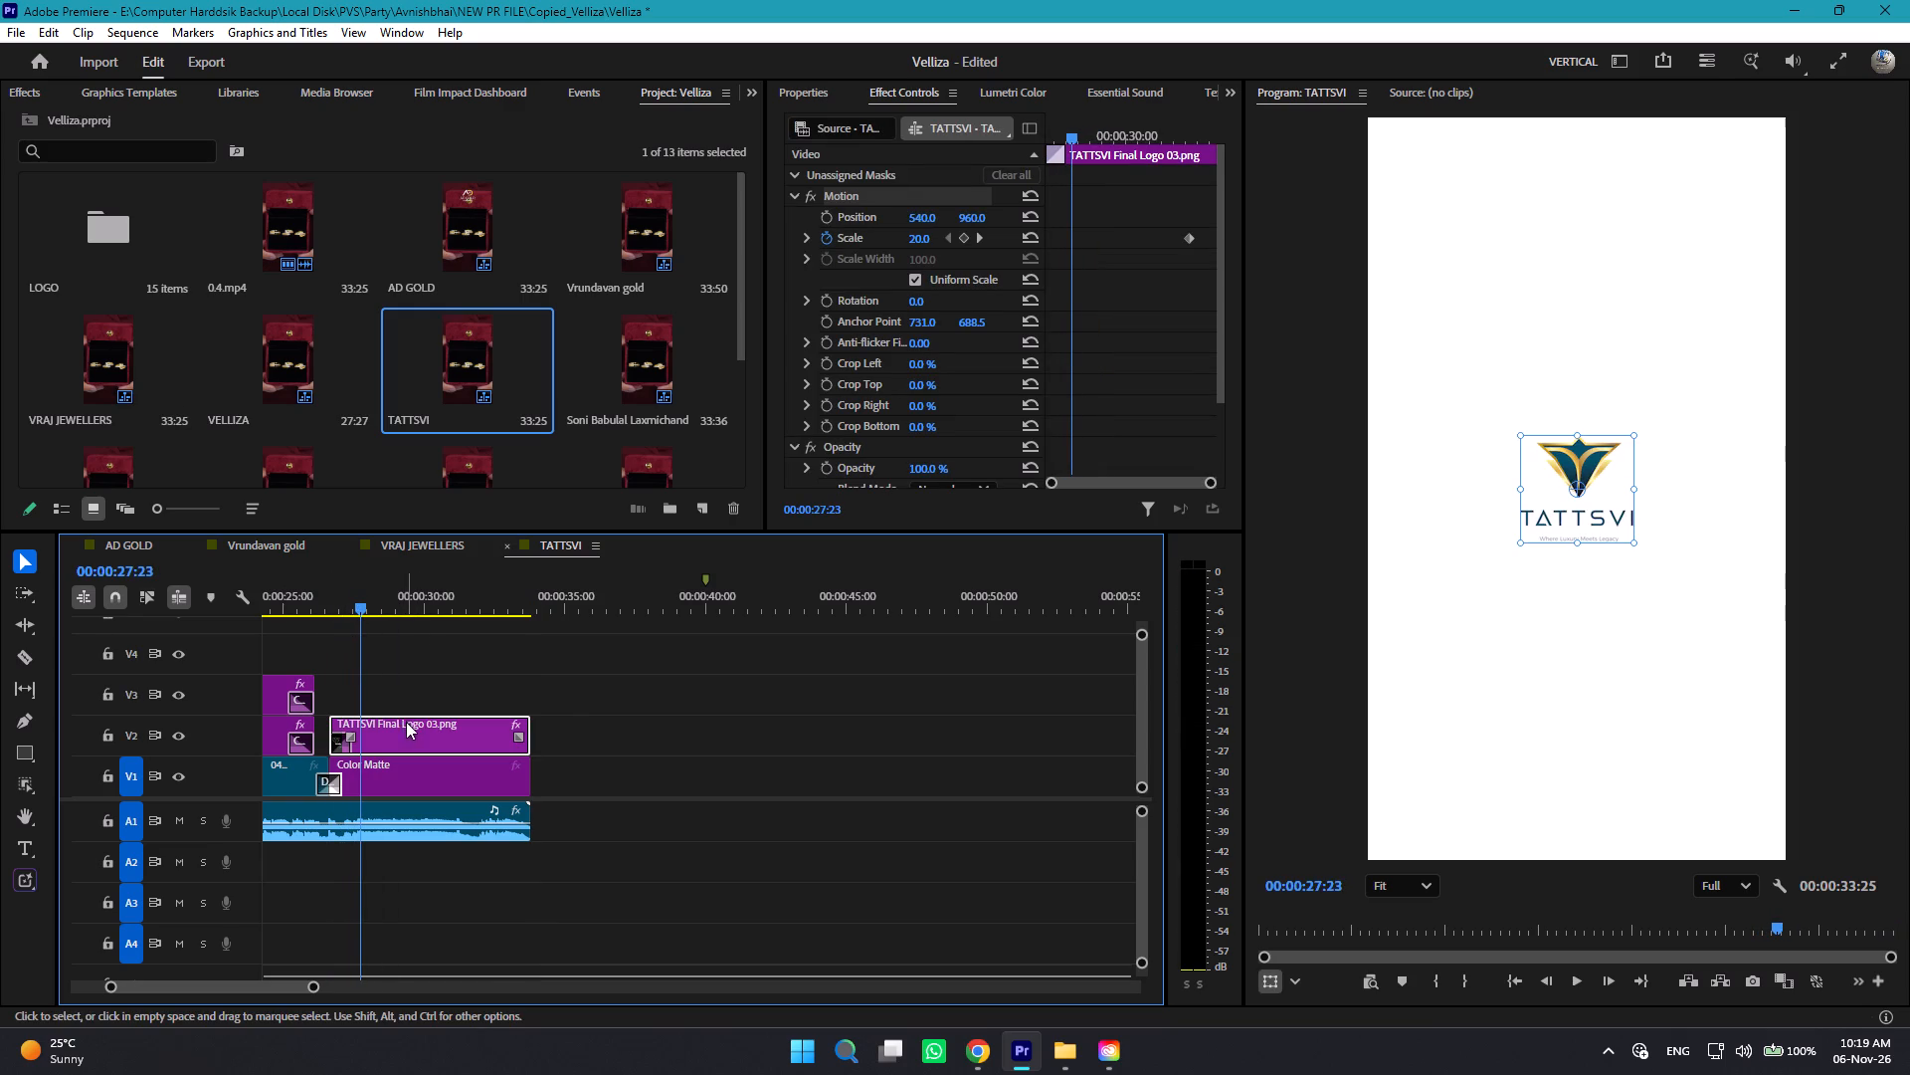
scroll(919, 275, down, 1)
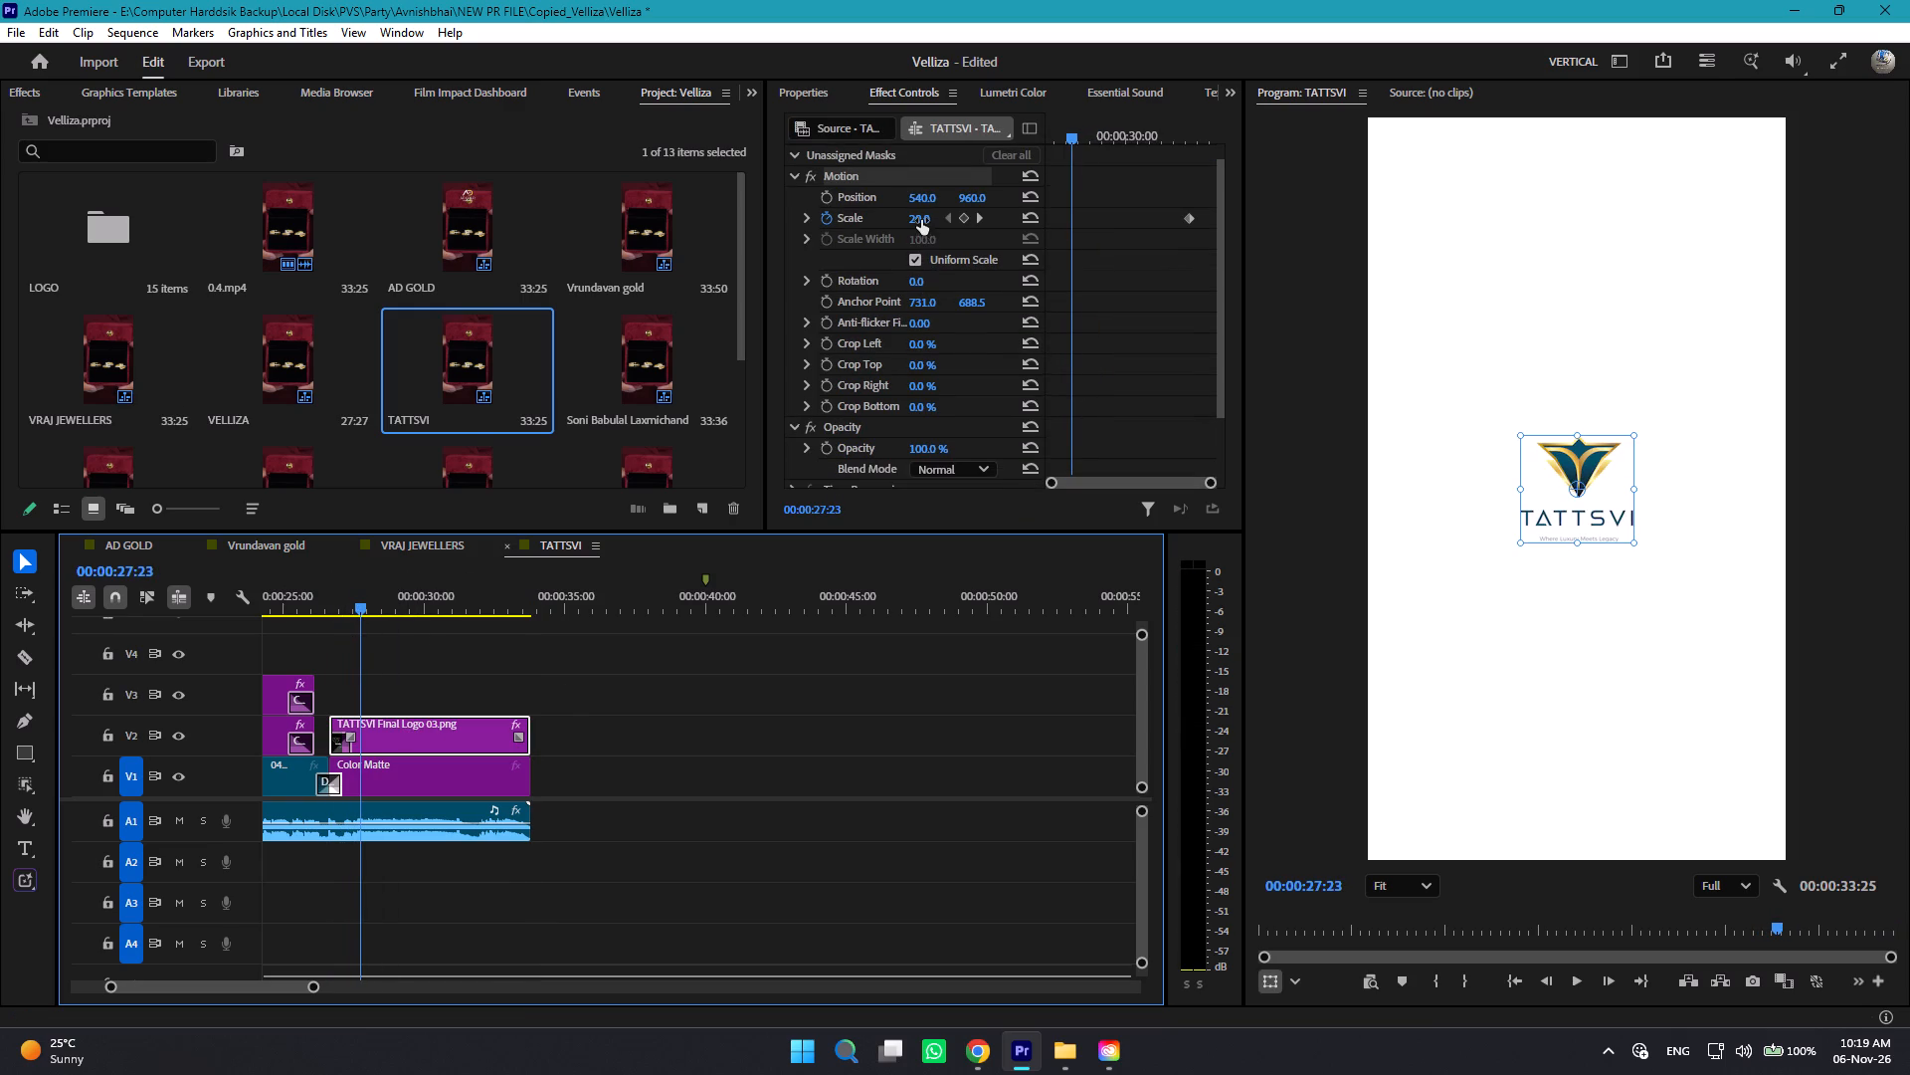
drag(362, 605, 330, 605)
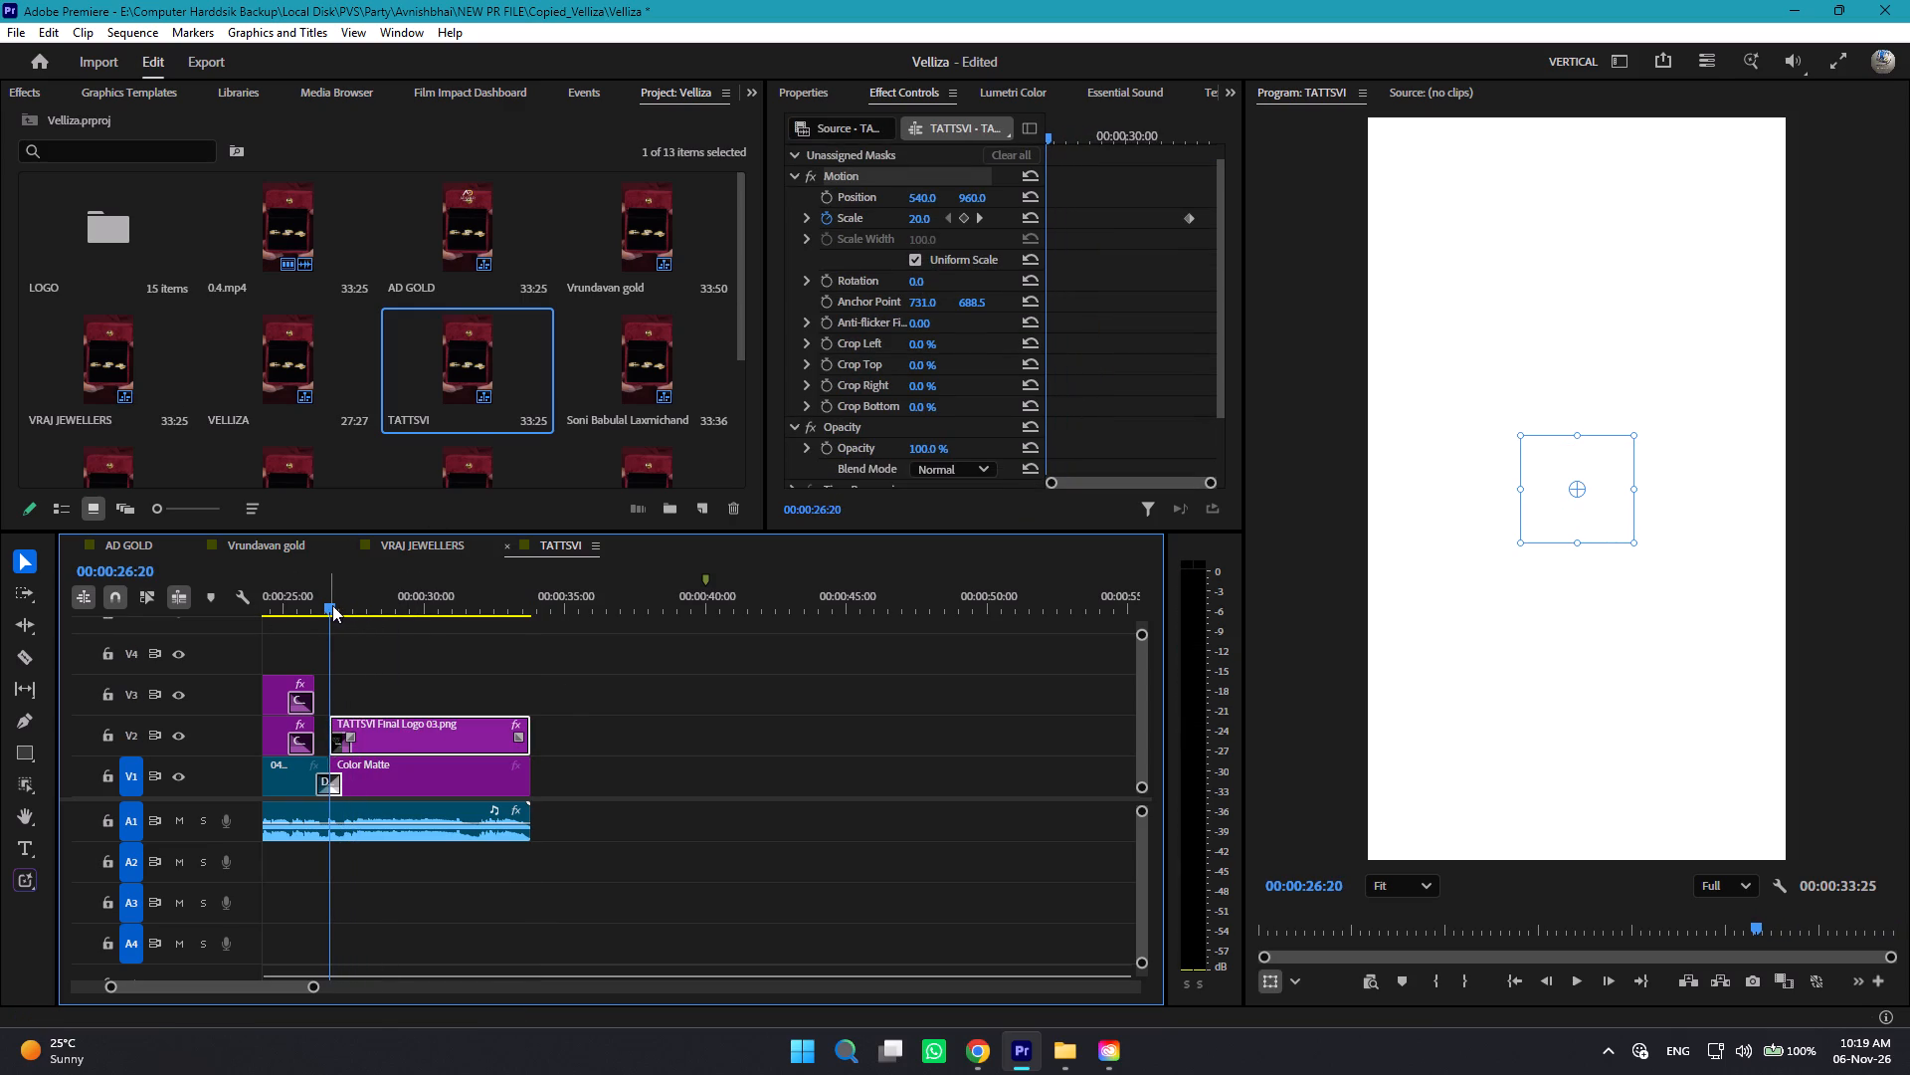
click(965, 219)
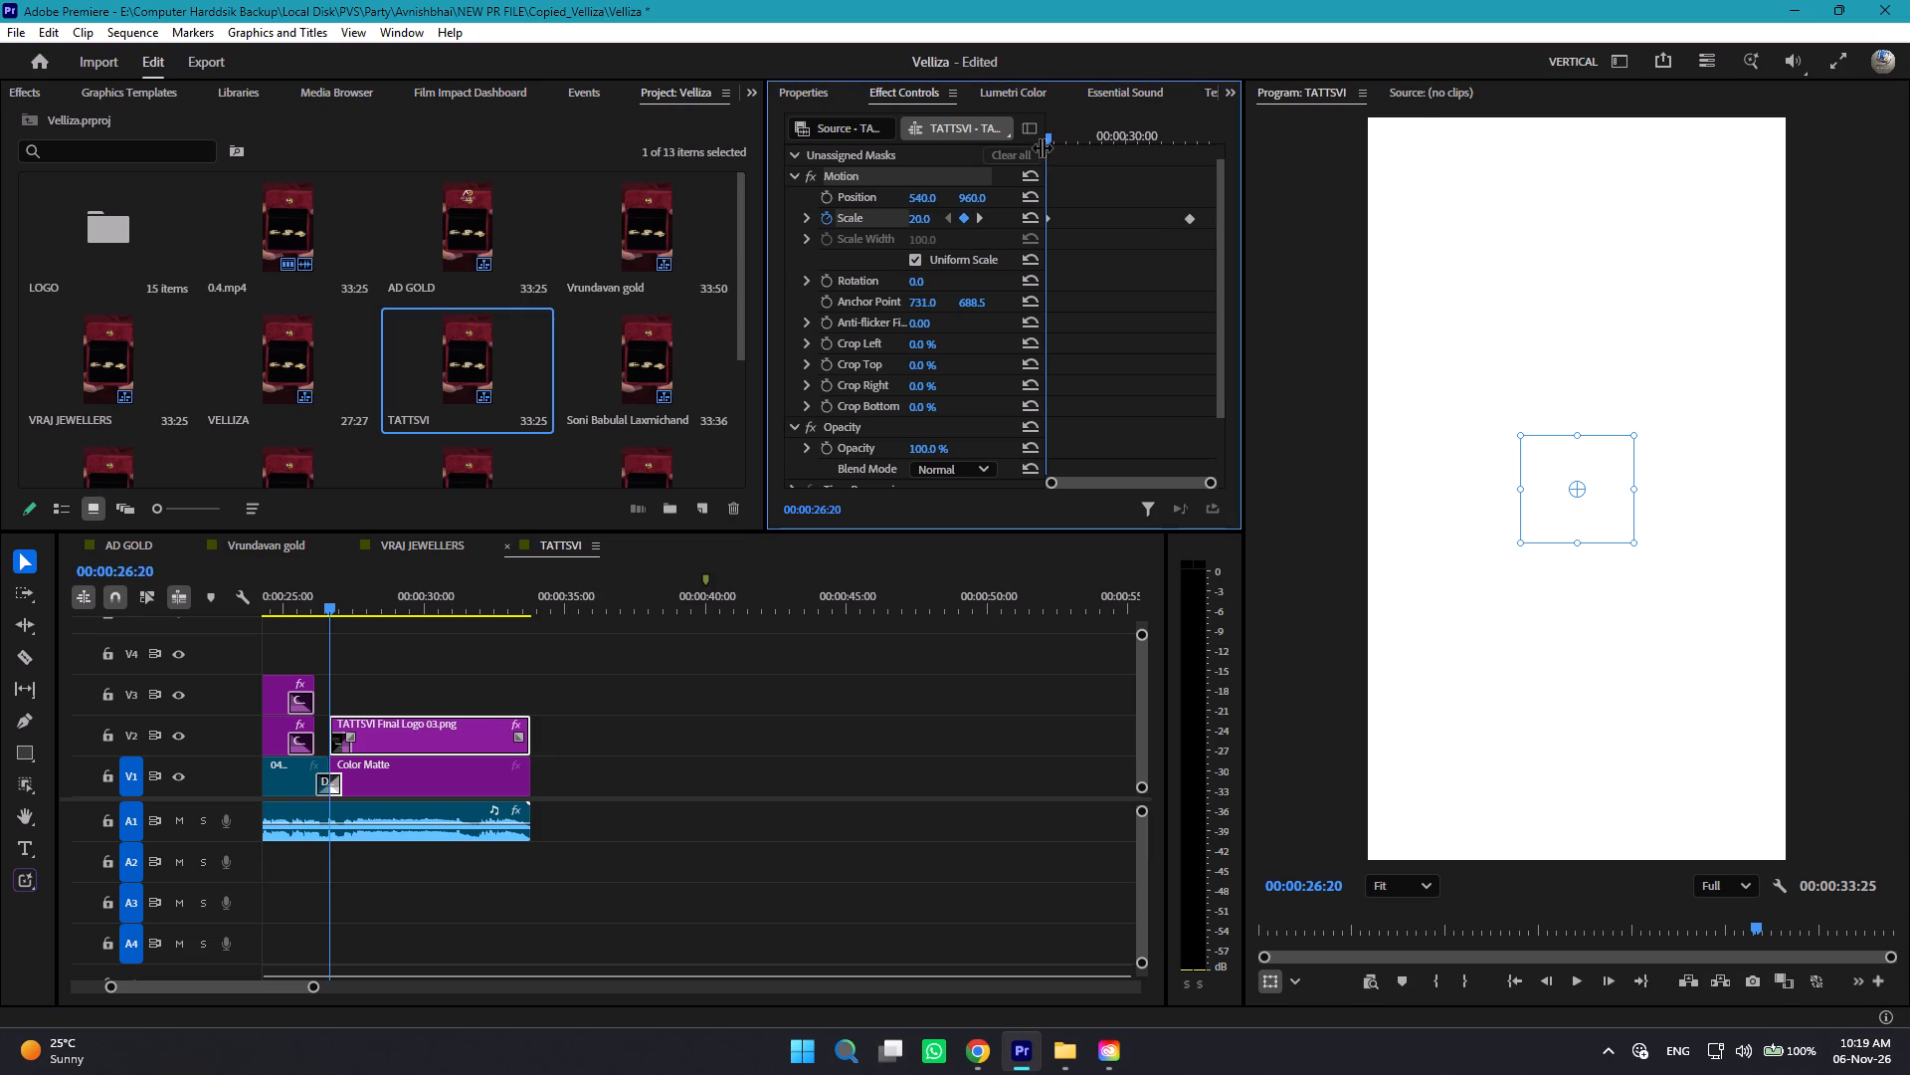
At the existing Scale keyframe at 00:00:32:21, try values of 100 and 50 on the closing TATTSVI logo, and settle on 30.
drag(1049, 135, 1189, 175)
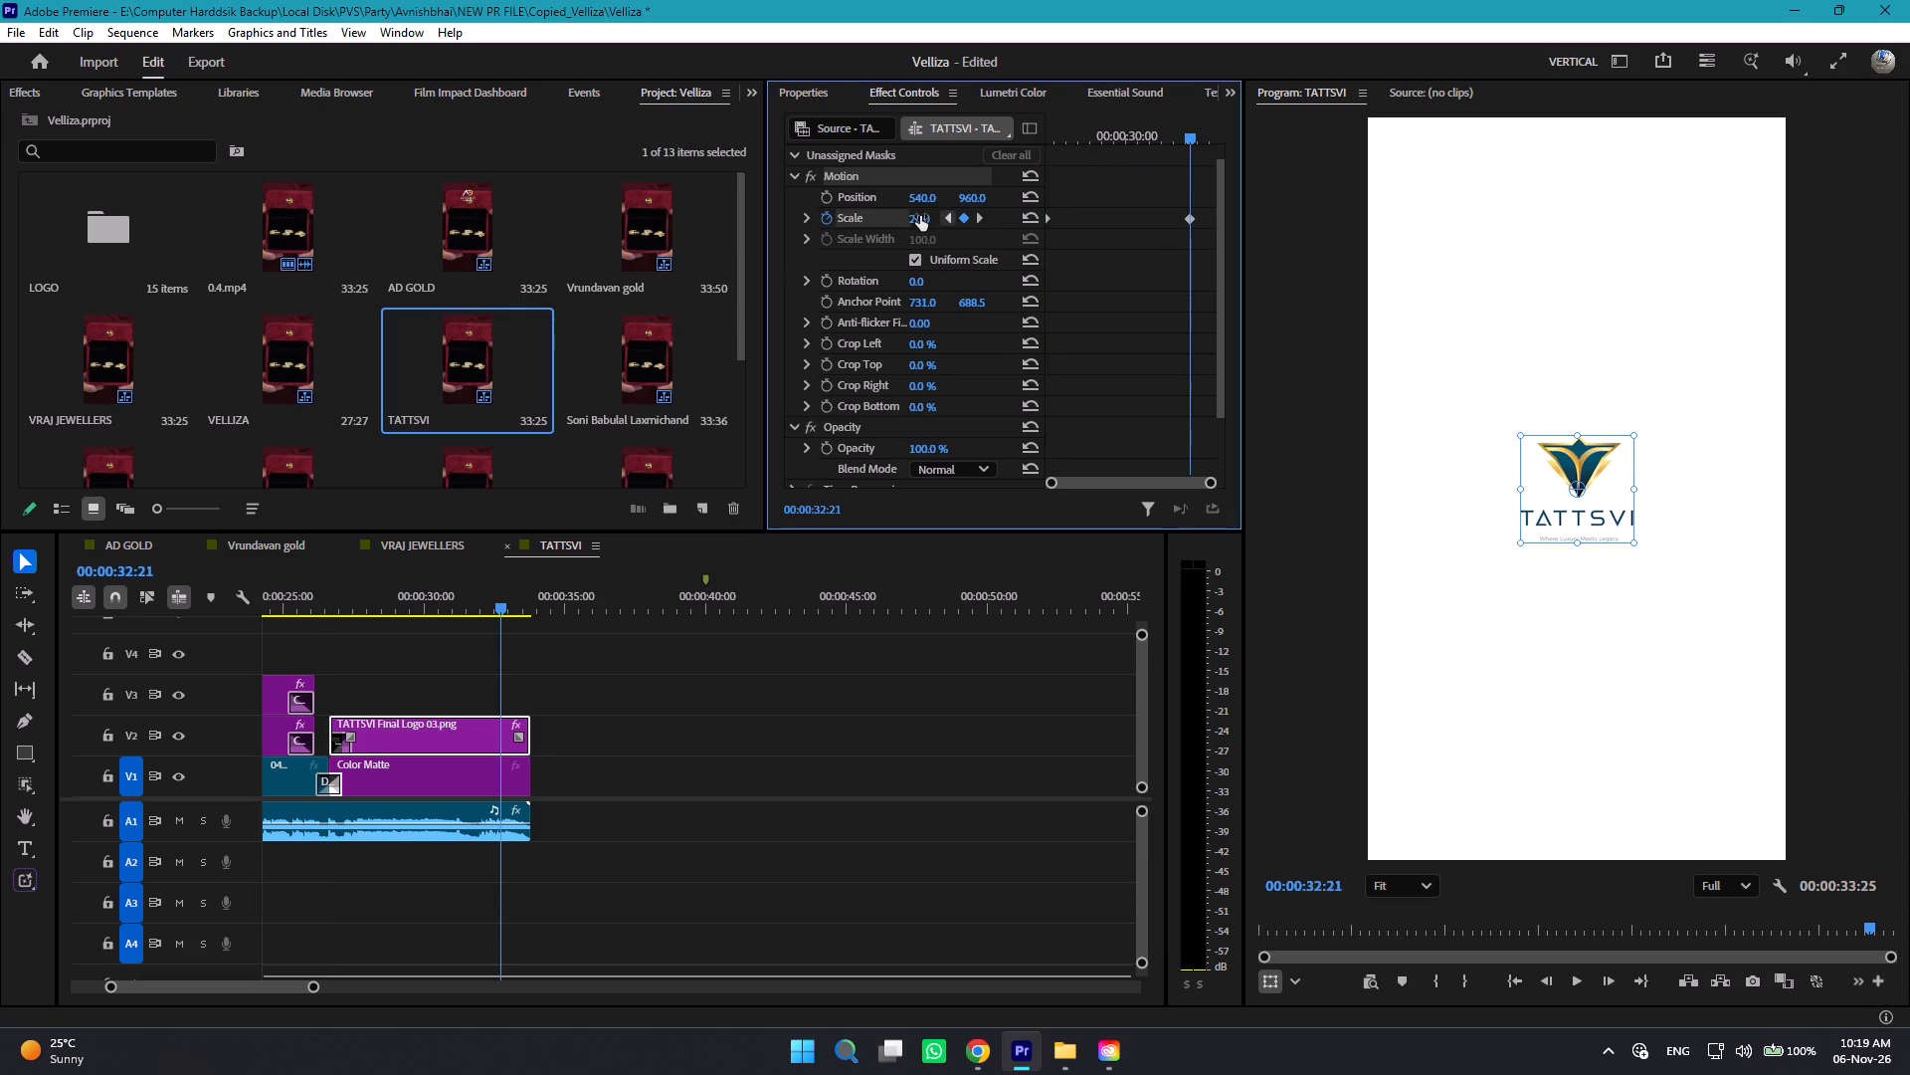
click(919, 216)
text(100)
key(Return)
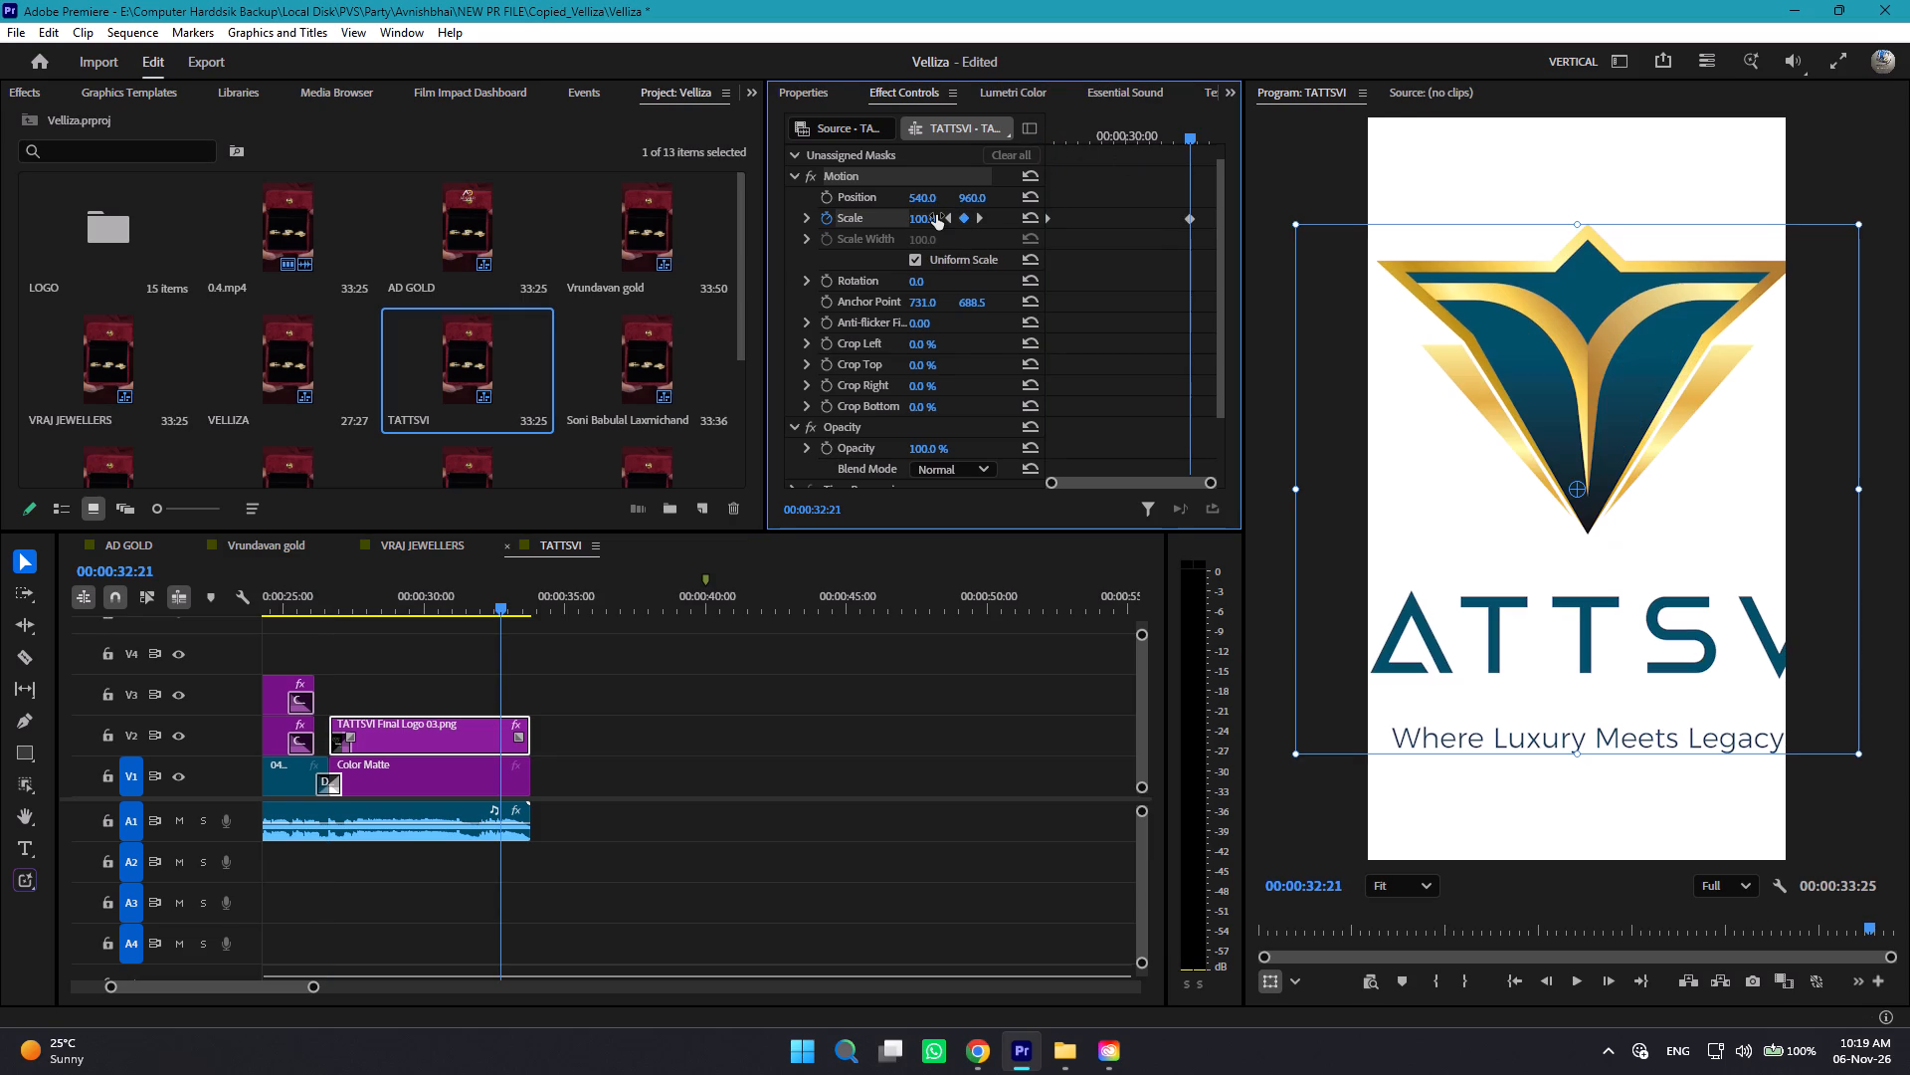
click(936, 215)
text(50)
key(Return)
click(936, 215)
text(30)
key(Return)
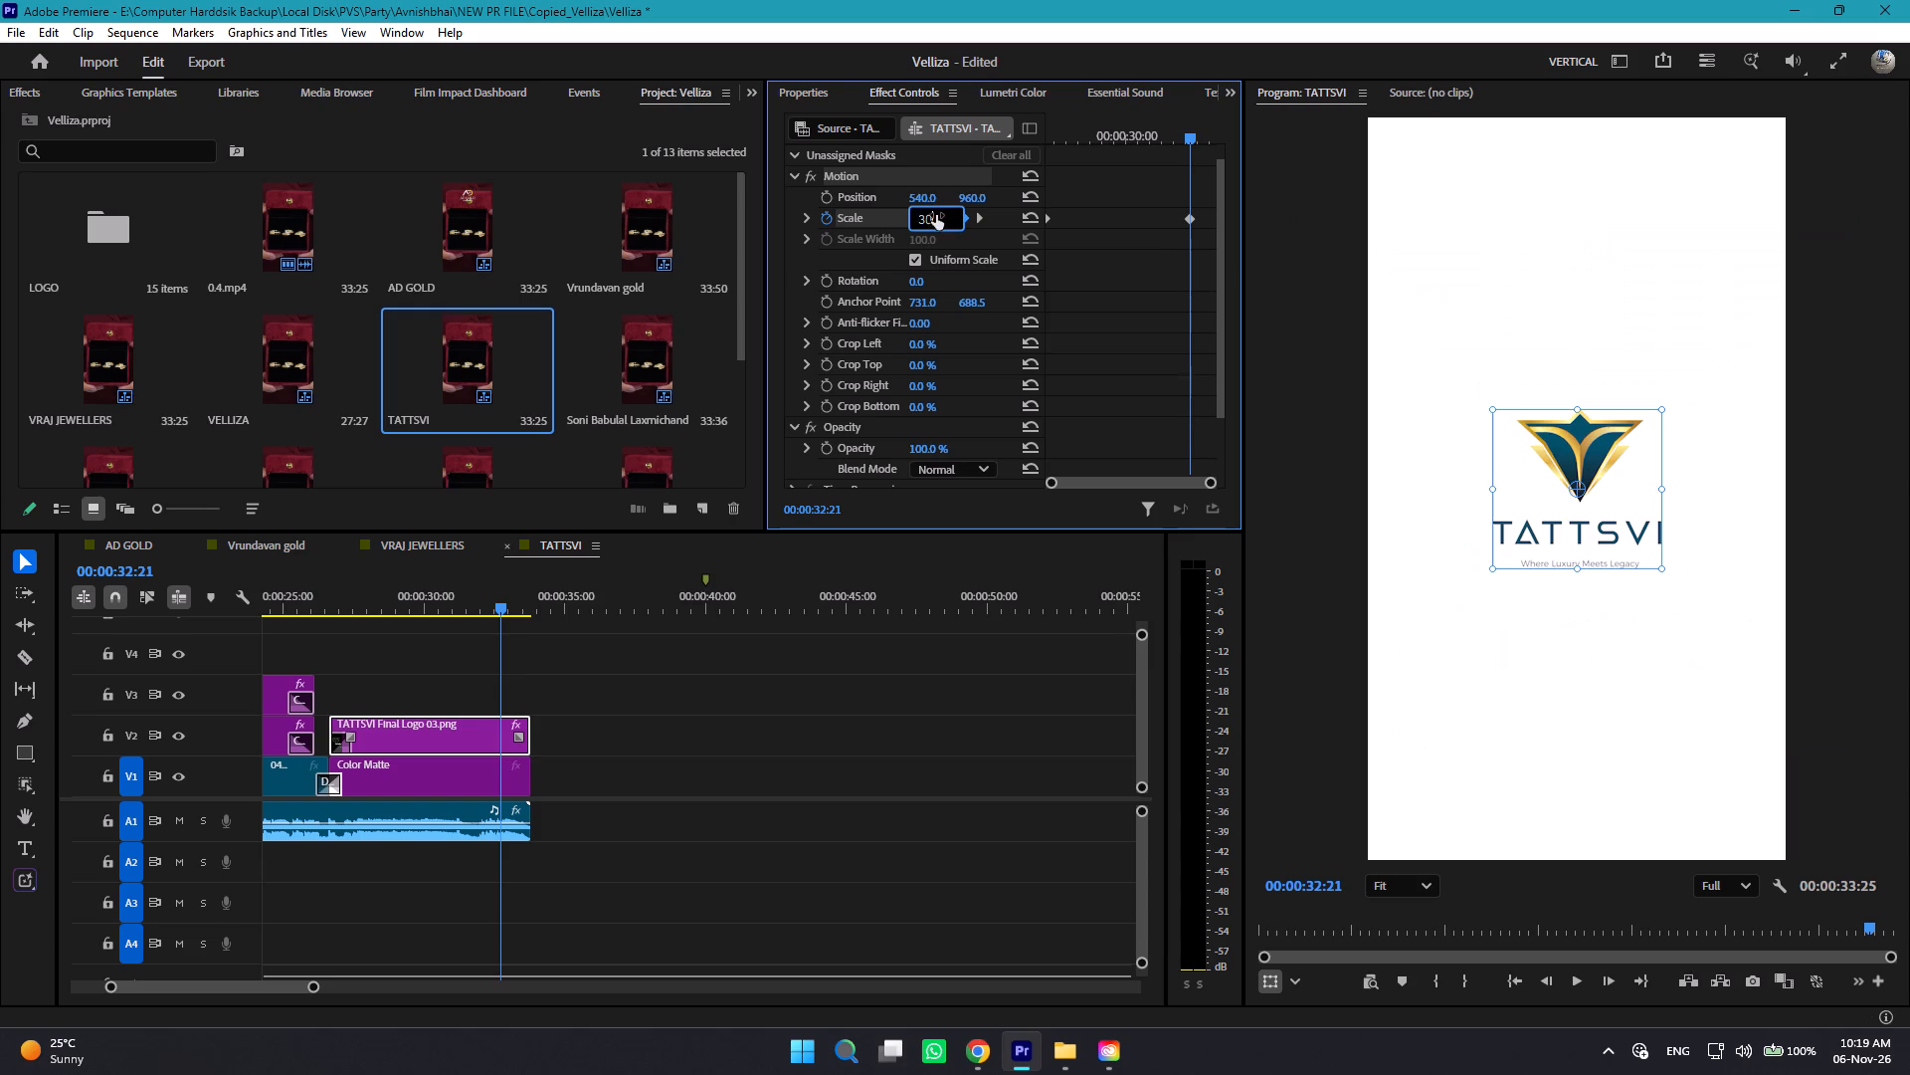
Move the closing TATTSVI logo's Scale keyframe of 30 to the end of its clip and play the zoom.
drag(1194, 220, 1334, 222)
drag(497, 602, 323, 625)
key(space)
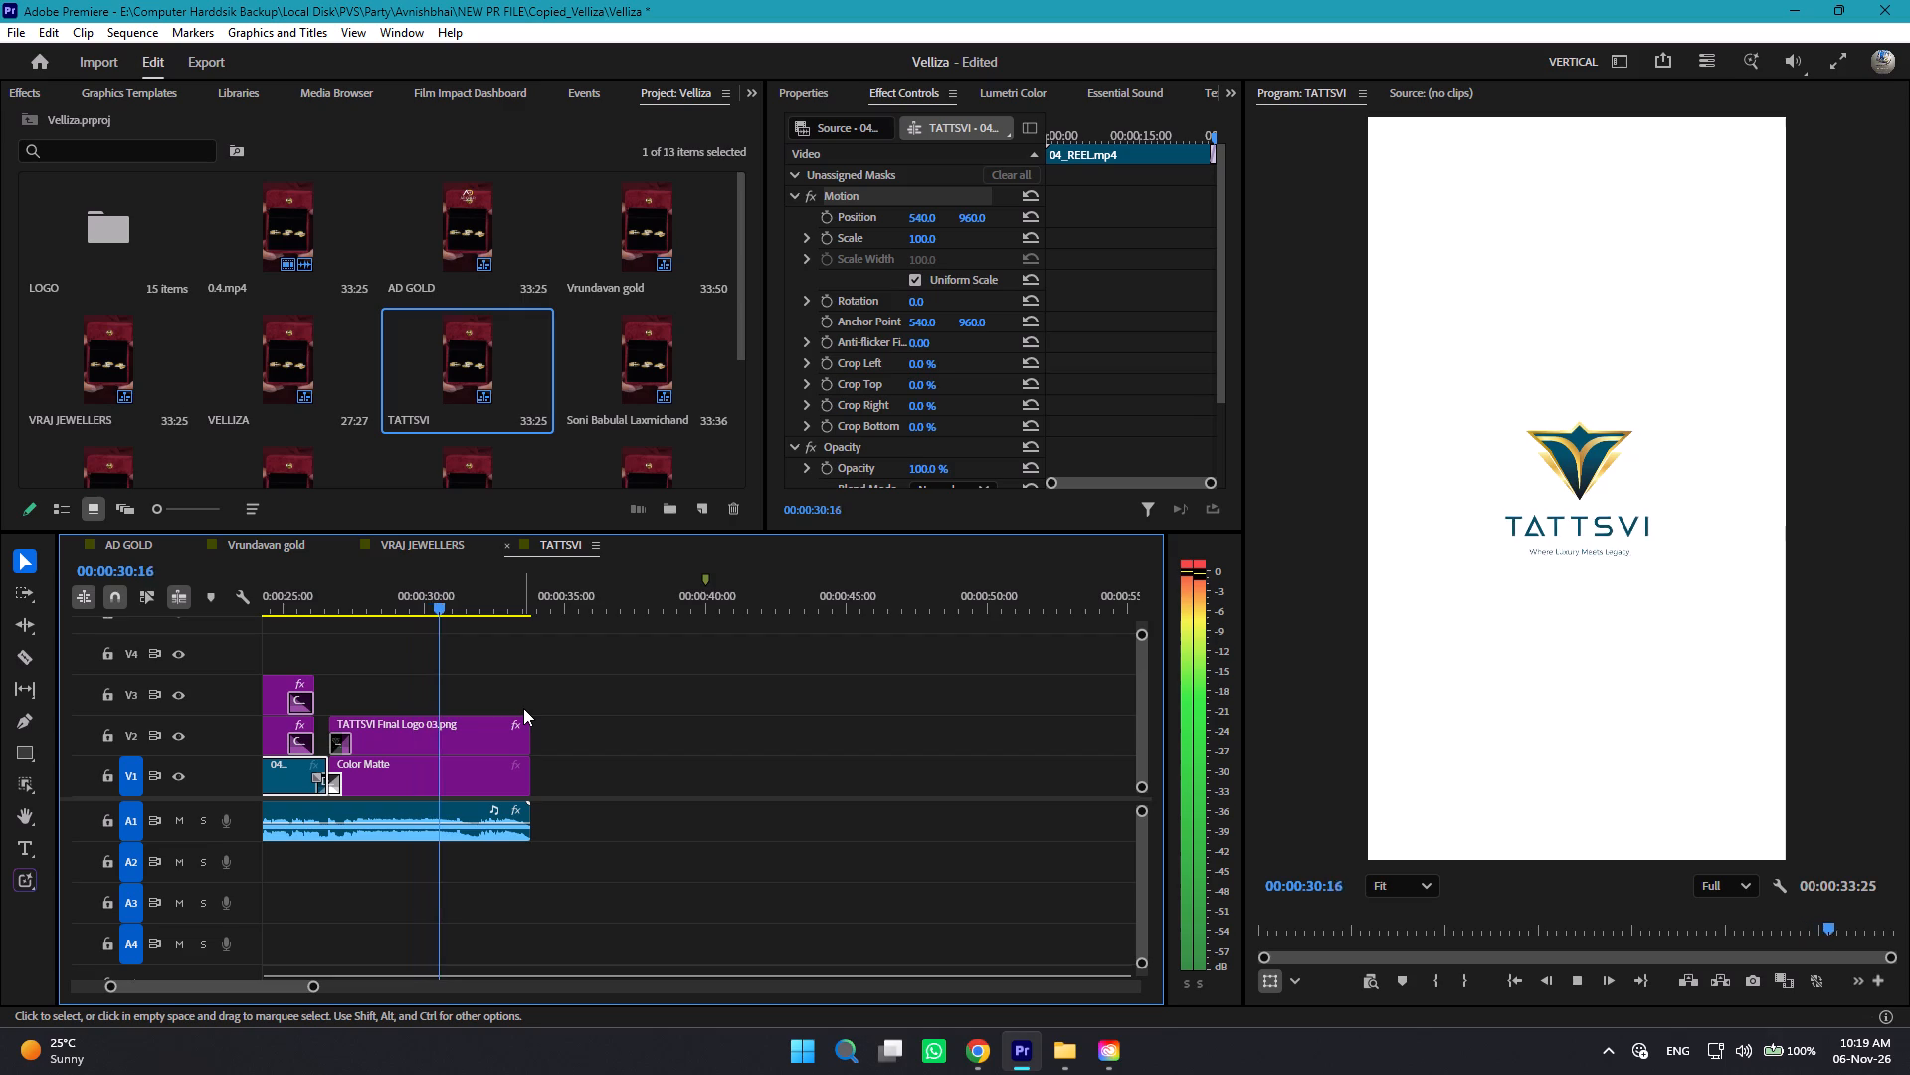
key(space)
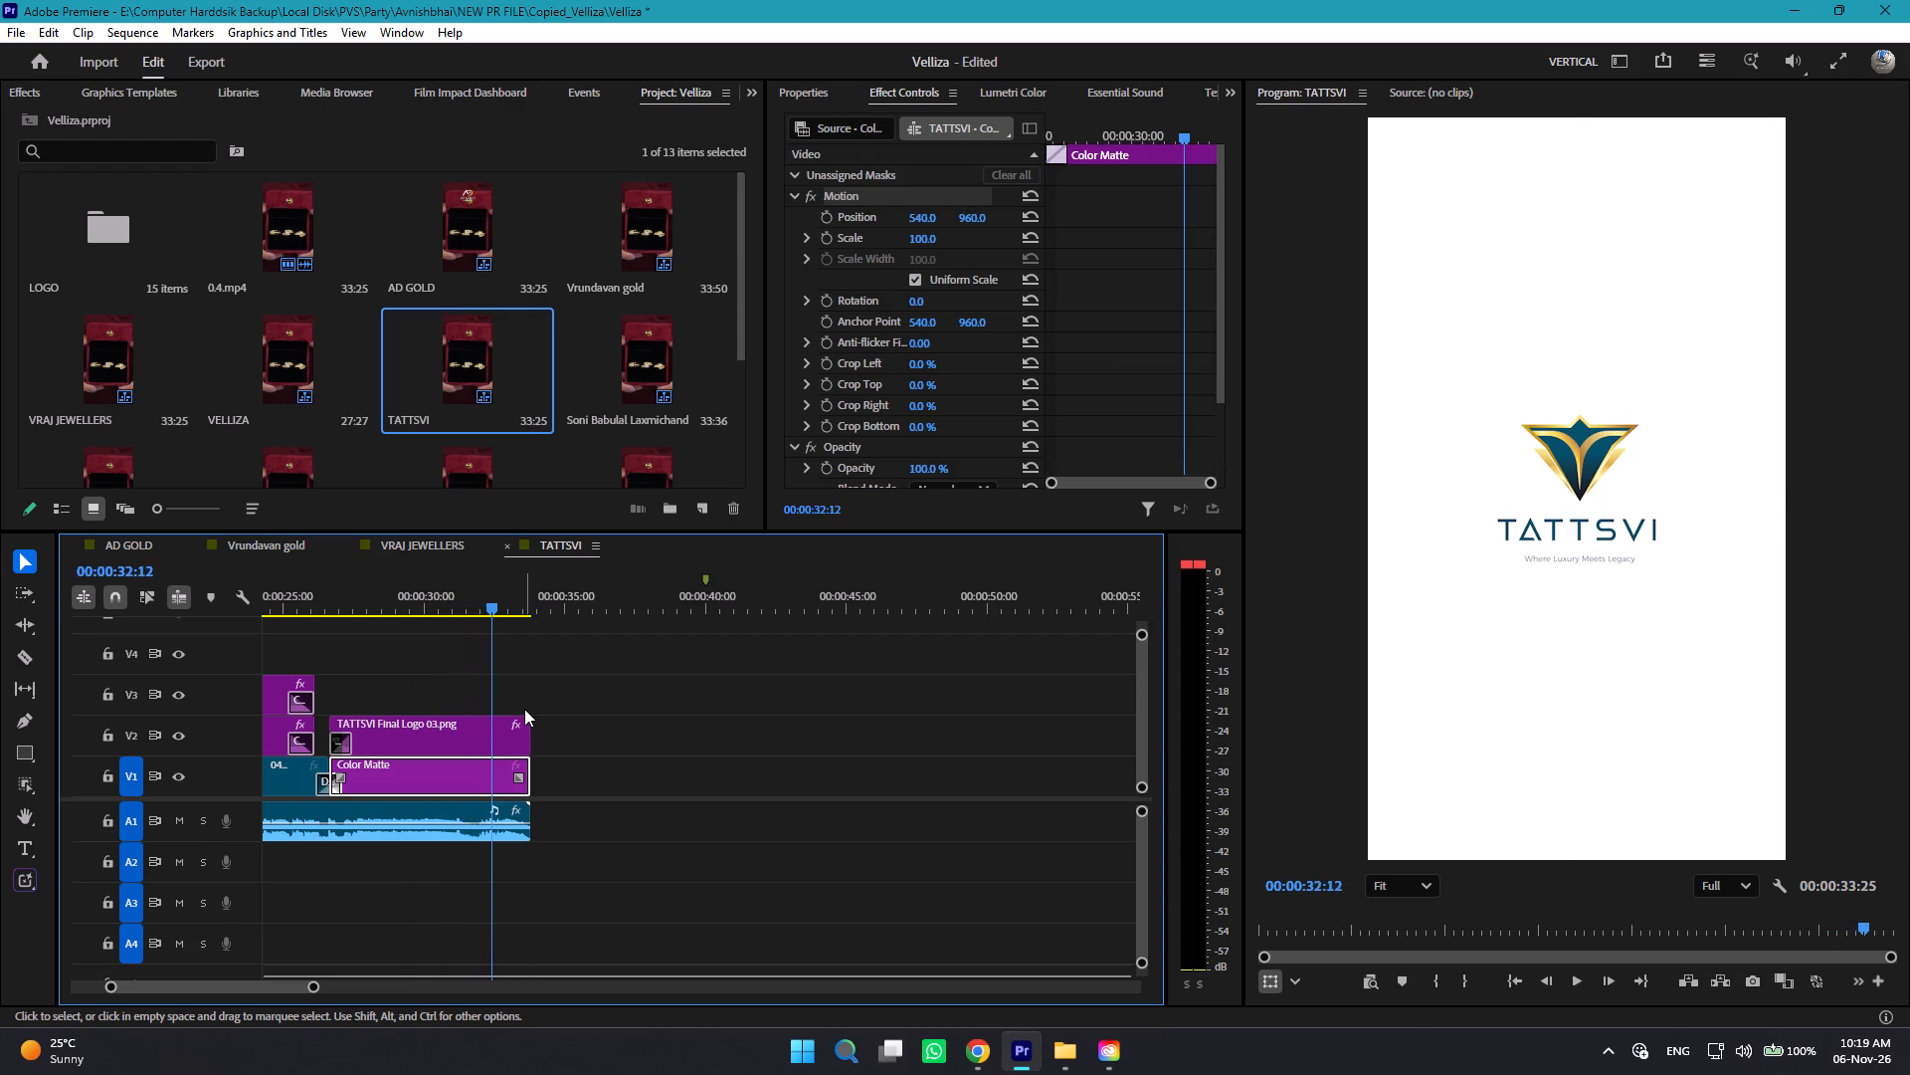
click(813, 812)
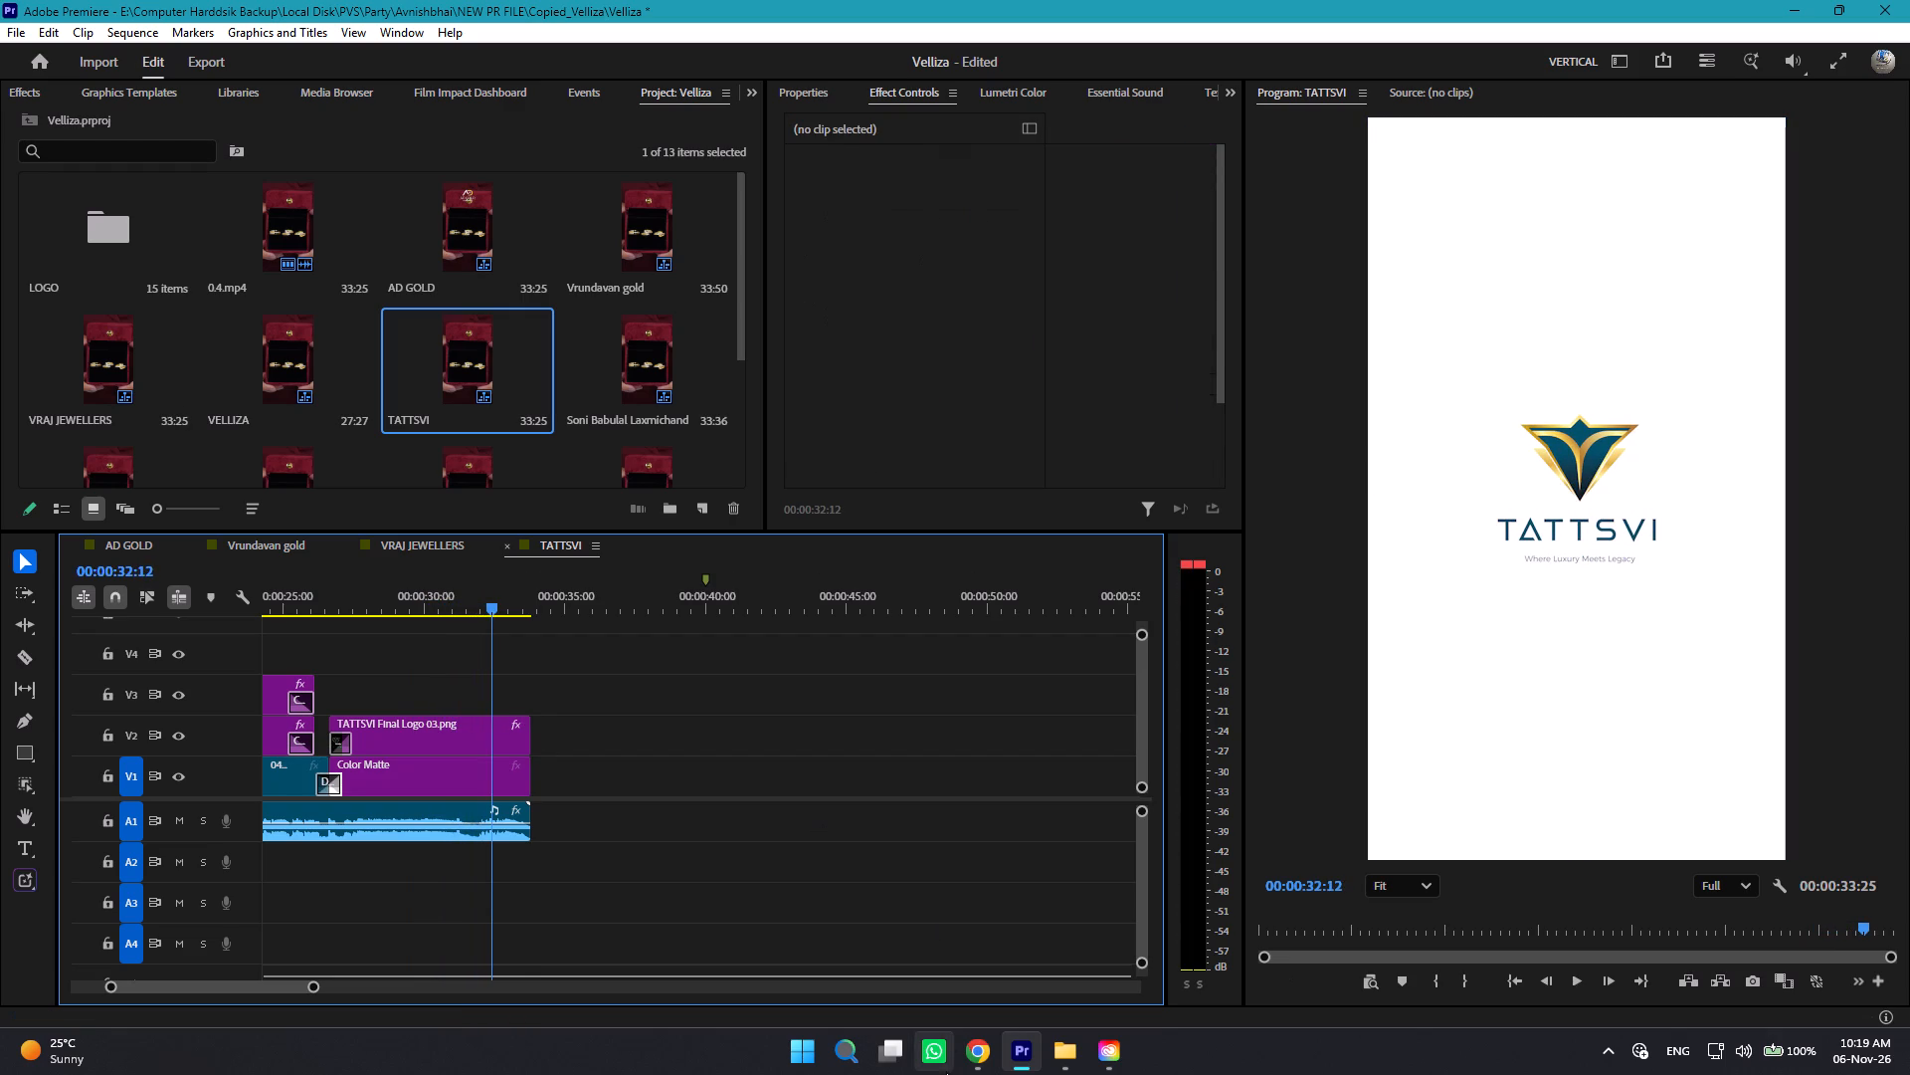
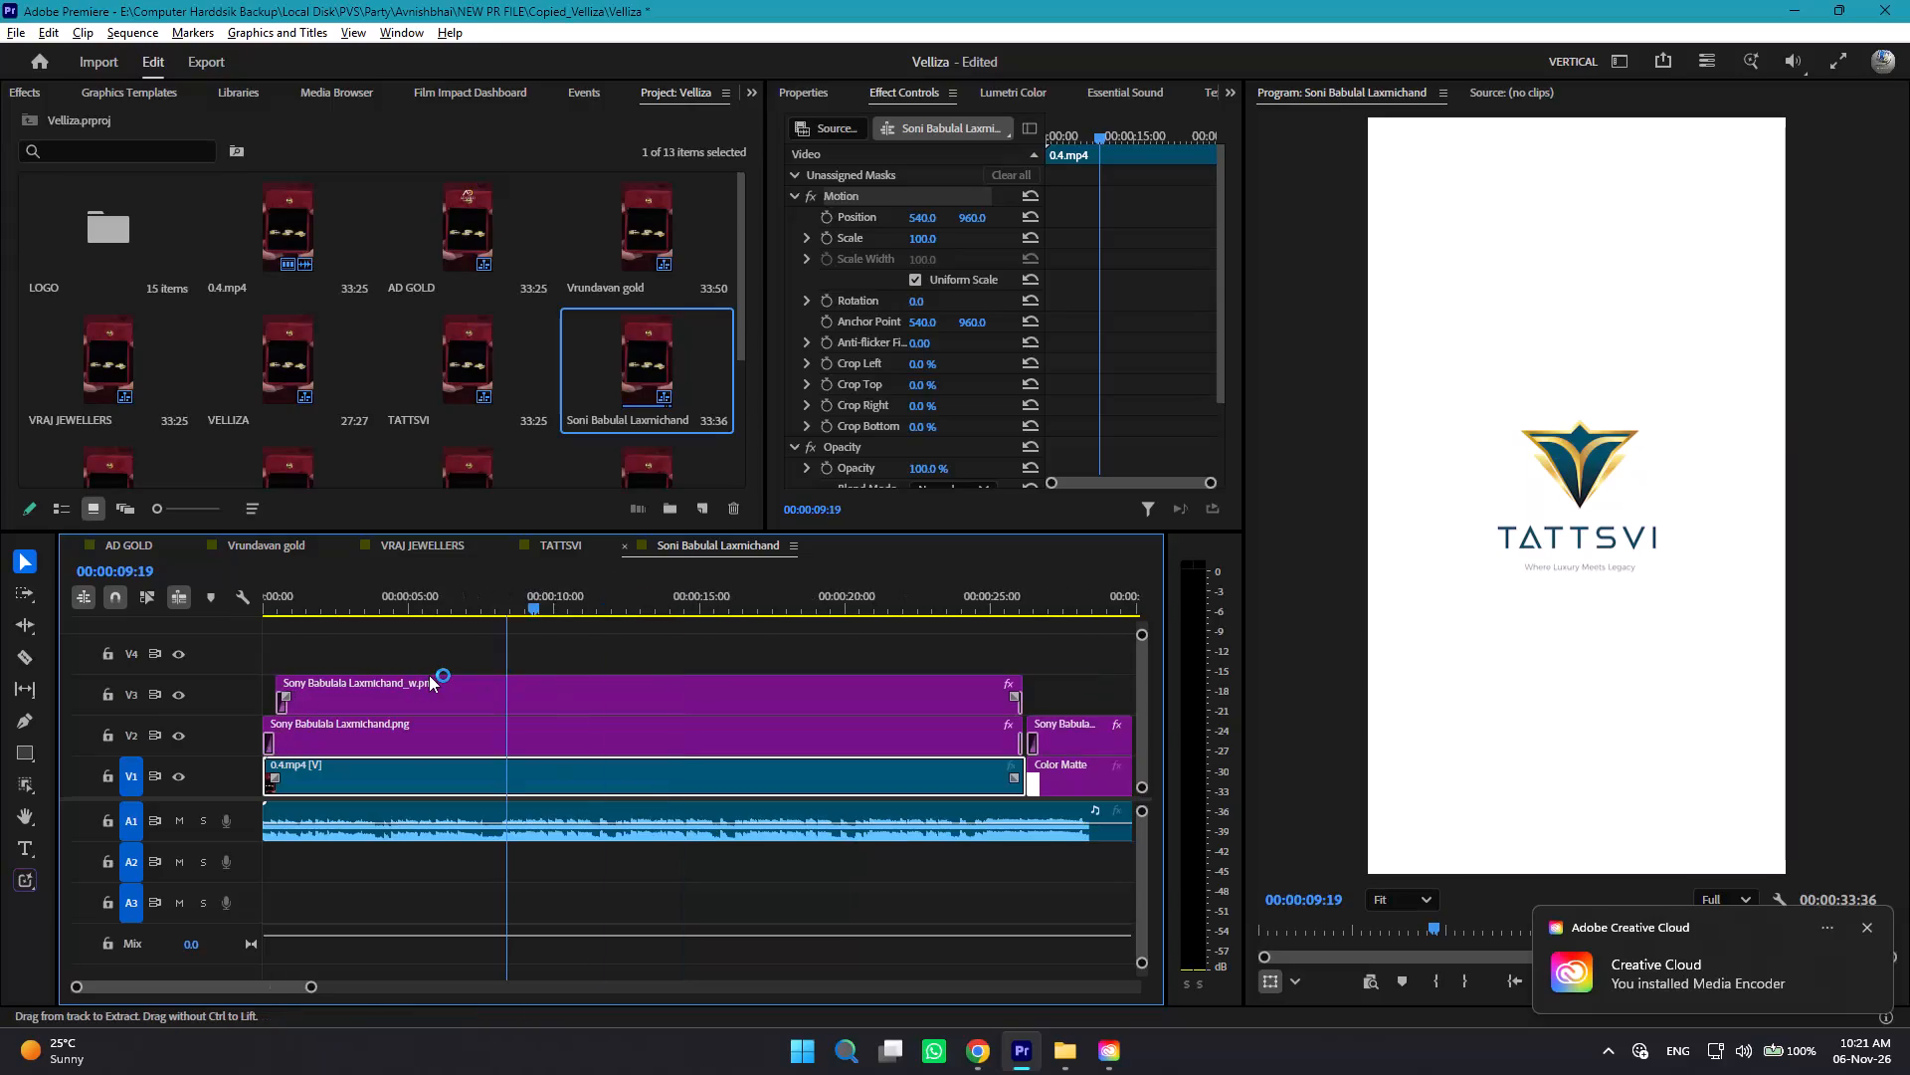
drag(504, 601, 118, 556)
key(ctrl+v)
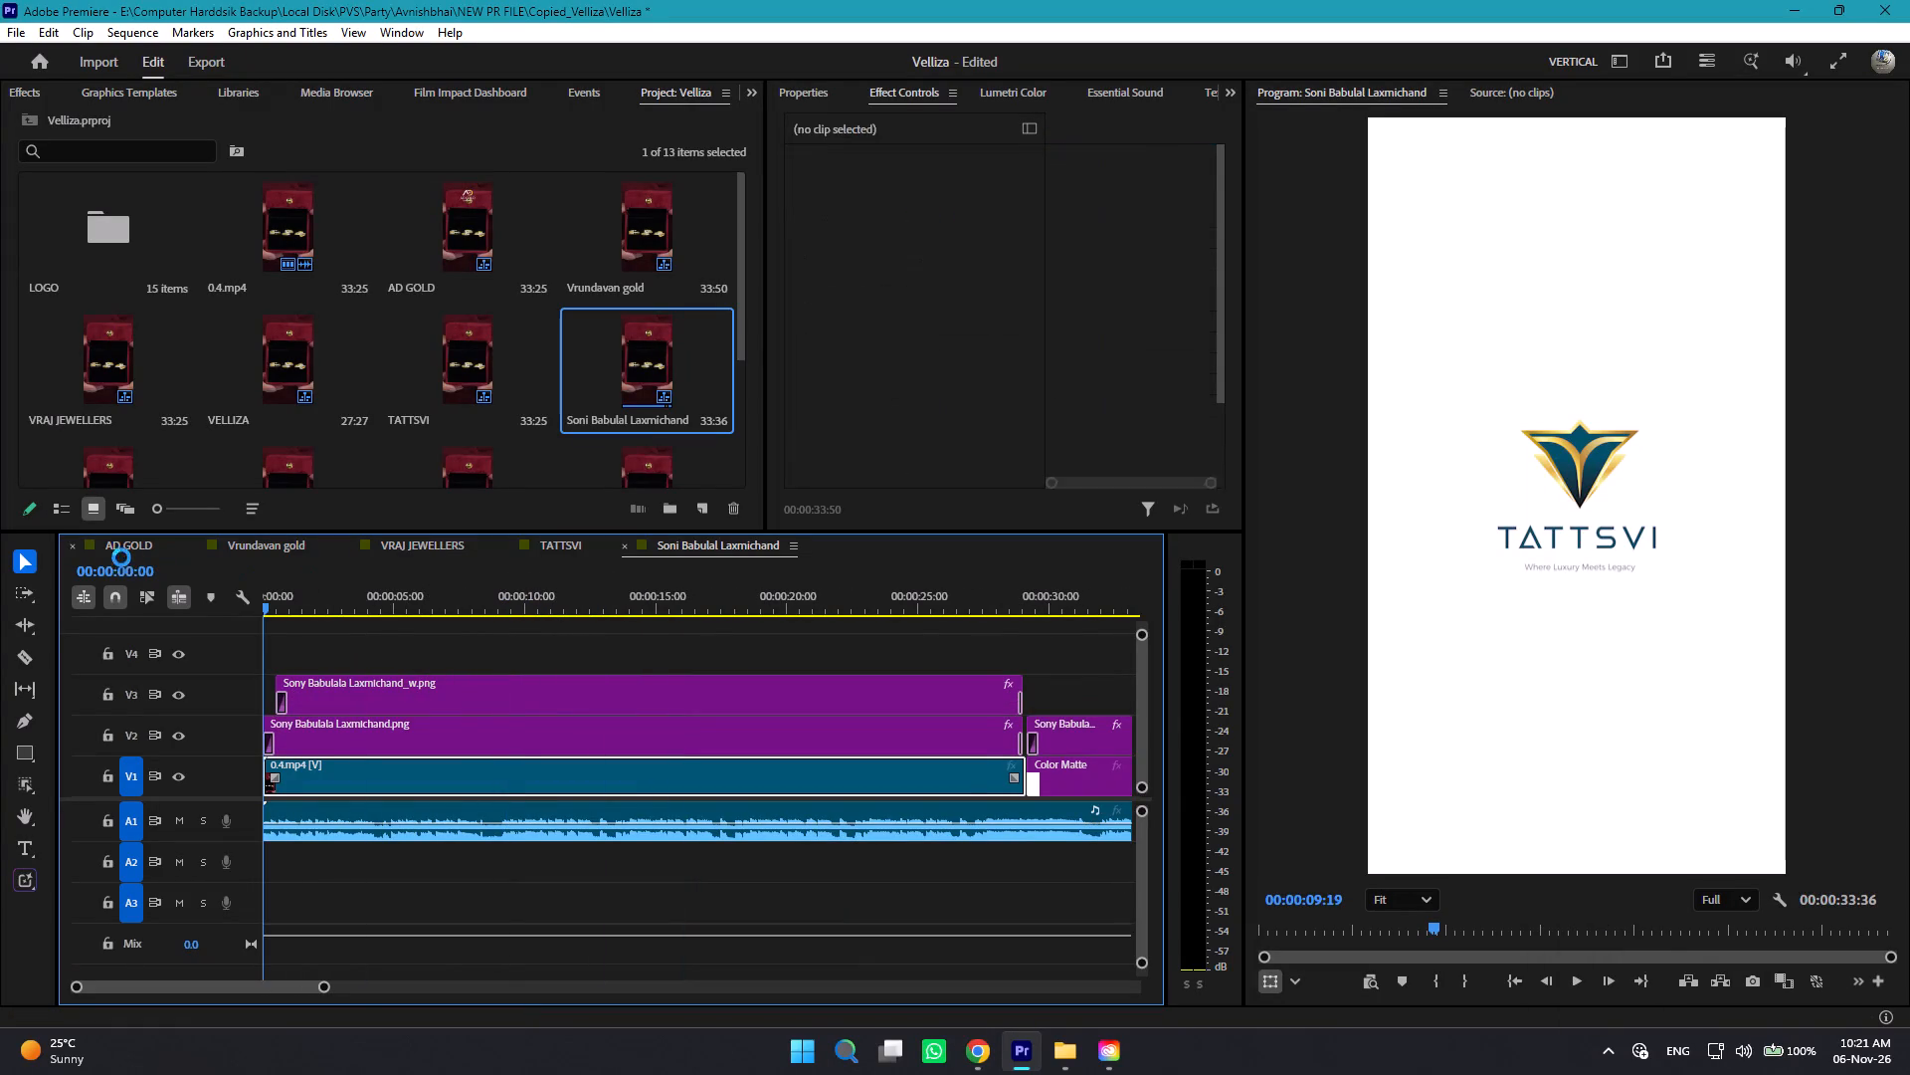
alt+scroll(331, 762, up, 3)
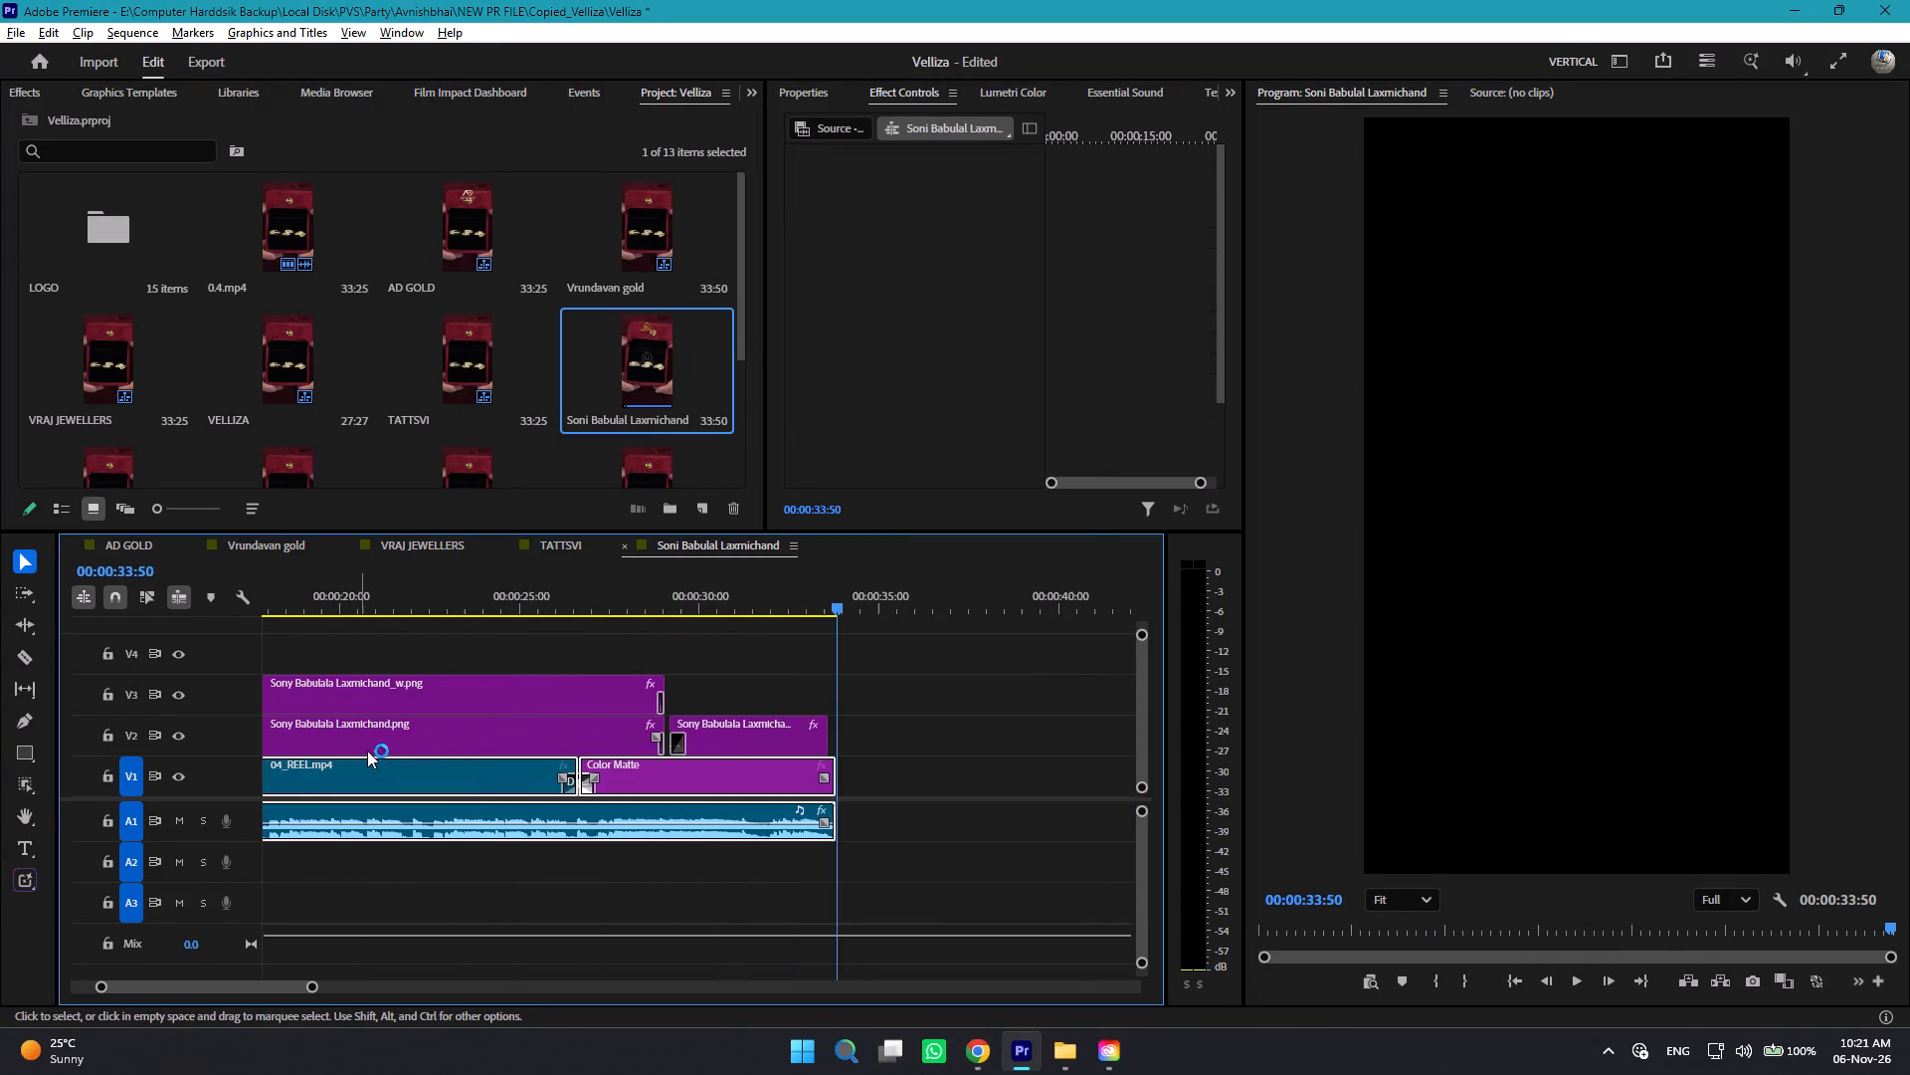
Trim both Sony Babulala Laxmichand logo overlays on V2 and V3 to end where the reel's dip transition begins.
drag(580, 658, 564, 730)
drag(662, 715, 651, 713)
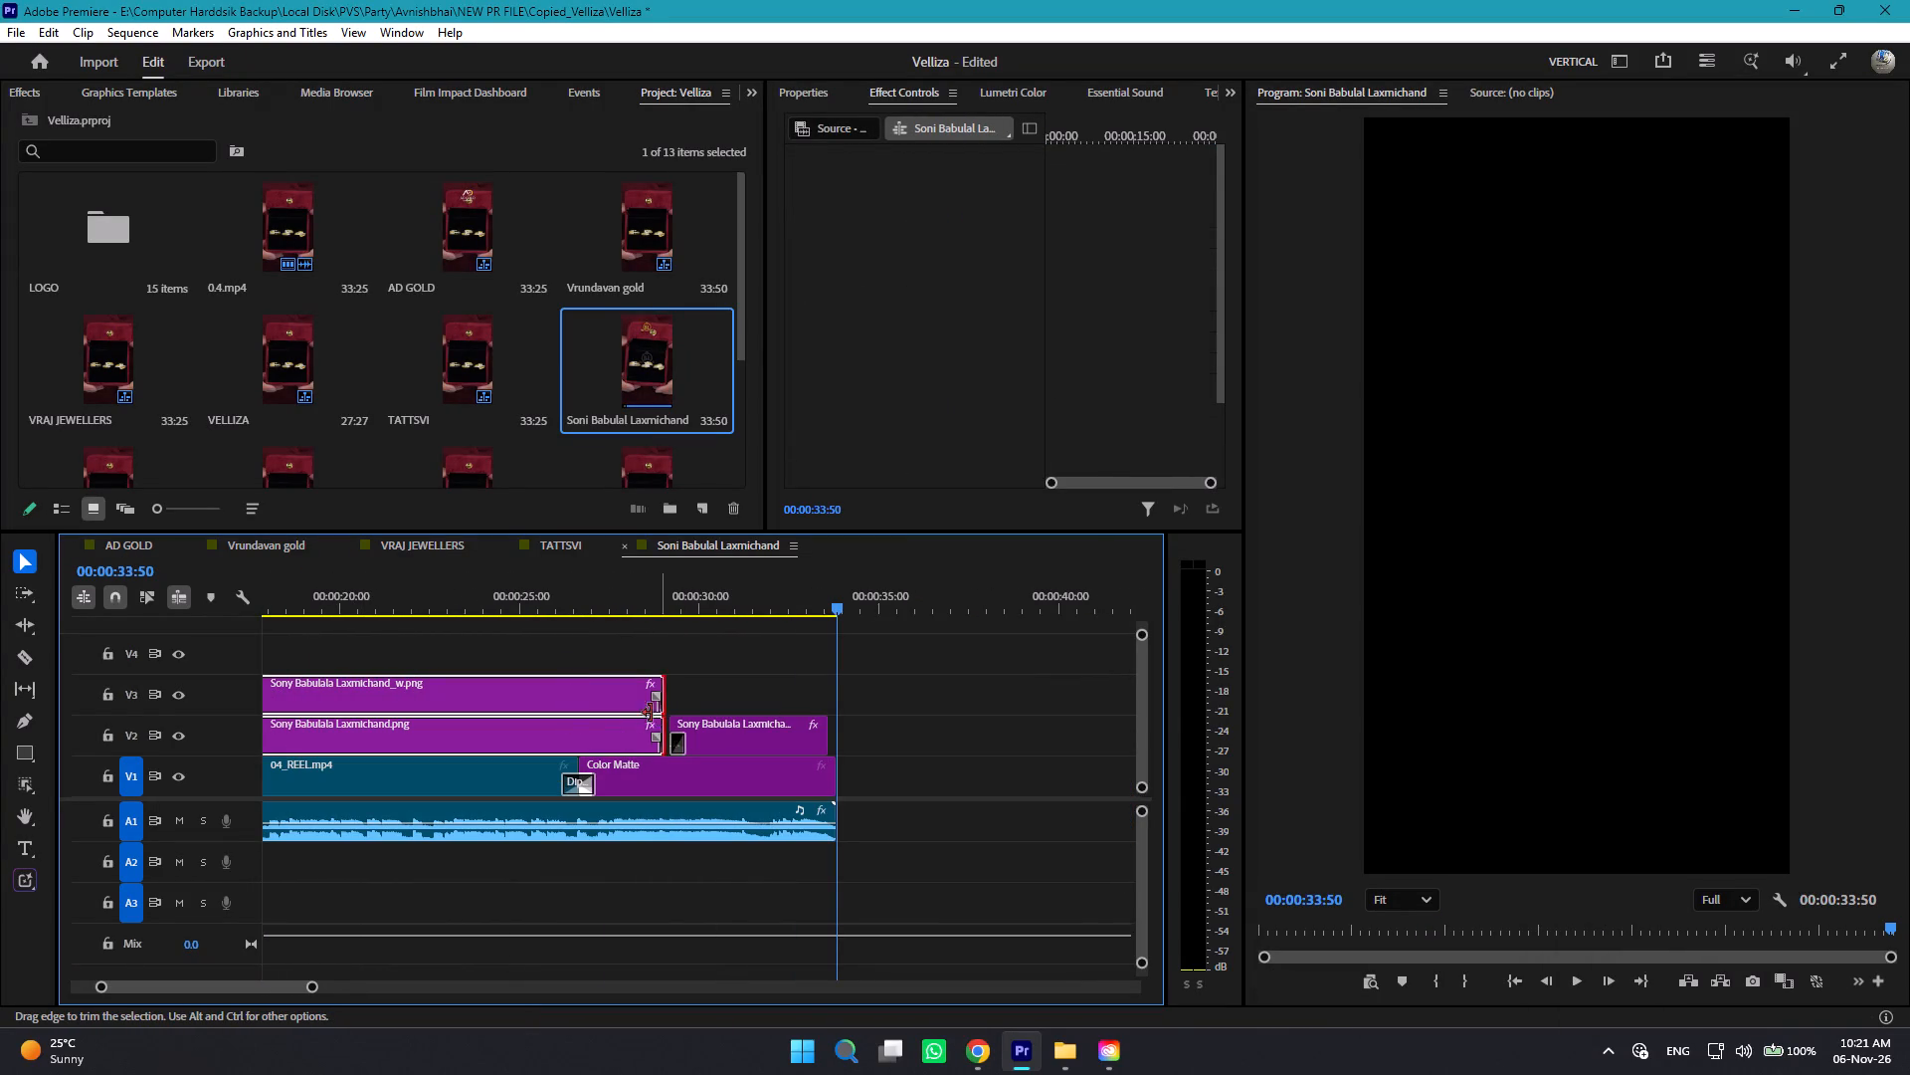
drag(651, 713, 578, 725)
alt+scroll(571, 727, down, 1)
alt+scroll(569, 727, up, 7)
alt+scroll(572, 737, down, 4)
alt+scroll(572, 737, up, 2)
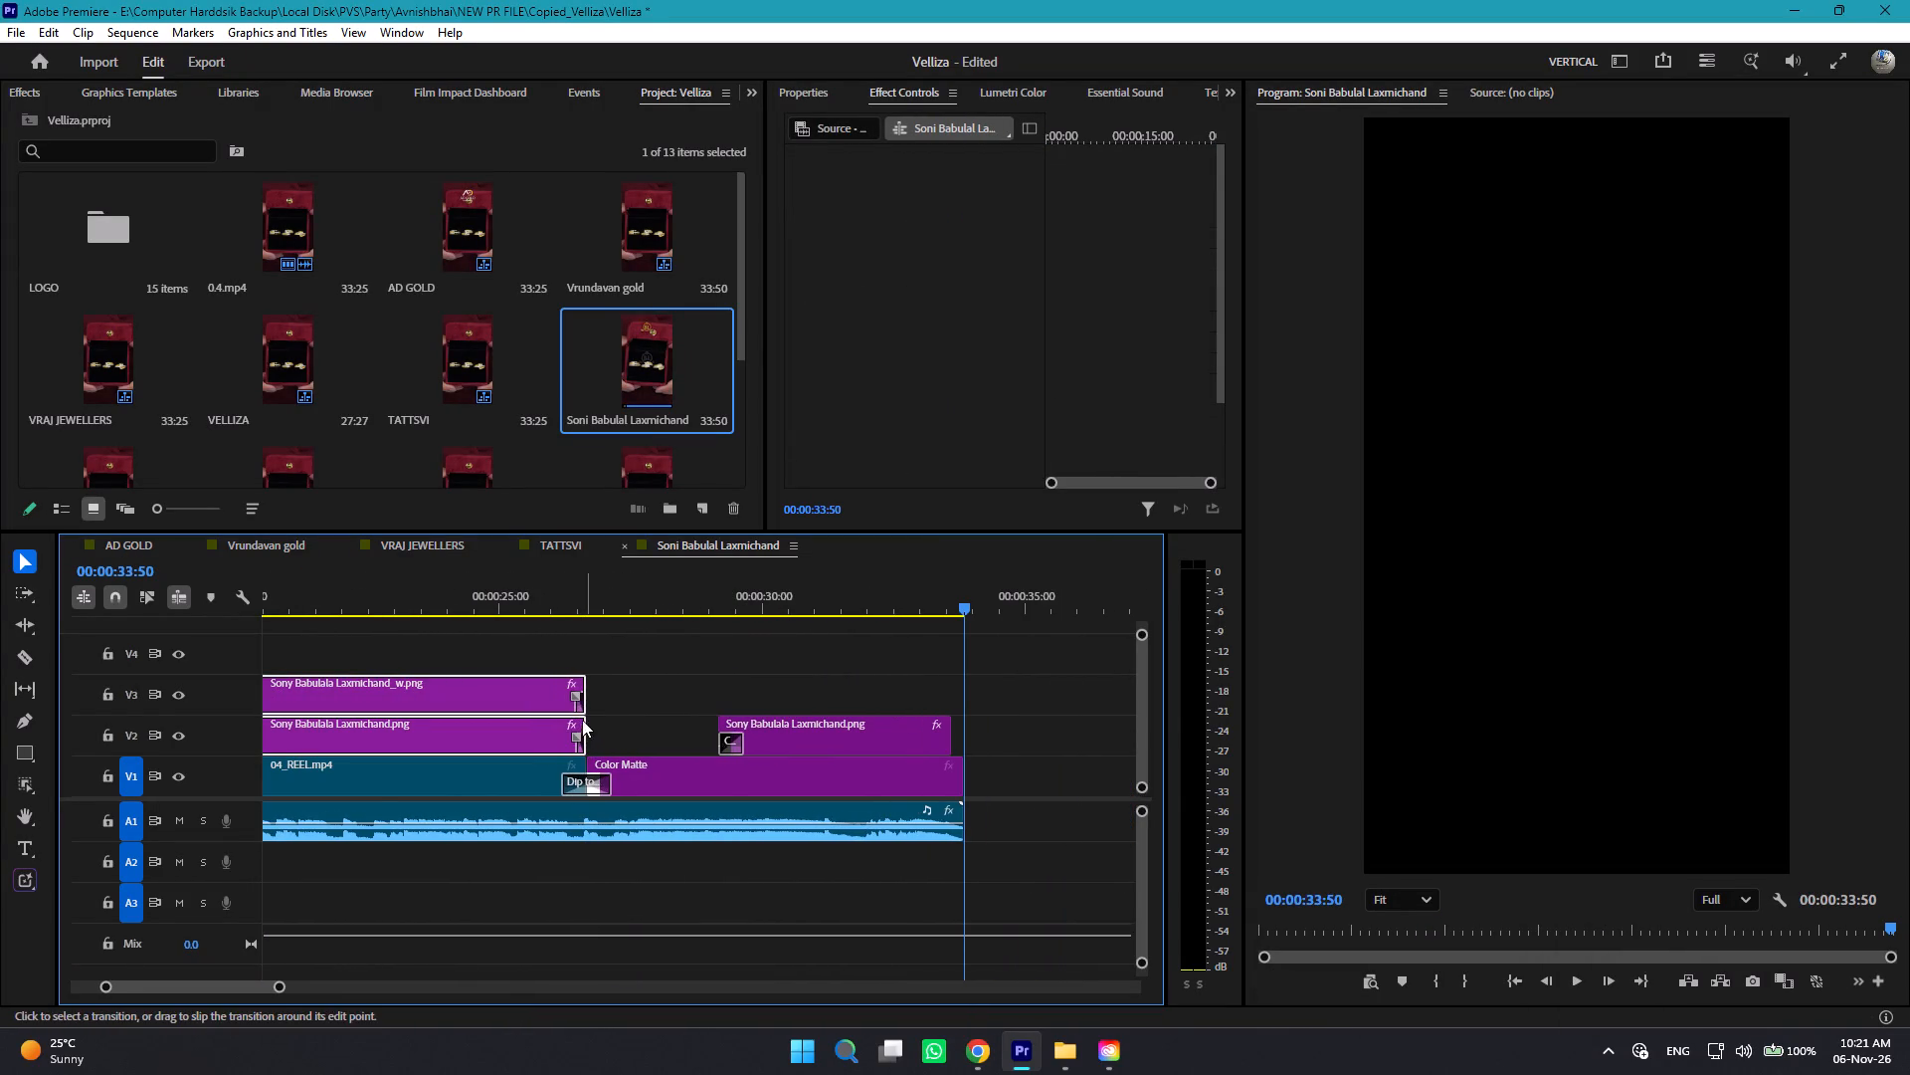
drag(582, 709, 559, 708)
drag(727, 723, 647, 725)
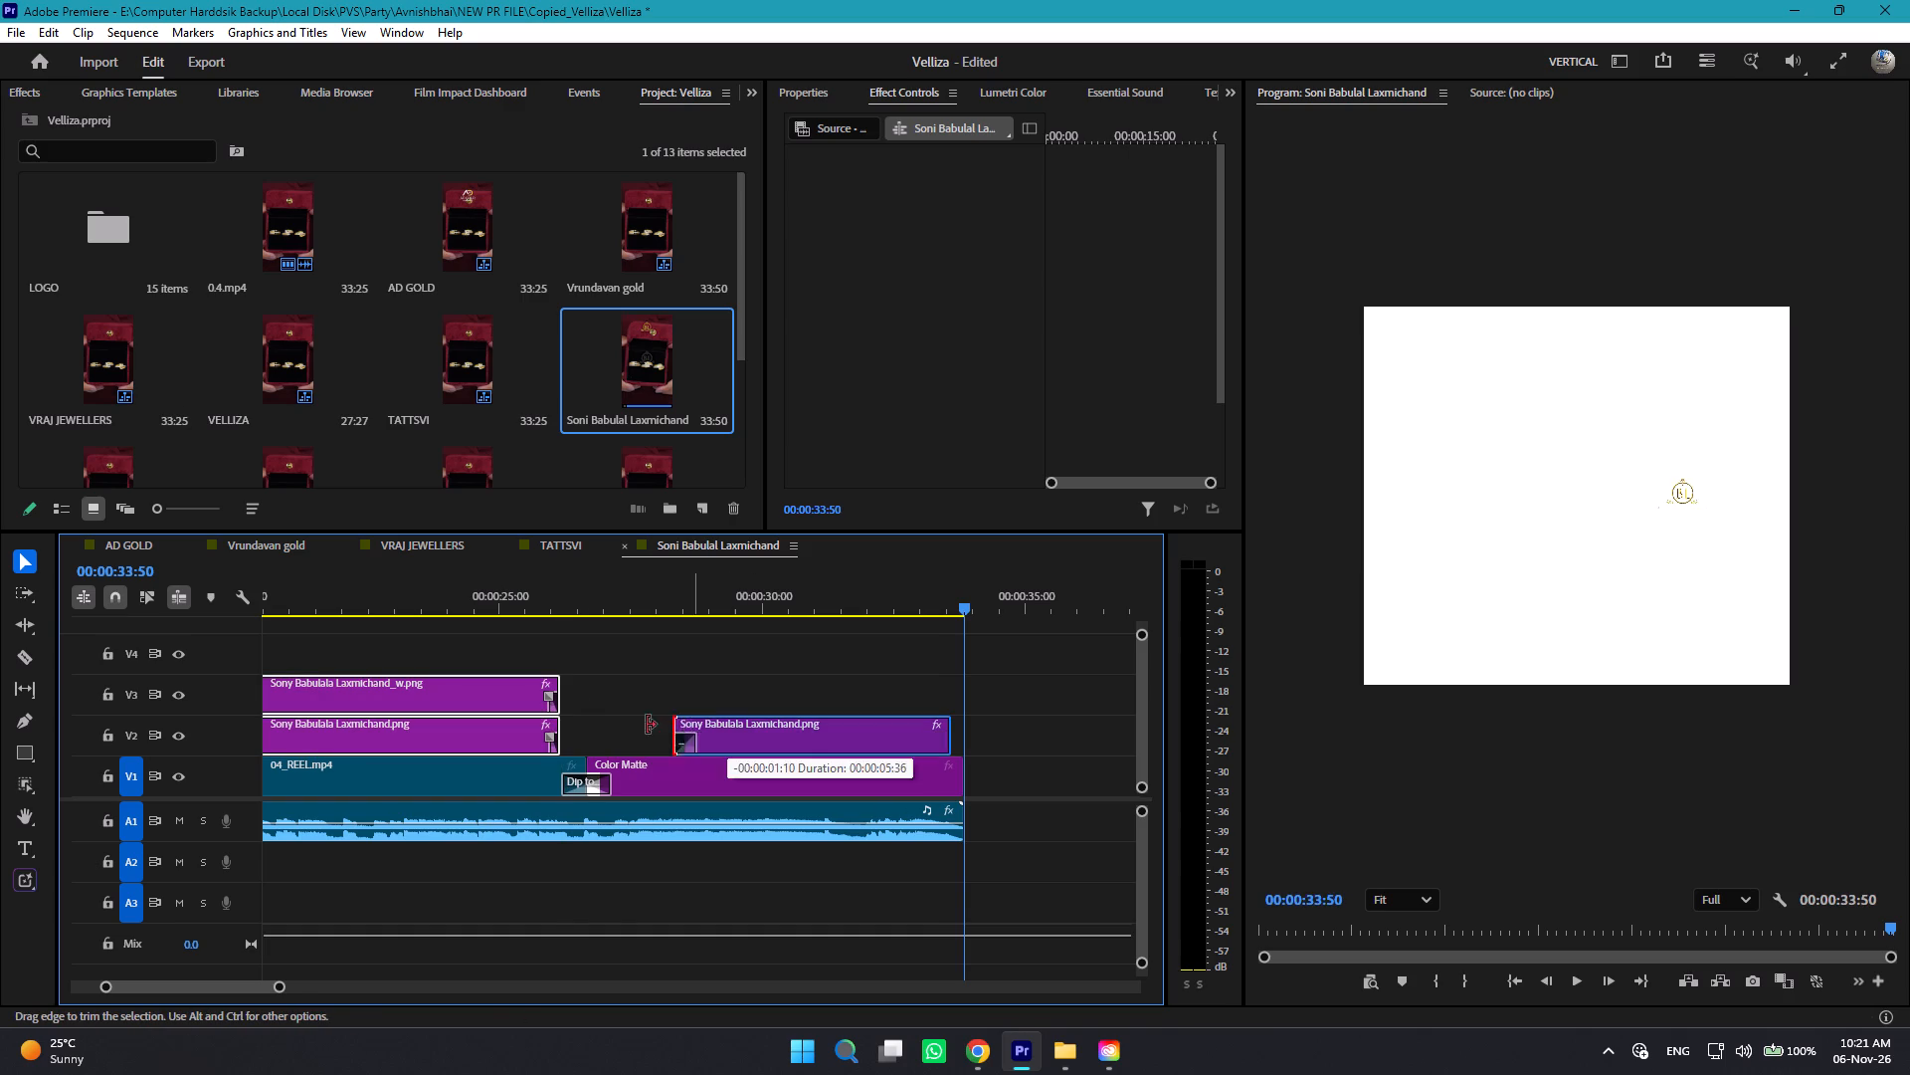
drag(647, 725, 591, 731)
drag(946, 720, 959, 721)
drag(967, 608, 604, 654)
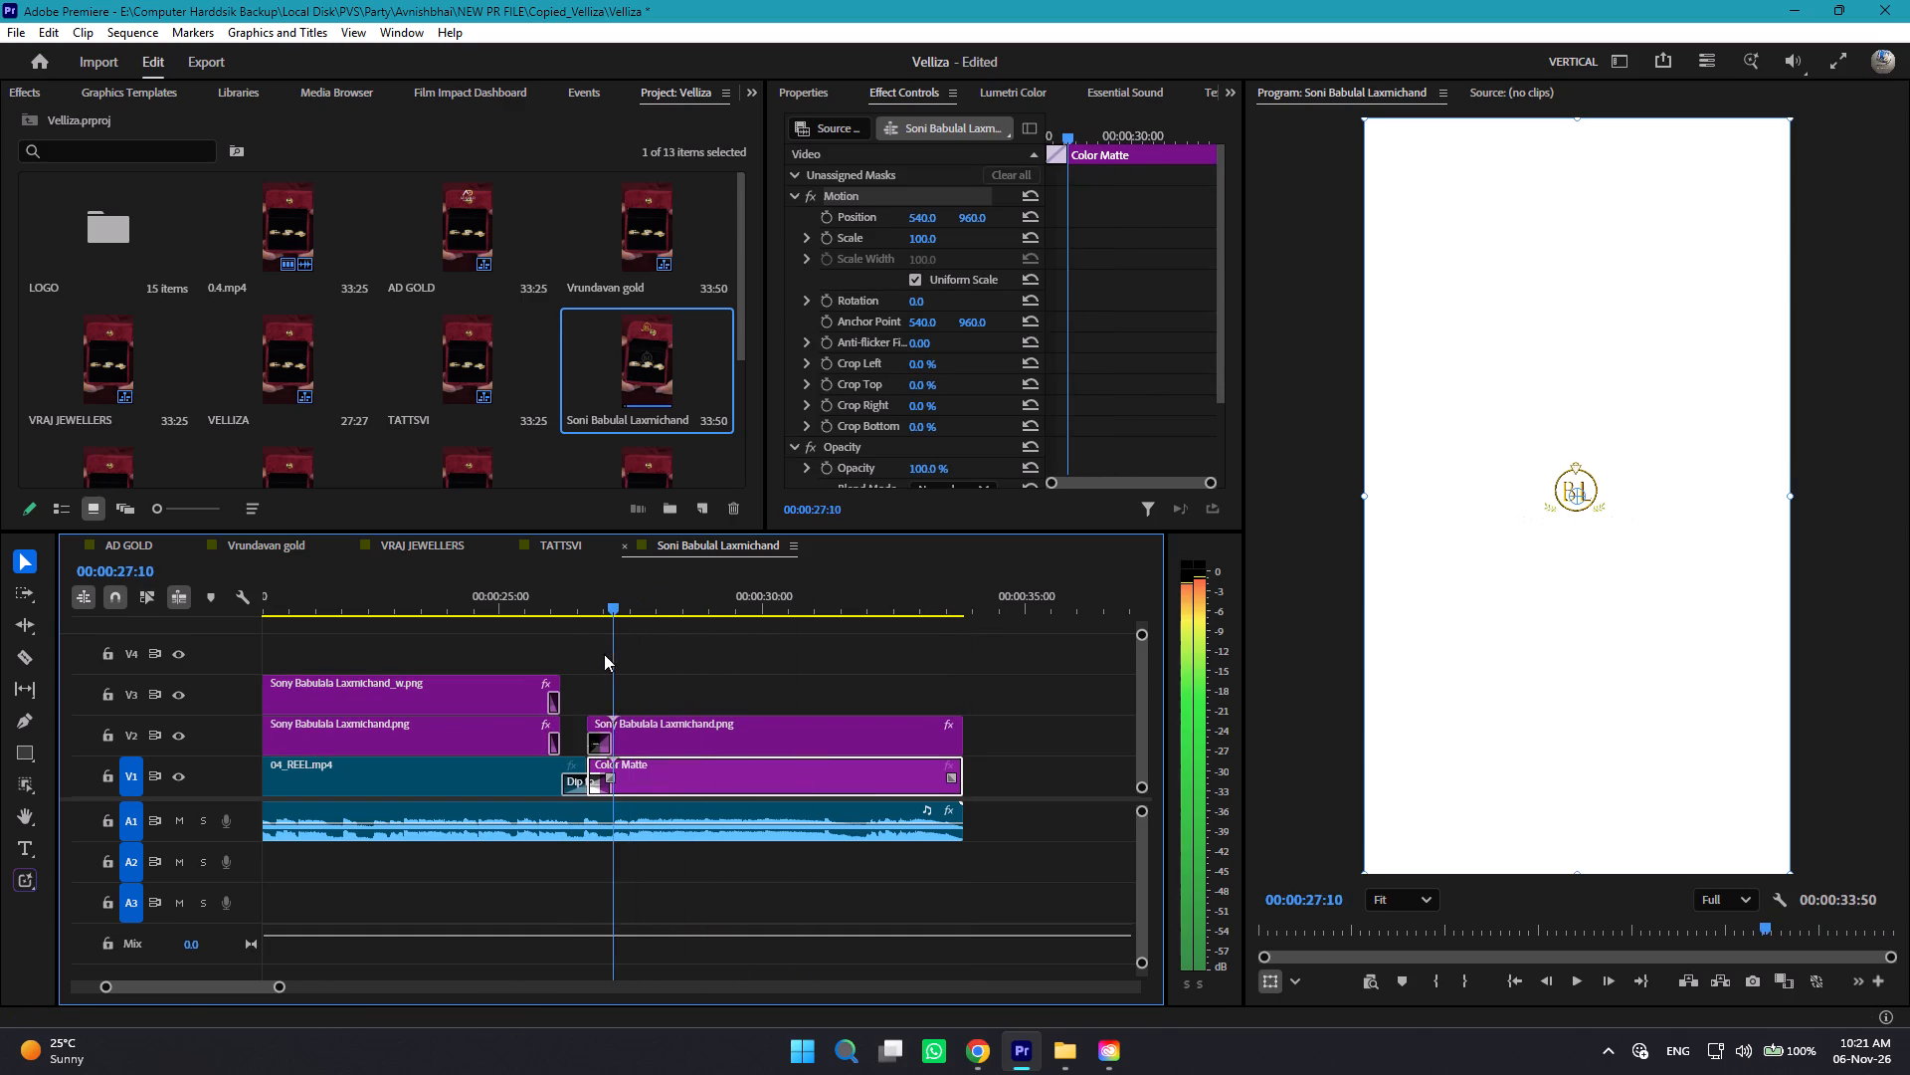
drag(604, 654, 596, 656)
click(678, 732)
scroll(885, 356, down, 4)
scroll(886, 361, up, 1)
scroll(886, 361, down, 2)
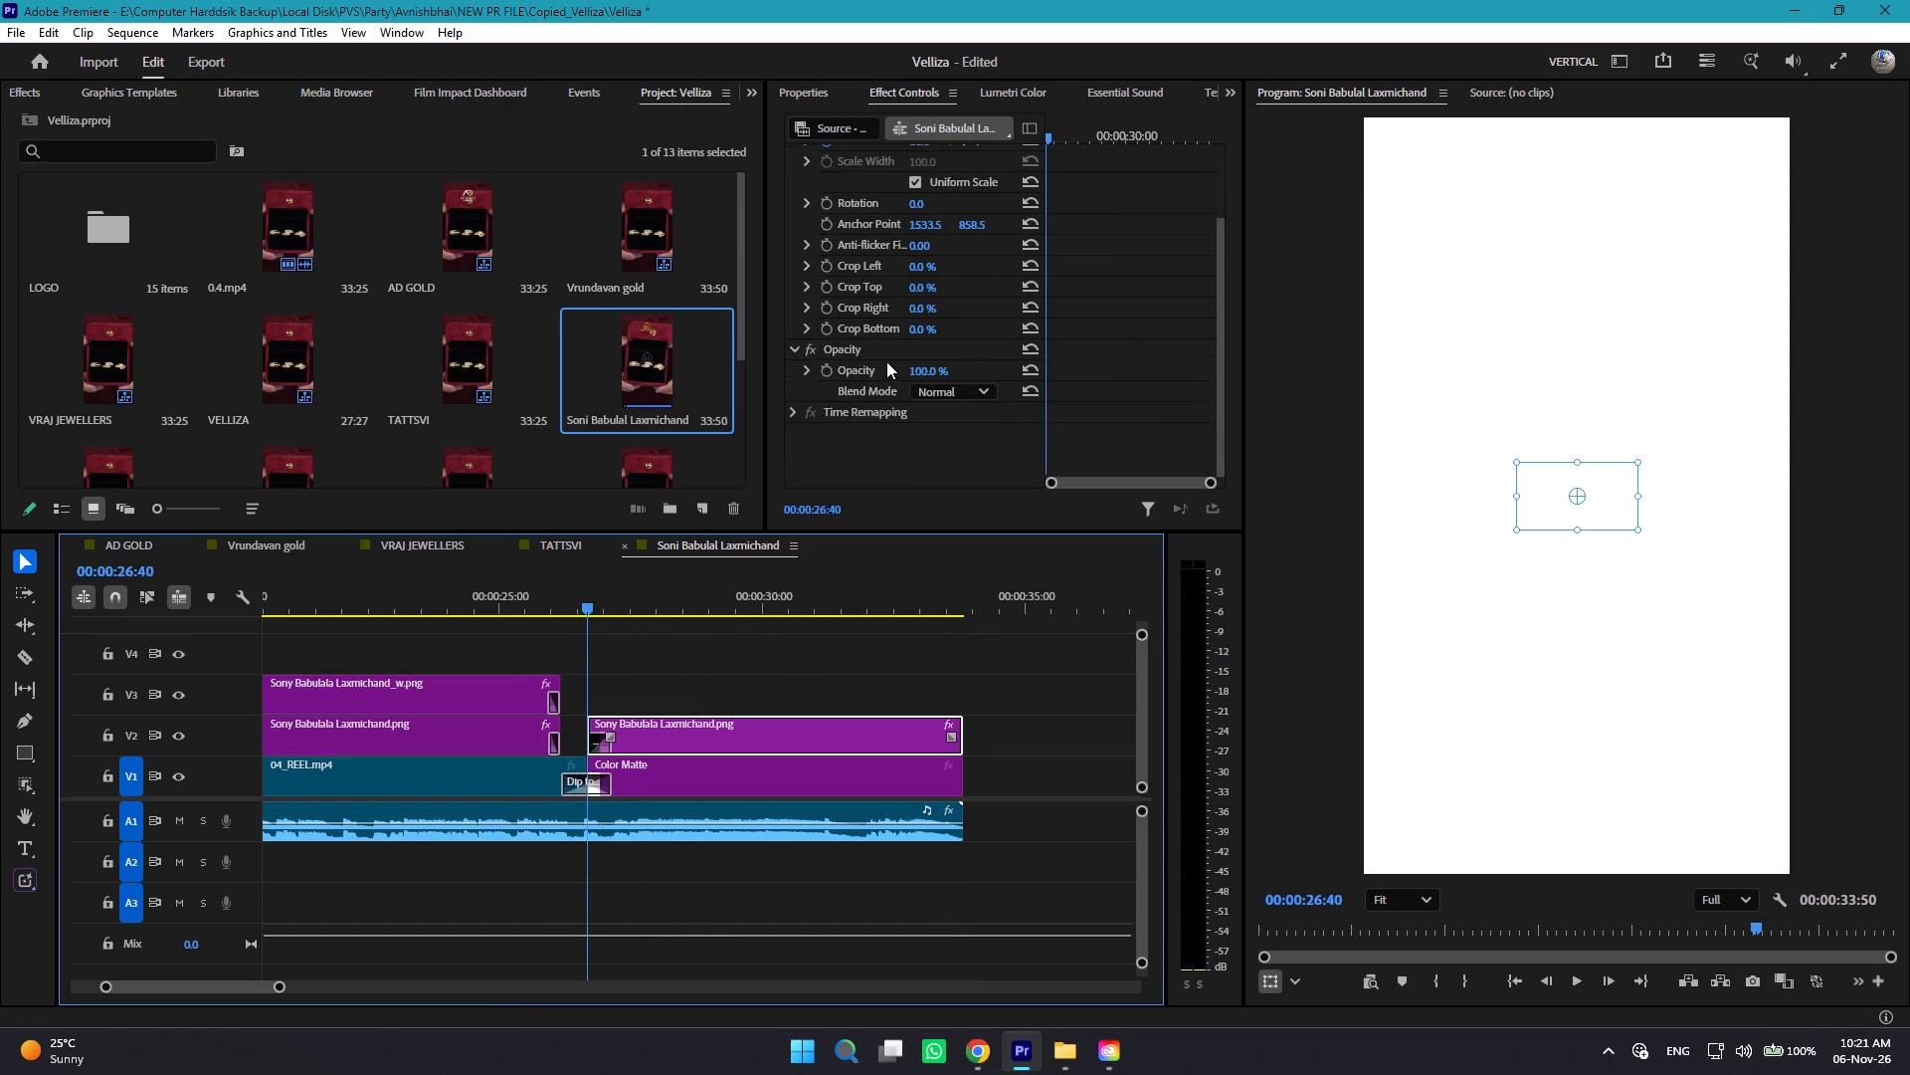
scroll(886, 361, down, 1)
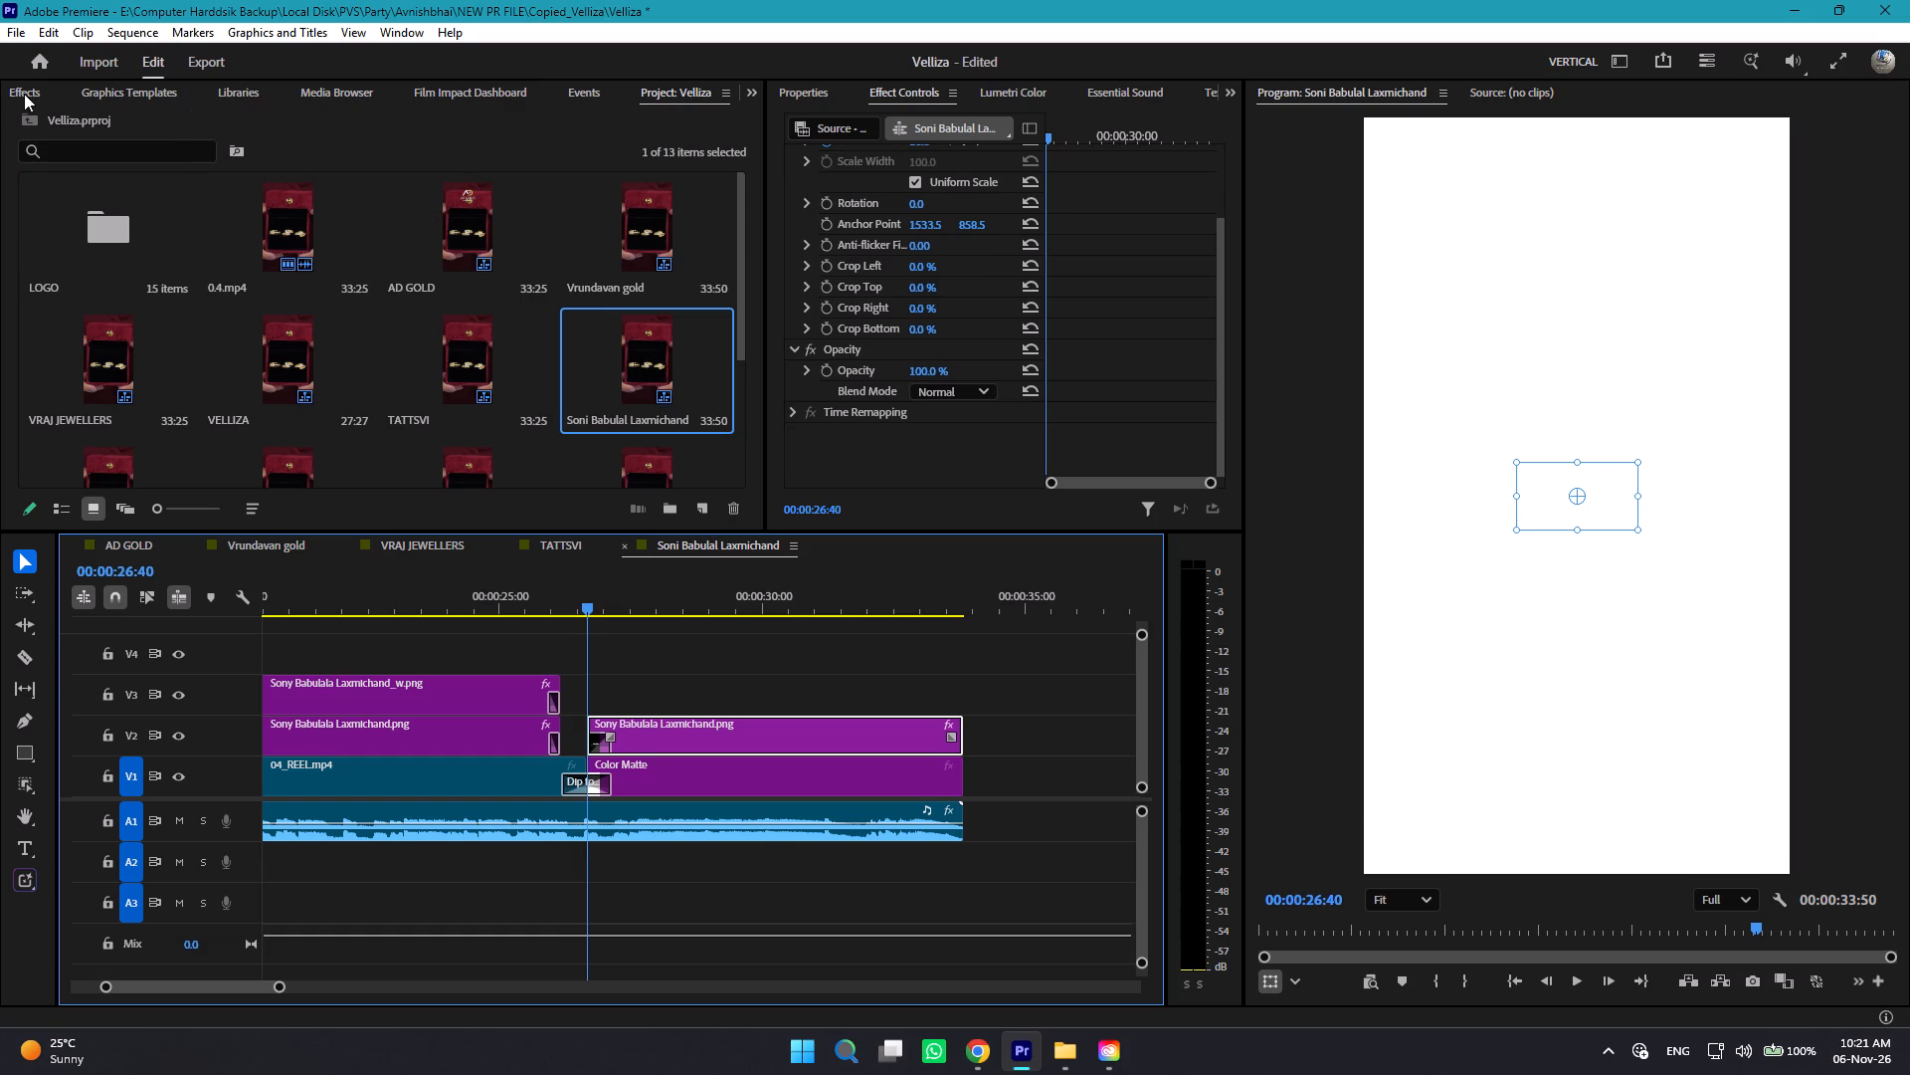
click(24, 93)
click(109, 128)
scroll(161, 400, down, 10)
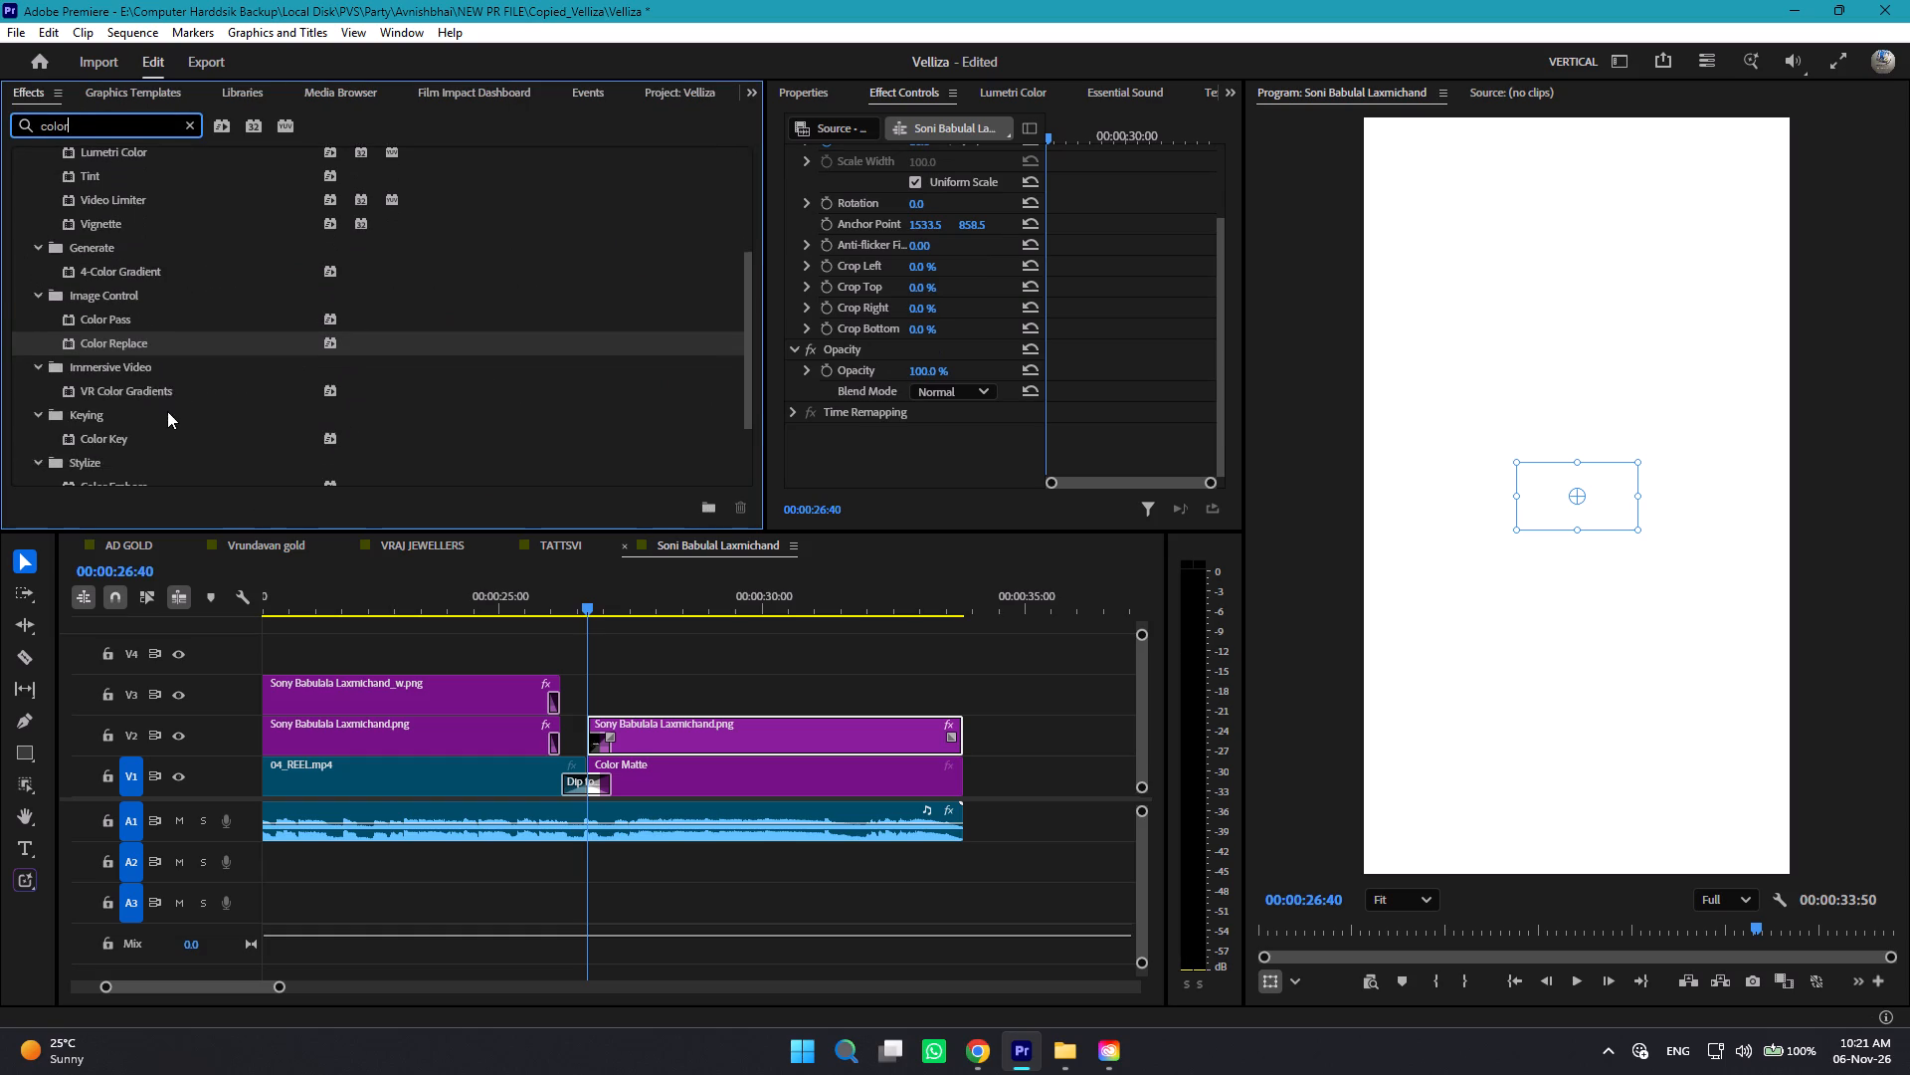
scroll(157, 391, up, 1)
scroll(157, 390, down, 7)
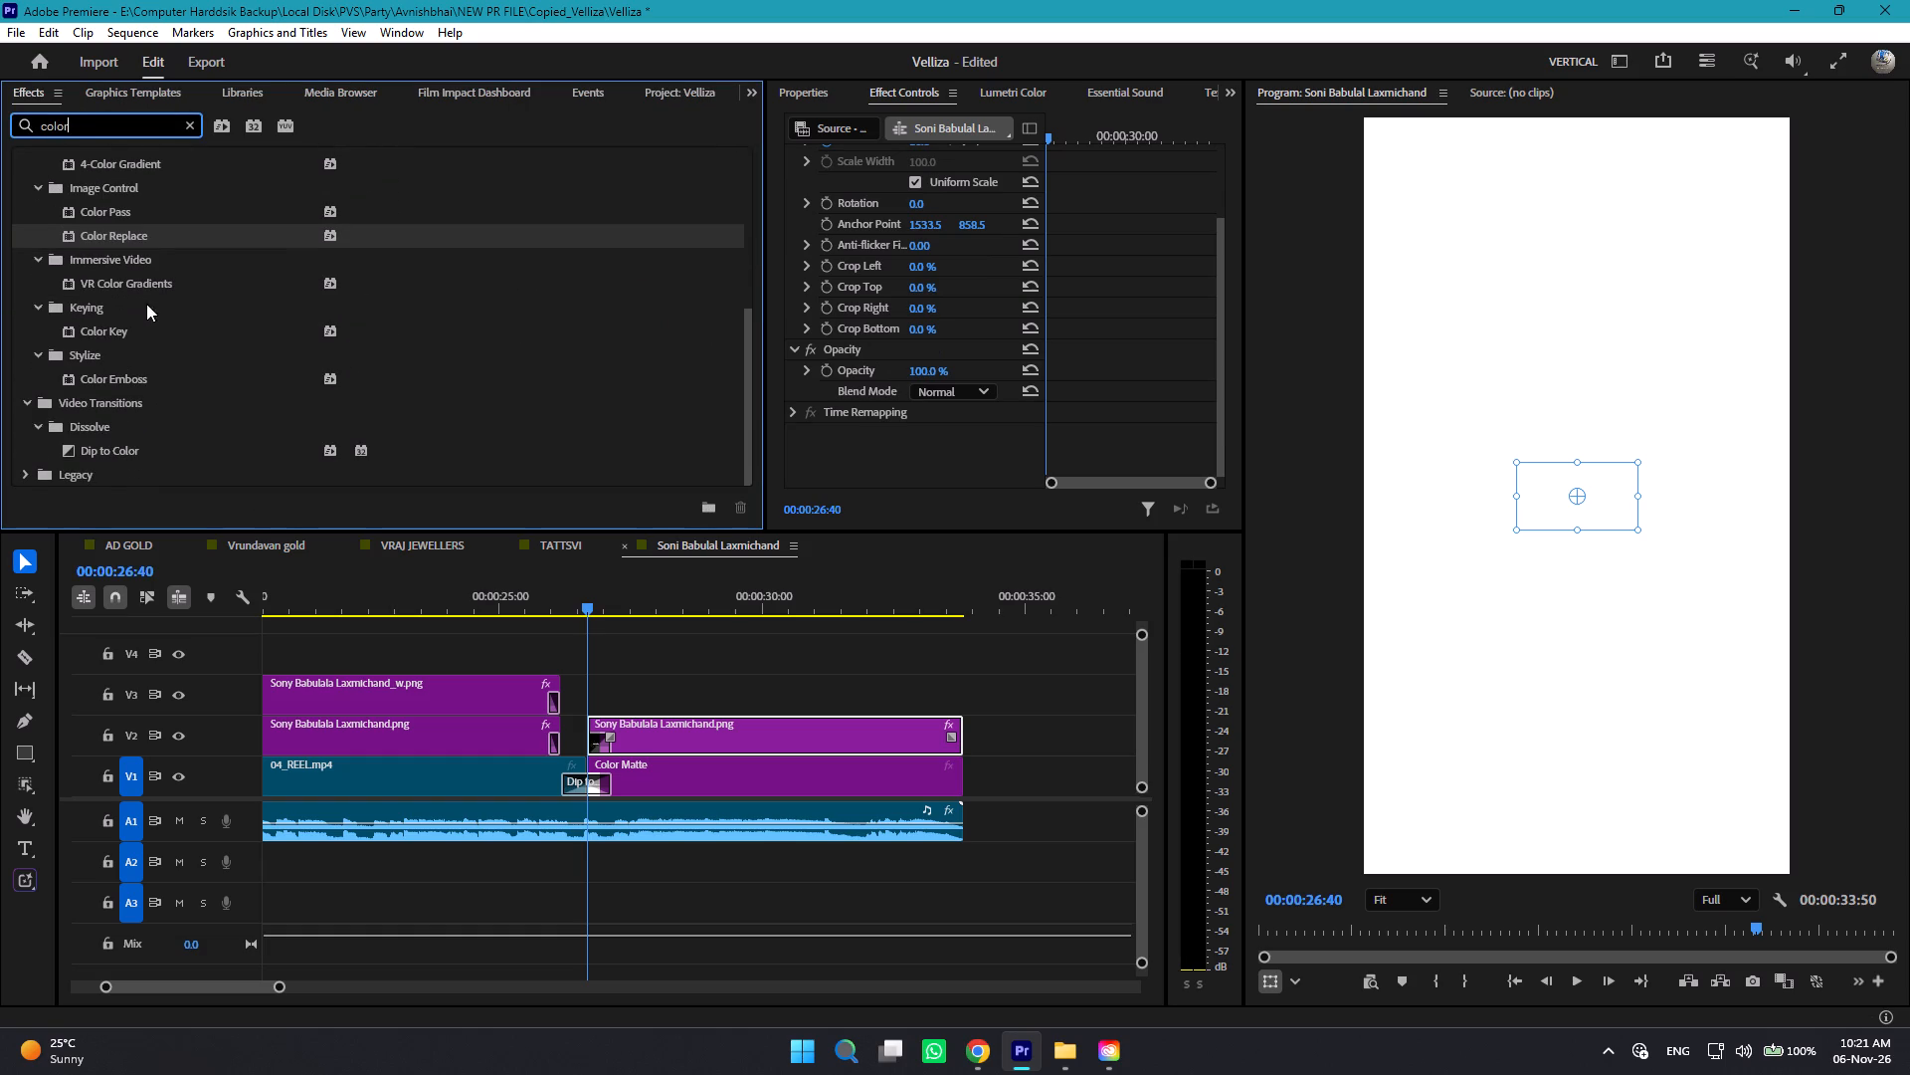
drag(138, 242, 711, 742)
In the closing logo's Color Replace, enable Solid Colors and set the target color to white (FFFFFF) and the replace color to black.
scroll(869, 420, down, 8)
scroll(872, 423, up, 1)
scroll(872, 424, down, 2)
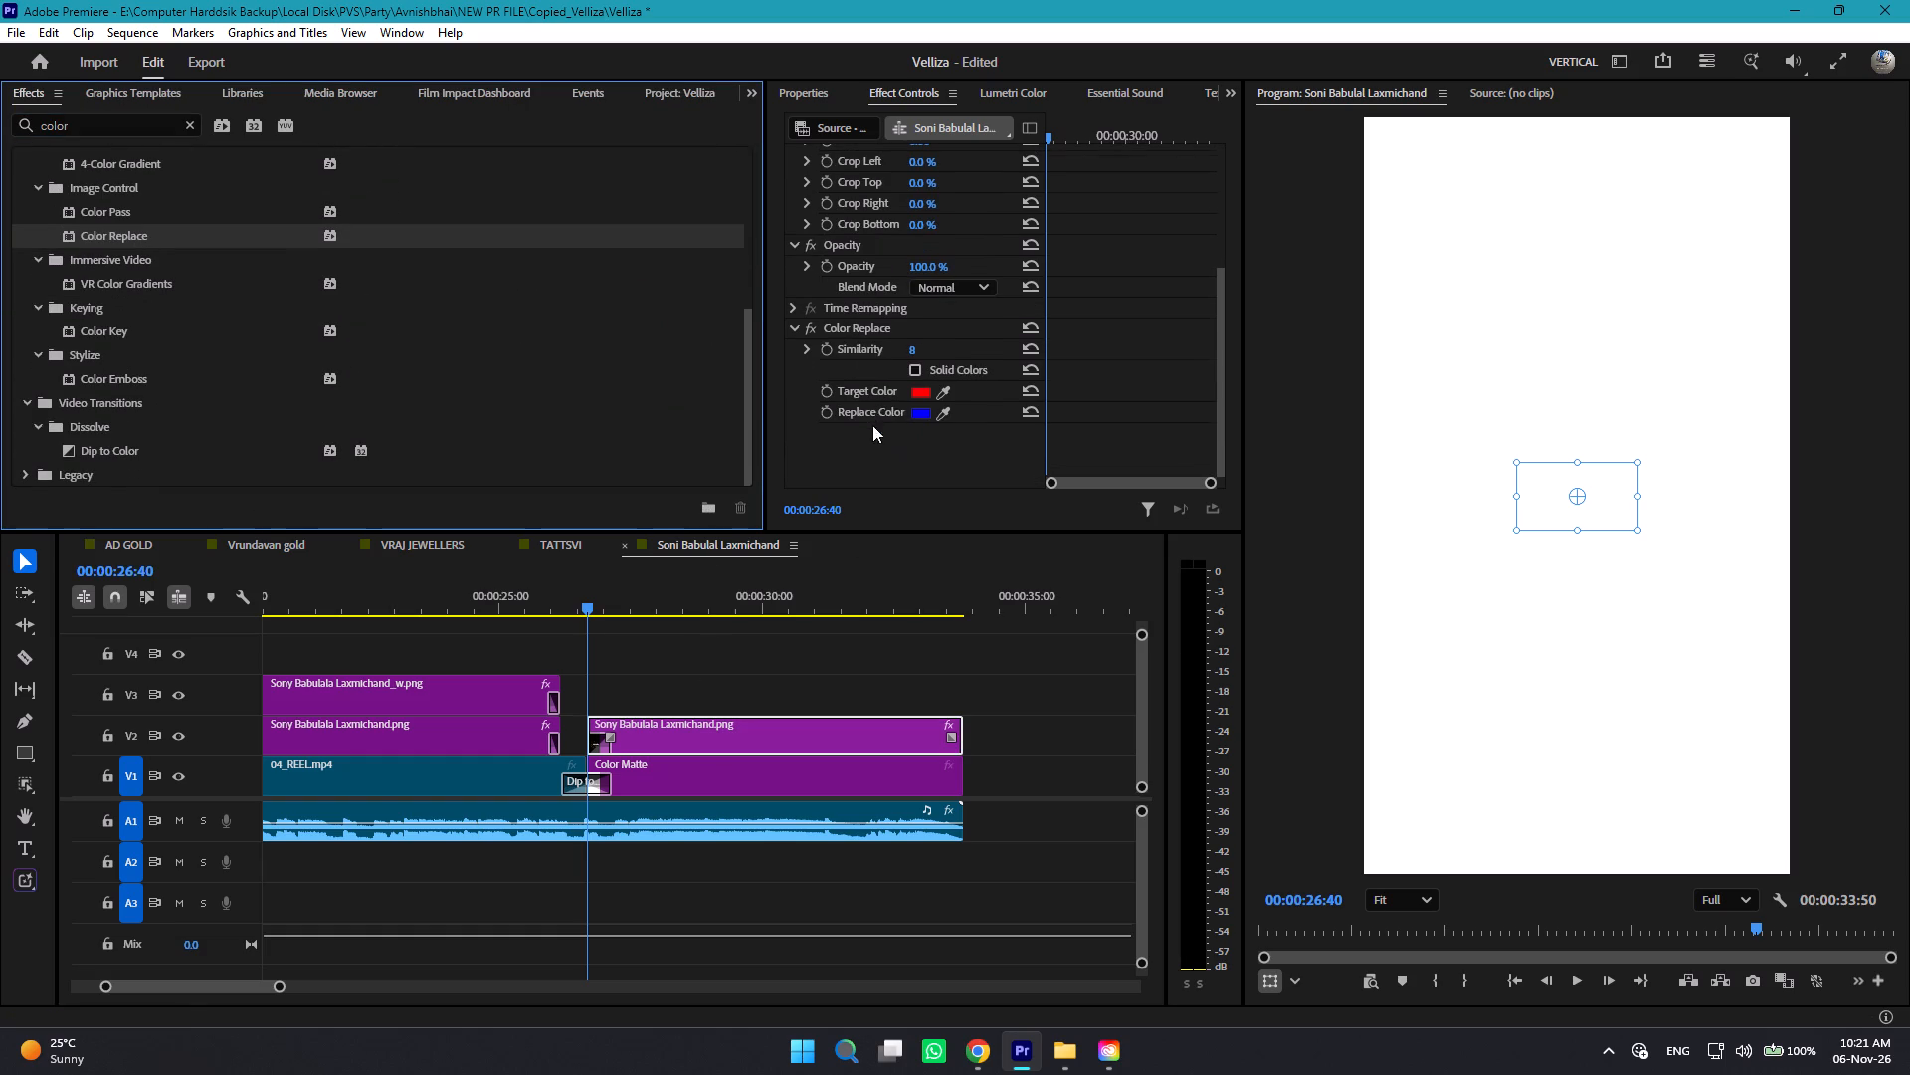
click(913, 368)
click(921, 412)
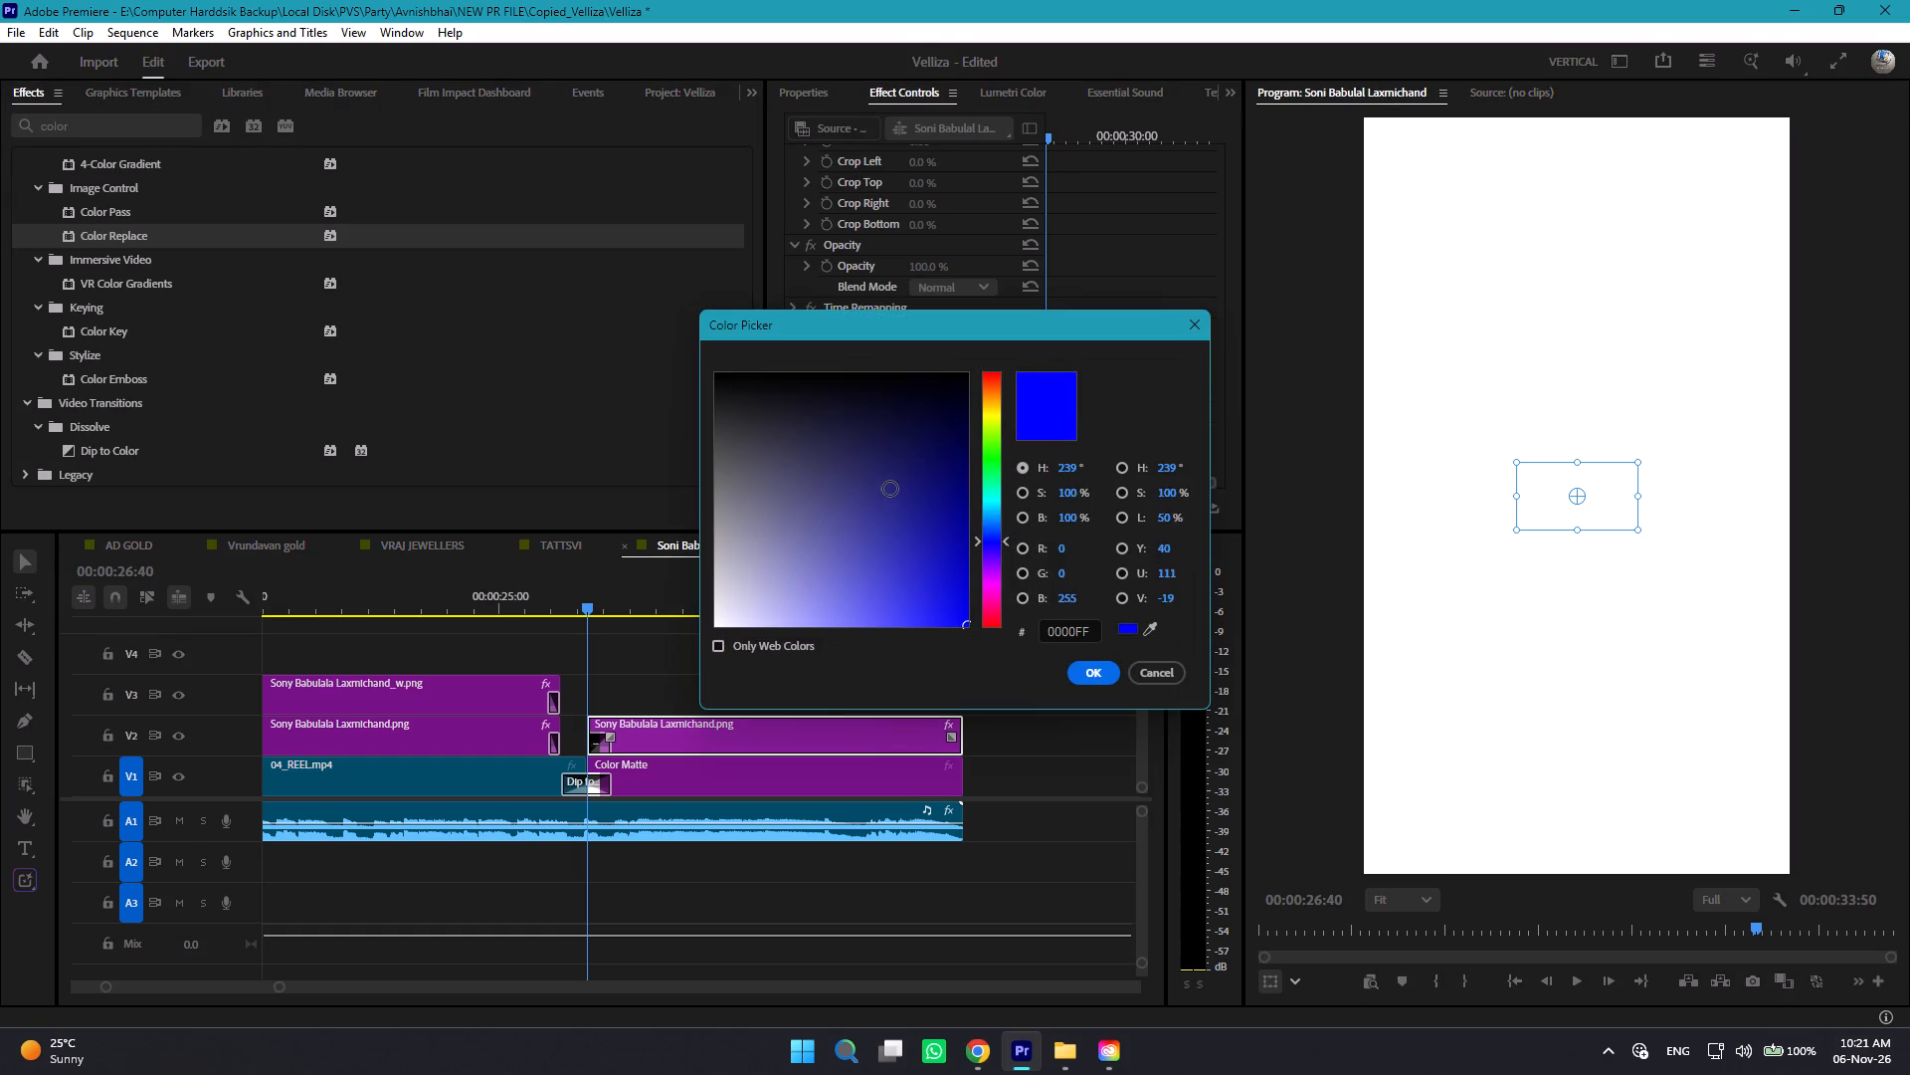
drag(885, 491, 677, 253)
click(1075, 677)
click(913, 391)
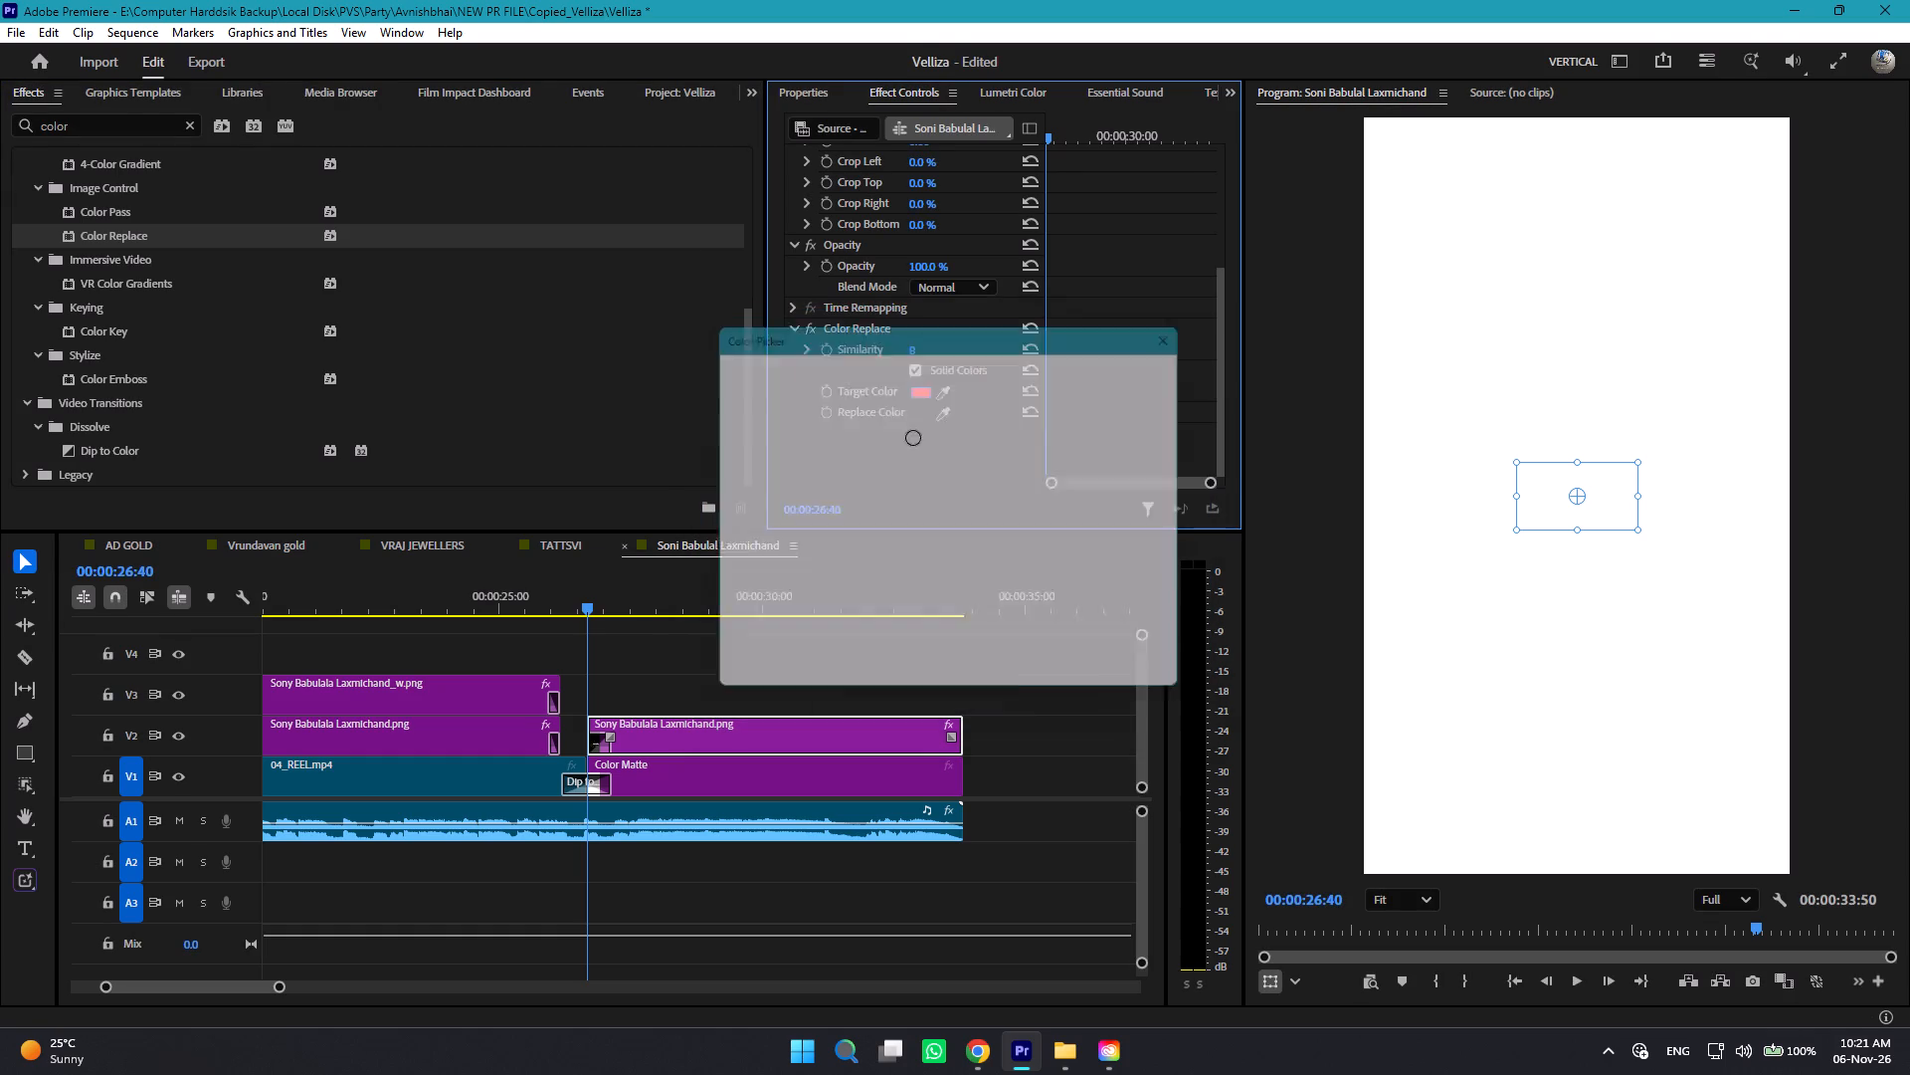
drag(822, 488, 683, 645)
drag(816, 555, 538, 214)
click(1094, 665)
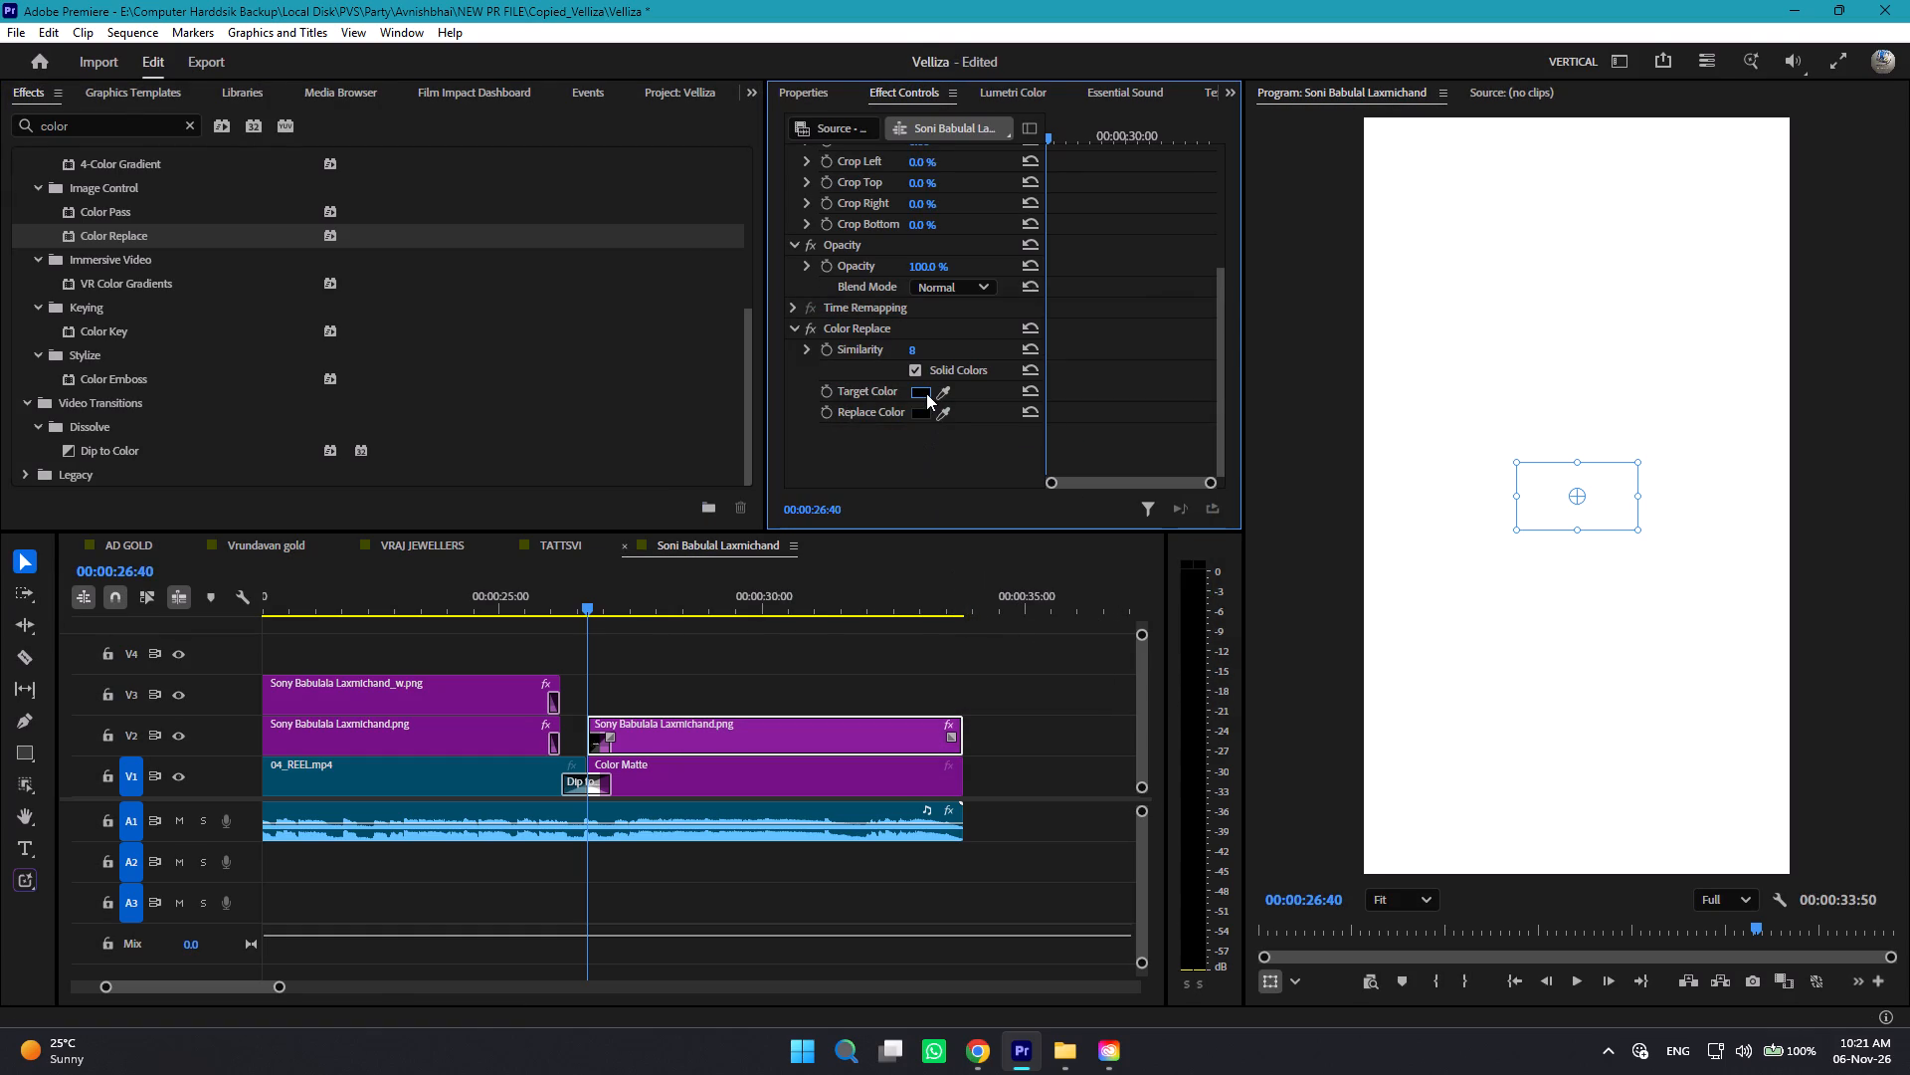
click(926, 393)
drag(786, 512, 613, 755)
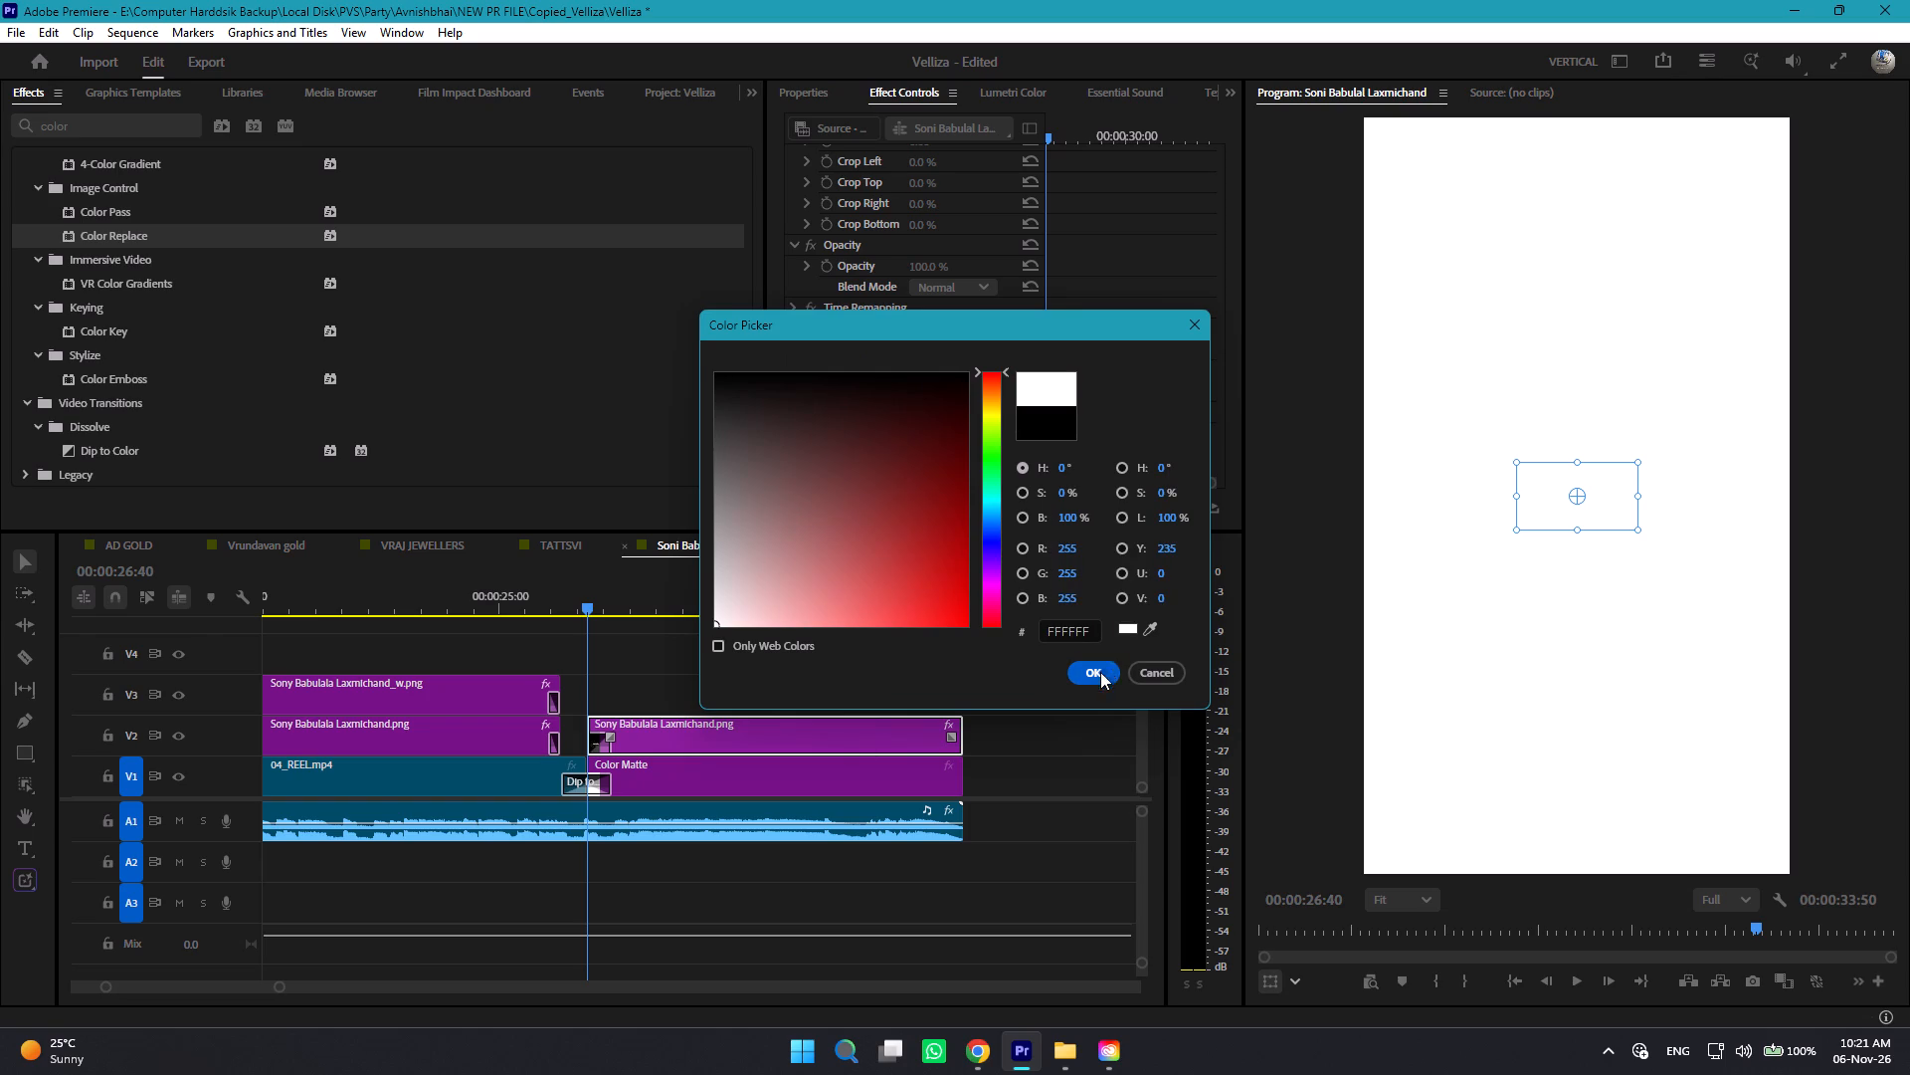
click(1100, 672)
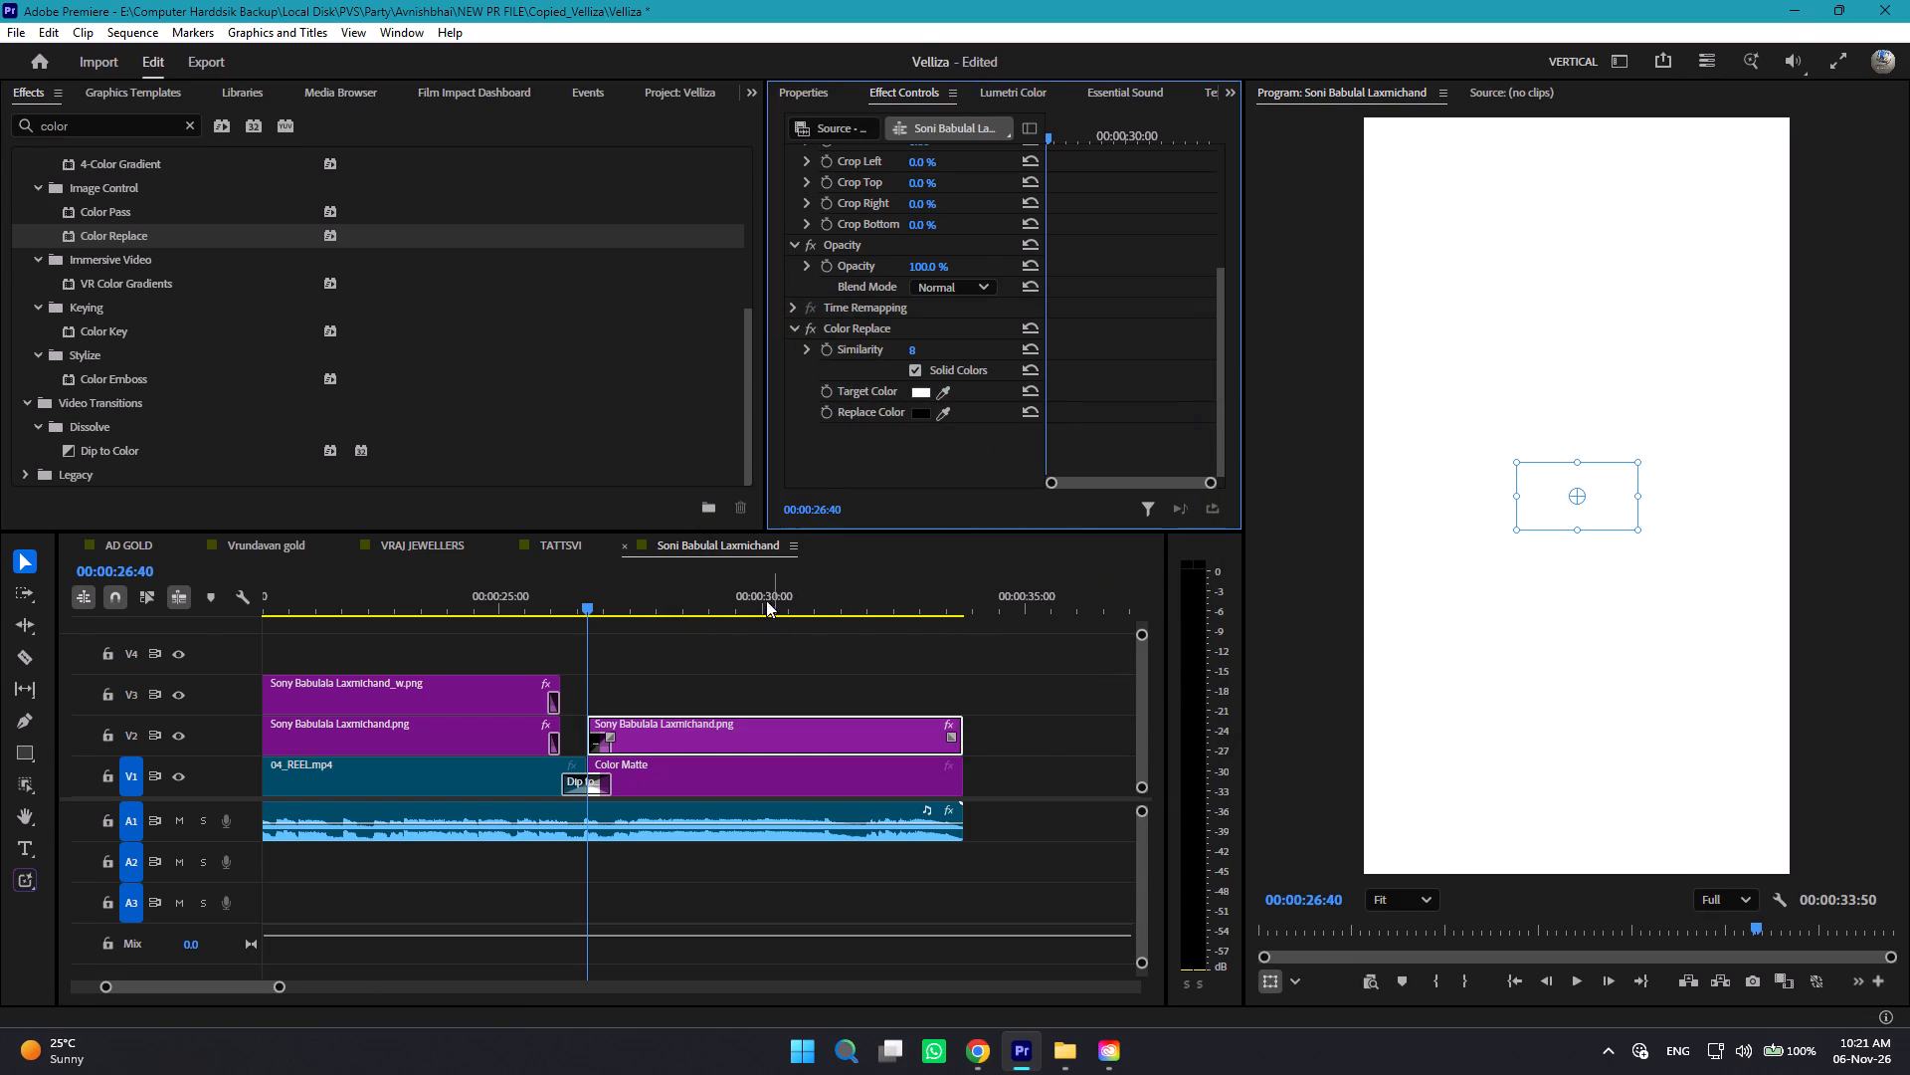
click(770, 601)
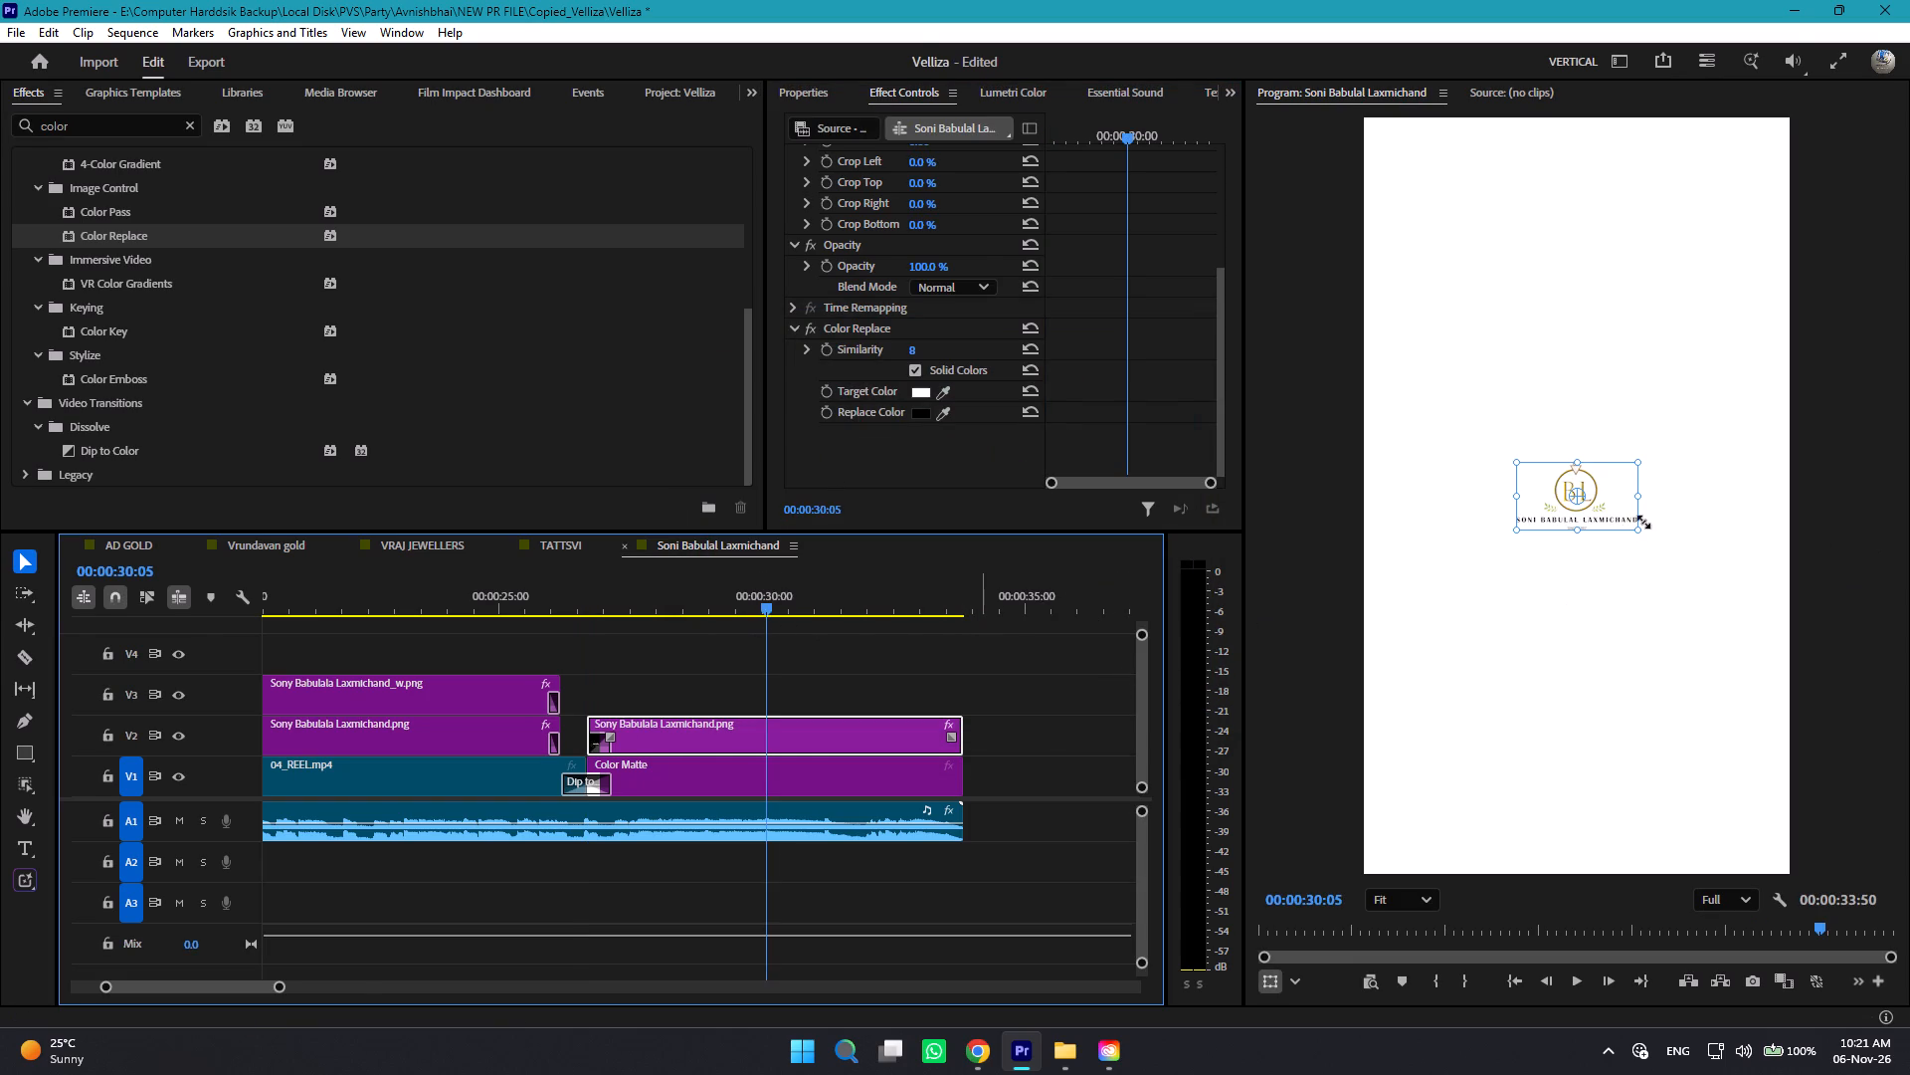
drag(761, 601, 585, 631)
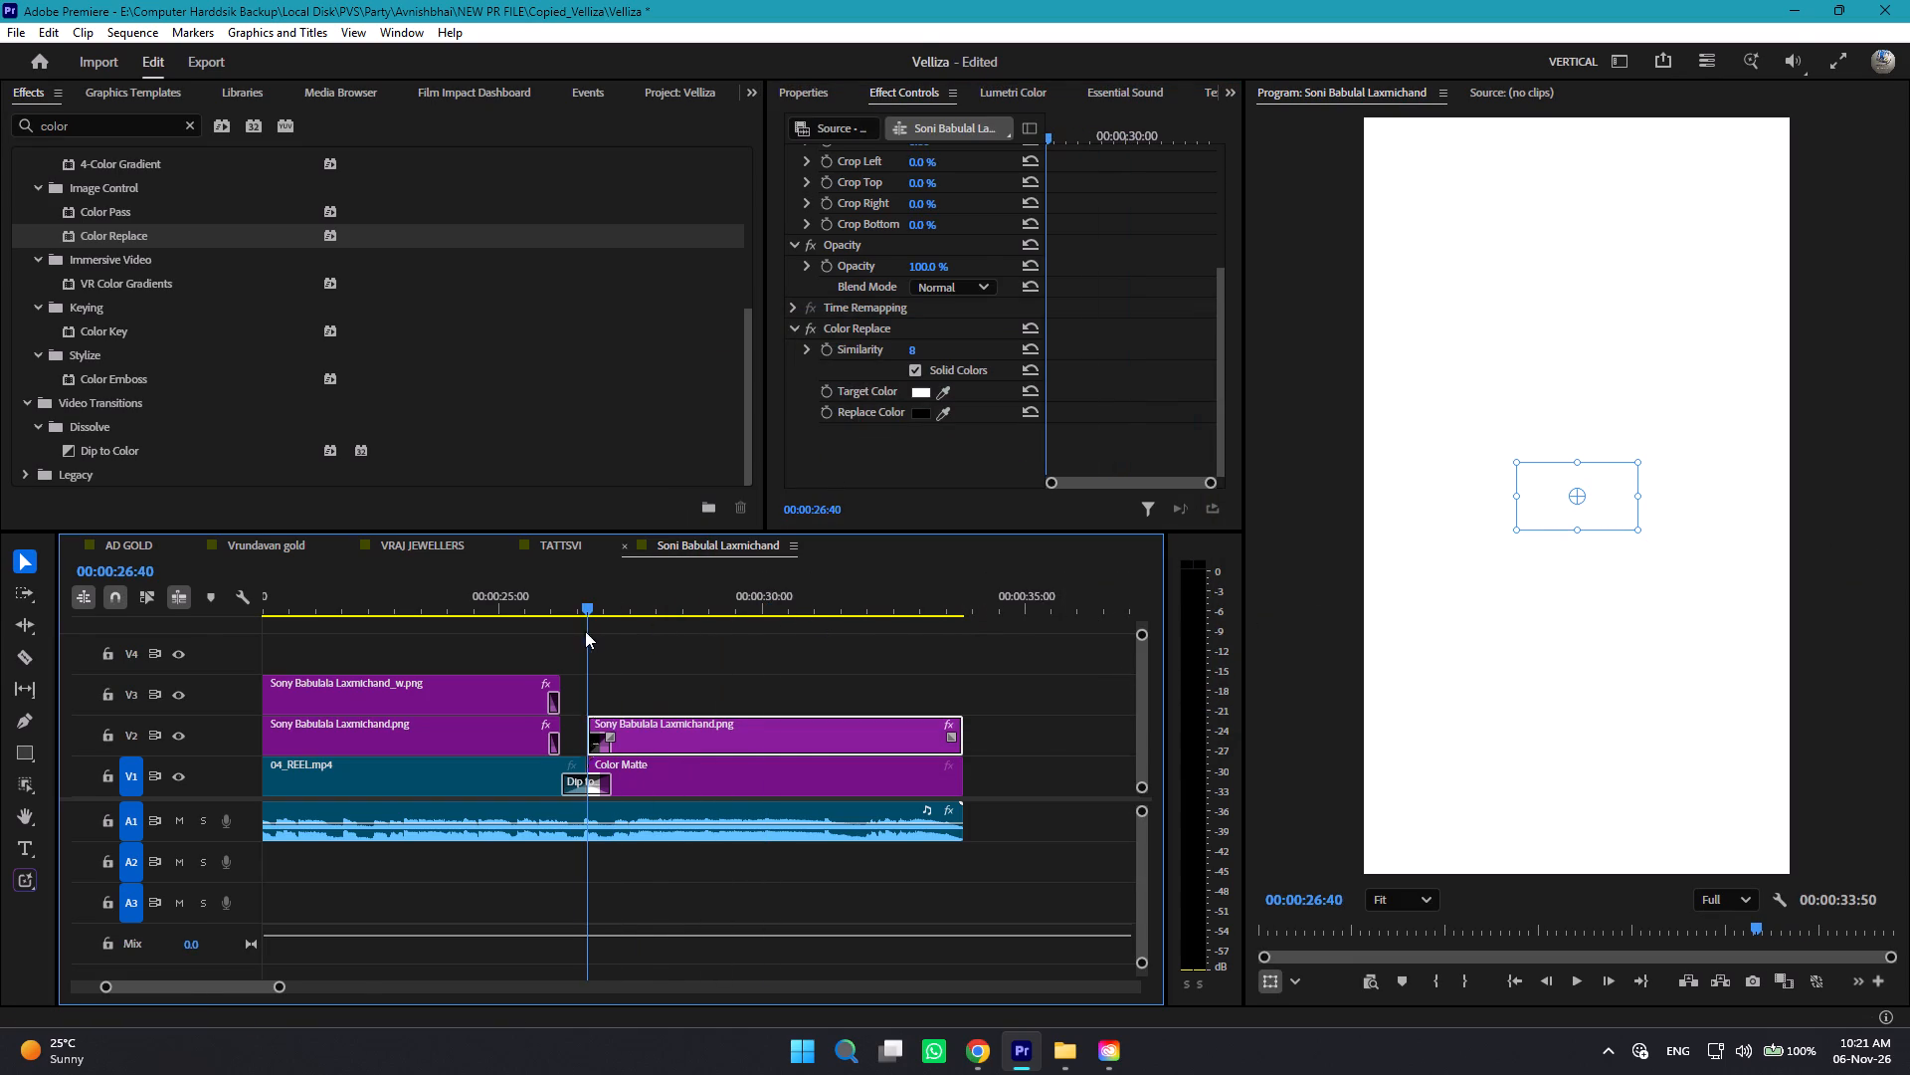
drag(585, 631, 584, 631)
scroll(1230, 322, up, 12)
click(918, 235)
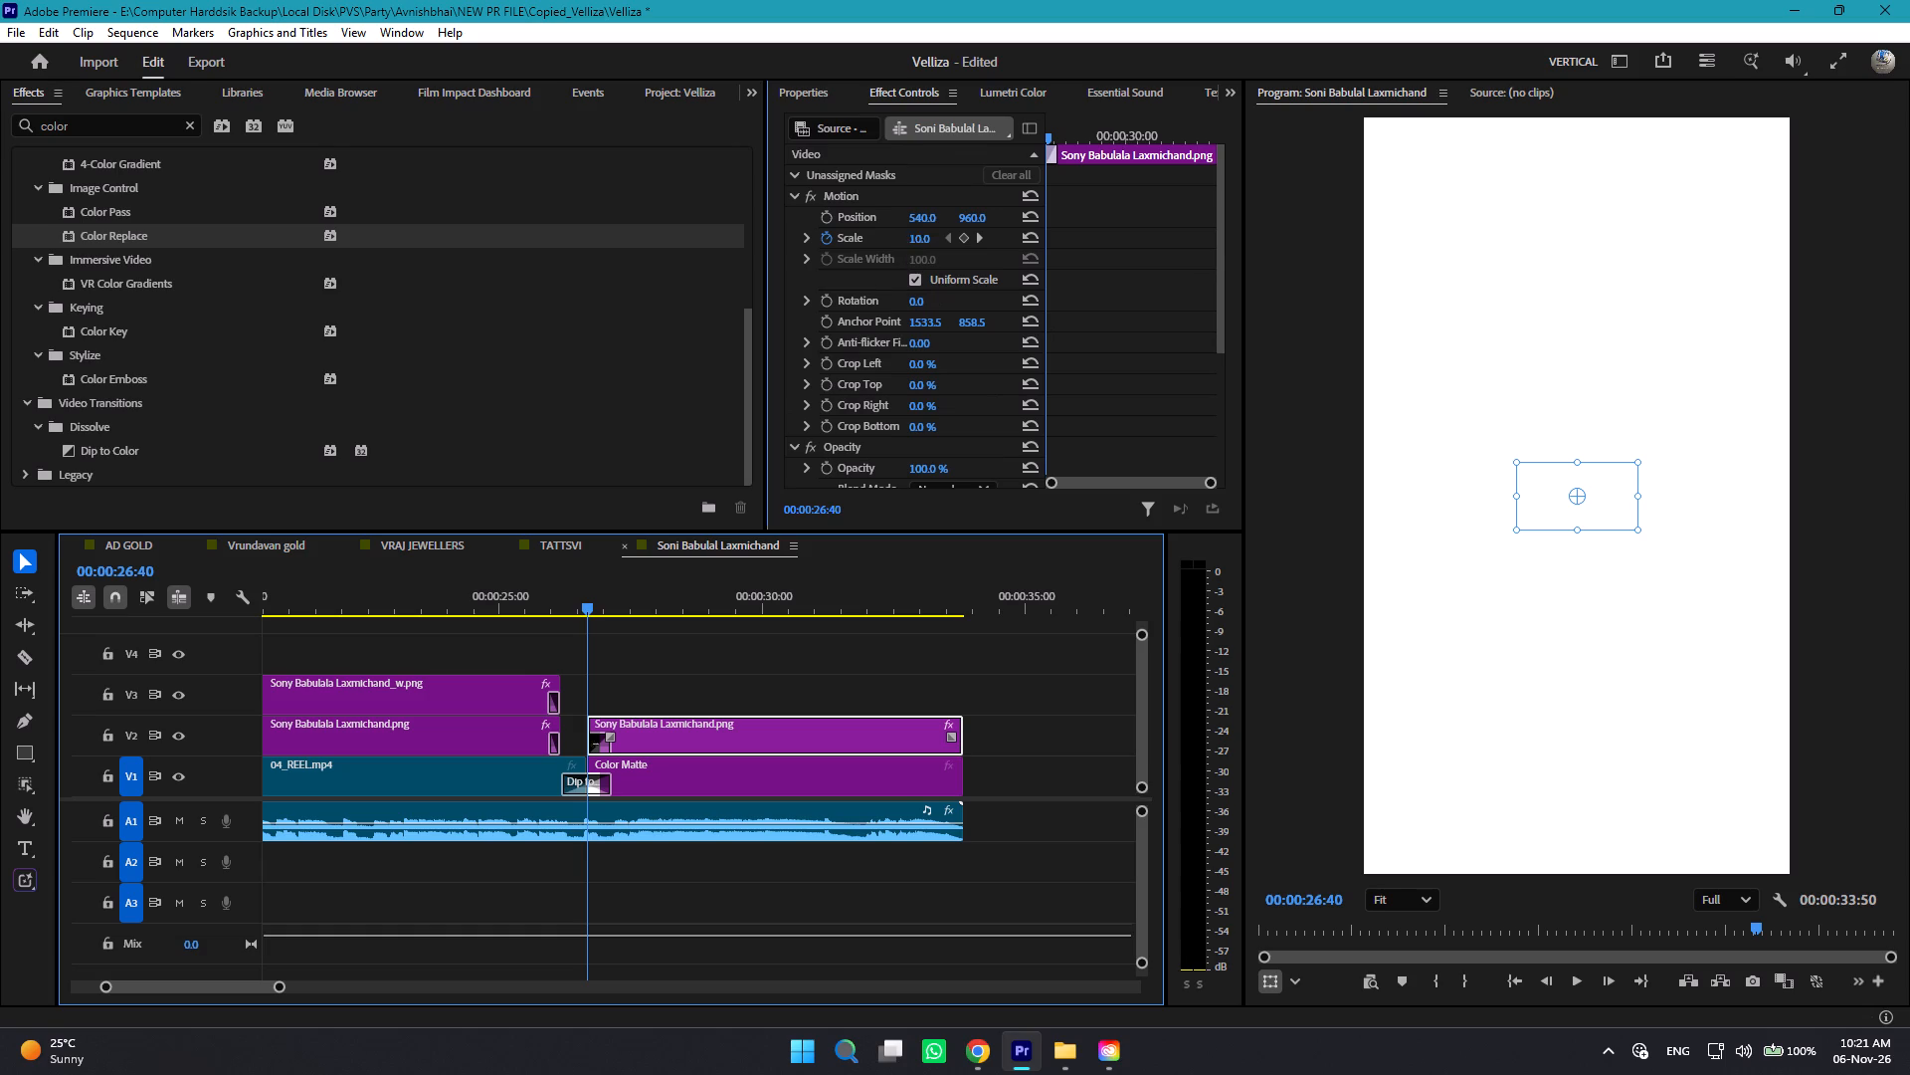
text(20)
key(Return)
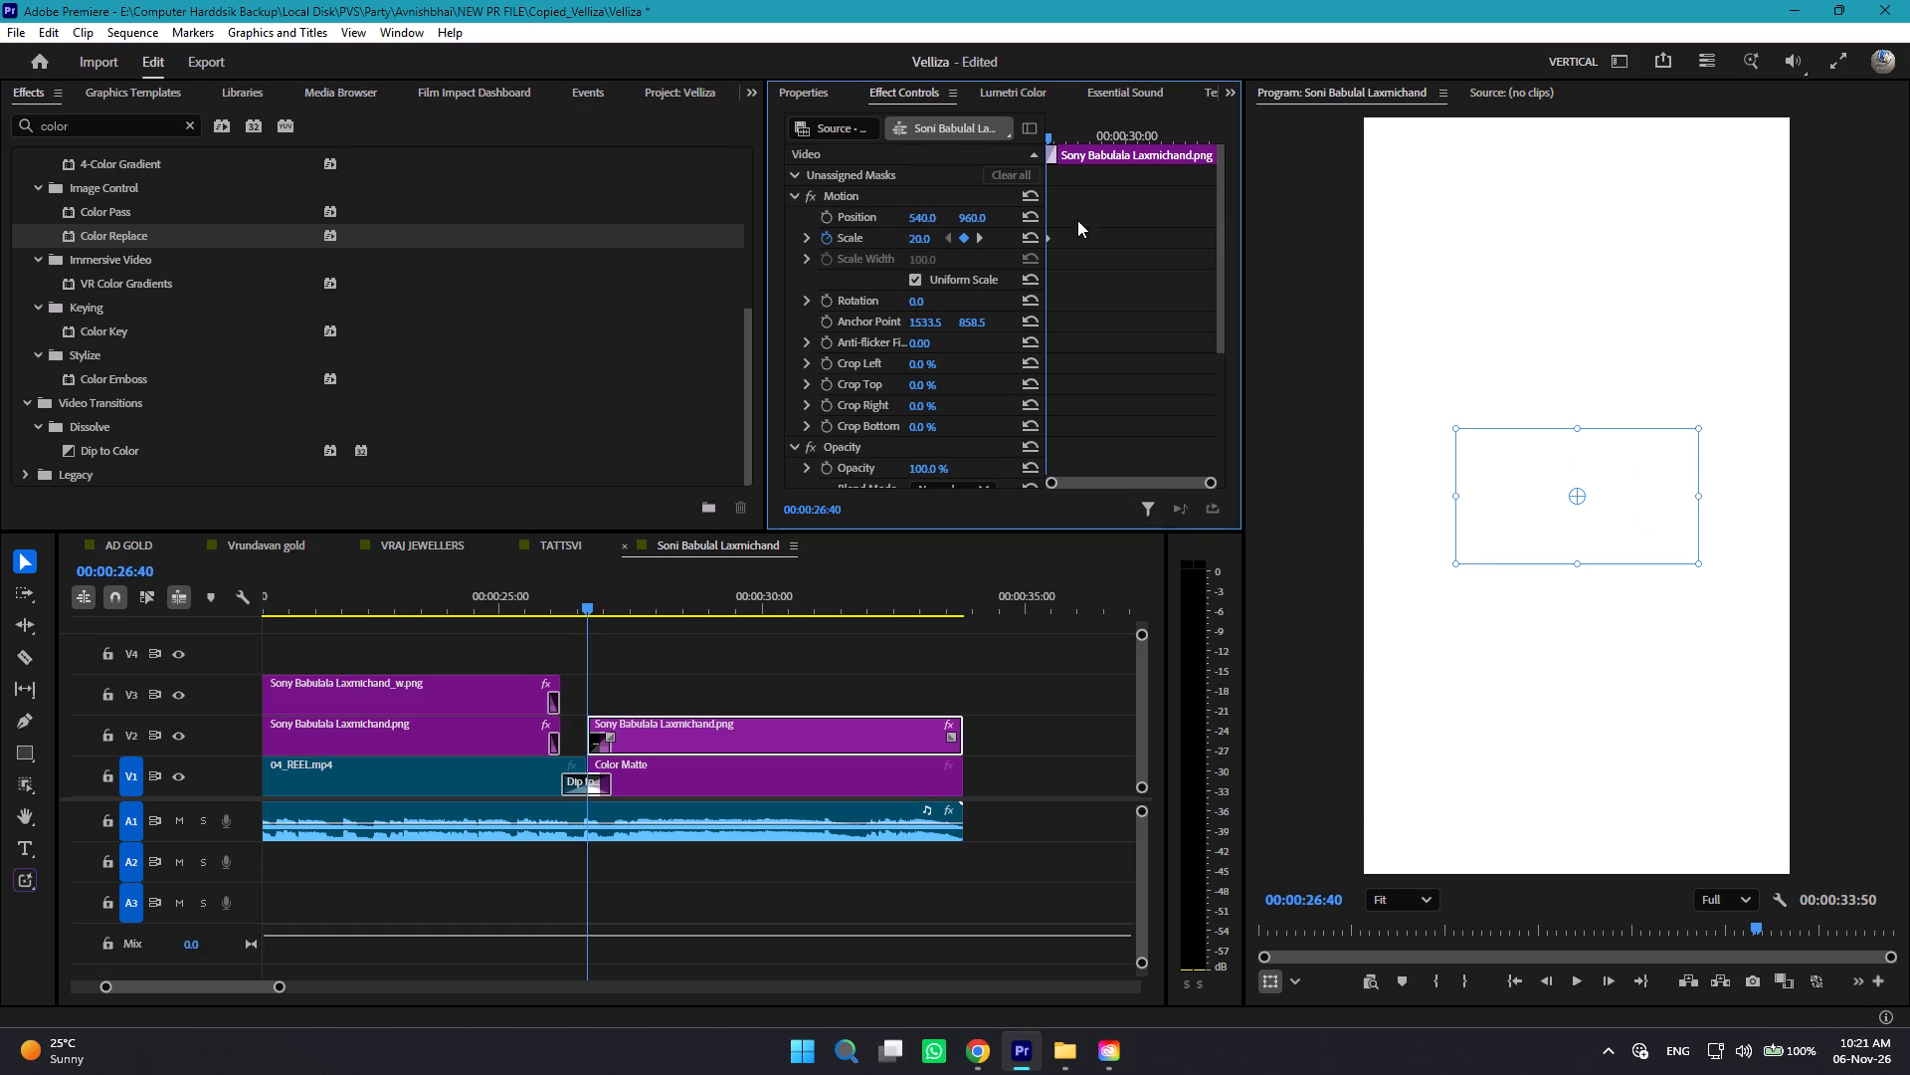
drag(1051, 134, 1306, 155)
drag(953, 617, 967, 610)
drag(936, 610, 963, 617)
click(899, 745)
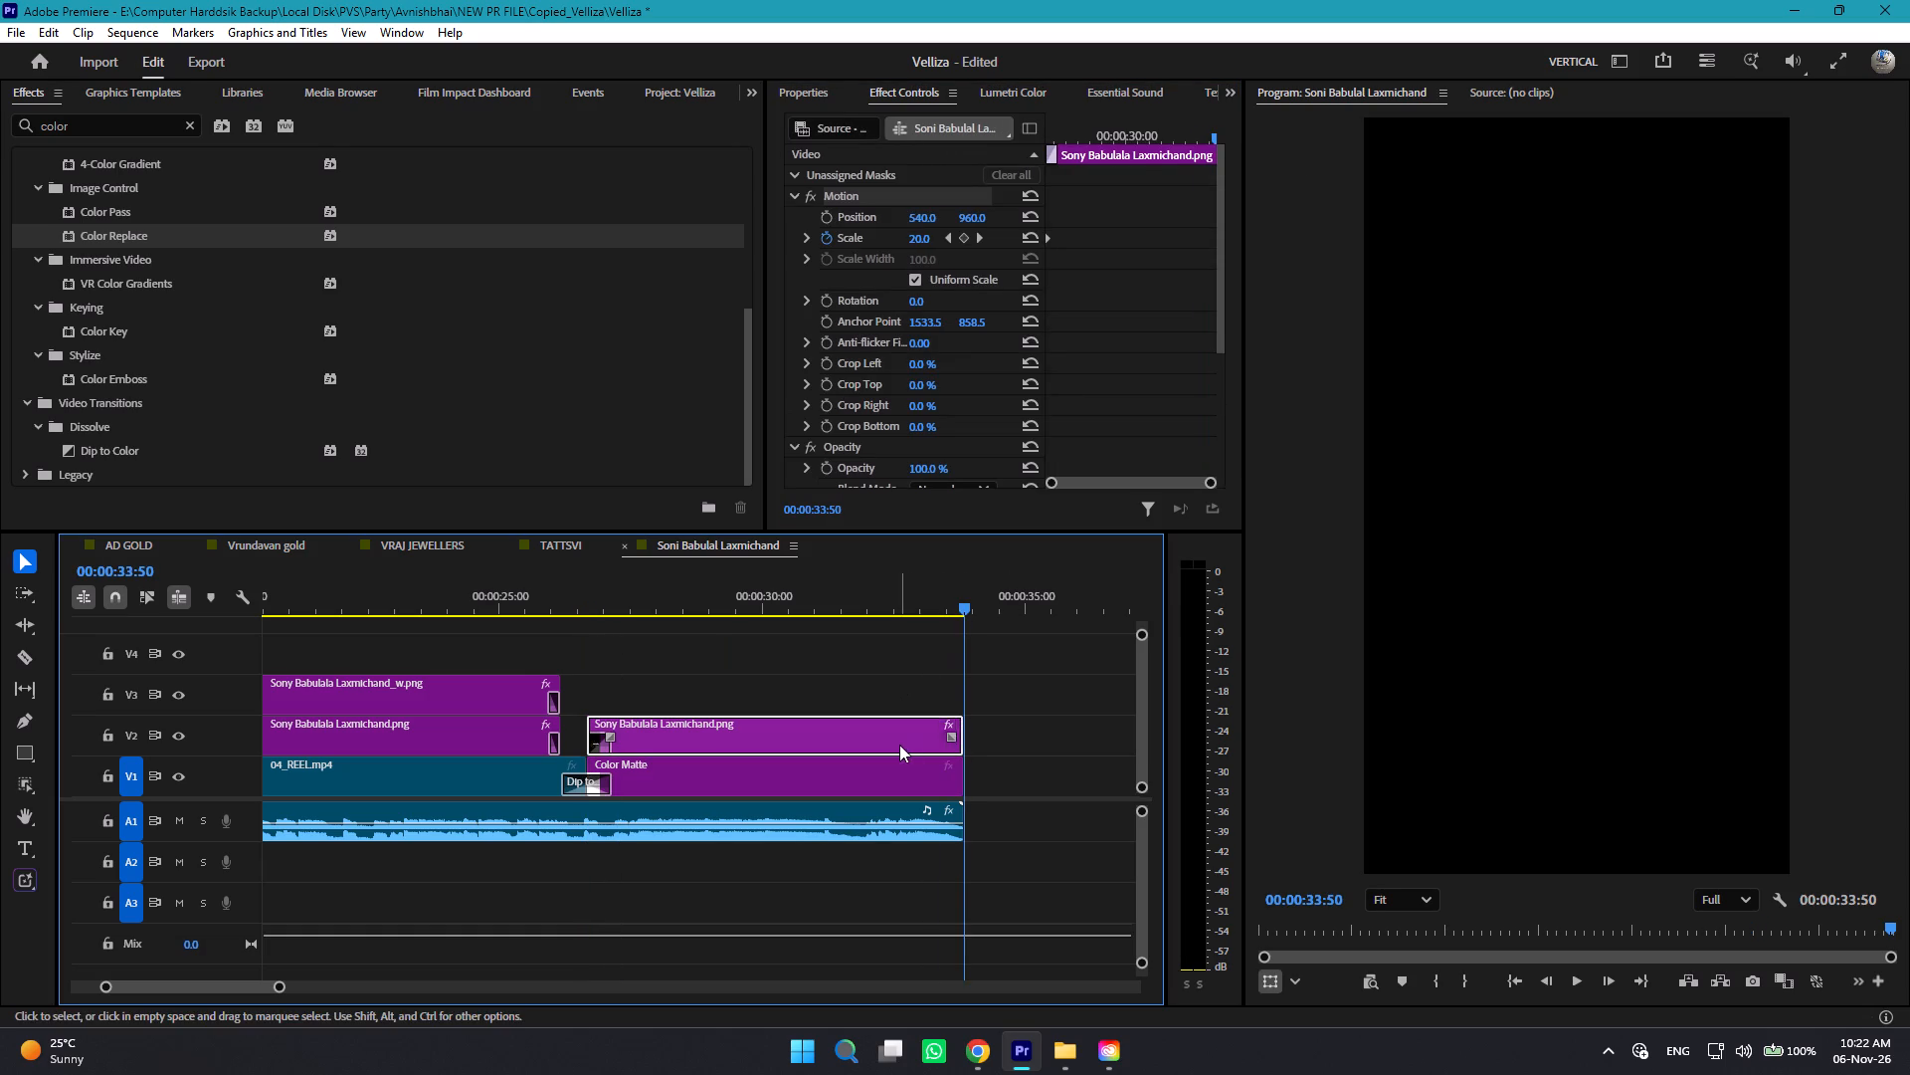
click(925, 233)
text(40)
key(Return)
Play the transition from the reel into the closing Soni Babulal Laxmichand logo to check its zoom.
drag(962, 602, 566, 613)
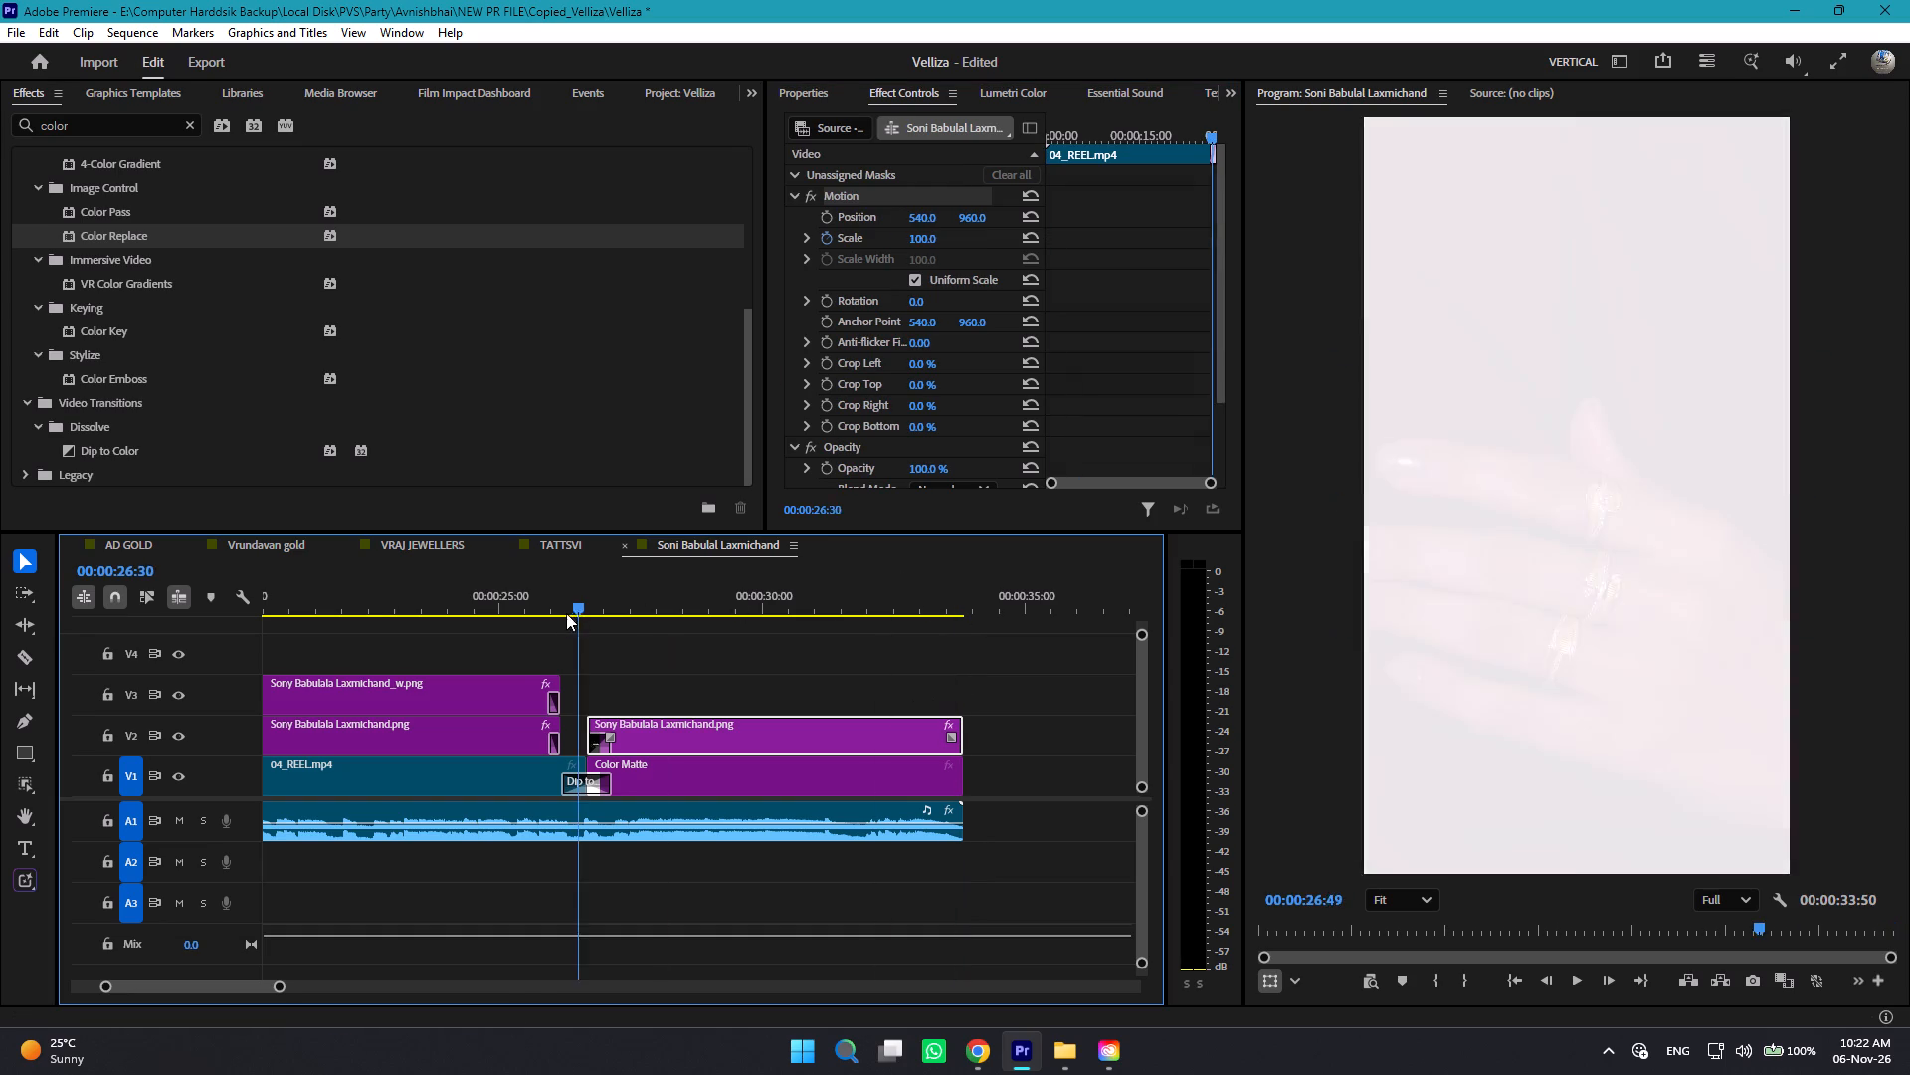
drag(566, 613, 560, 614)
key(space)
alt+scroll(1205, 791, down, 6)
alt+scroll(1207, 791, up, 1)
alt+scroll(1209, 790, down, 1)
alt+scroll(1208, 790, up, 1)
alt+scroll(1189, 793, down, 1)
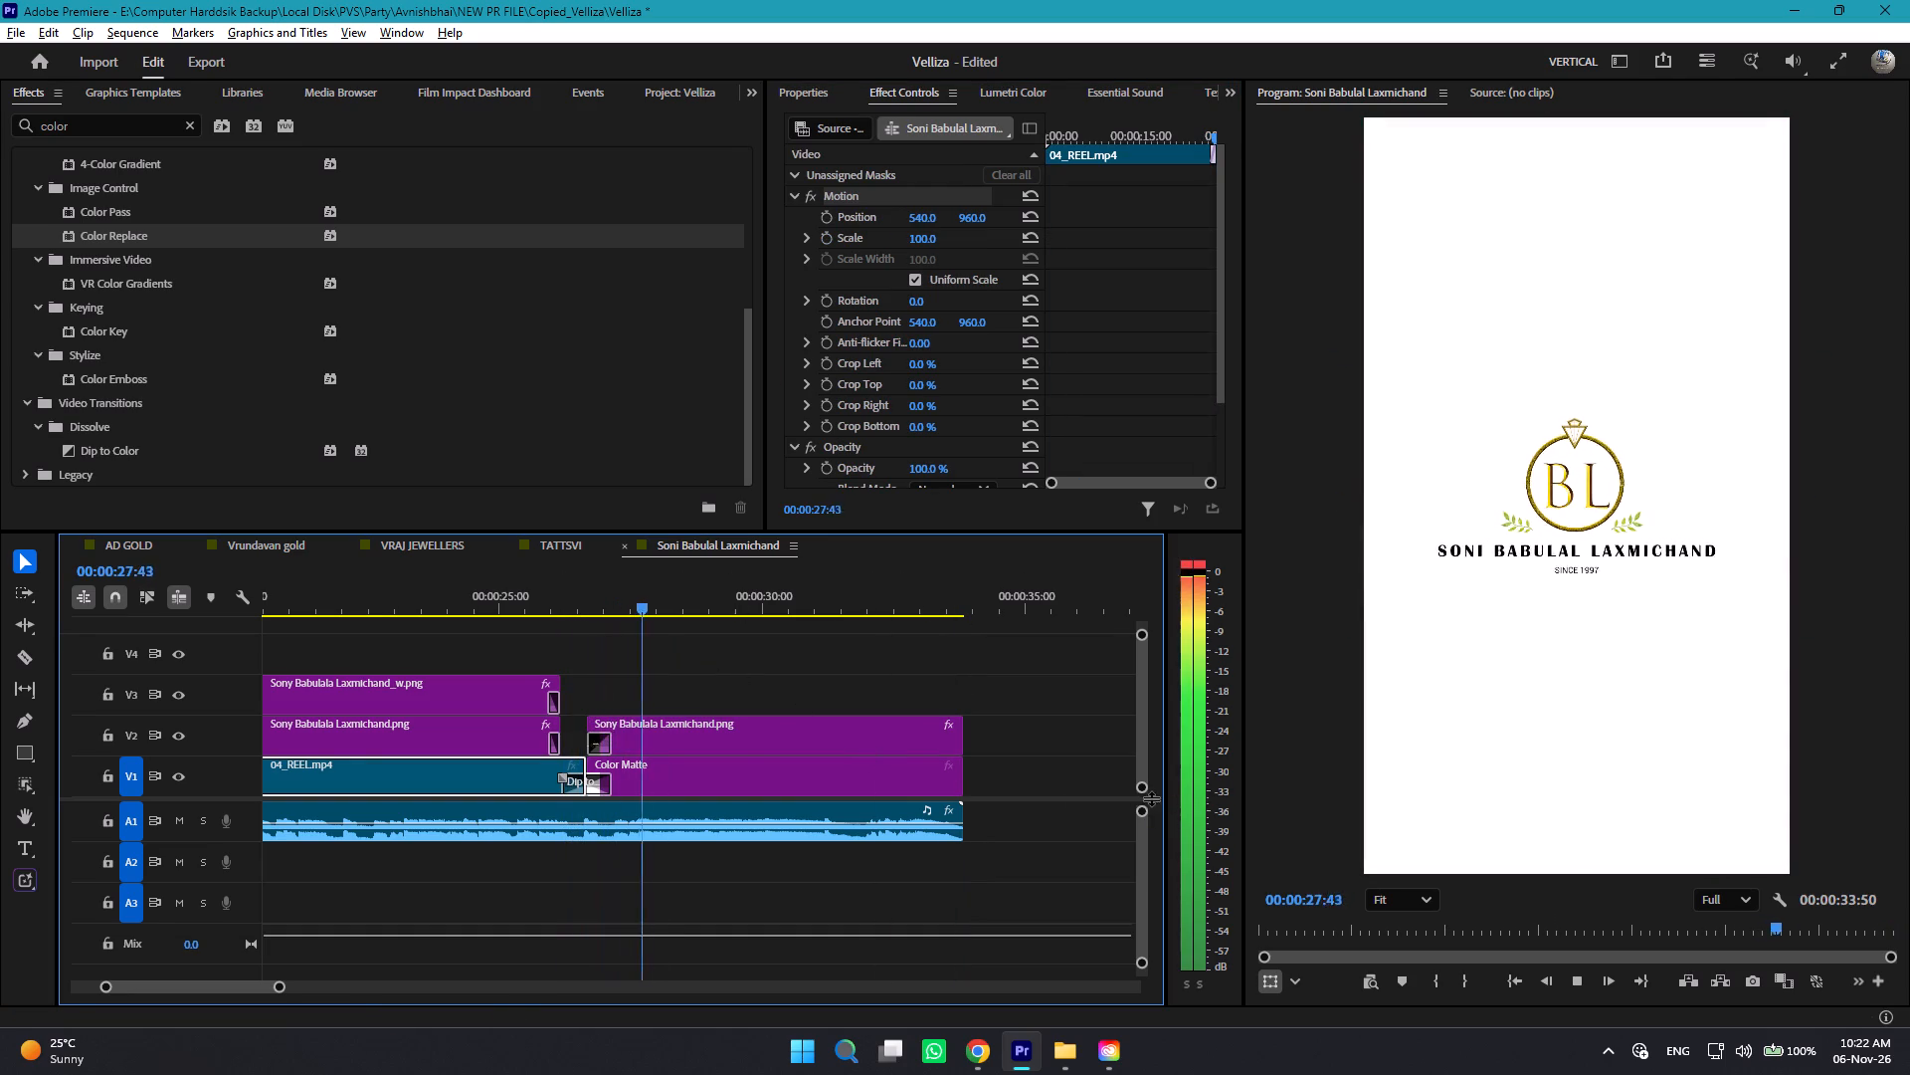
alt+scroll(1151, 798, down, 2)
key(space)
alt+scroll(868, 725, down, 2)
alt+scroll(868, 725, up, 2)
alt+scroll(868, 725, down, 2)
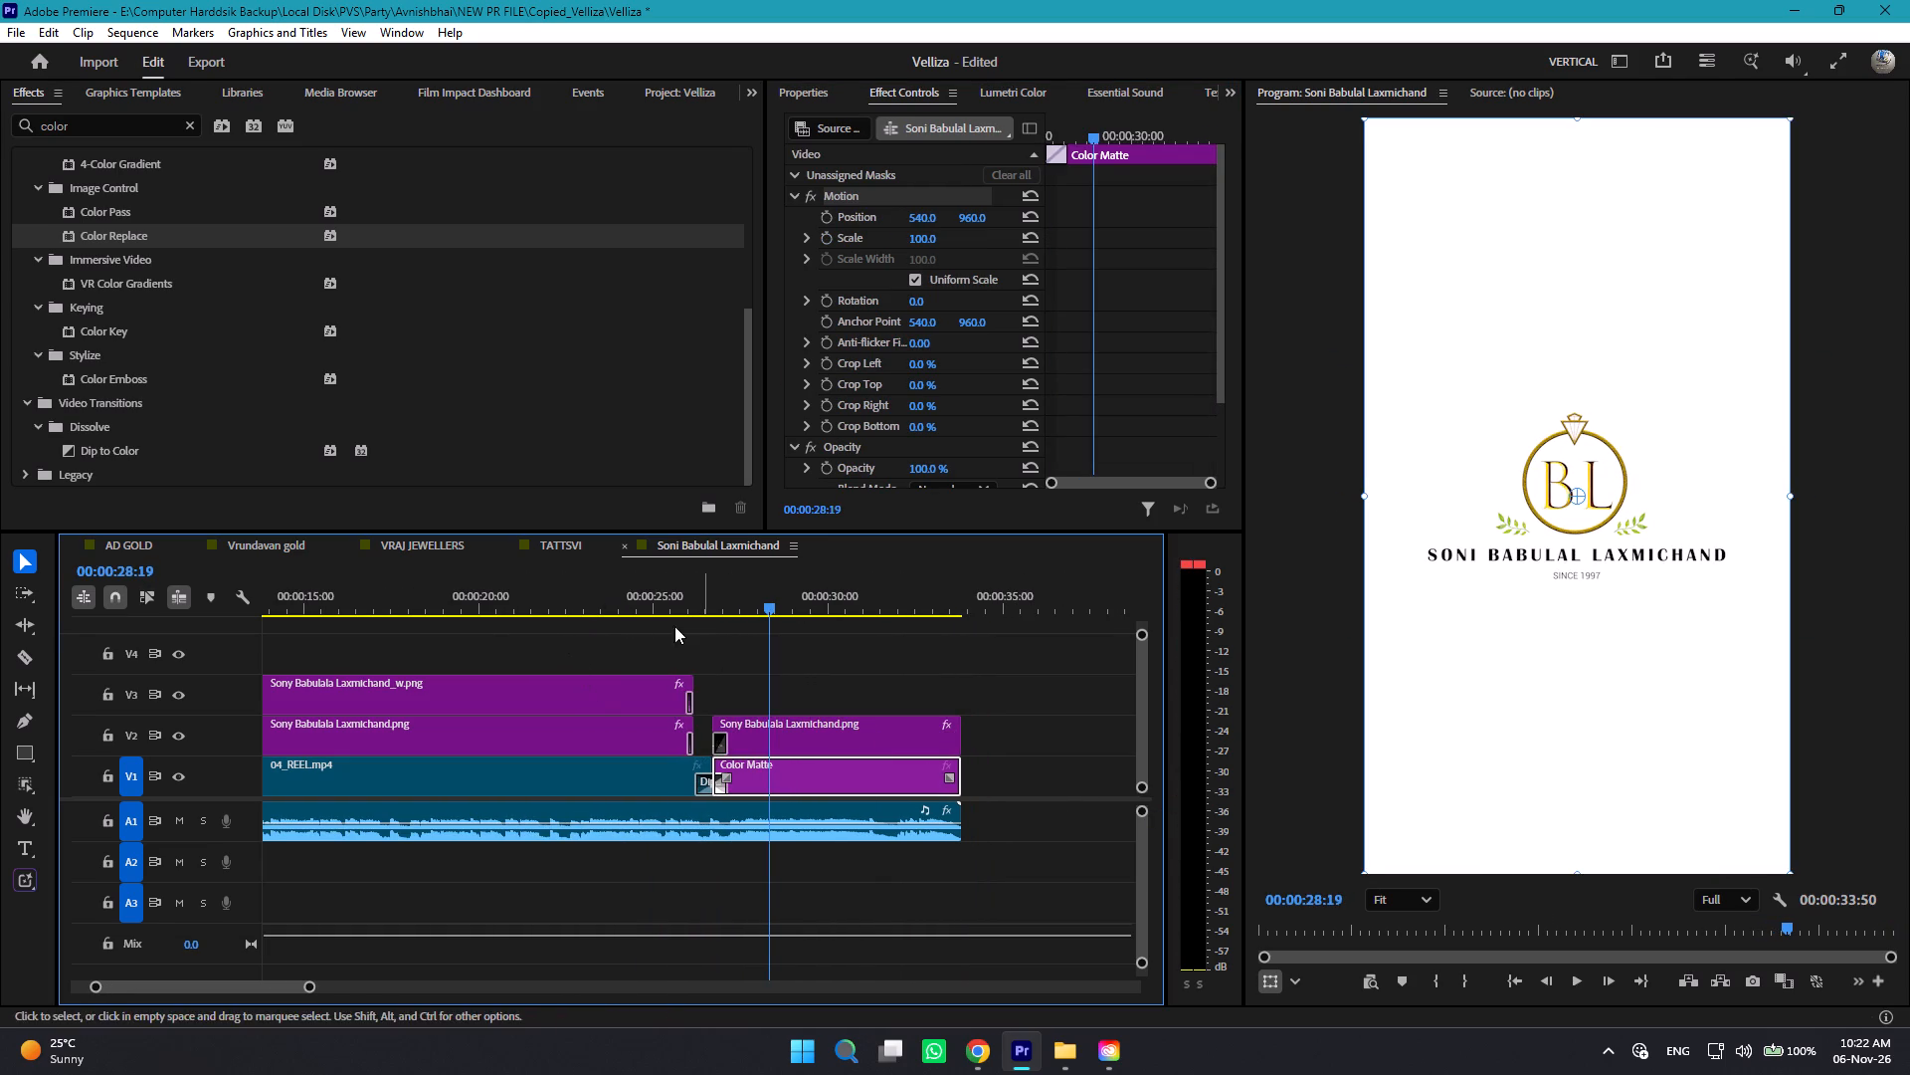
Review the reel's opening part and inspect the opacity of the Sony Babulala Laxmichand_w.png watermark on V3.
drag(570, 601, 164, 673)
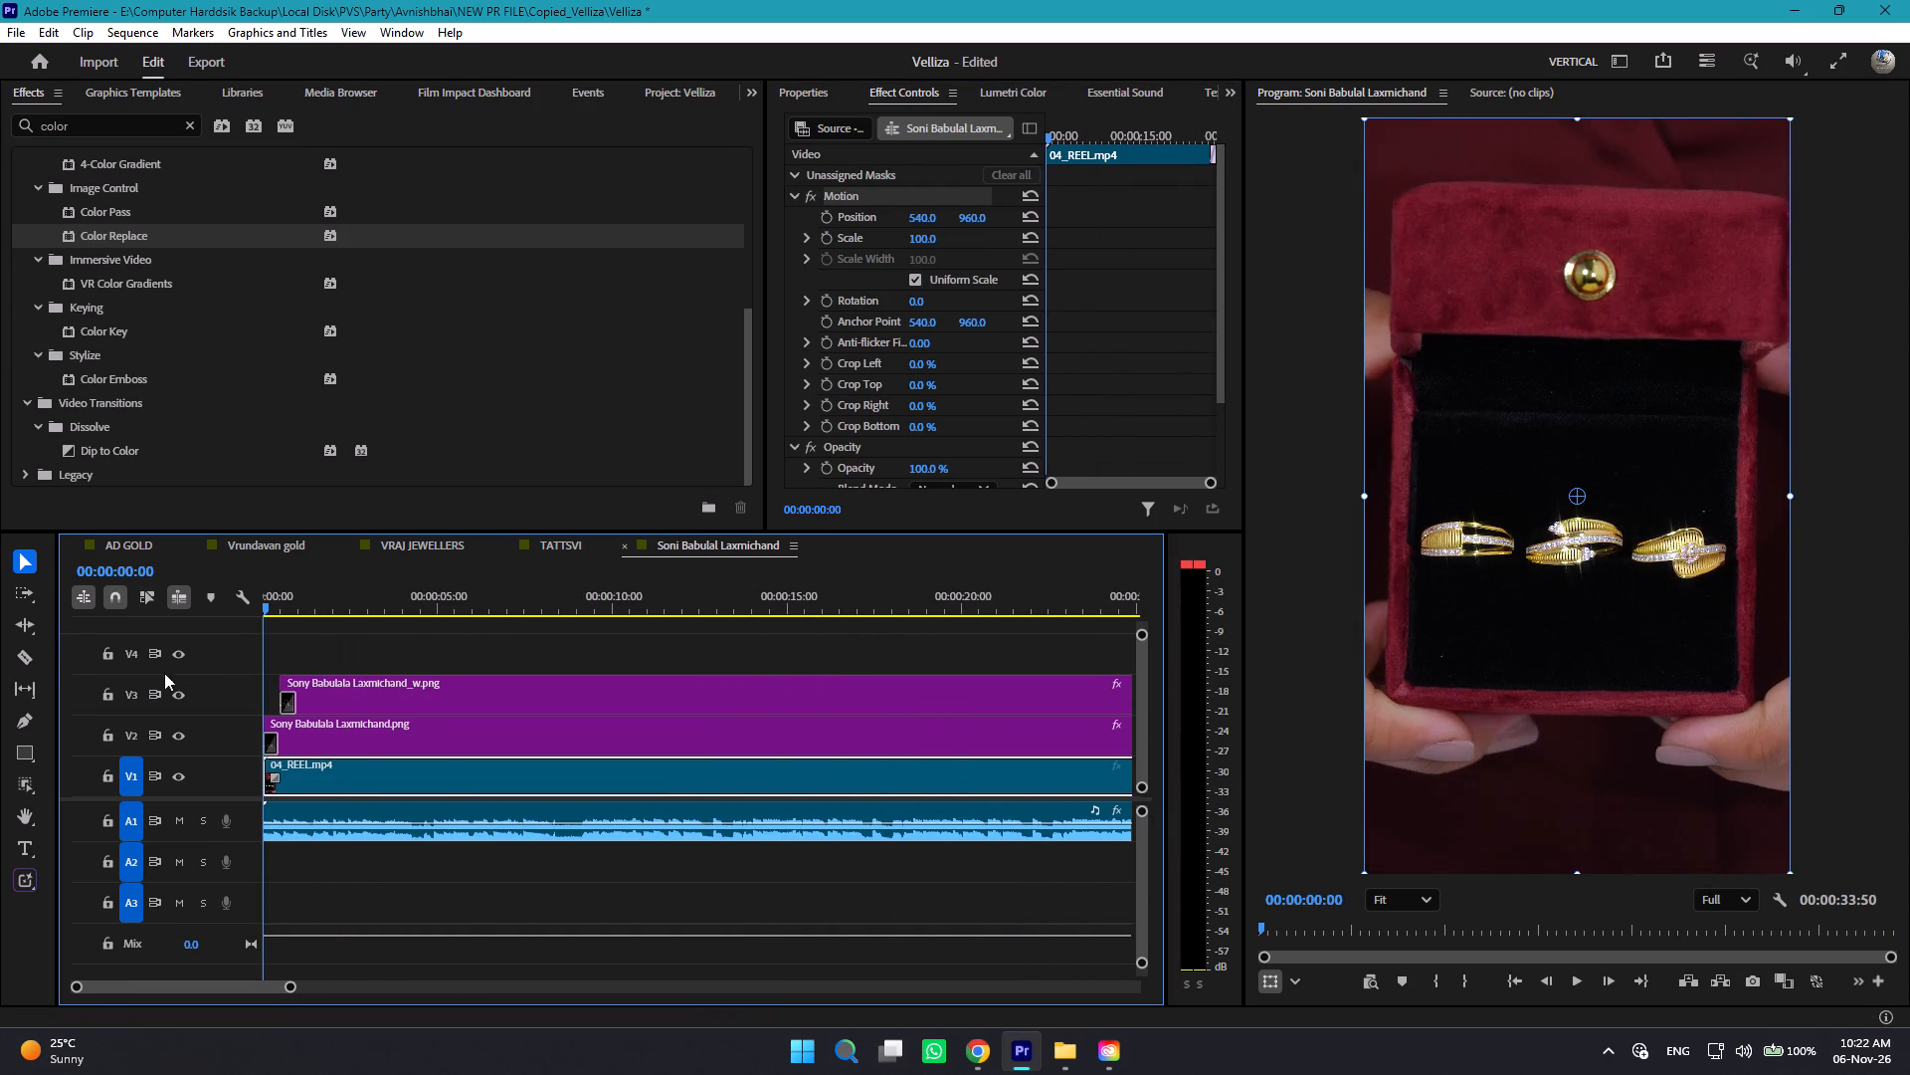
drag(164, 673, 535, 700)
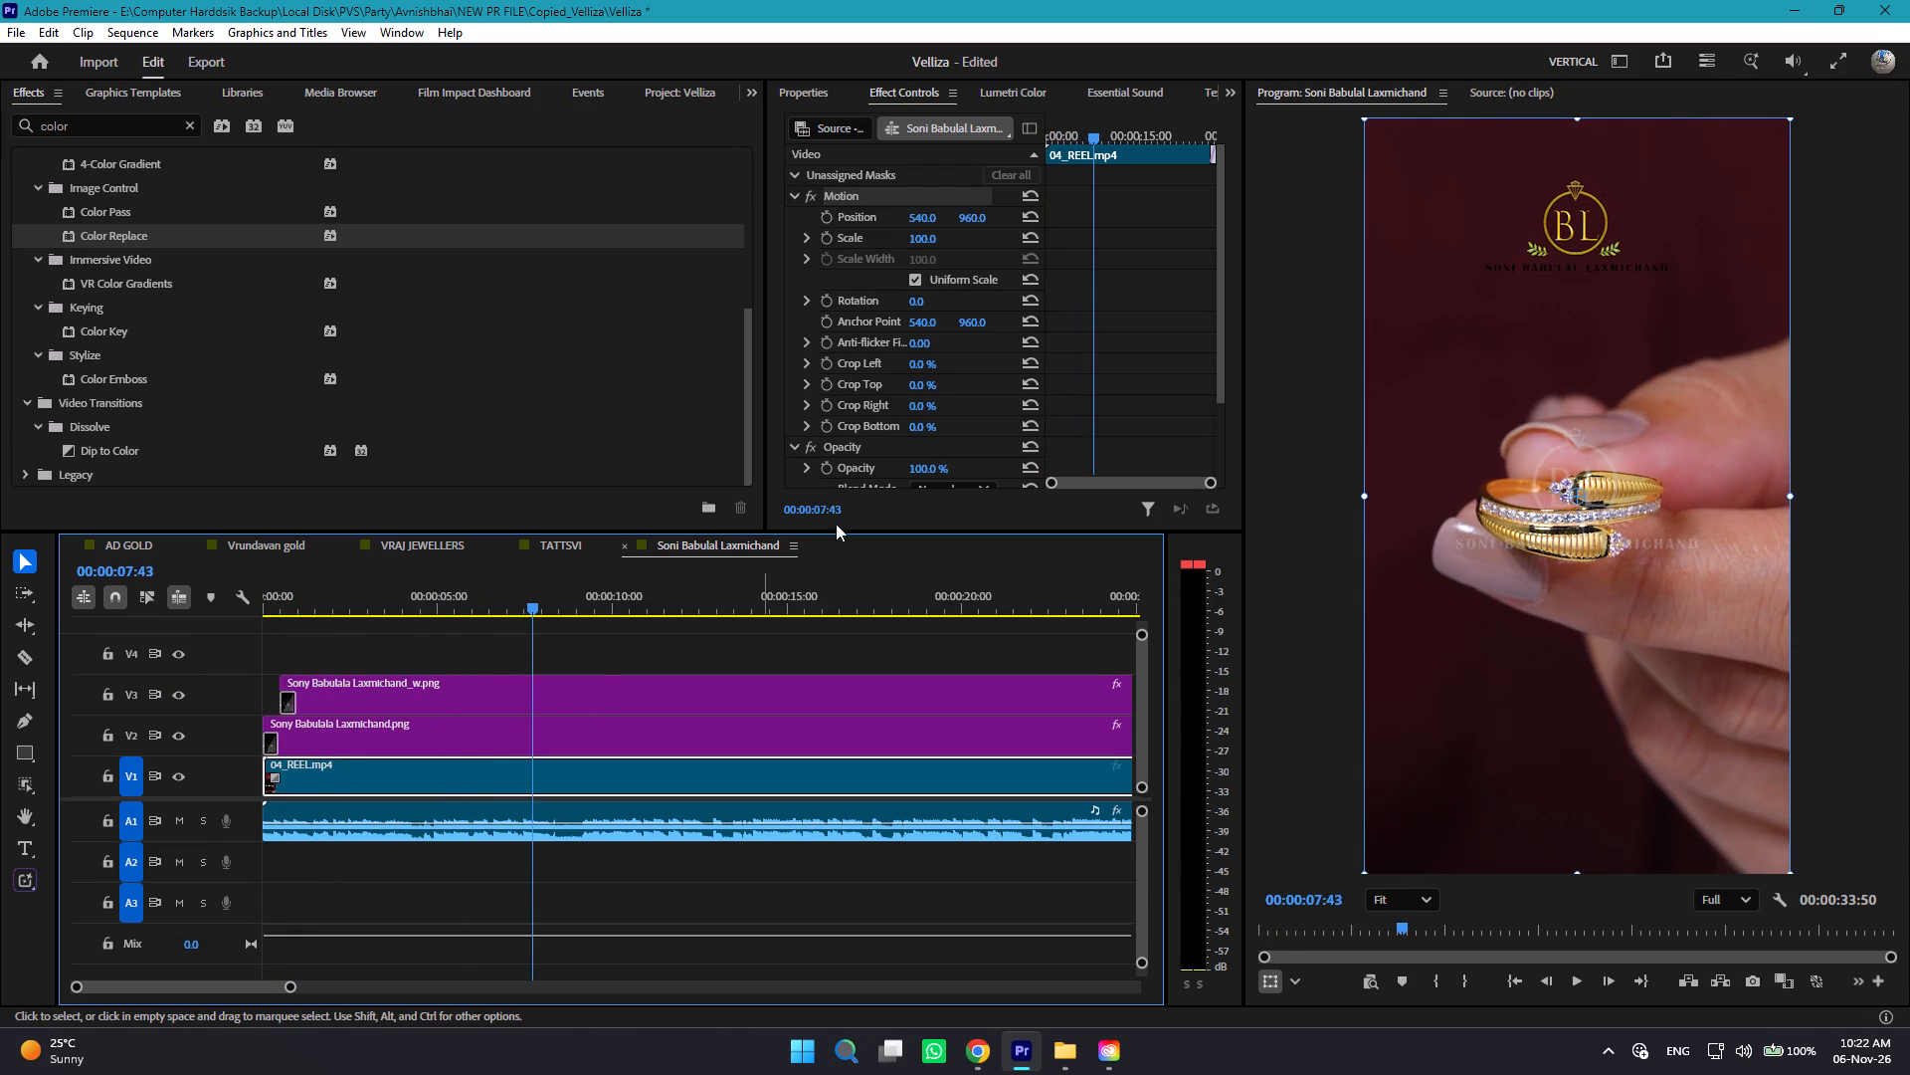
click(688, 684)
click(922, 469)
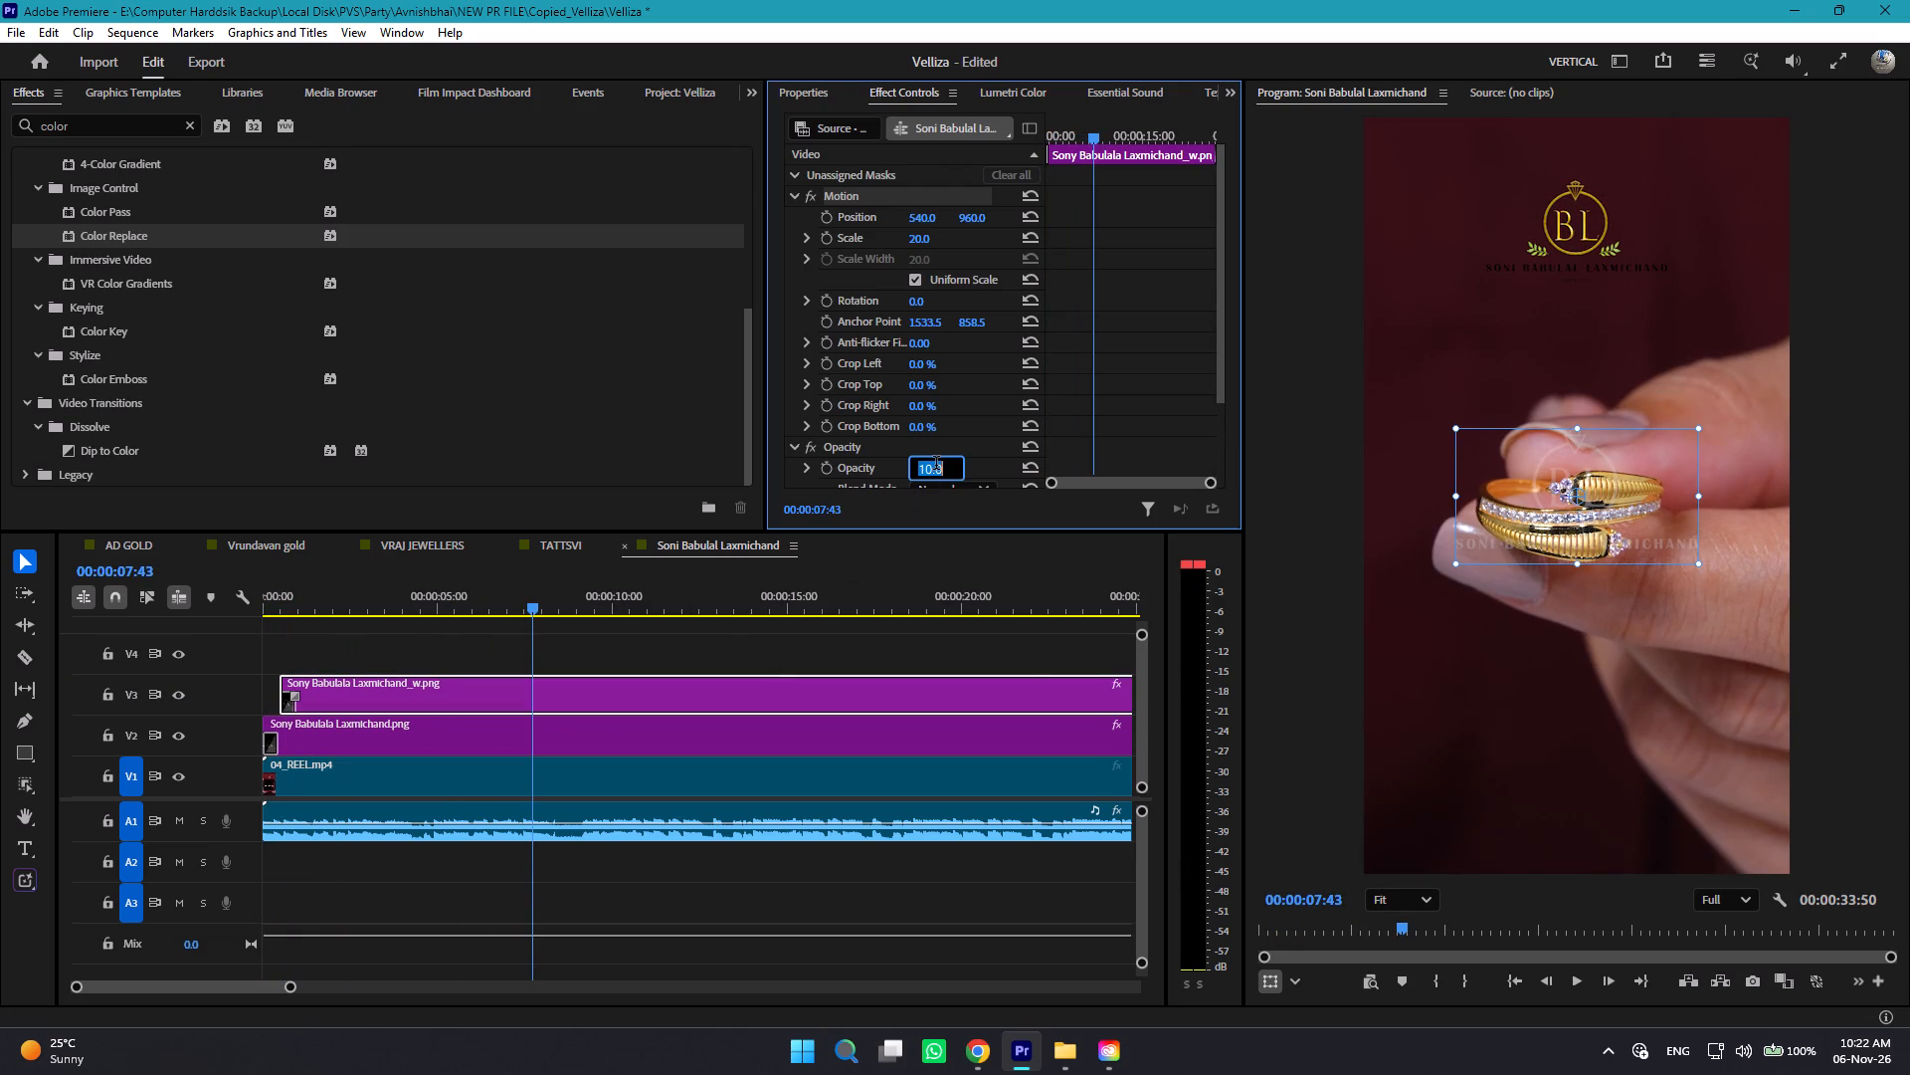
click(975, 486)
click(952, 736)
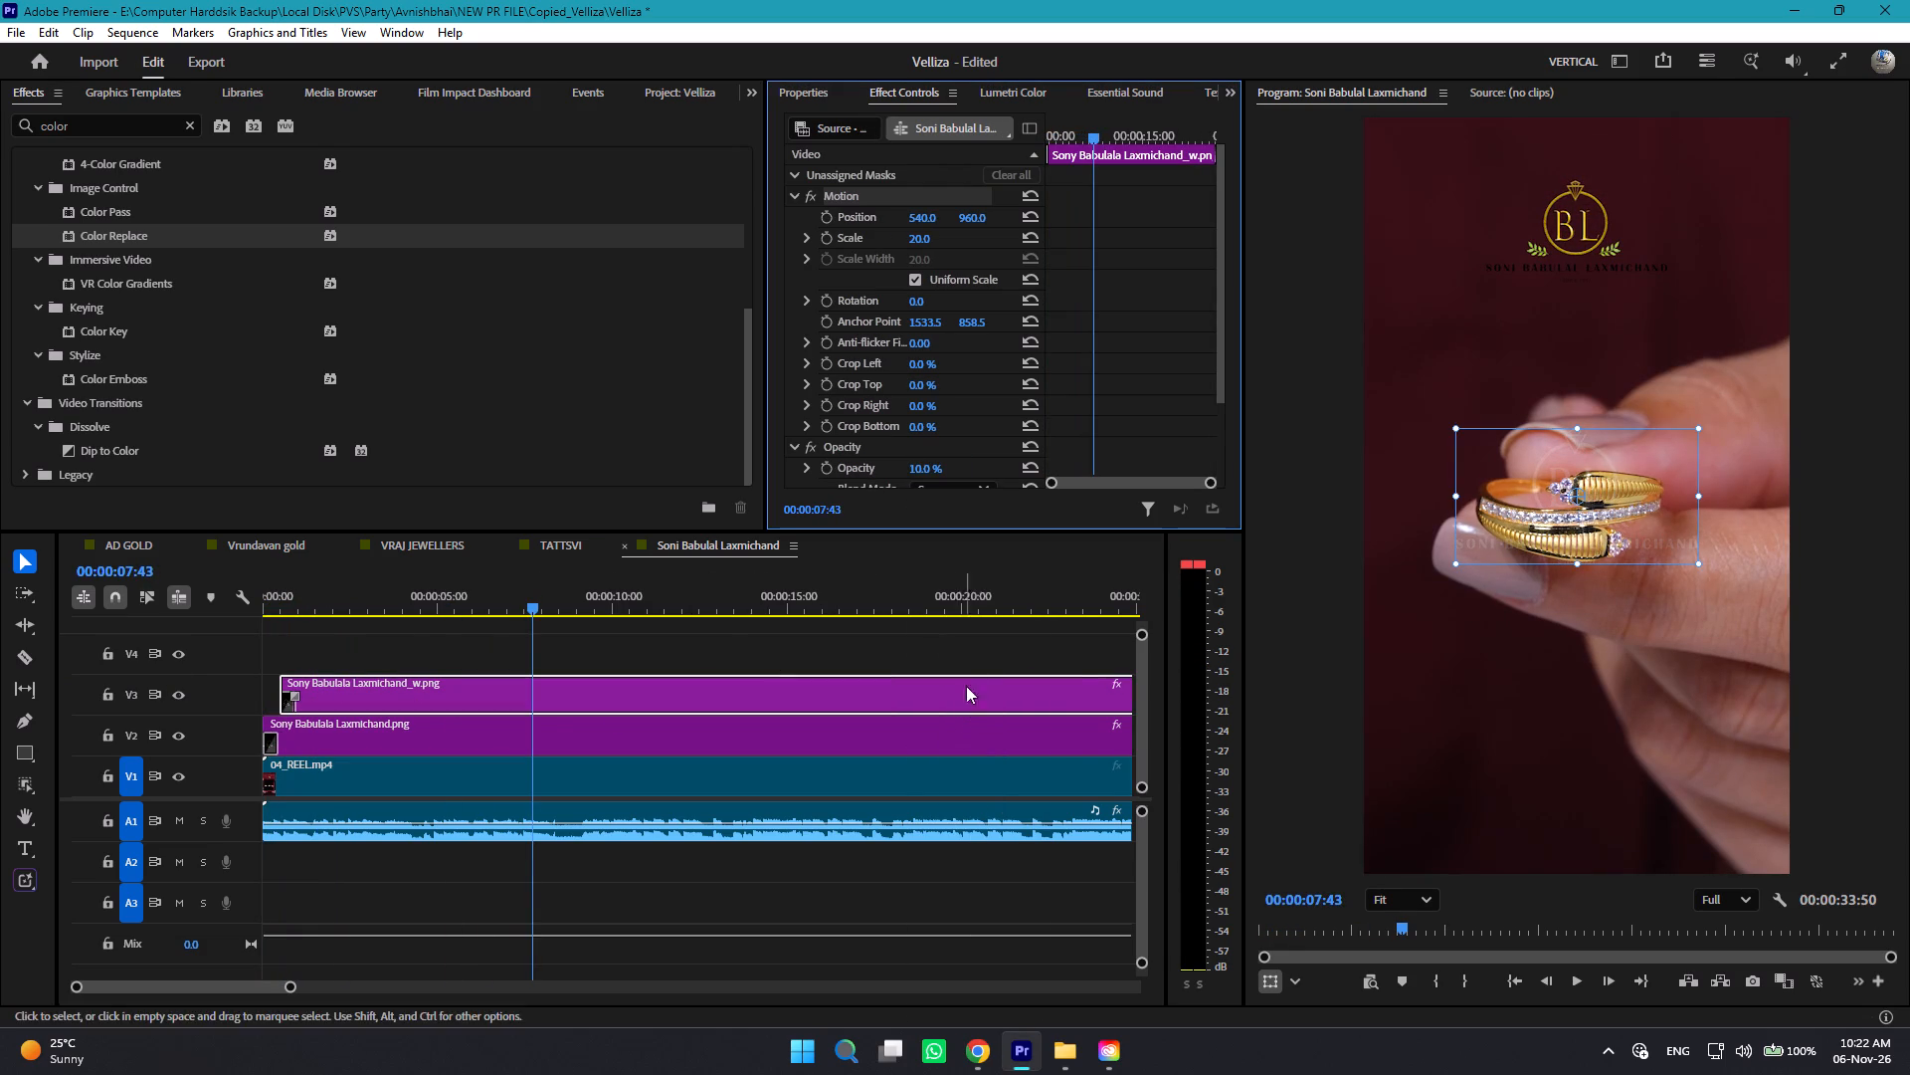
key(space)
click(703, 959)
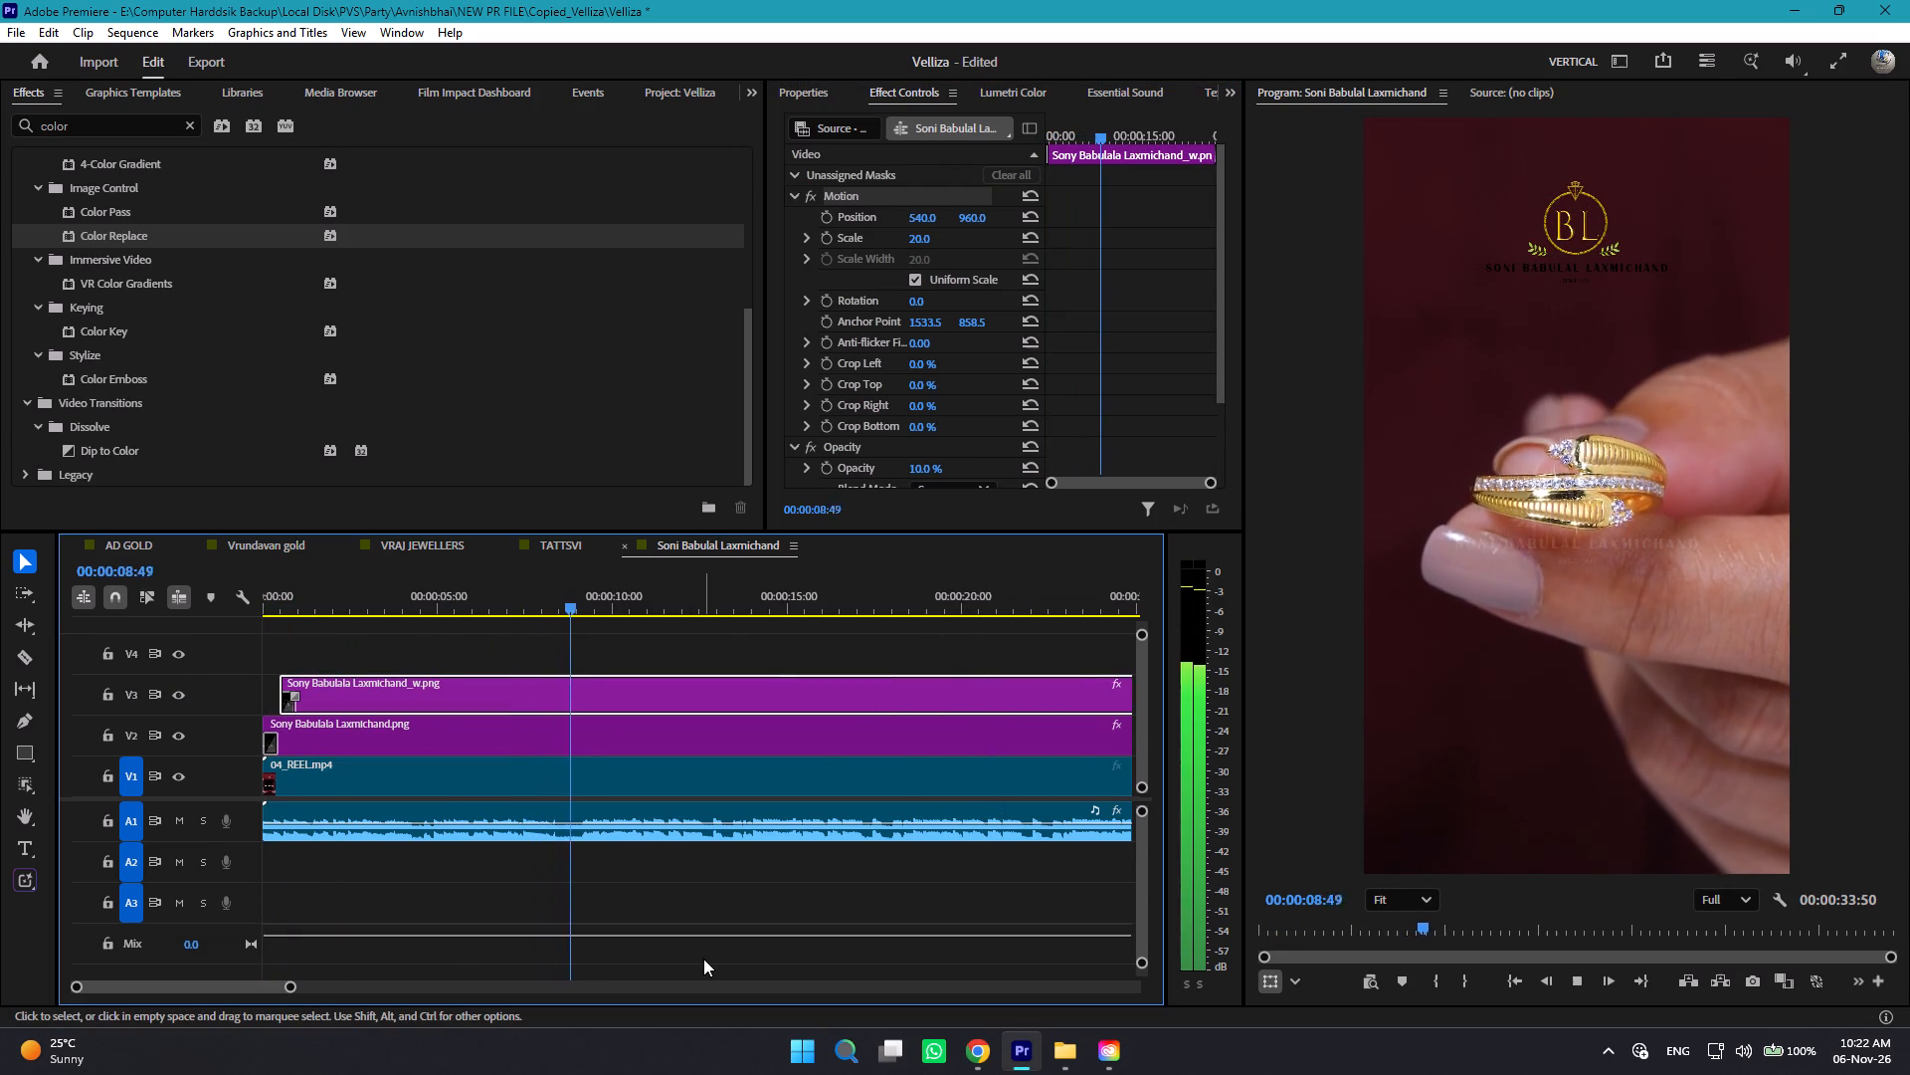
key(space)
On the V2 logo overlay above the reel, set Color Replace to replace black with white, keeping Solid Colors enabled.
click(627, 729)
scroll(909, 310, down, 10)
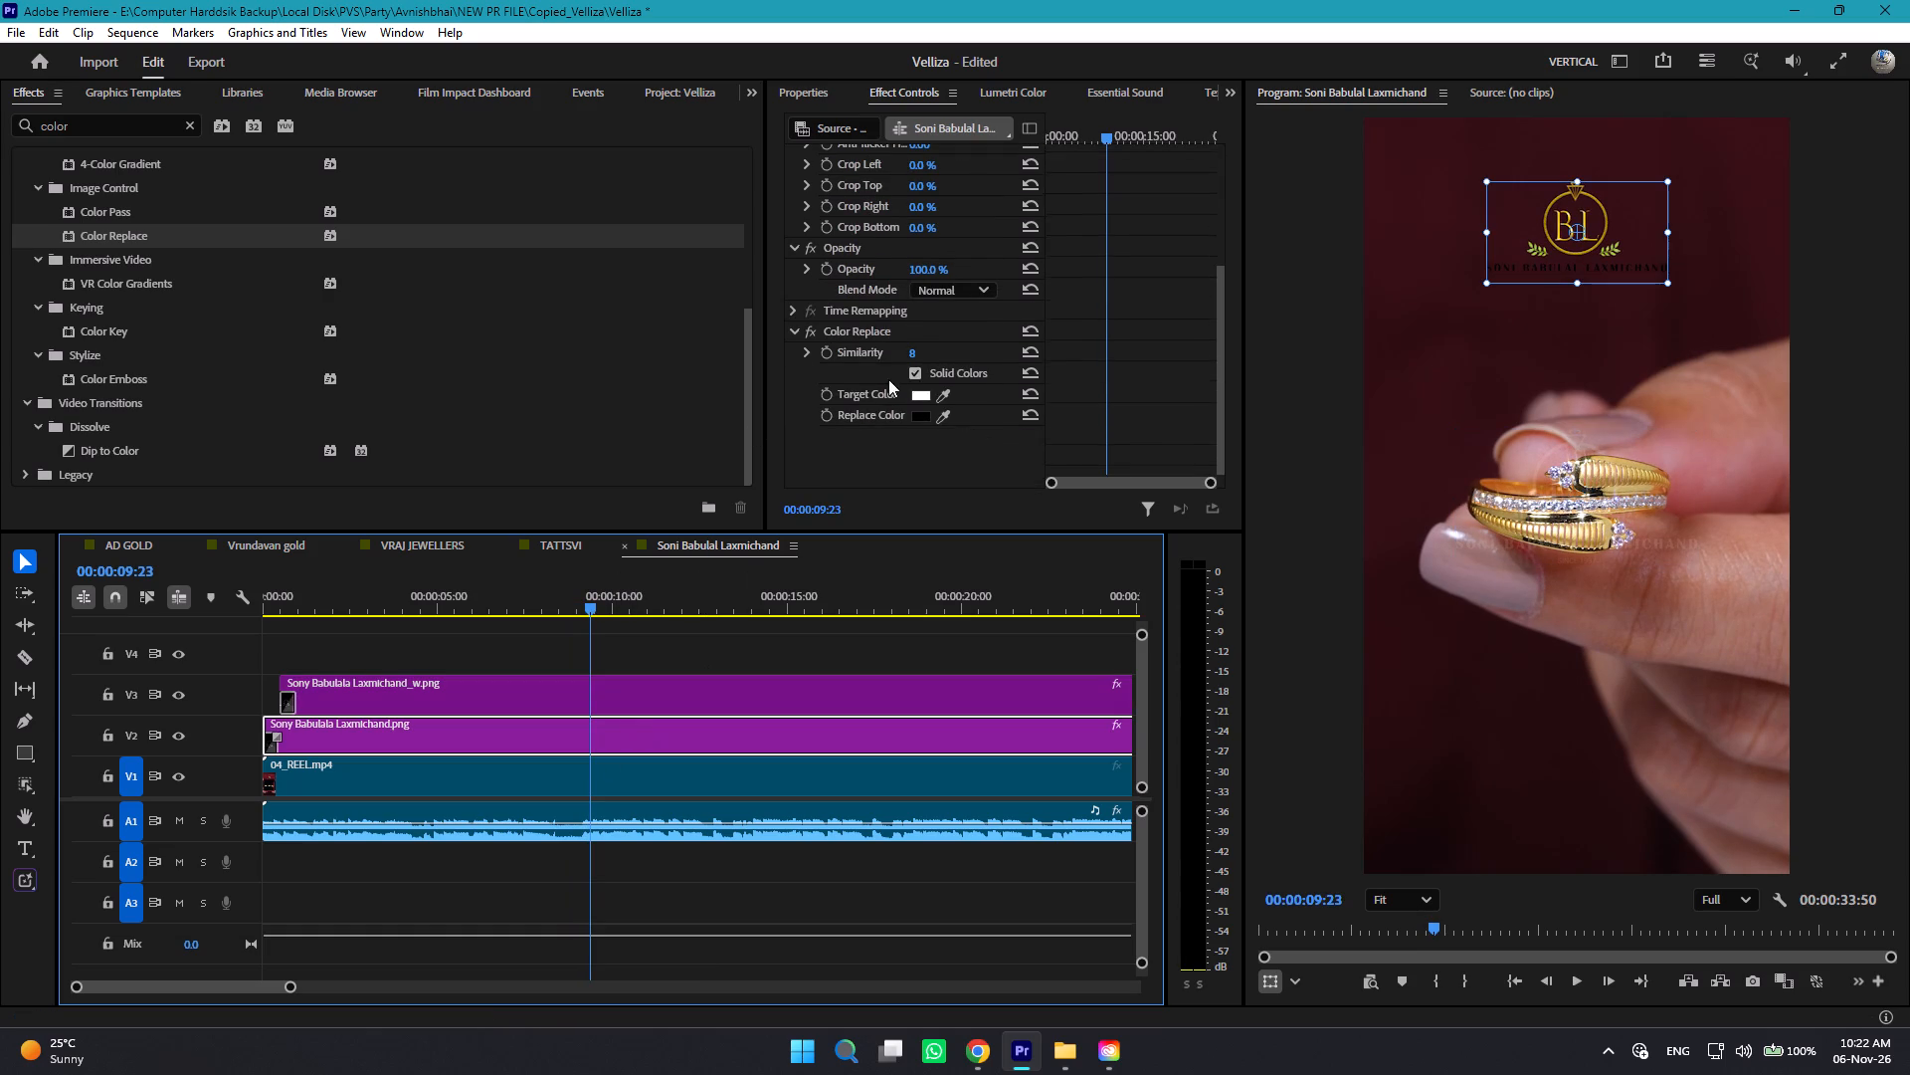
click(917, 374)
click(916, 374)
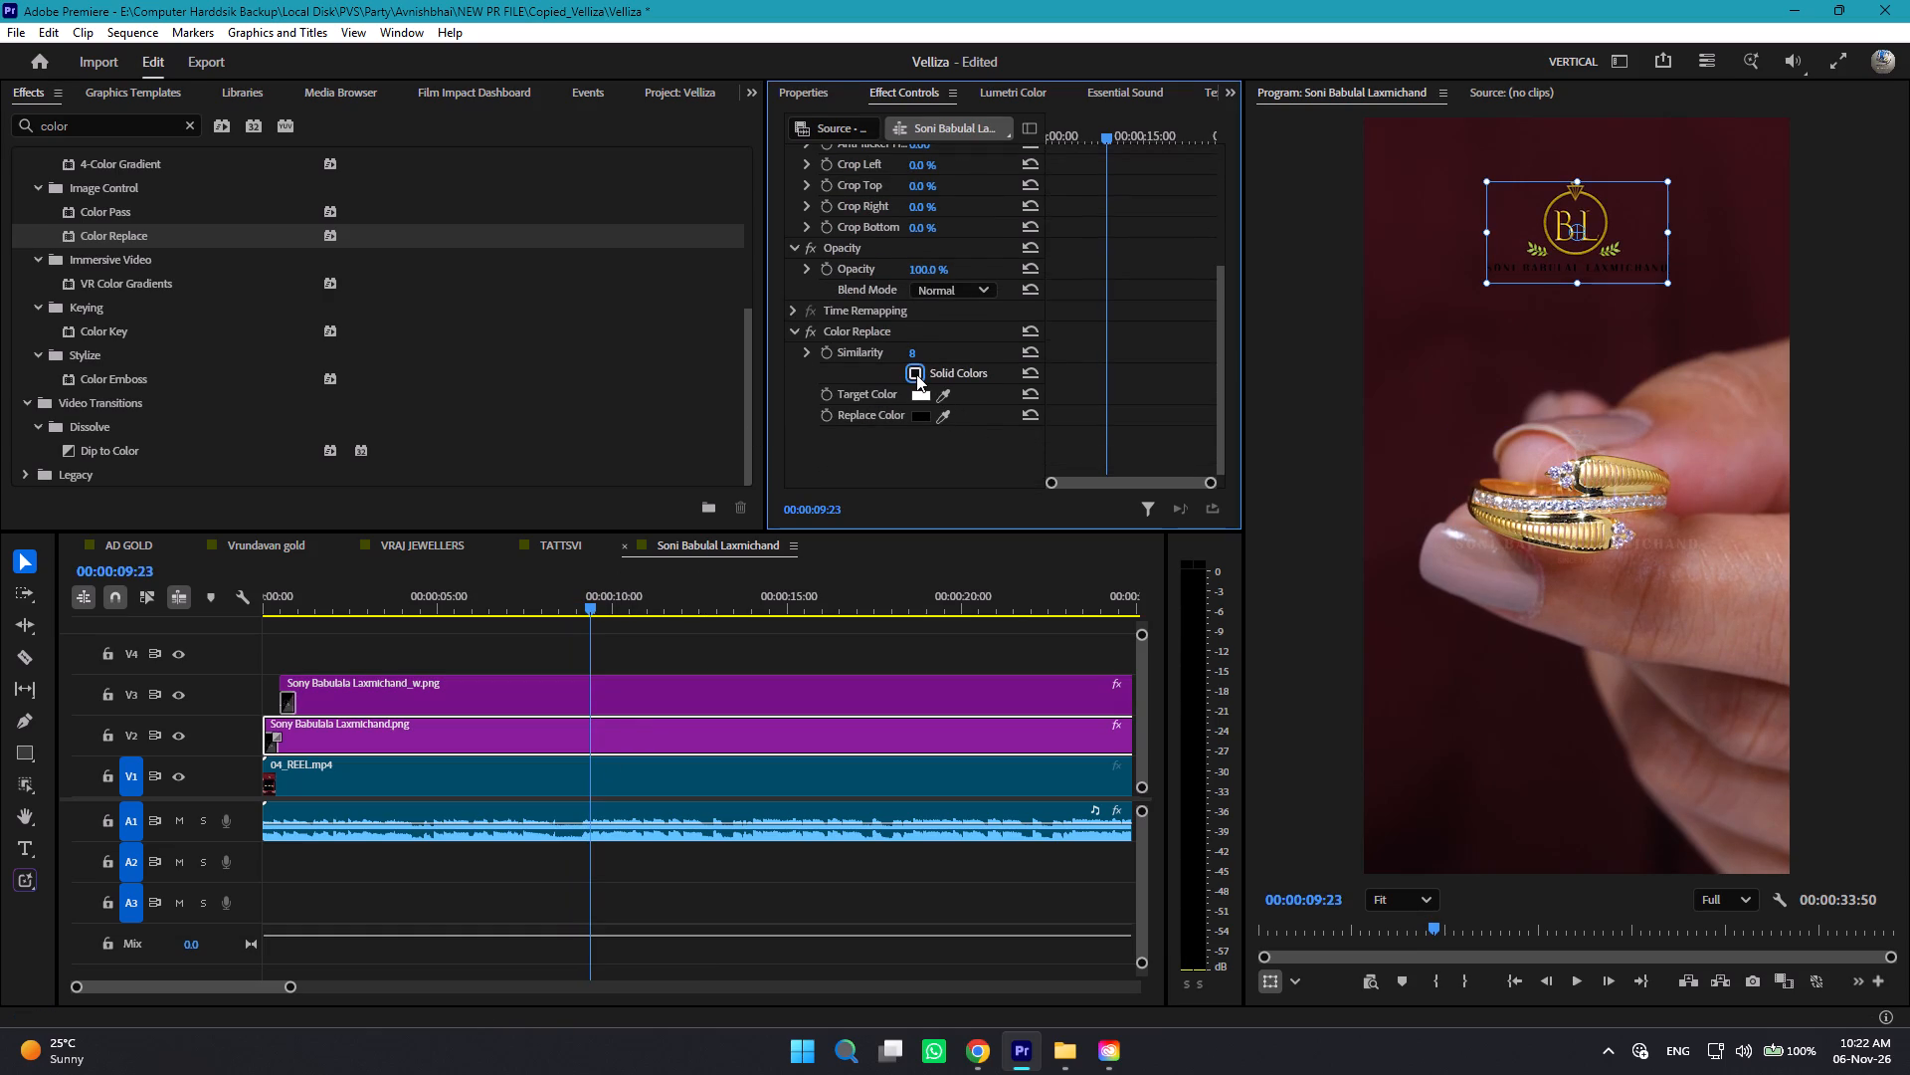
click(925, 415)
key(Escape)
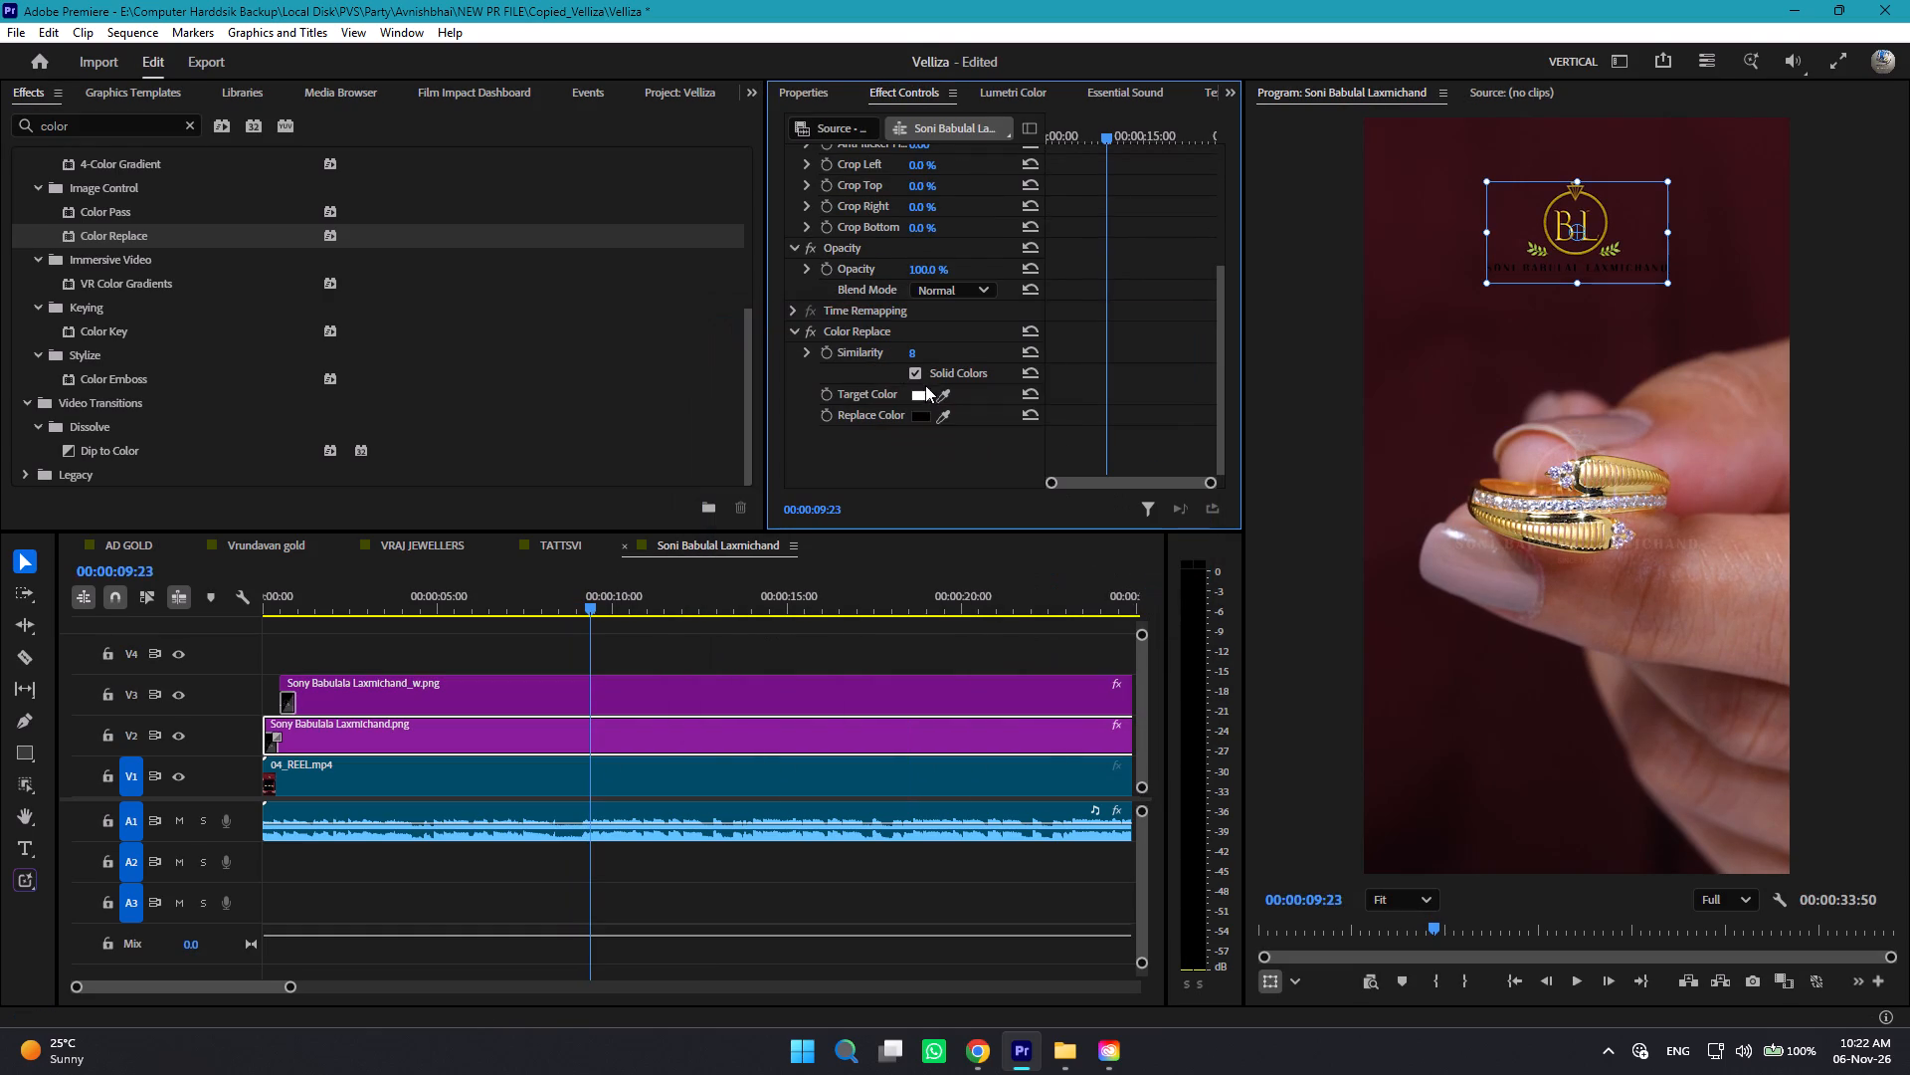
click(925, 395)
drag(916, 450, 562, 303)
click(1101, 673)
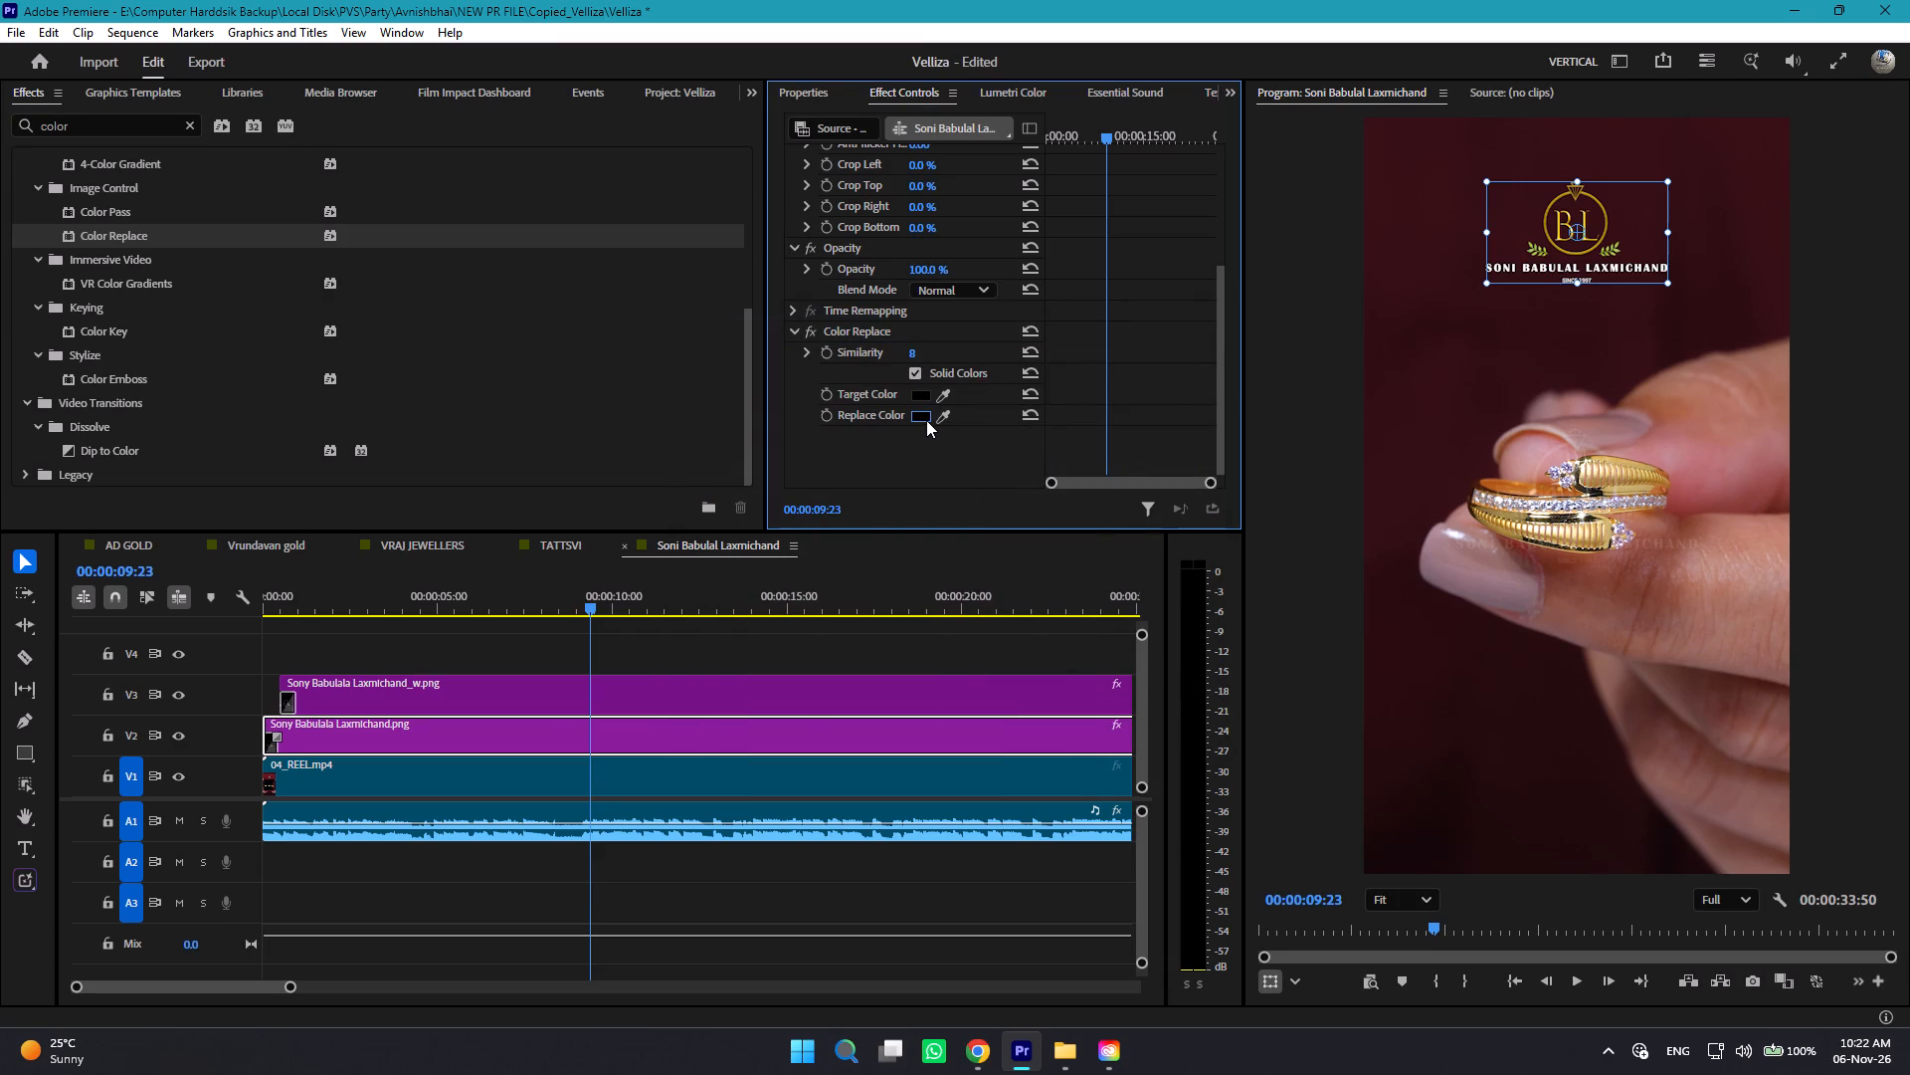
click(925, 419)
drag(851, 517, 546, 716)
click(1090, 671)
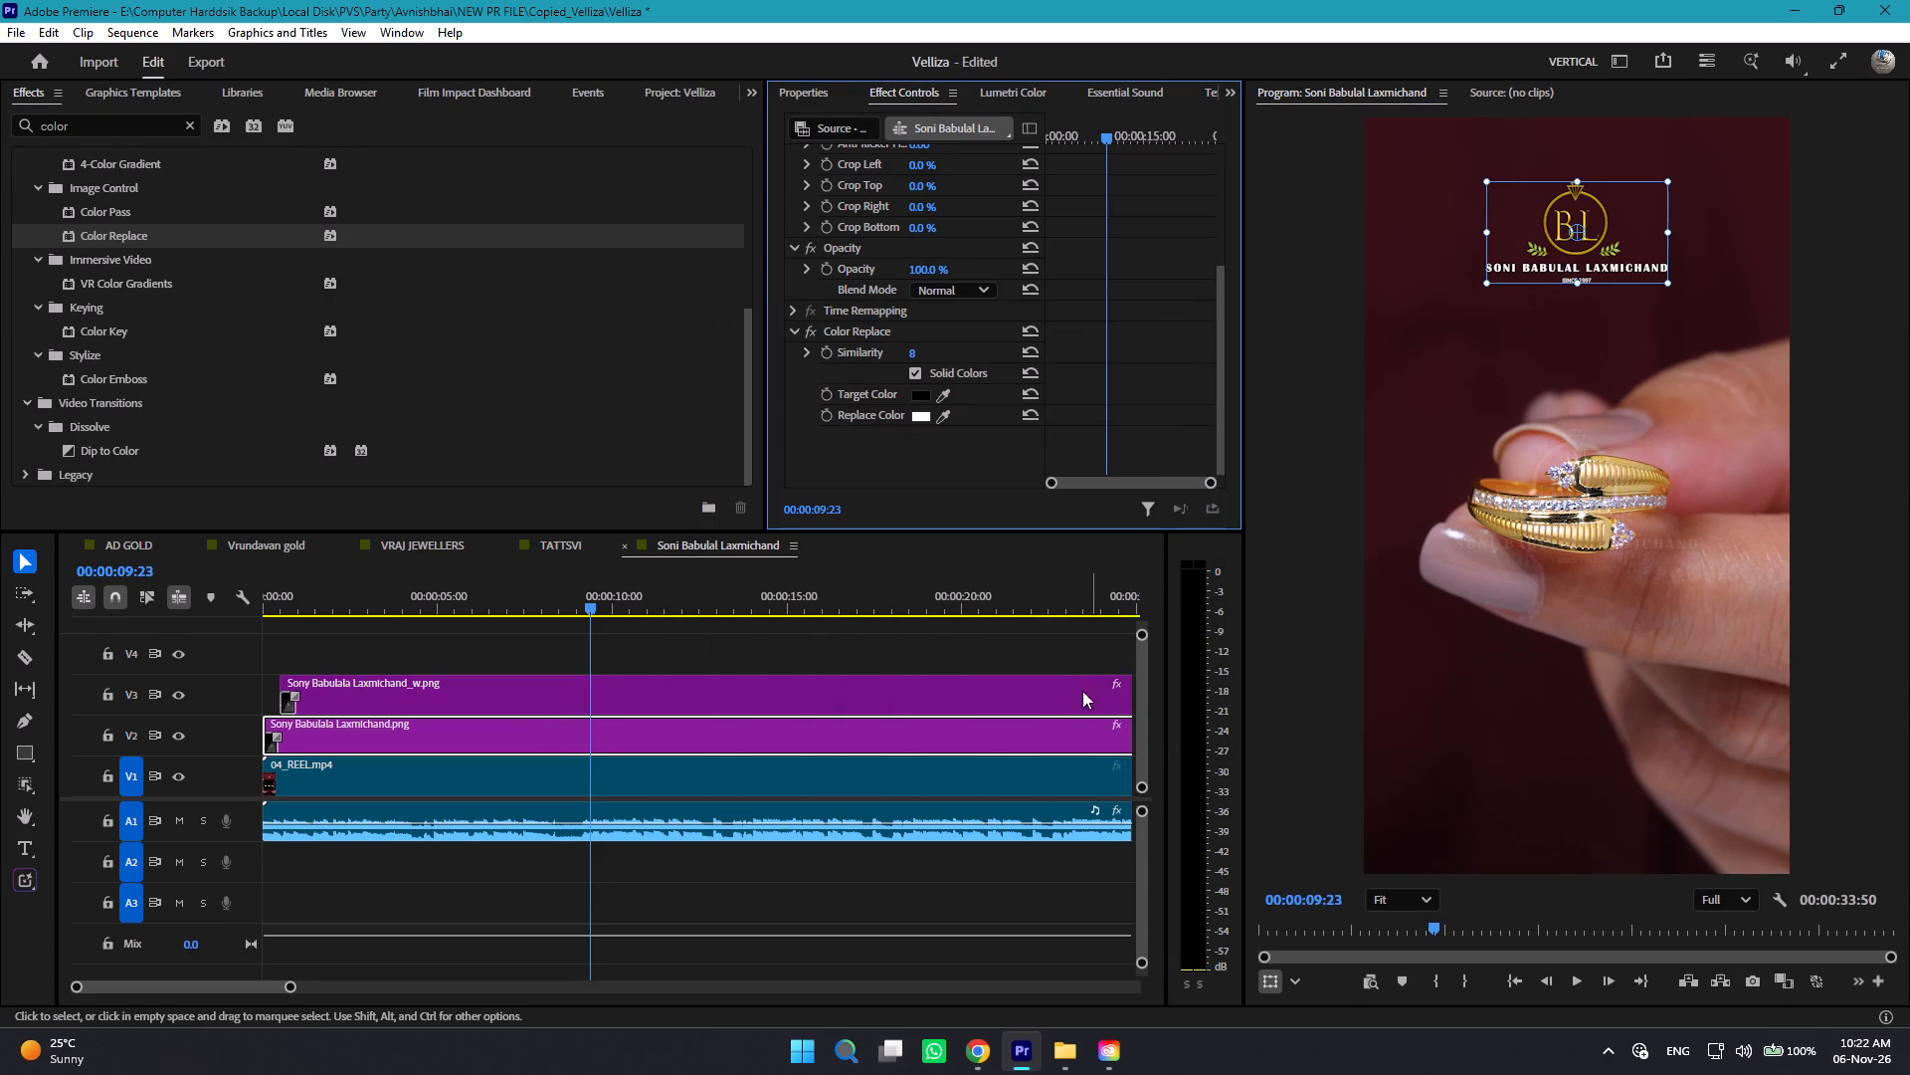
Play and scrub through the Soni Babulal Laxmichand sequence to check the recoloured logo over the reel.
key(space)
click(843, 958)
alt+scroll(780, 900, down, 3)
alt+scroll(772, 900, up, 2)
alt+scroll(772, 900, down, 1)
alt+scroll(772, 900, up, 3)
alt+scroll(770, 900, down, 2)
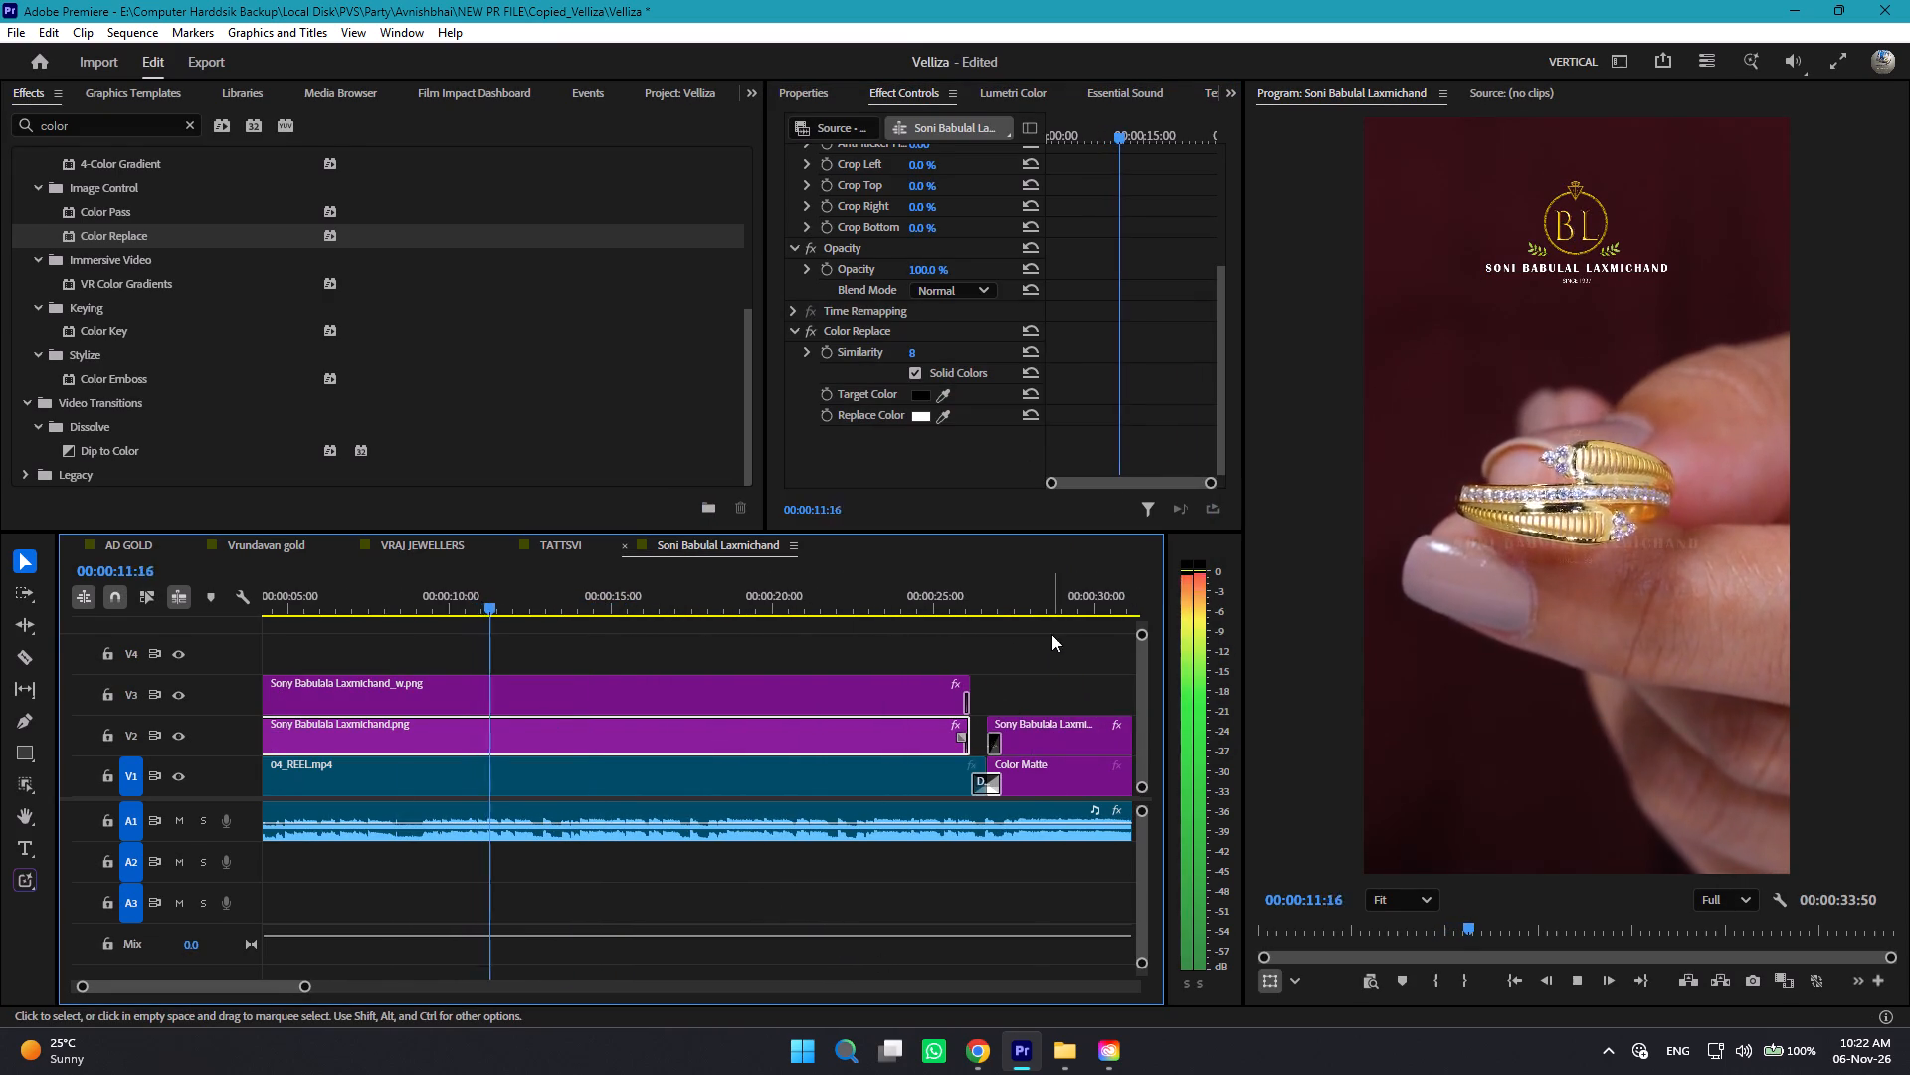
click(1037, 586)
key(space)
key(space)
drag(554, 583, 446, 599)
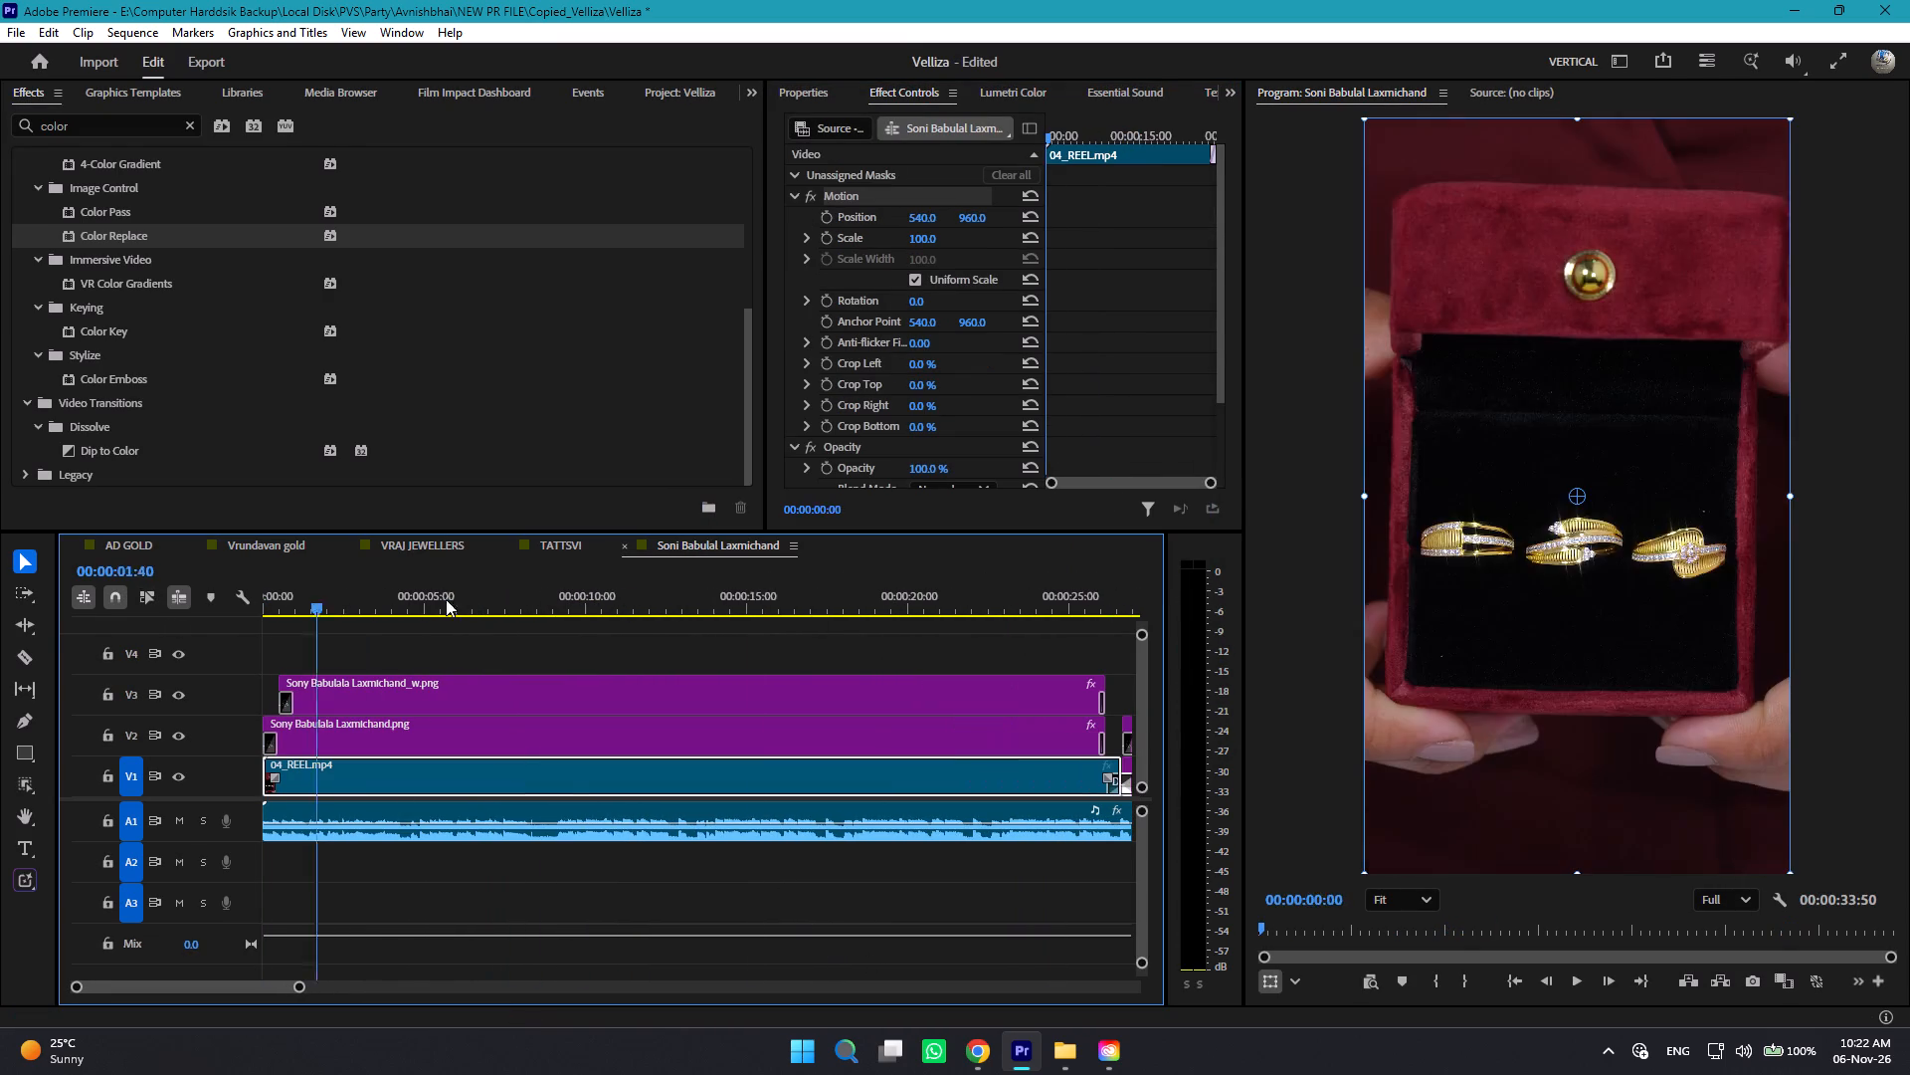
drag(446, 599, 629, 618)
click(771, 862)
key(ctrl+m)
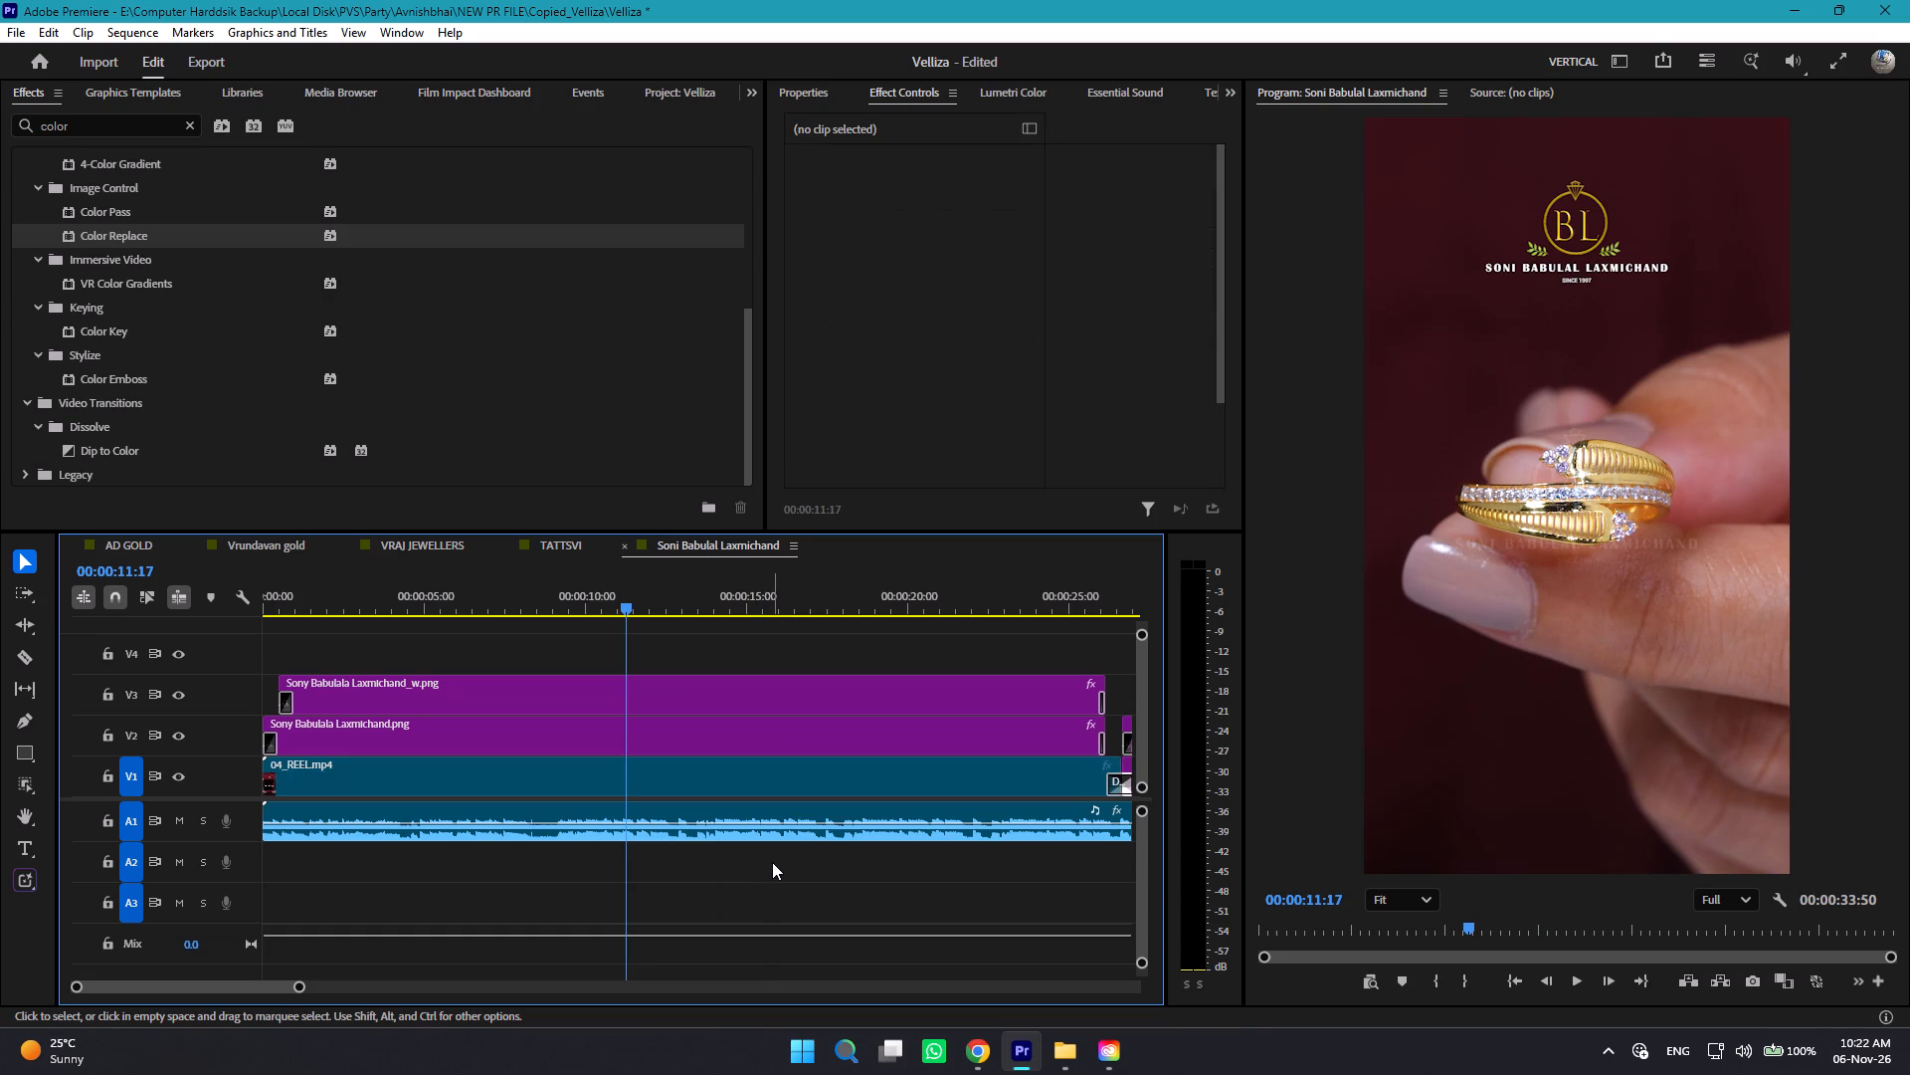
click(531, 208)
click(529, 199)
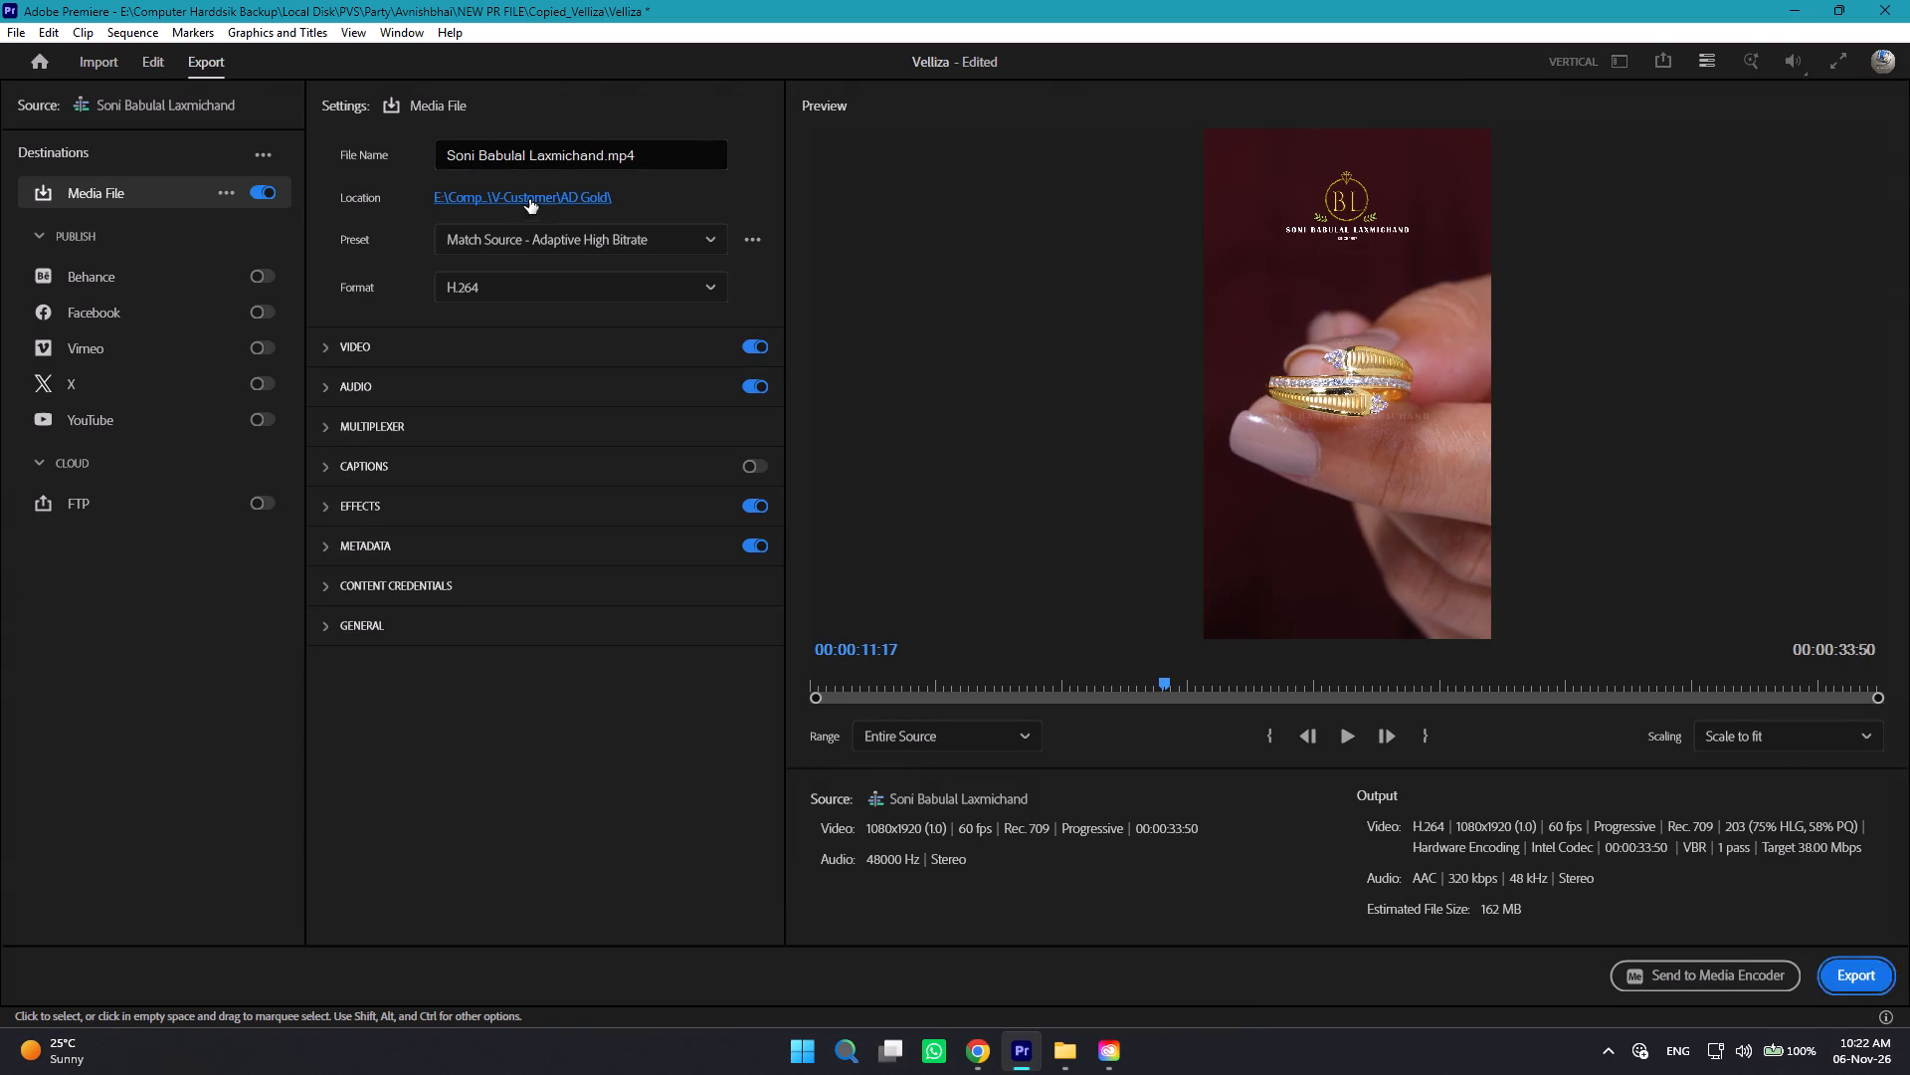
click(441, 91)
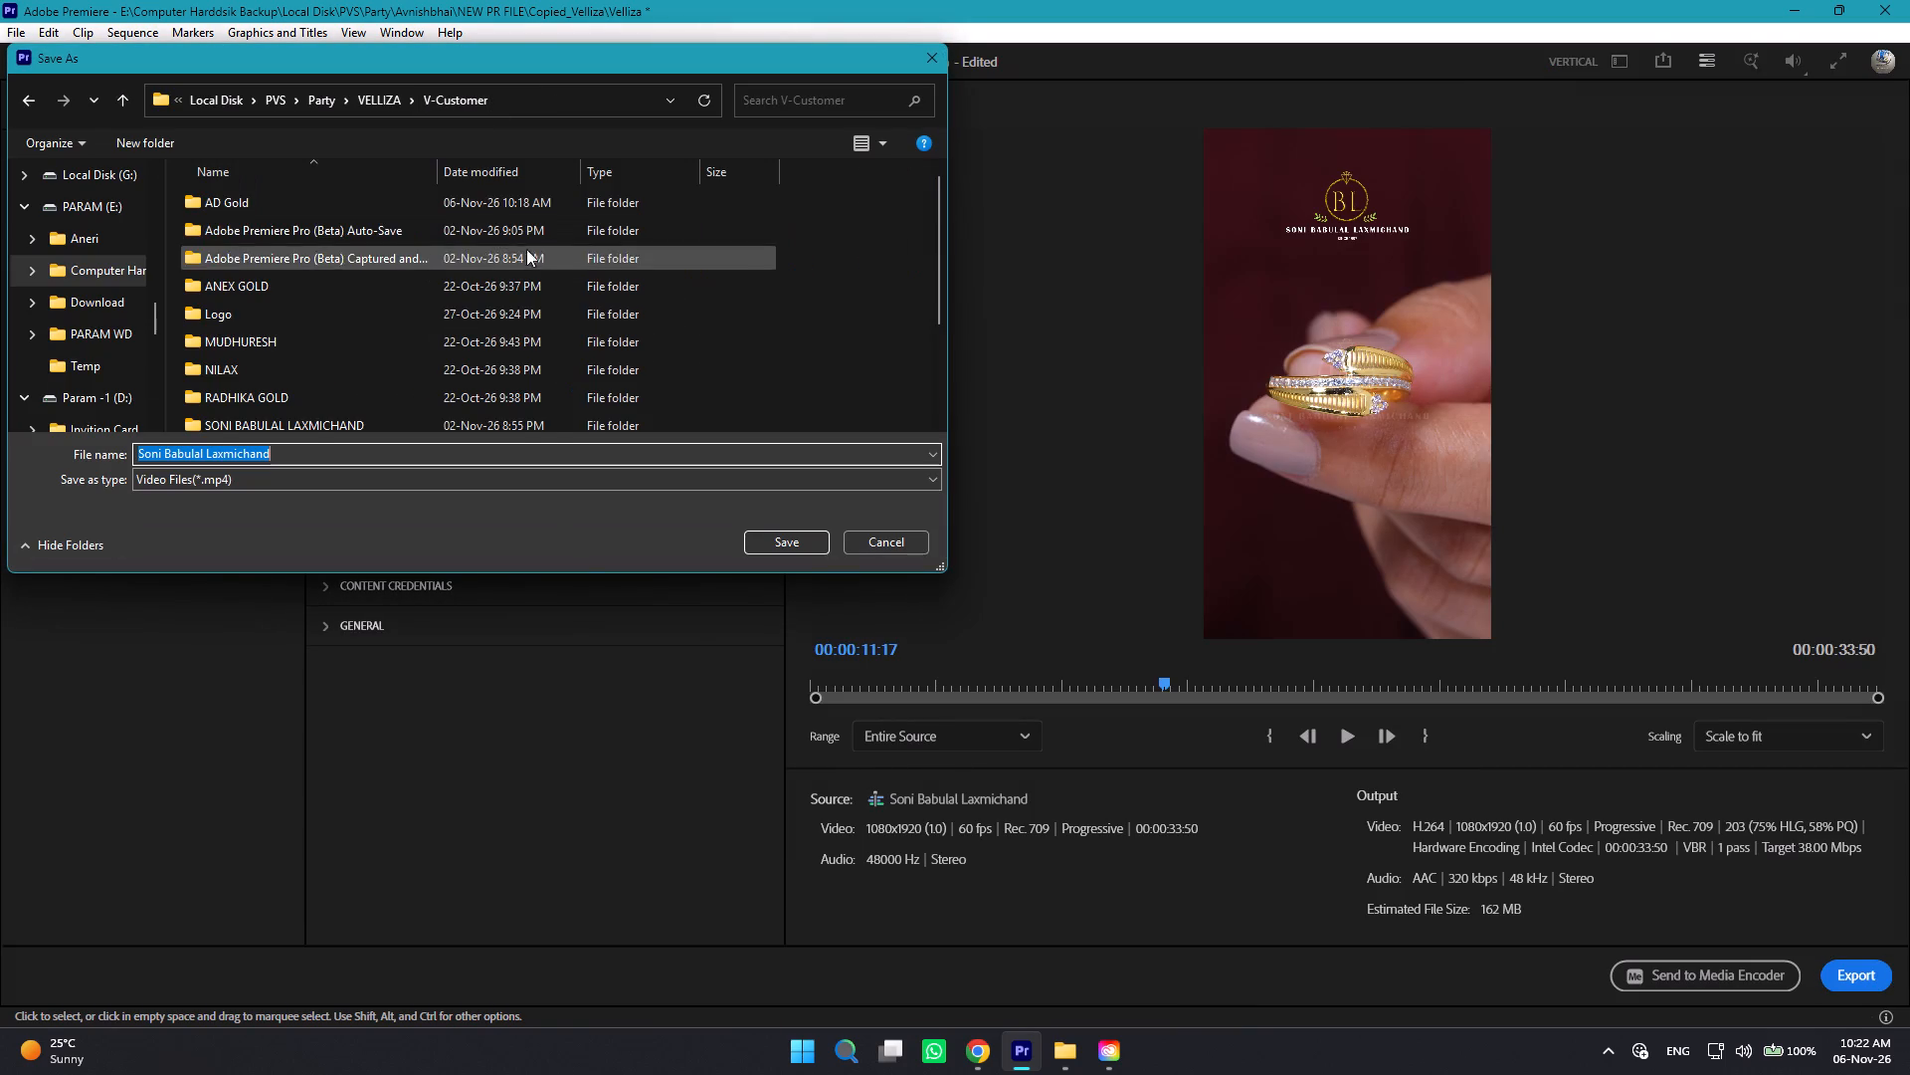
scroll(335, 330, down, 6)
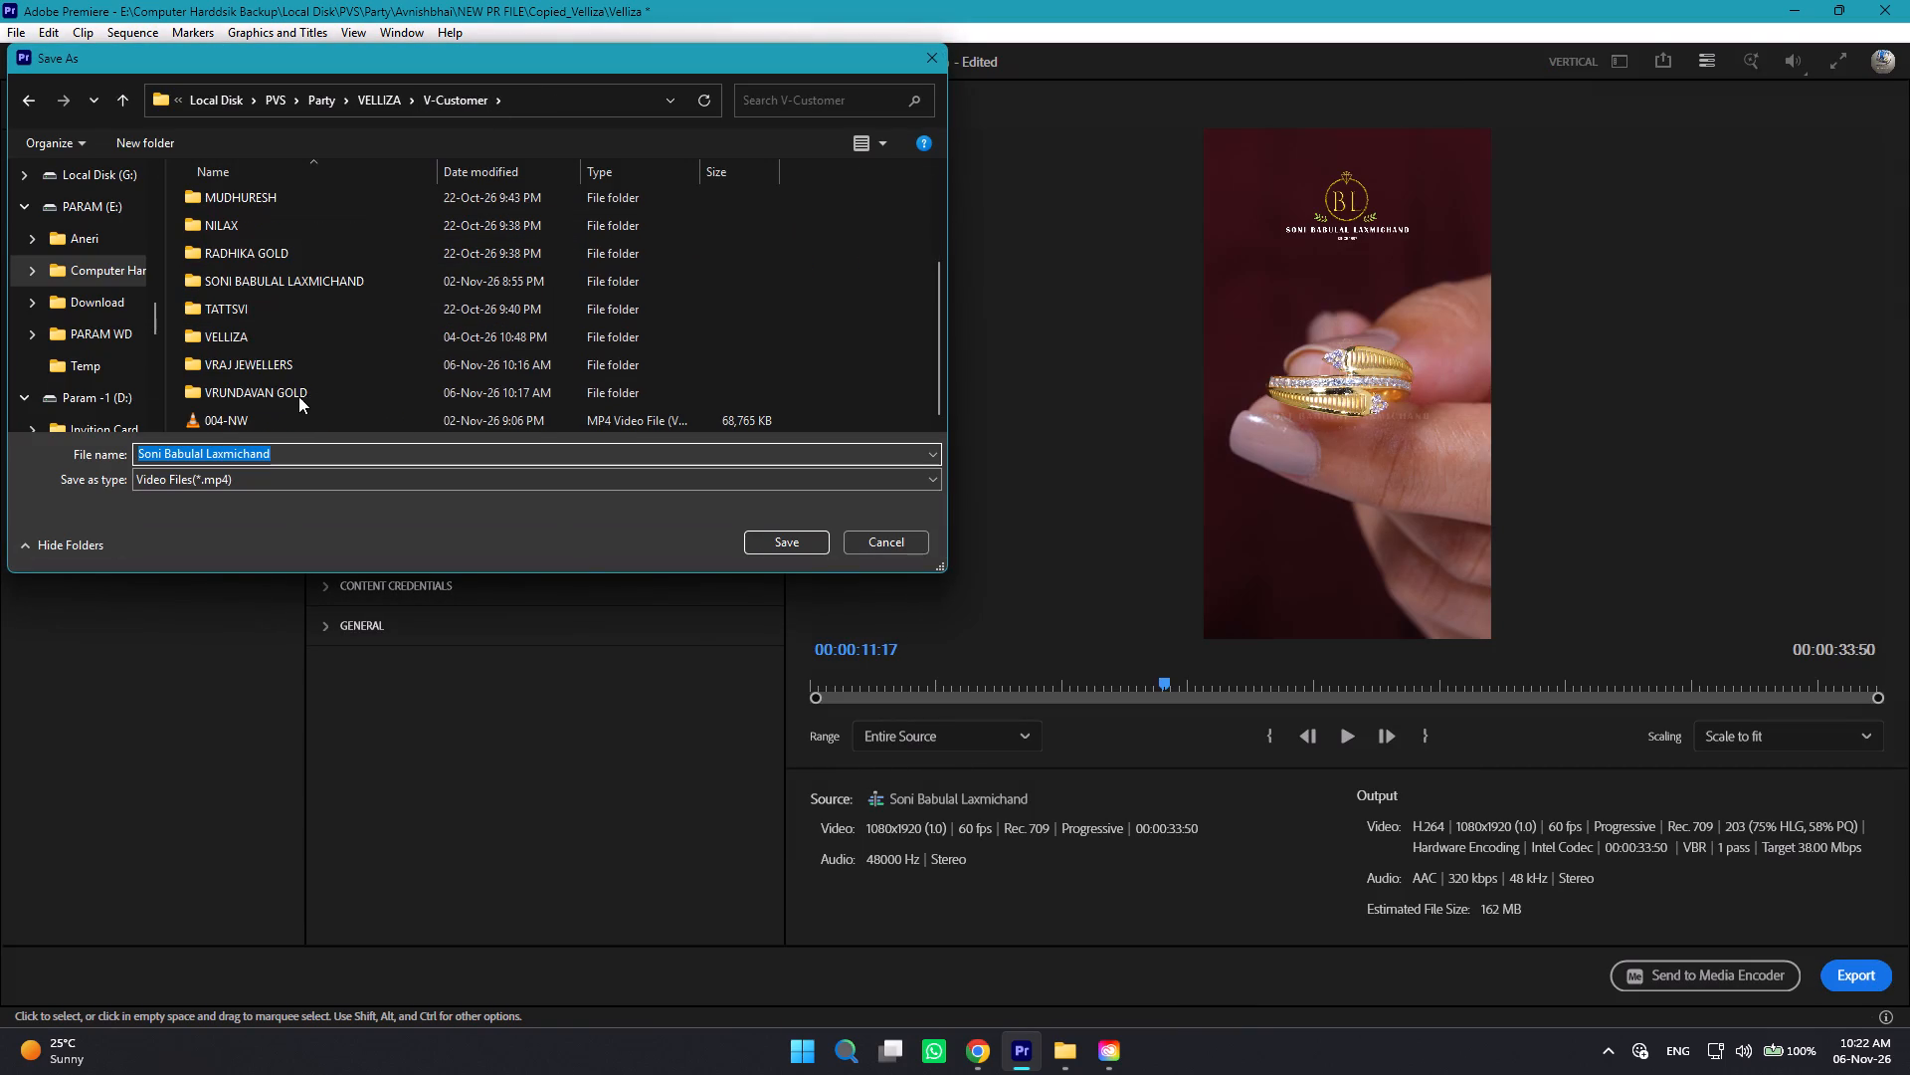
double_click(282, 285)
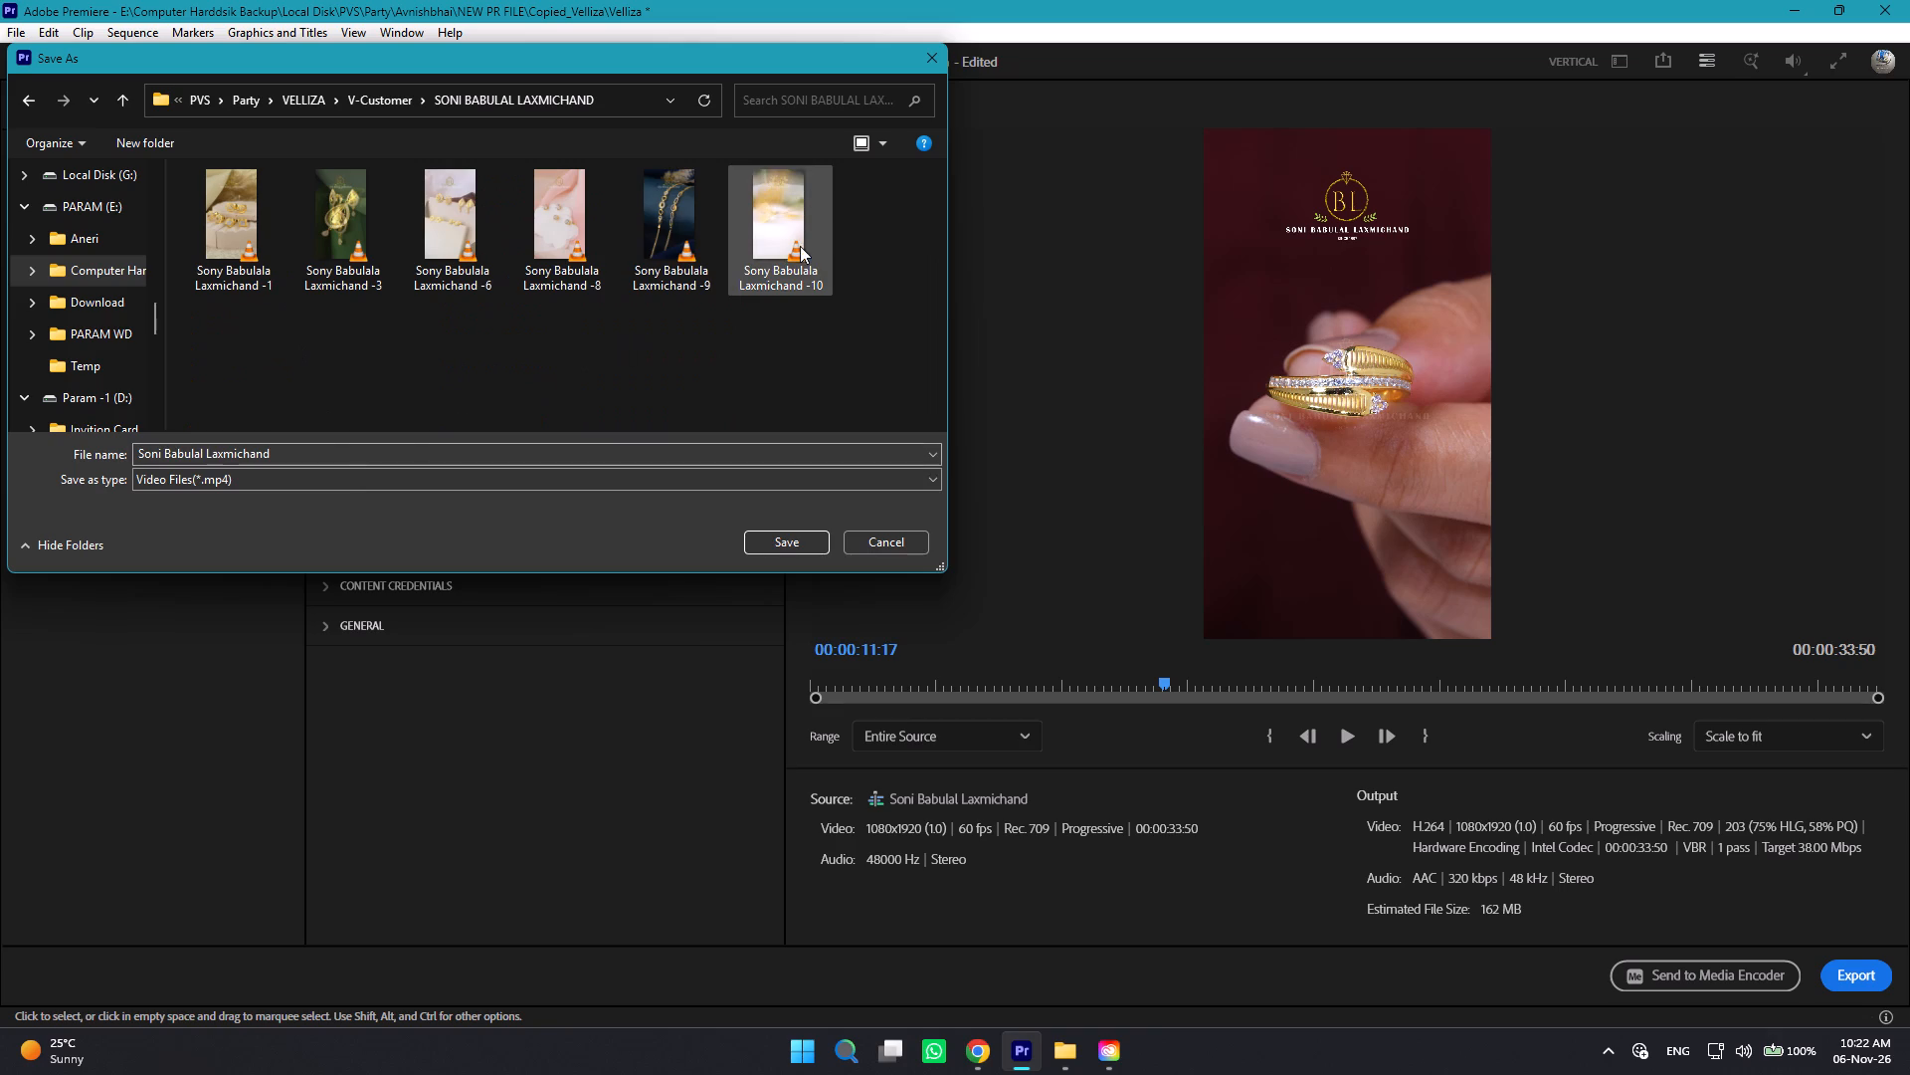
click(800, 246)
double_click(445, 459)
text(11)
key(Return)
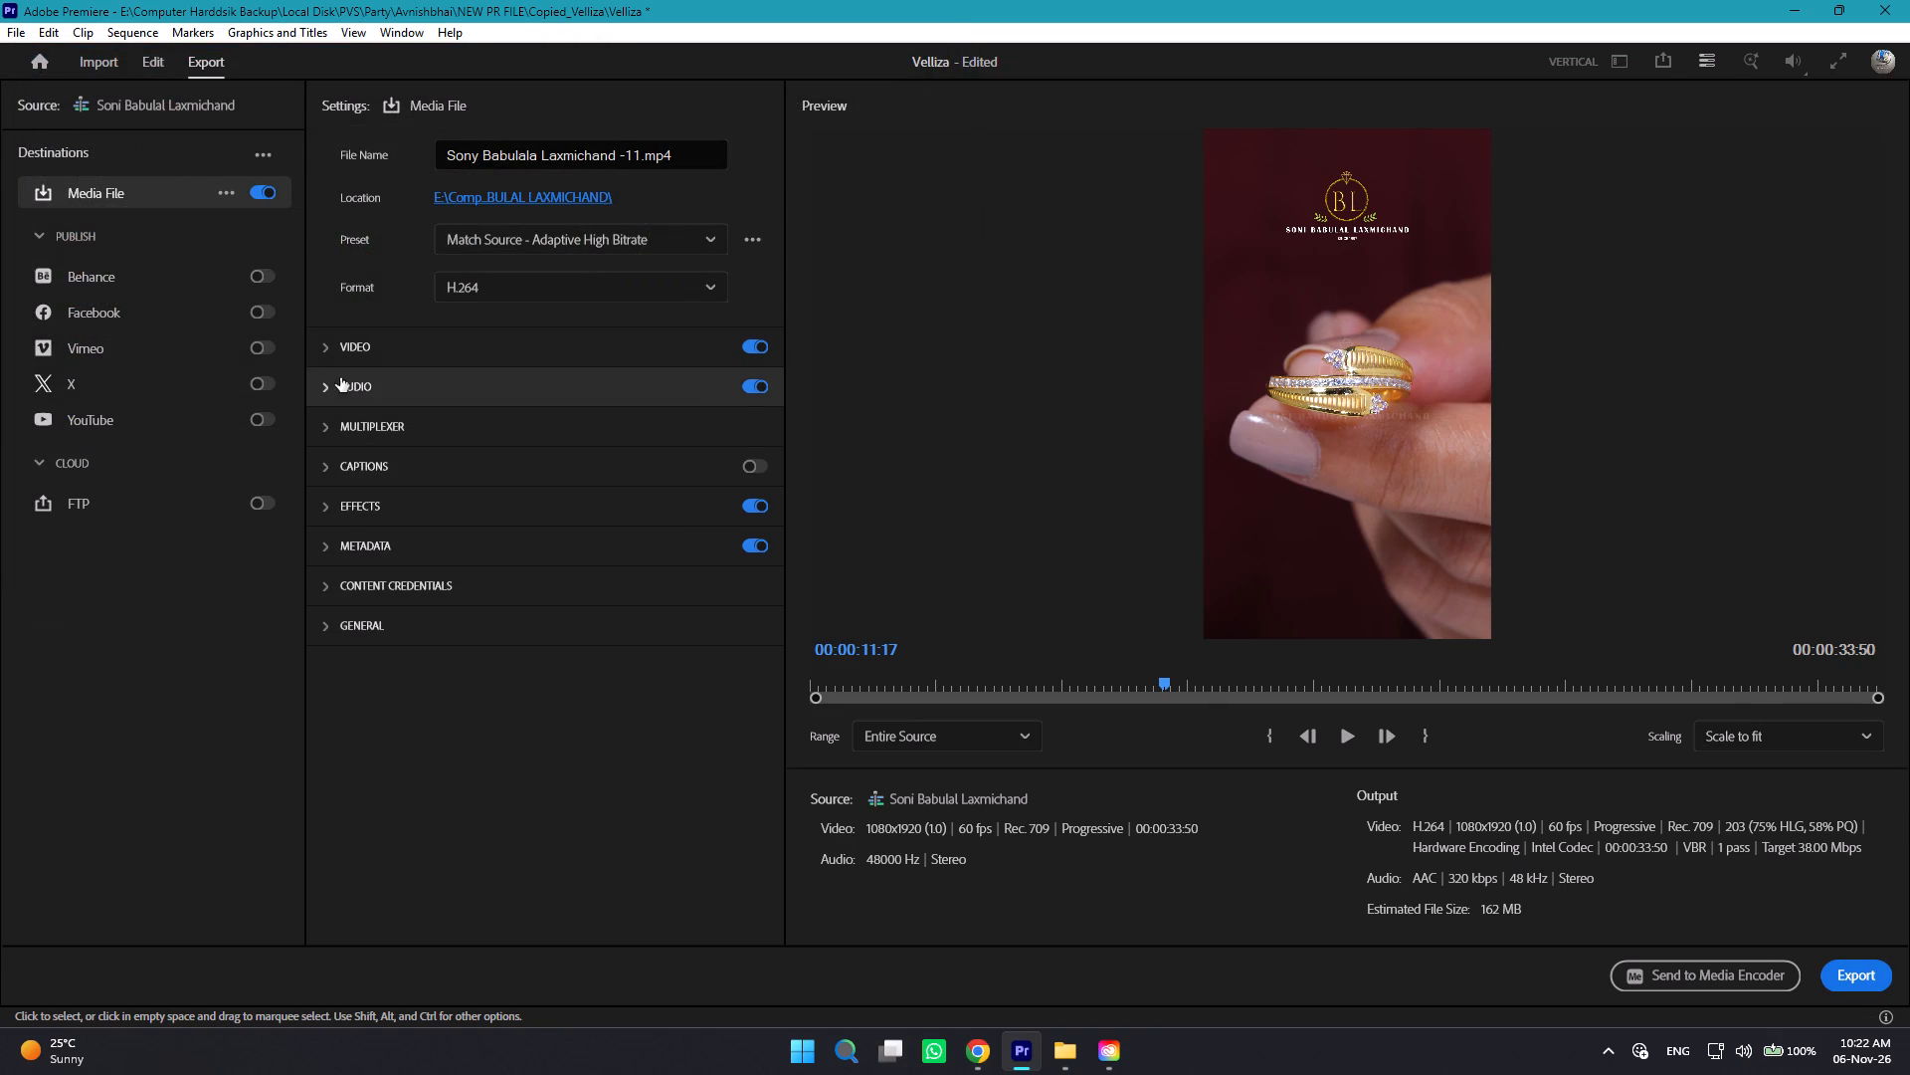
Set the target bitrate of the H.264 export to 20 Mbps.
click(332, 346)
scroll(500, 537, down, 9)
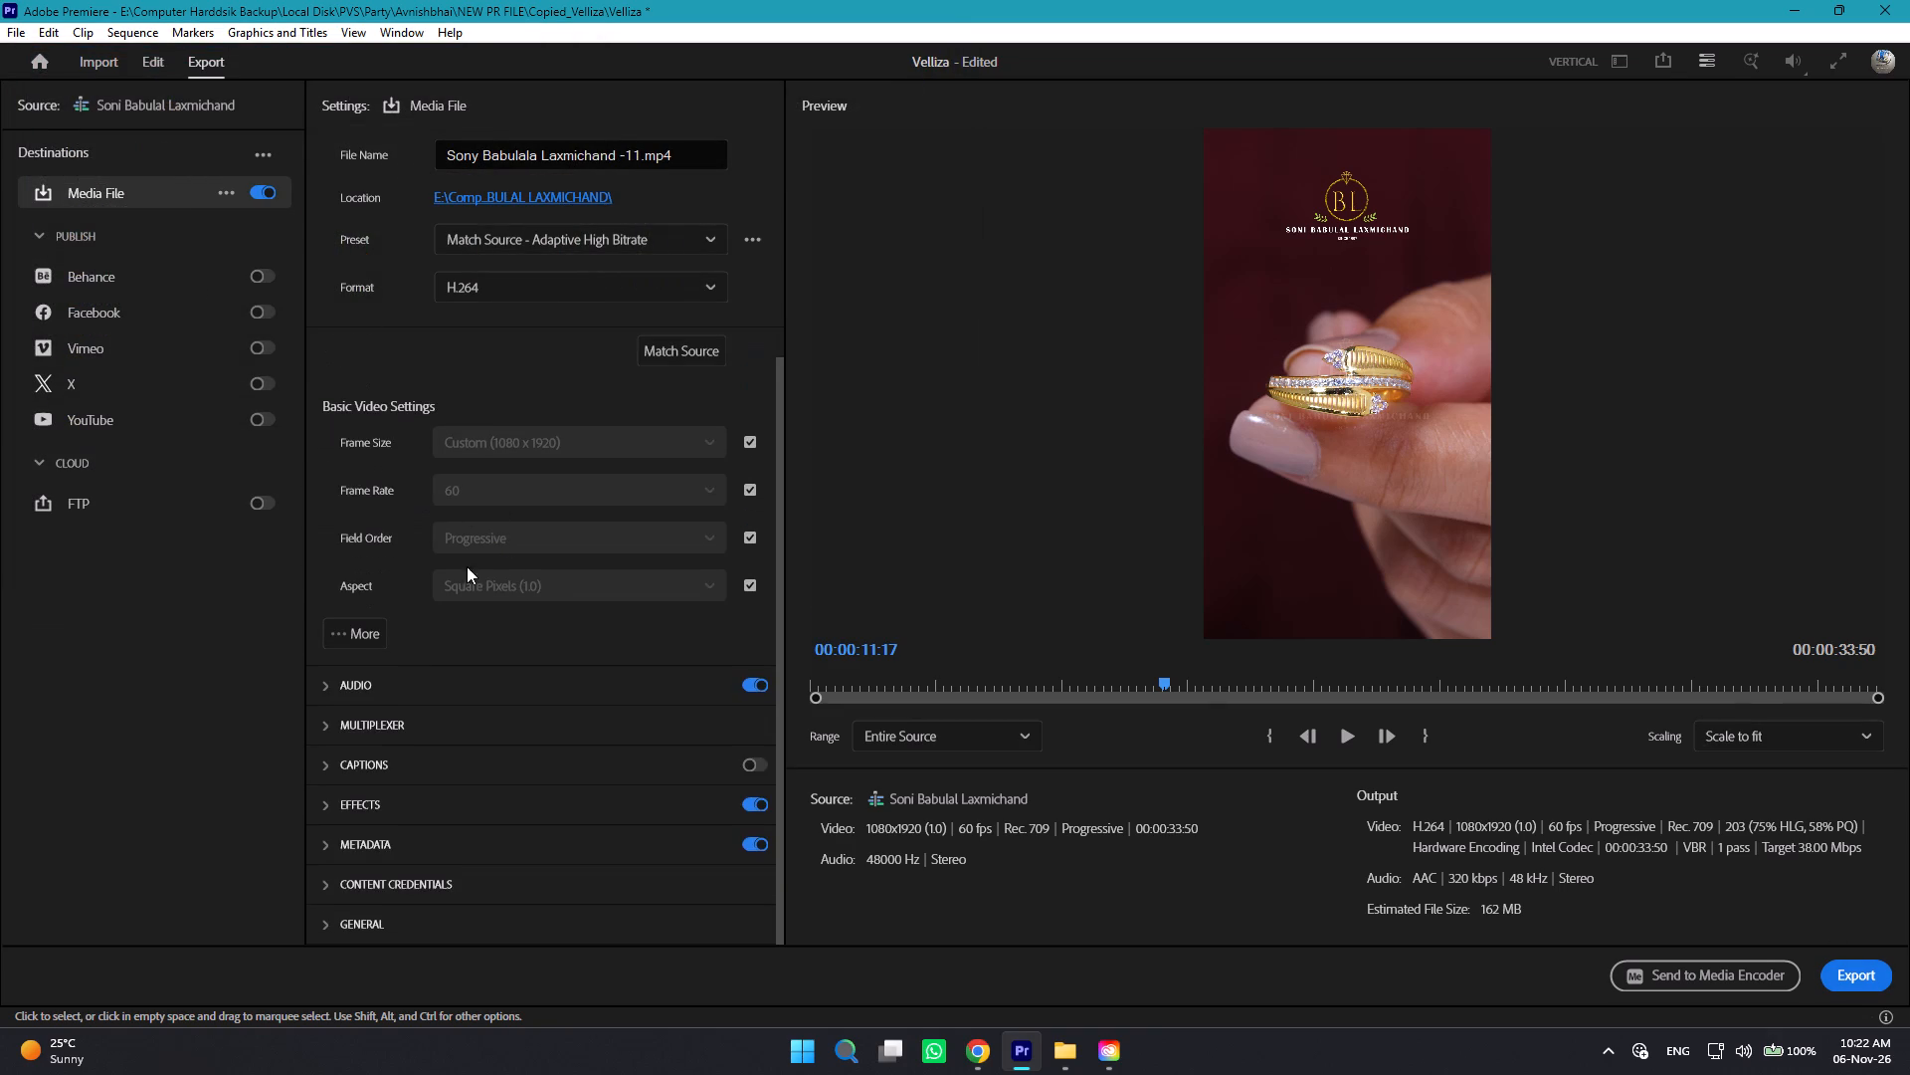
click(370, 633)
scroll(453, 564, down, 4)
scroll(453, 564, up, 2)
scroll(453, 564, down, 14)
scroll(460, 563, up, 1)
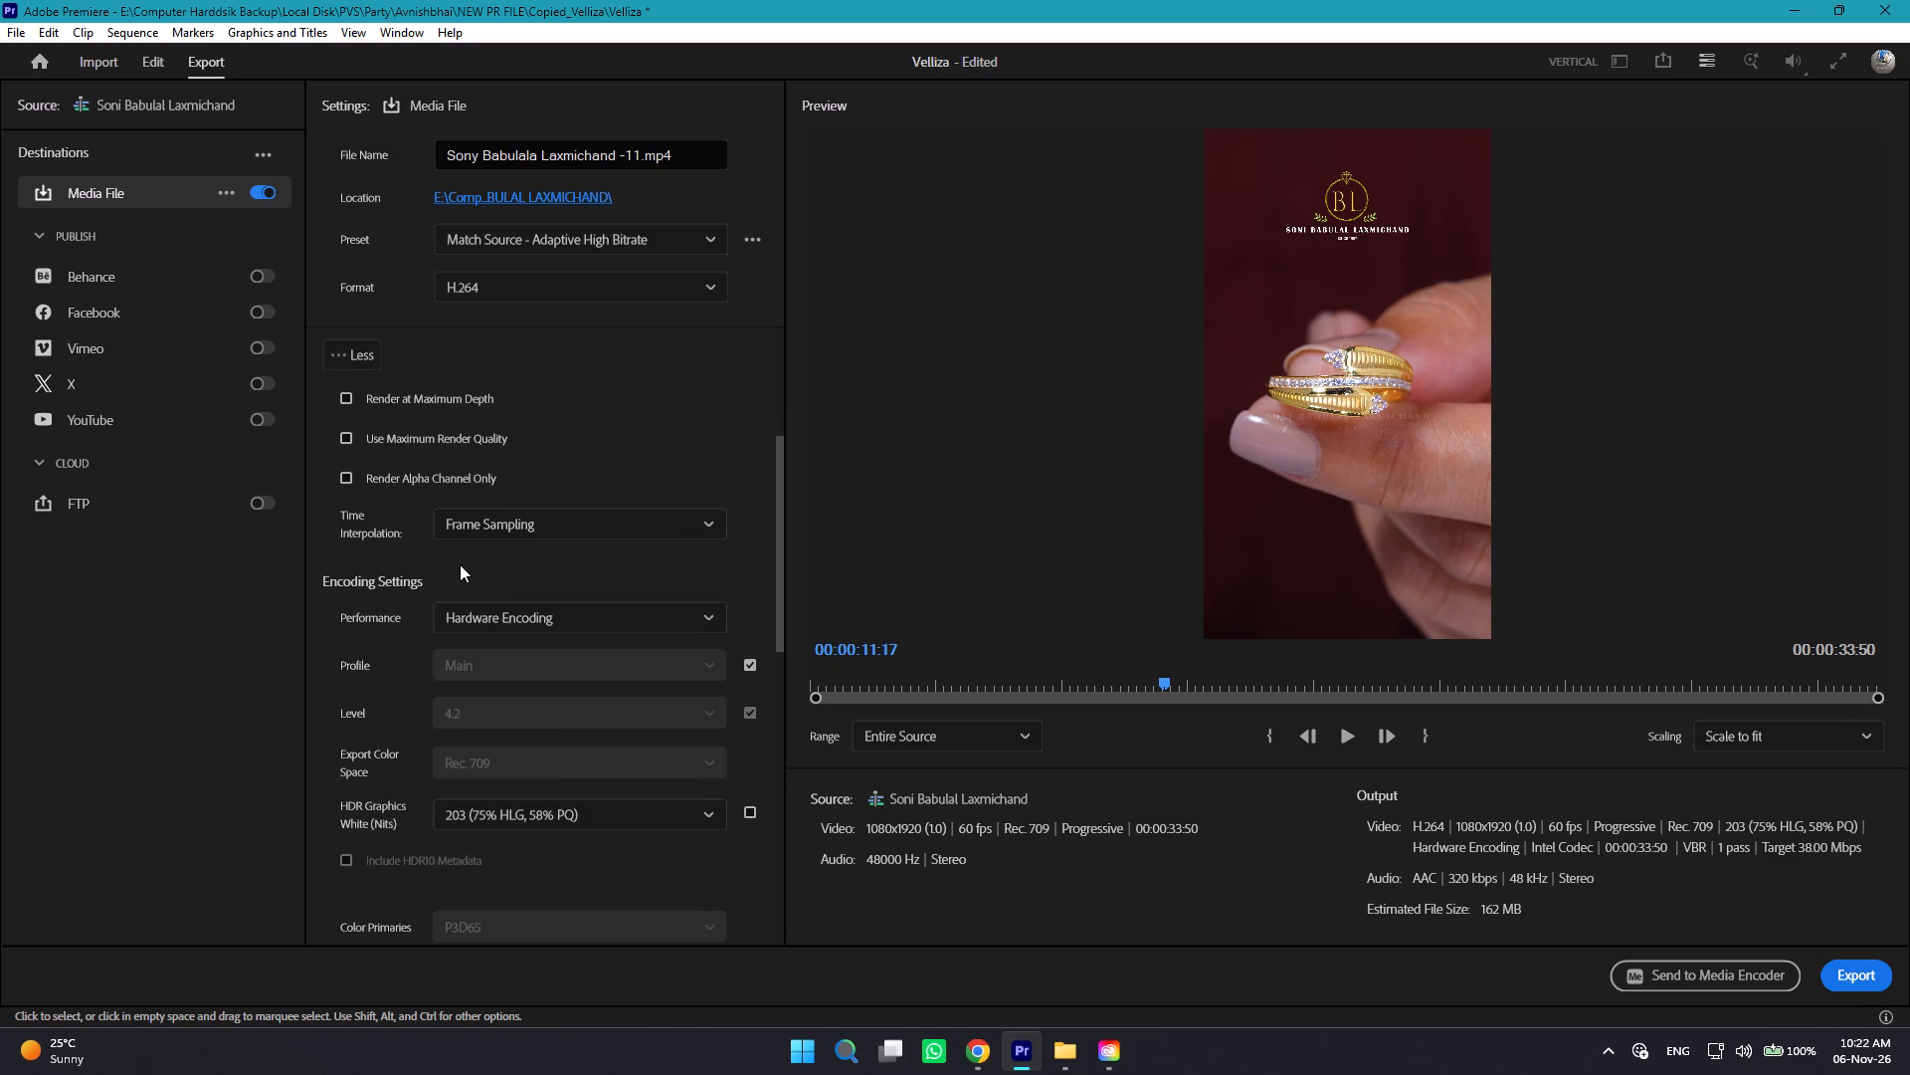
scroll(460, 564, down, 6)
scroll(461, 567, up, 1)
scroll(461, 567, down, 17)
scroll(465, 569, up, 1)
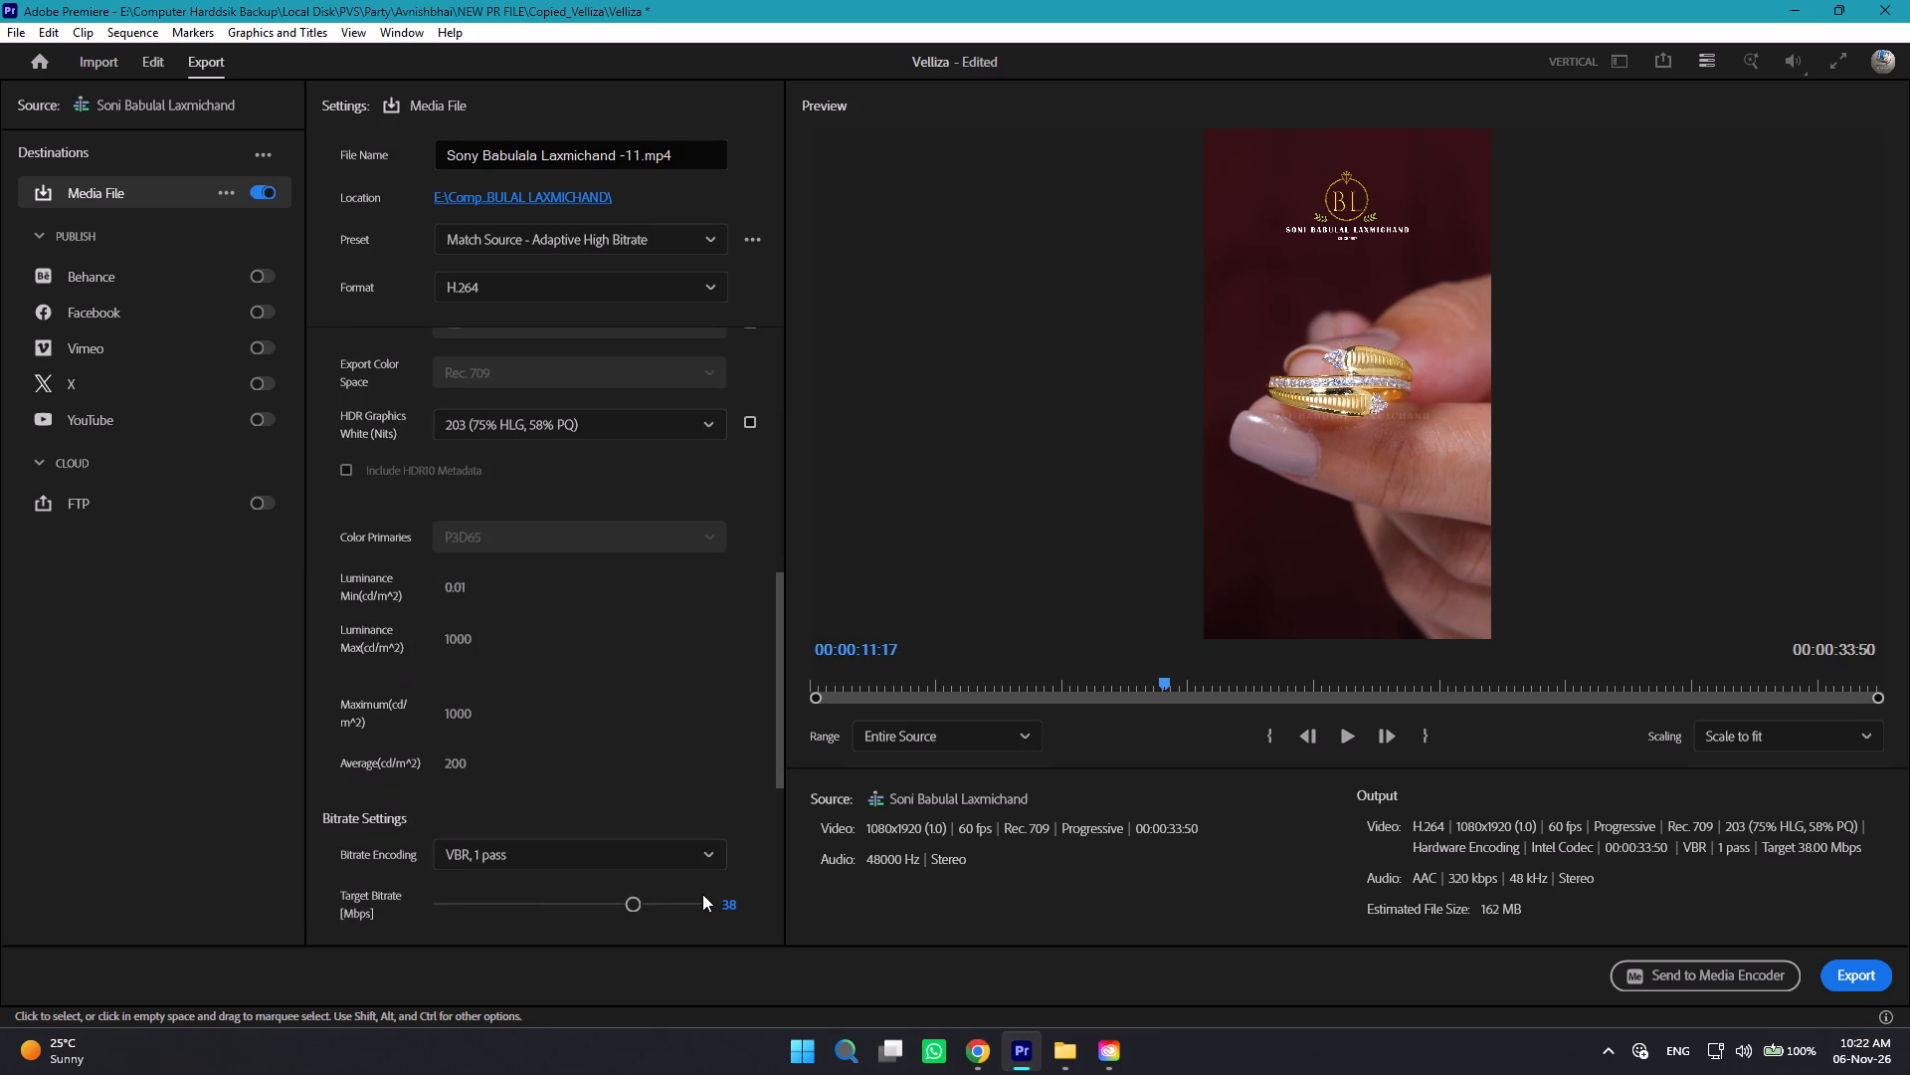
click(726, 906)
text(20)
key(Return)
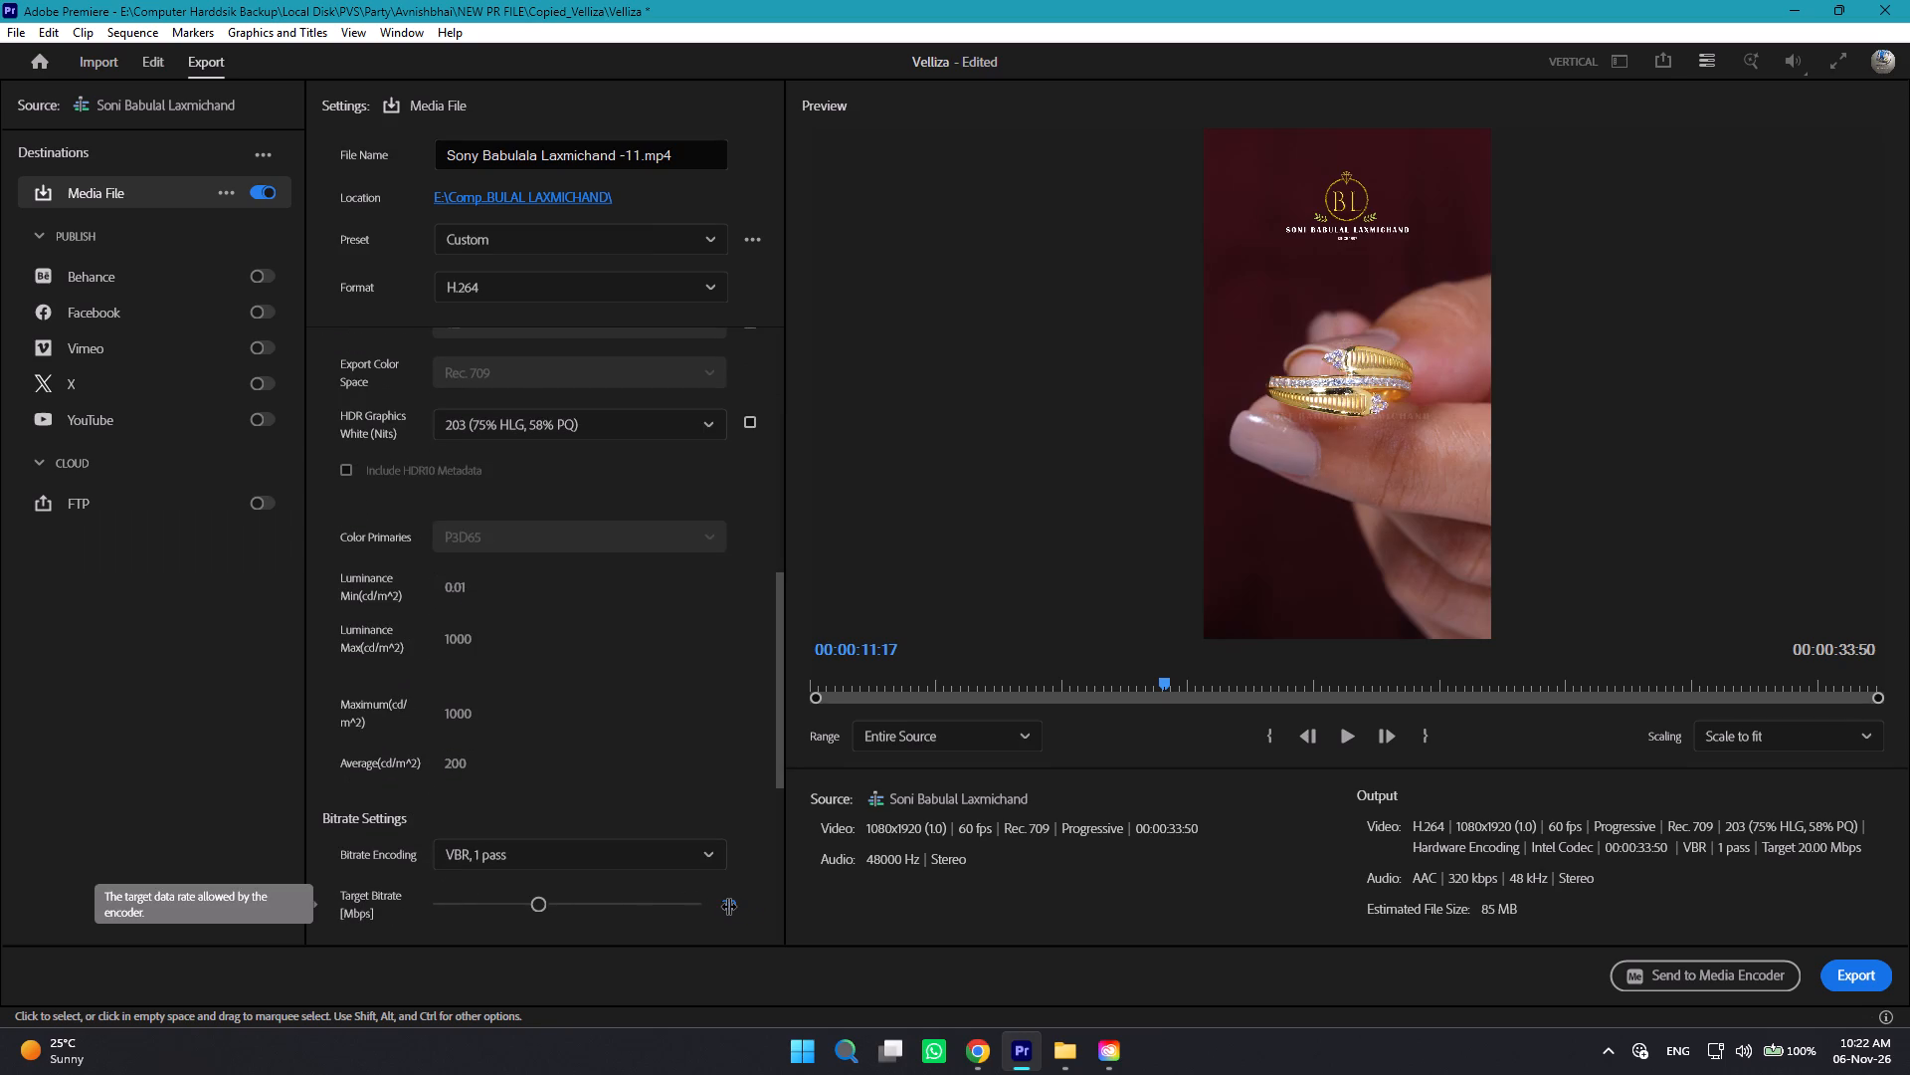
click(1770, 970)
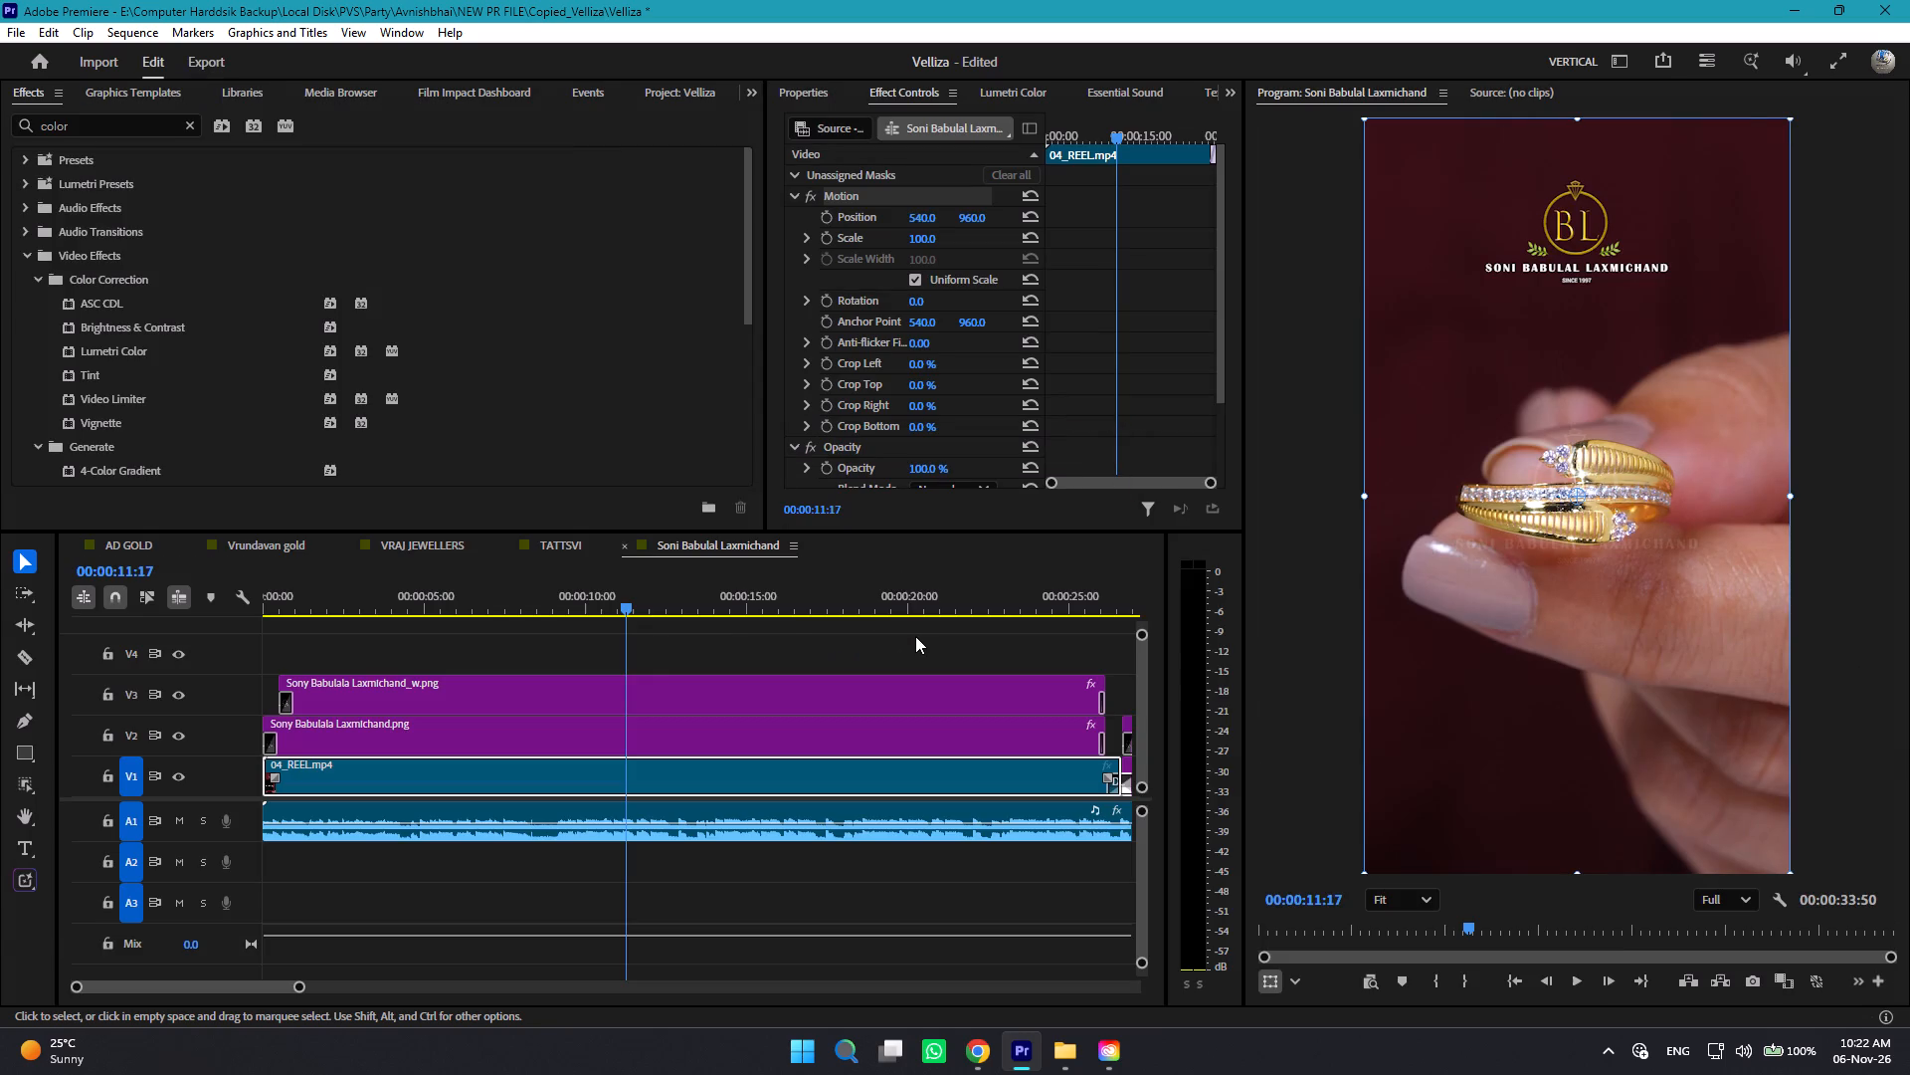
Switch to the TATTSVI sequence and scrub through its 04_REEL.mp4 section to check the logo overlays above the reel.
click(553, 539)
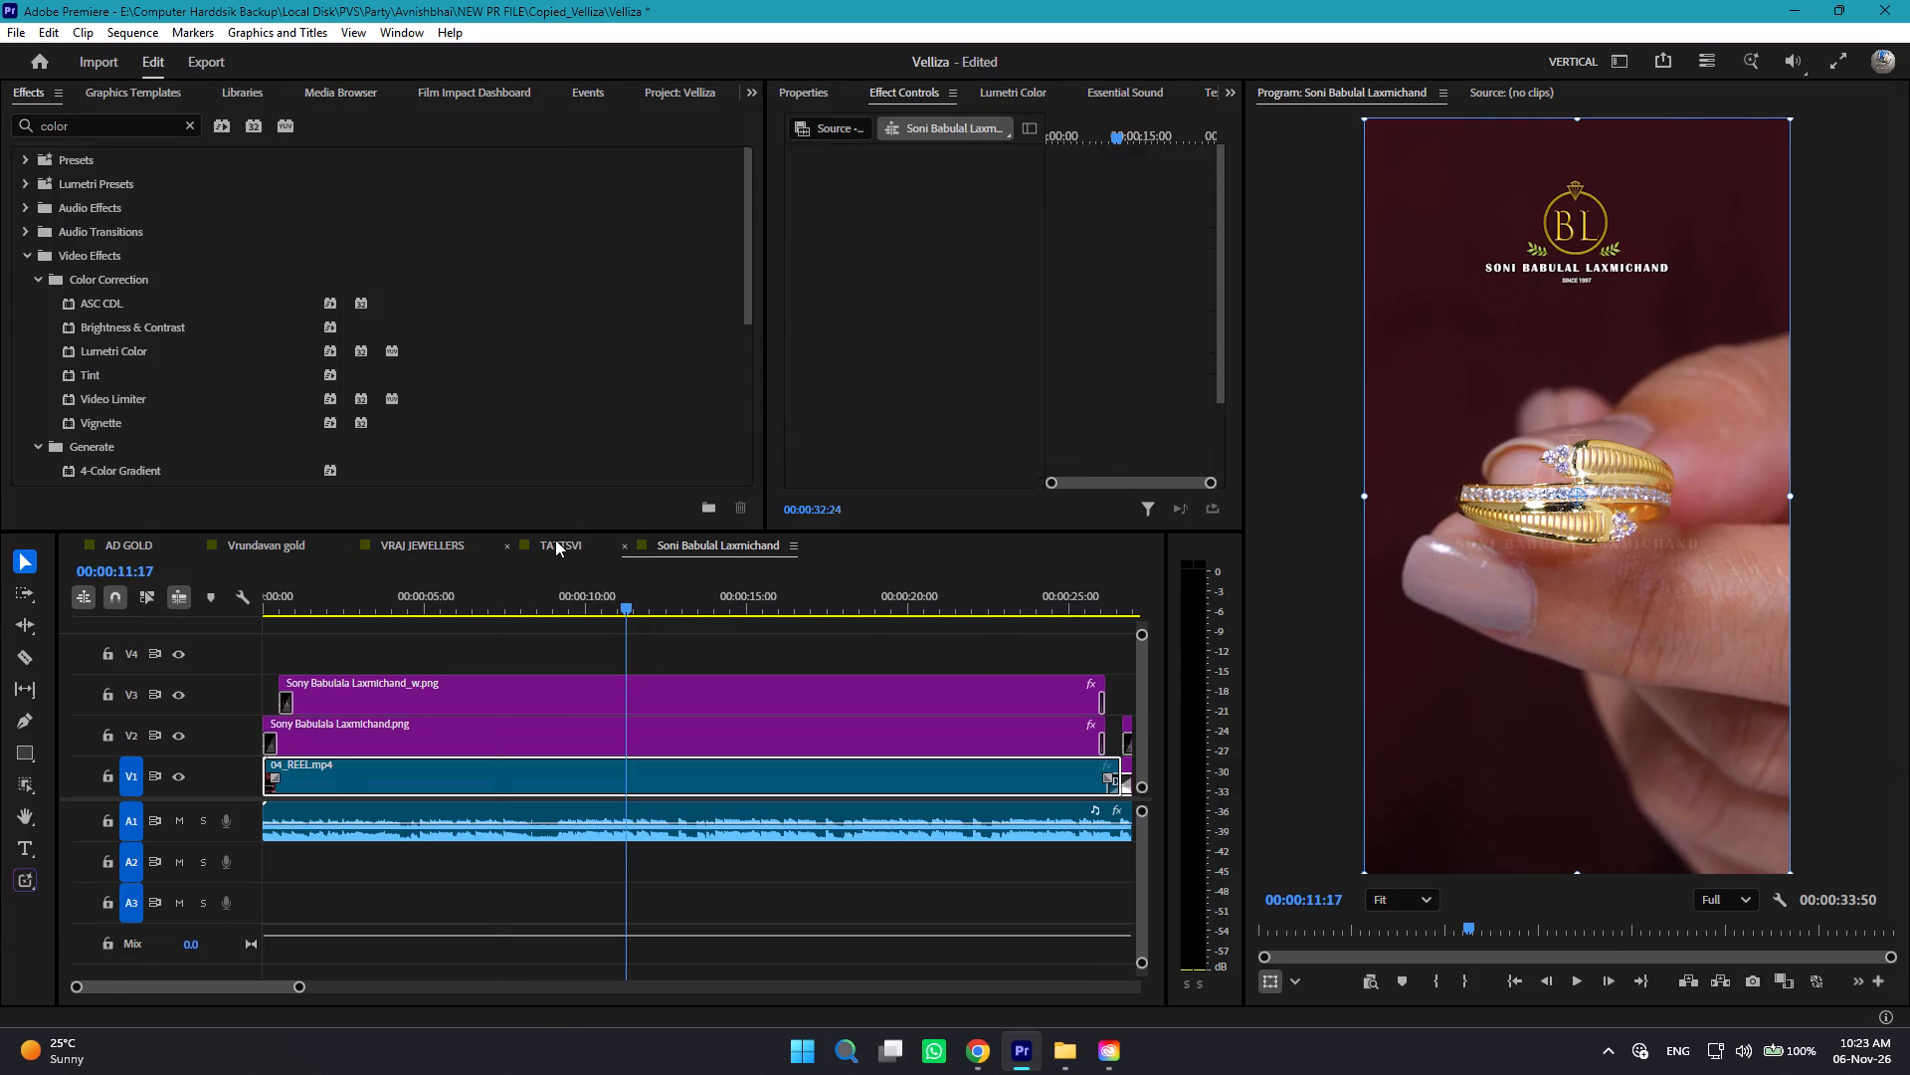
drag(491, 607, 461, 627)
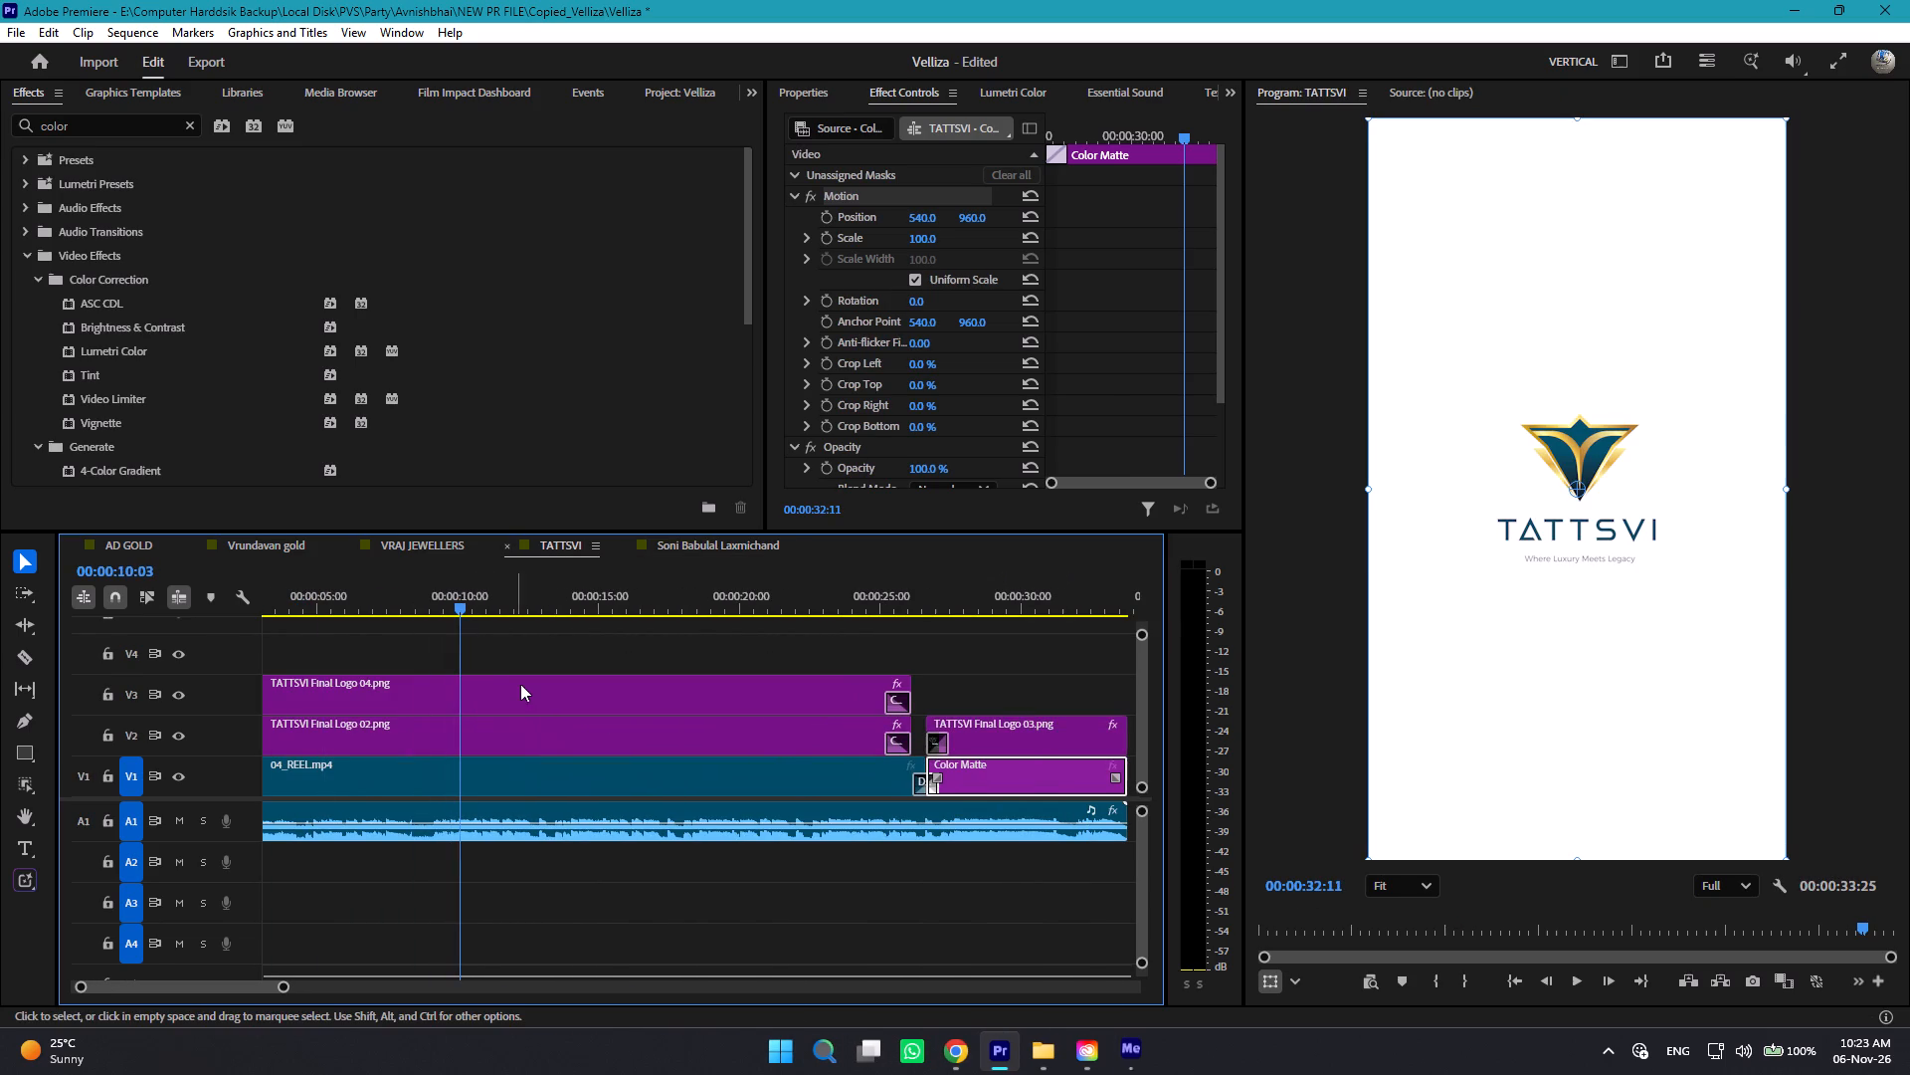
click(527, 690)
click(537, 725)
click(546, 660)
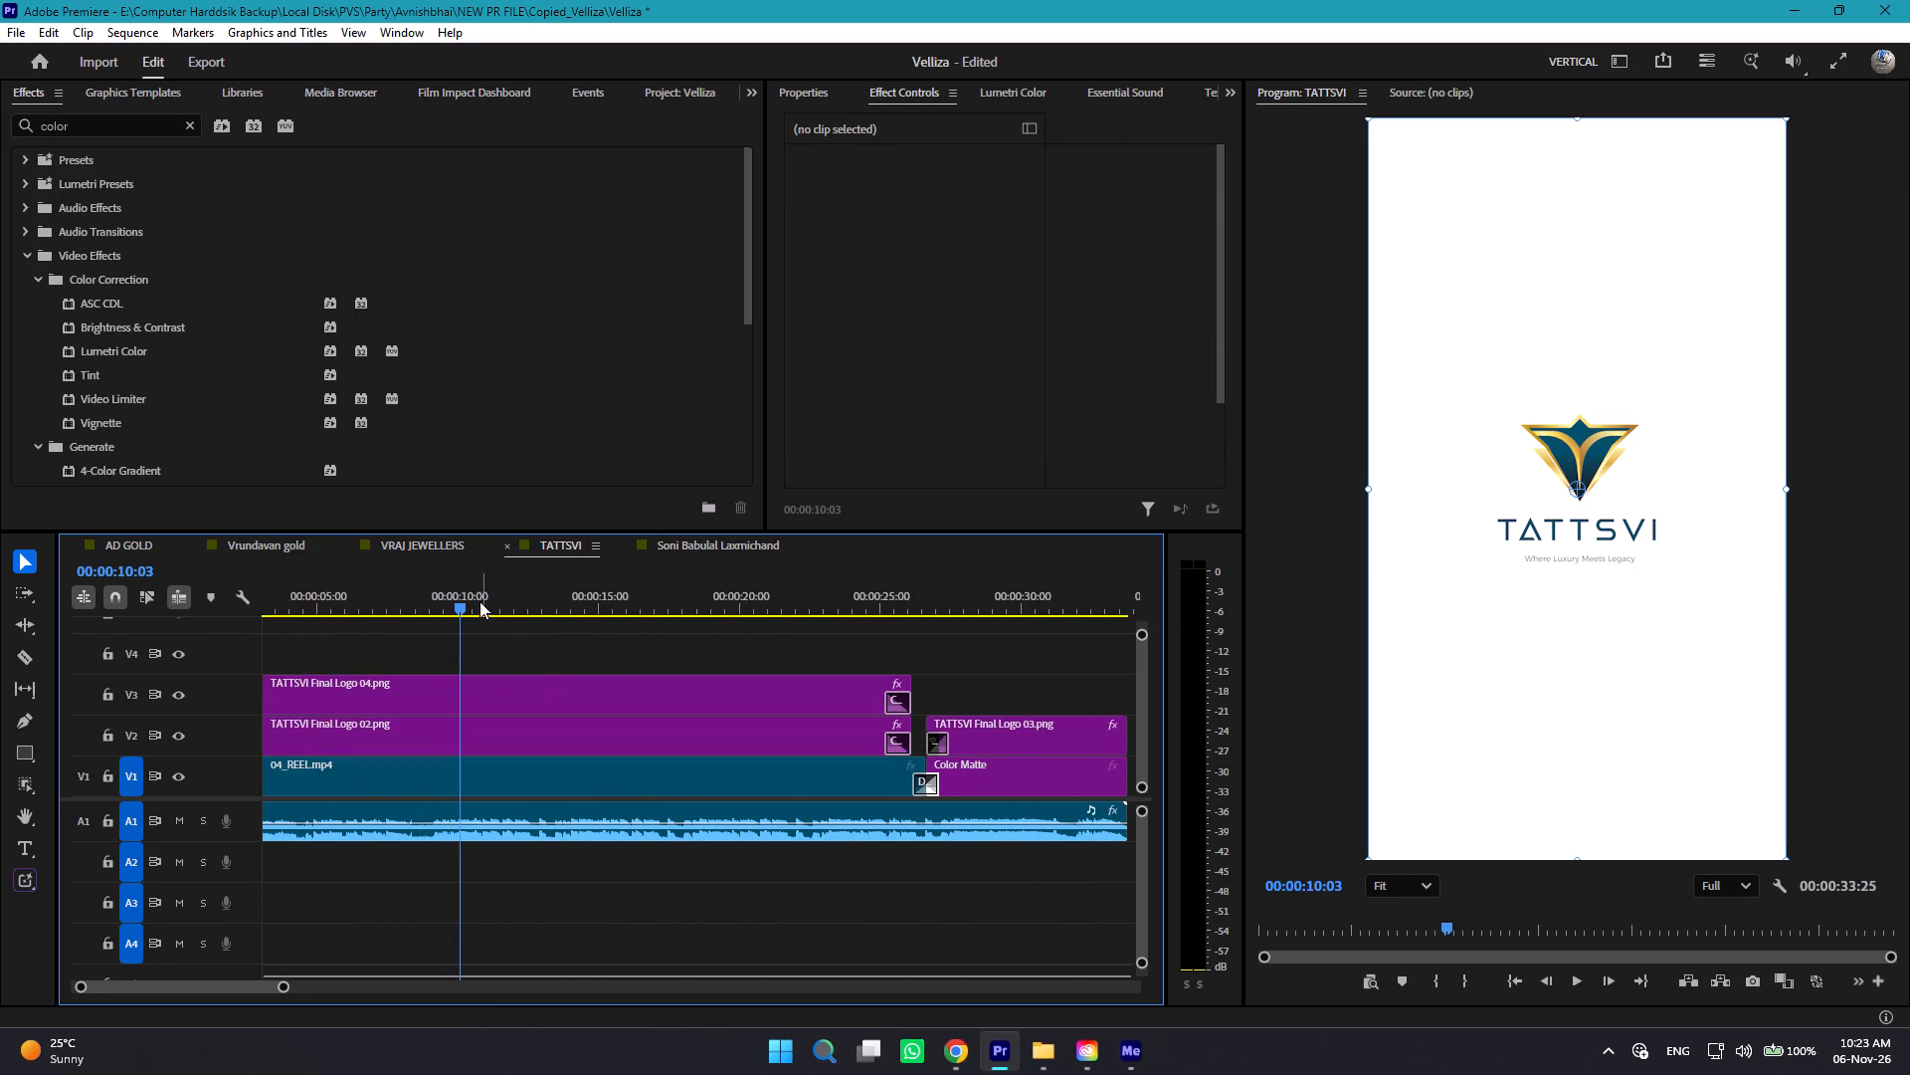
drag(452, 600, 433, 645)
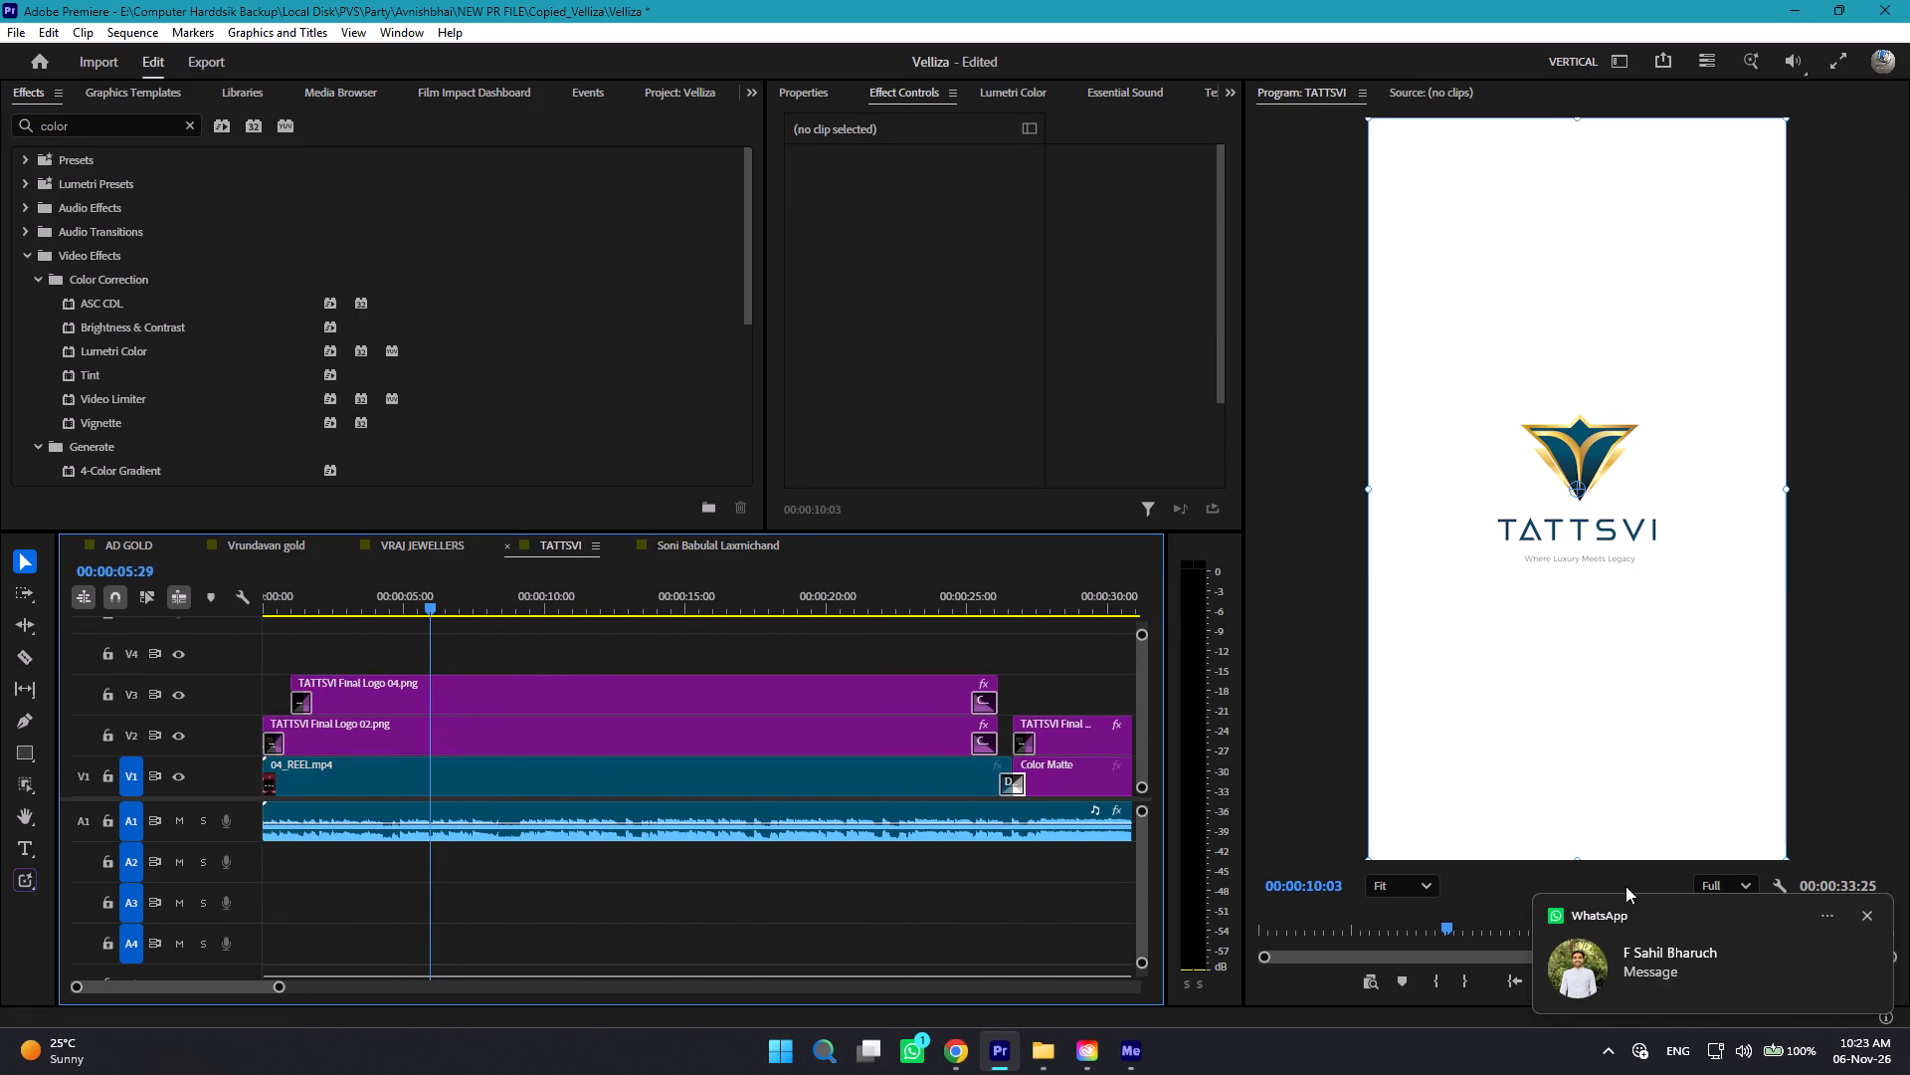
click(642, 845)
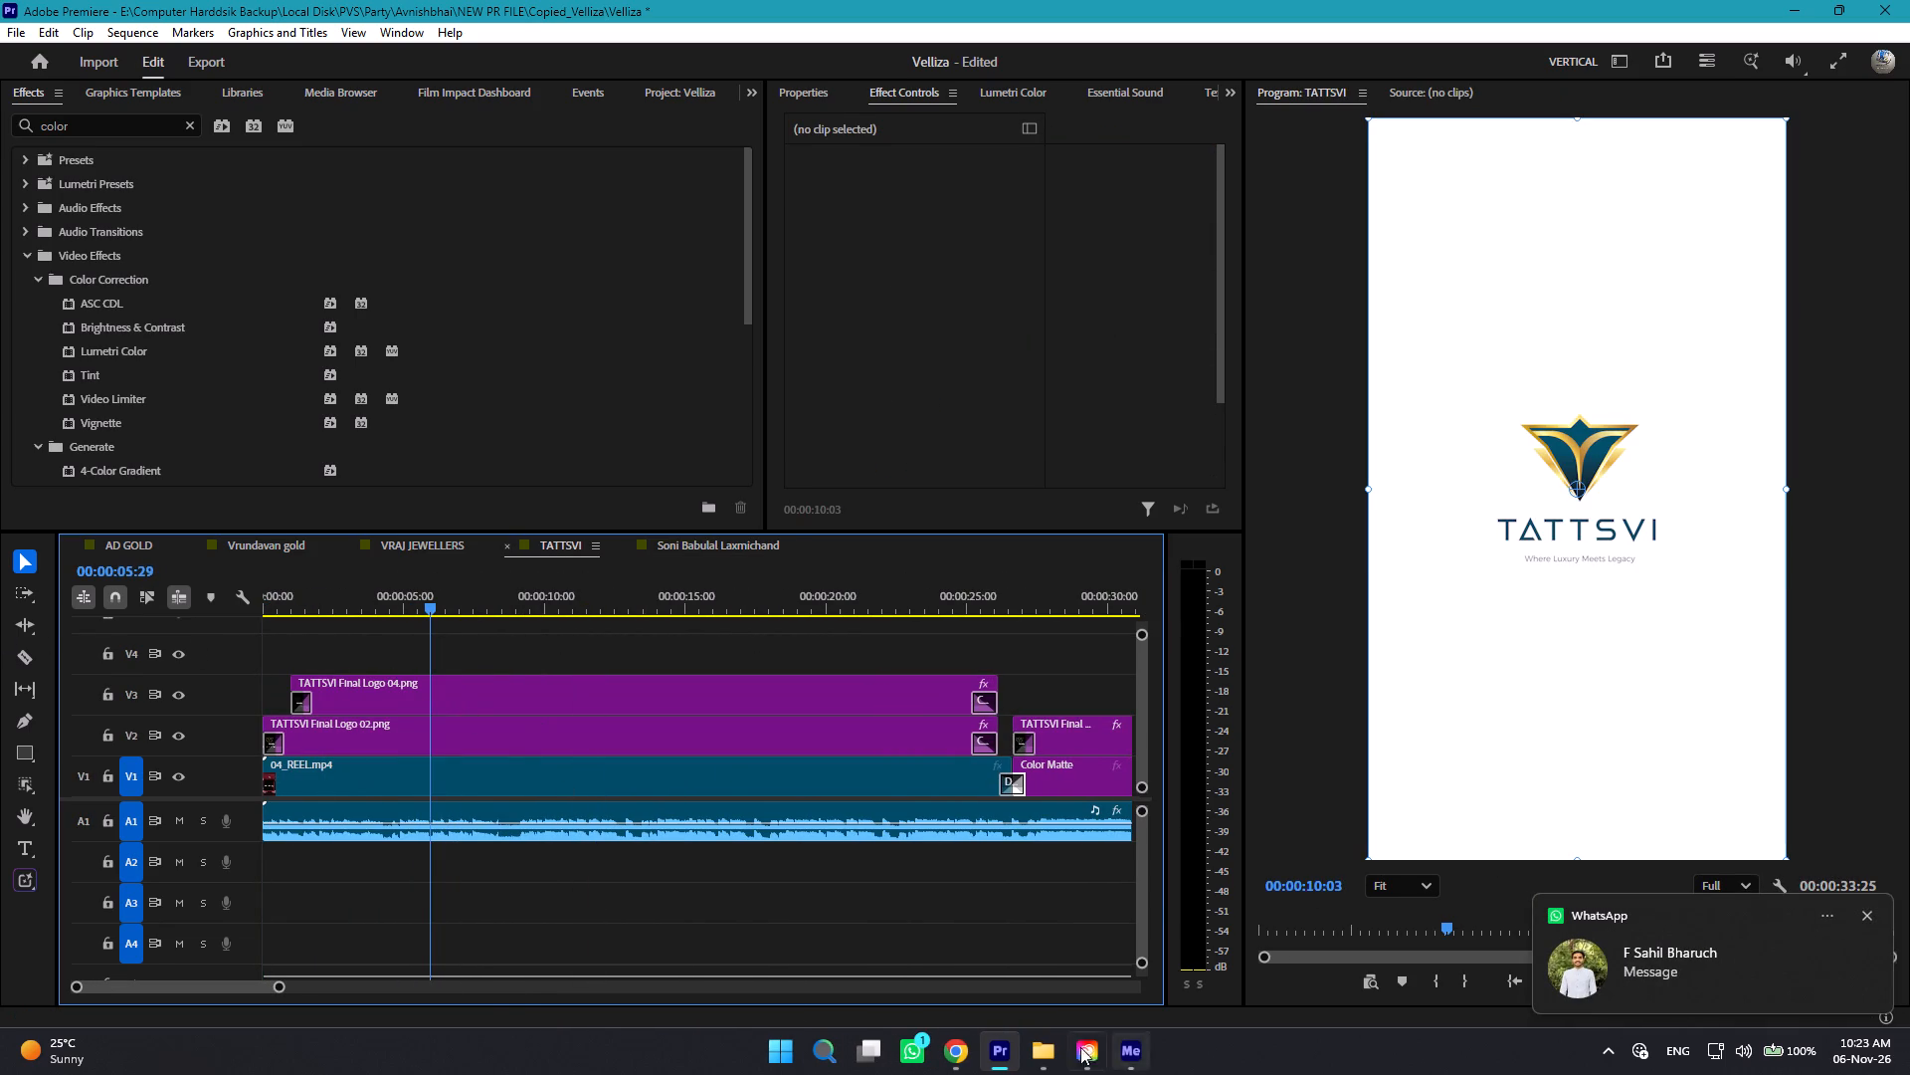
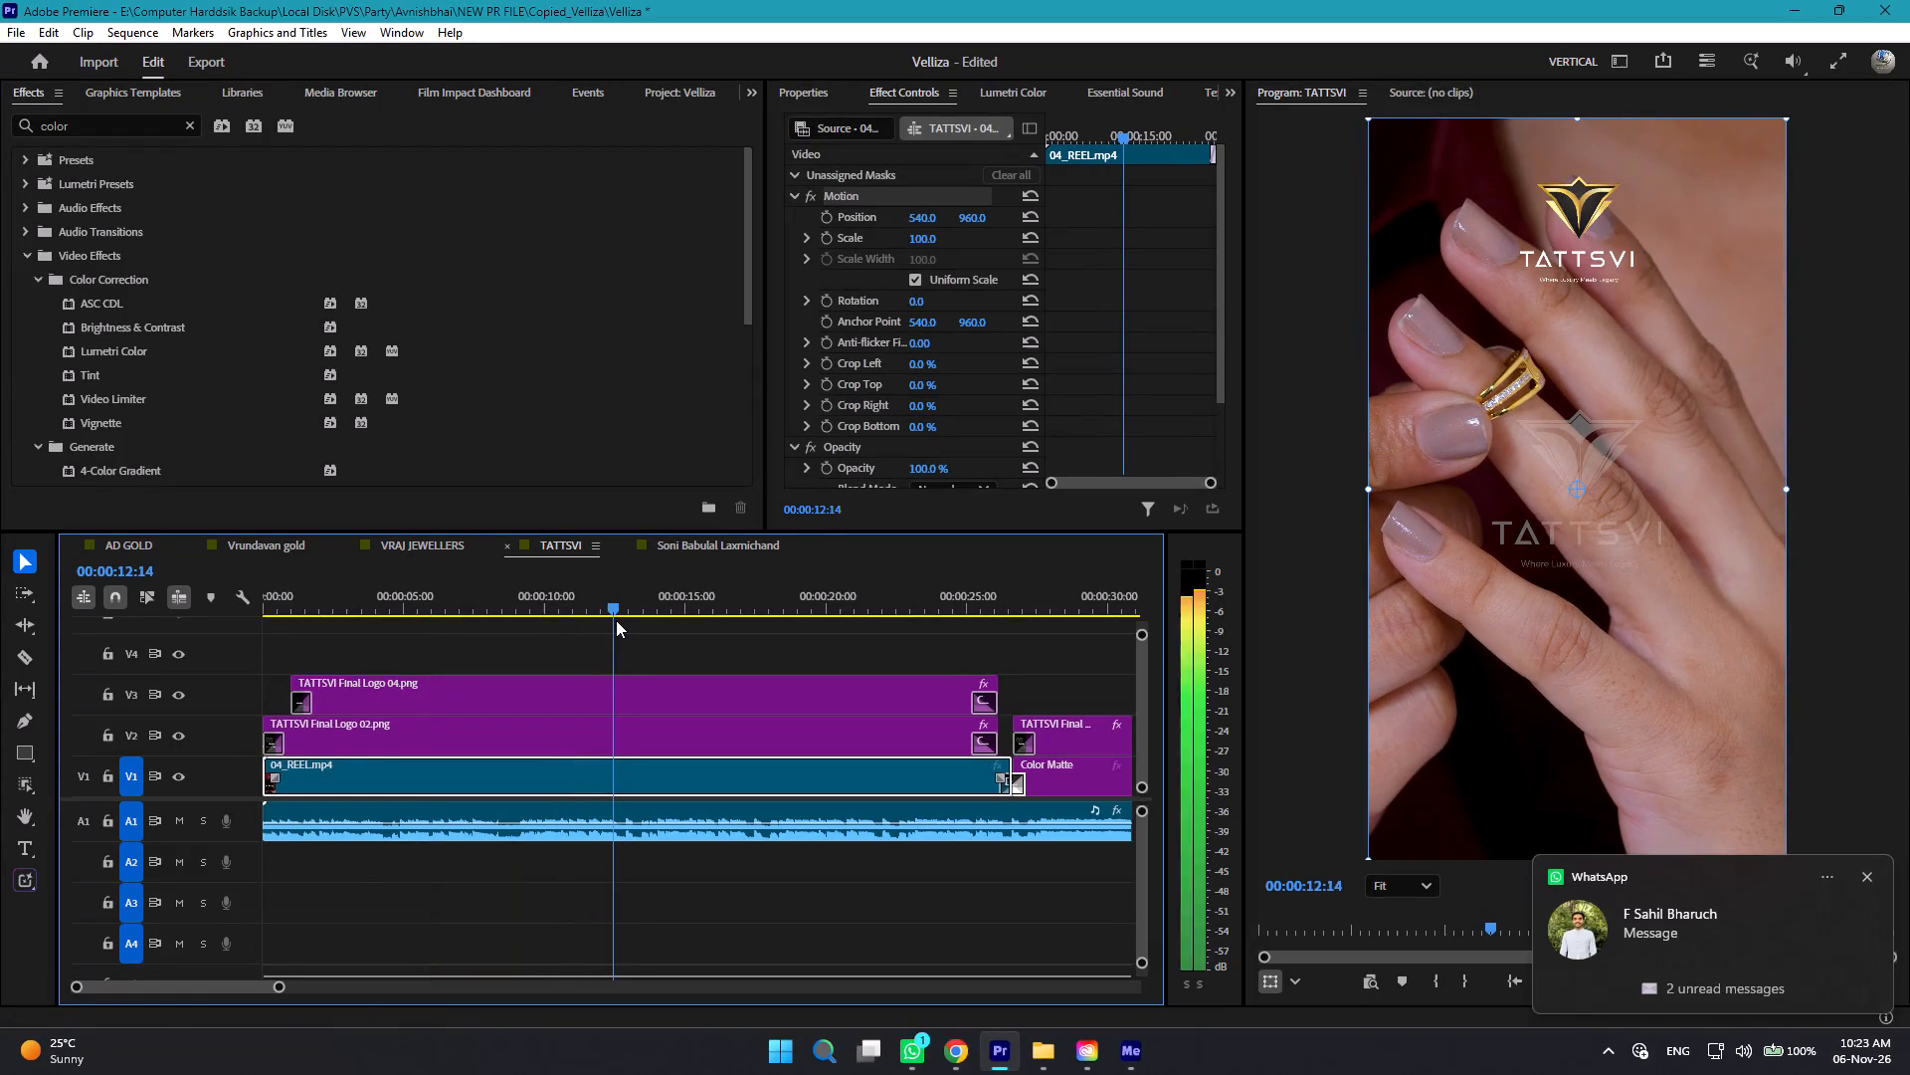
Set the blend mode of the TATTSVI Final Logo 04.png watermark on V3 to Screen.
click(637, 698)
scroll(911, 411, down, 1)
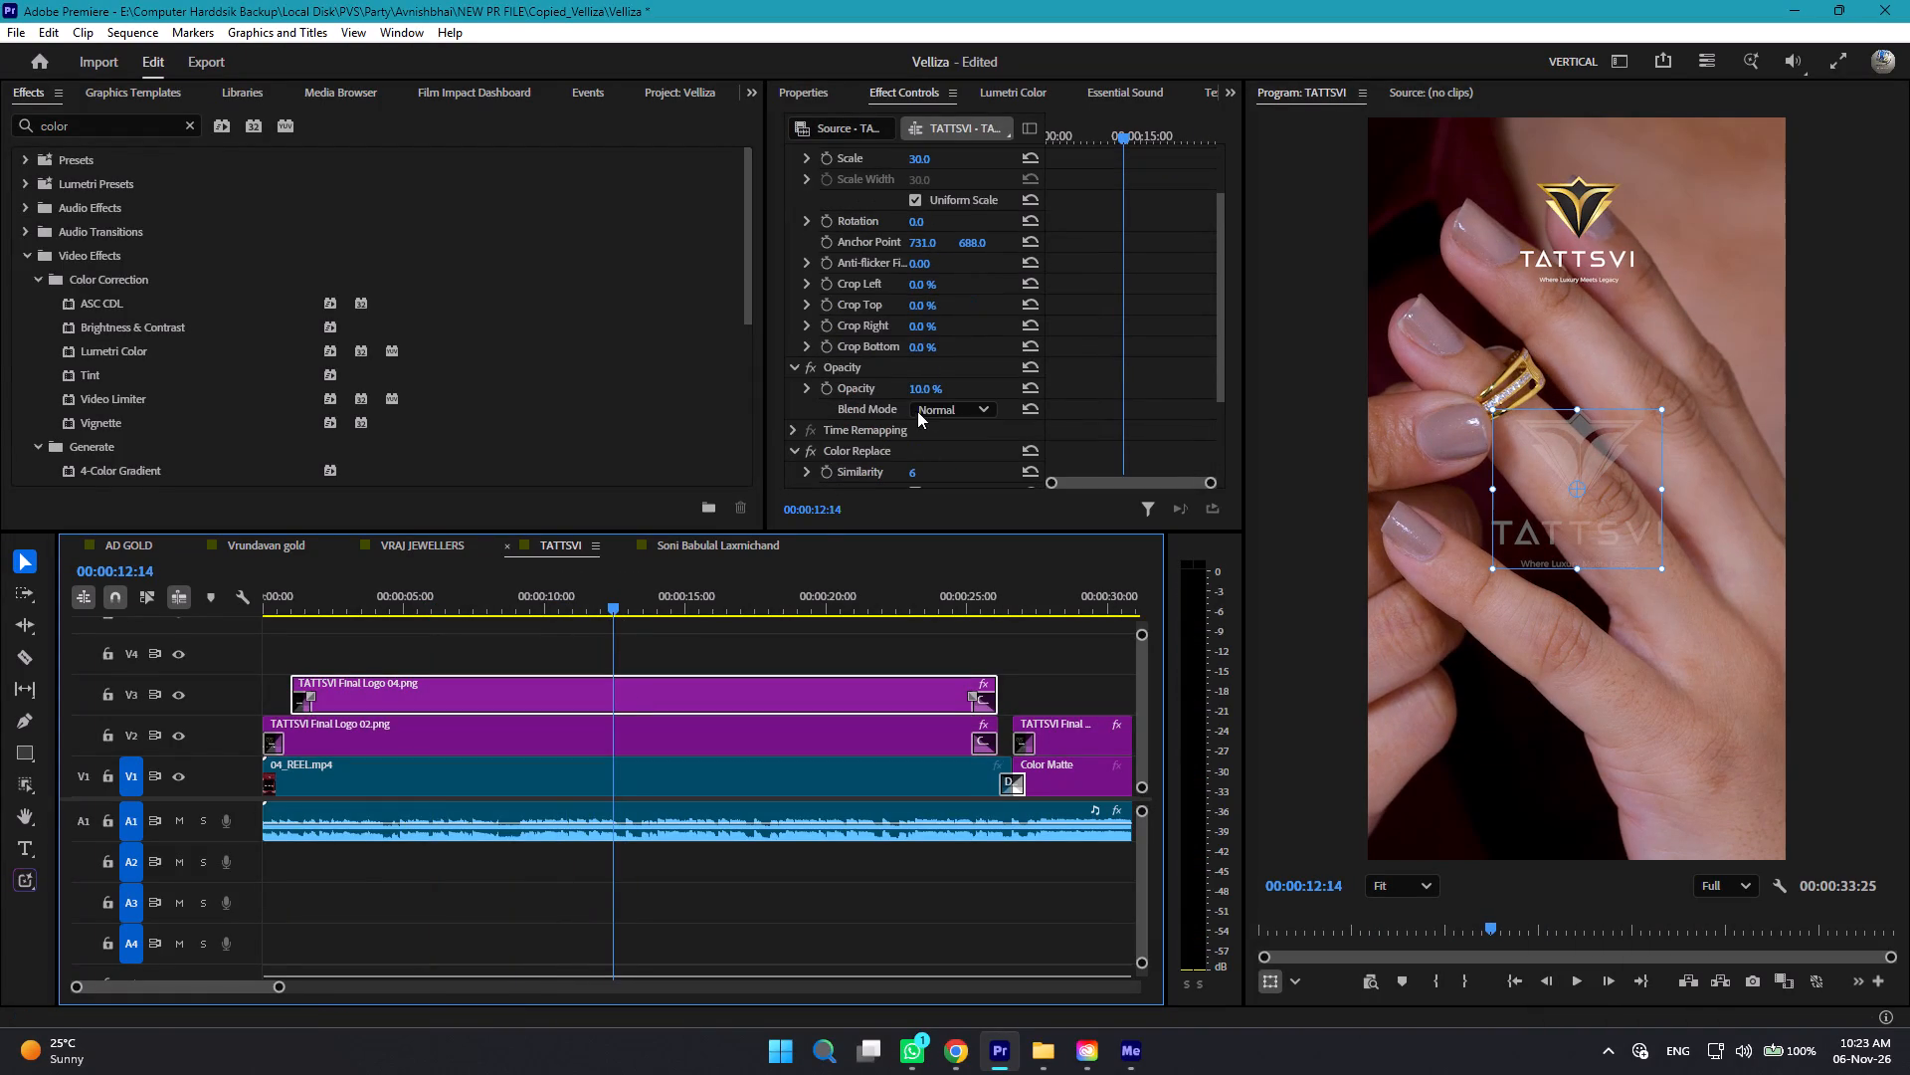
click(938, 407)
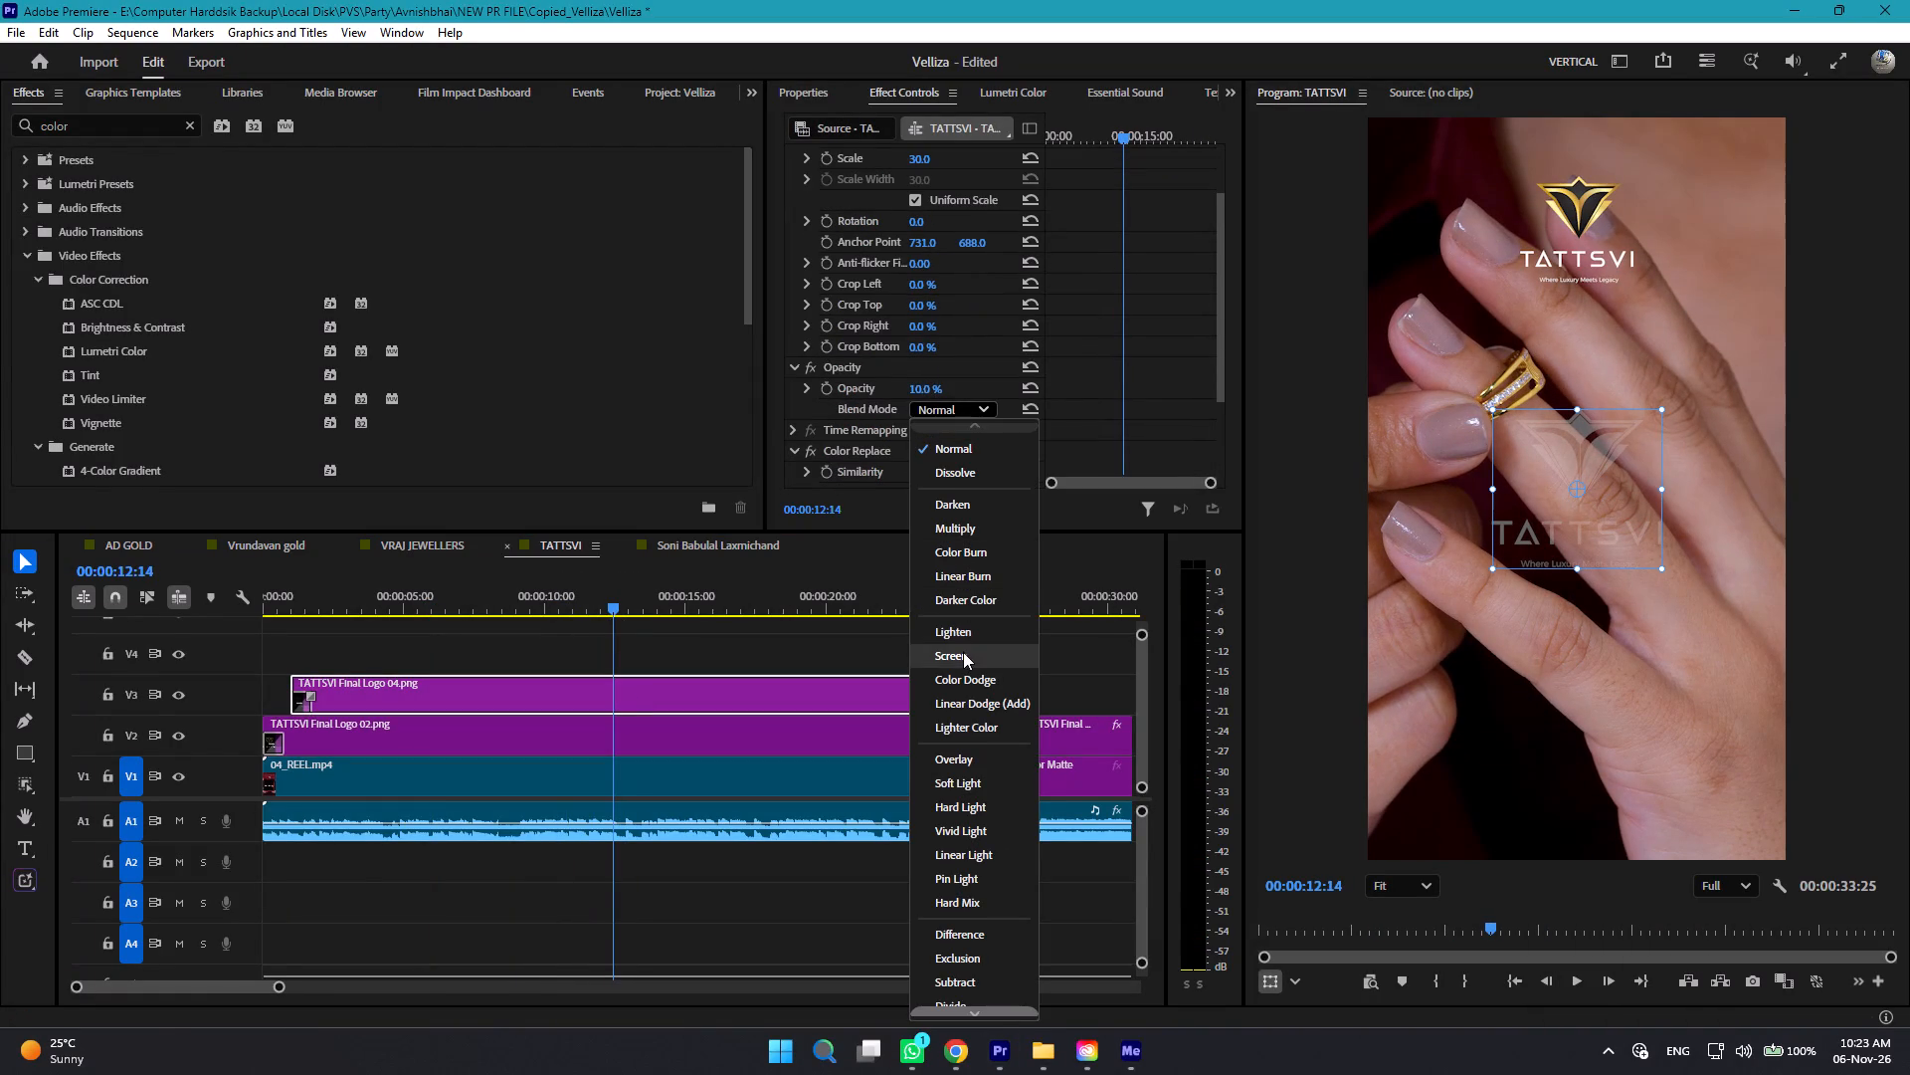
click(963, 652)
click(859, 845)
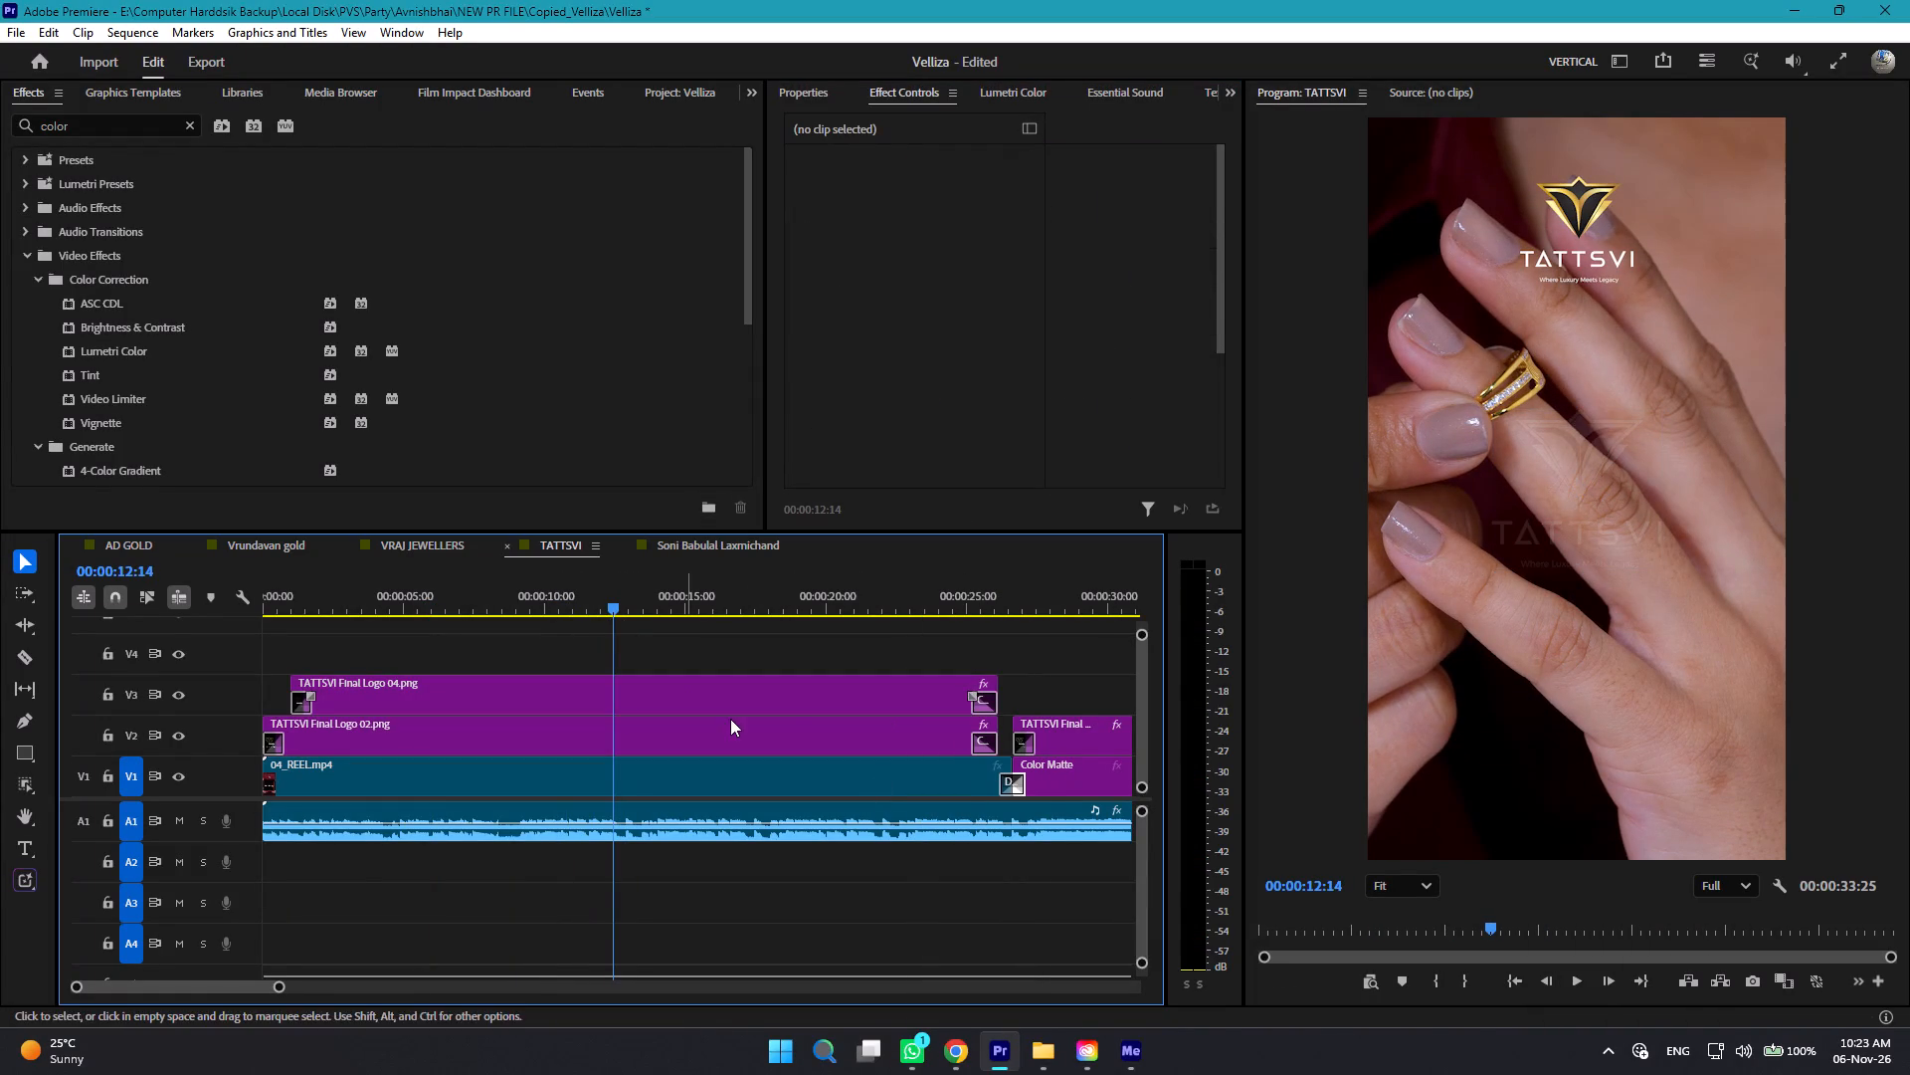
Start the media export of the TATTSVI sequence and browse its save location to the V-Customer folder.
key(ctrl+m)
click(536, 194)
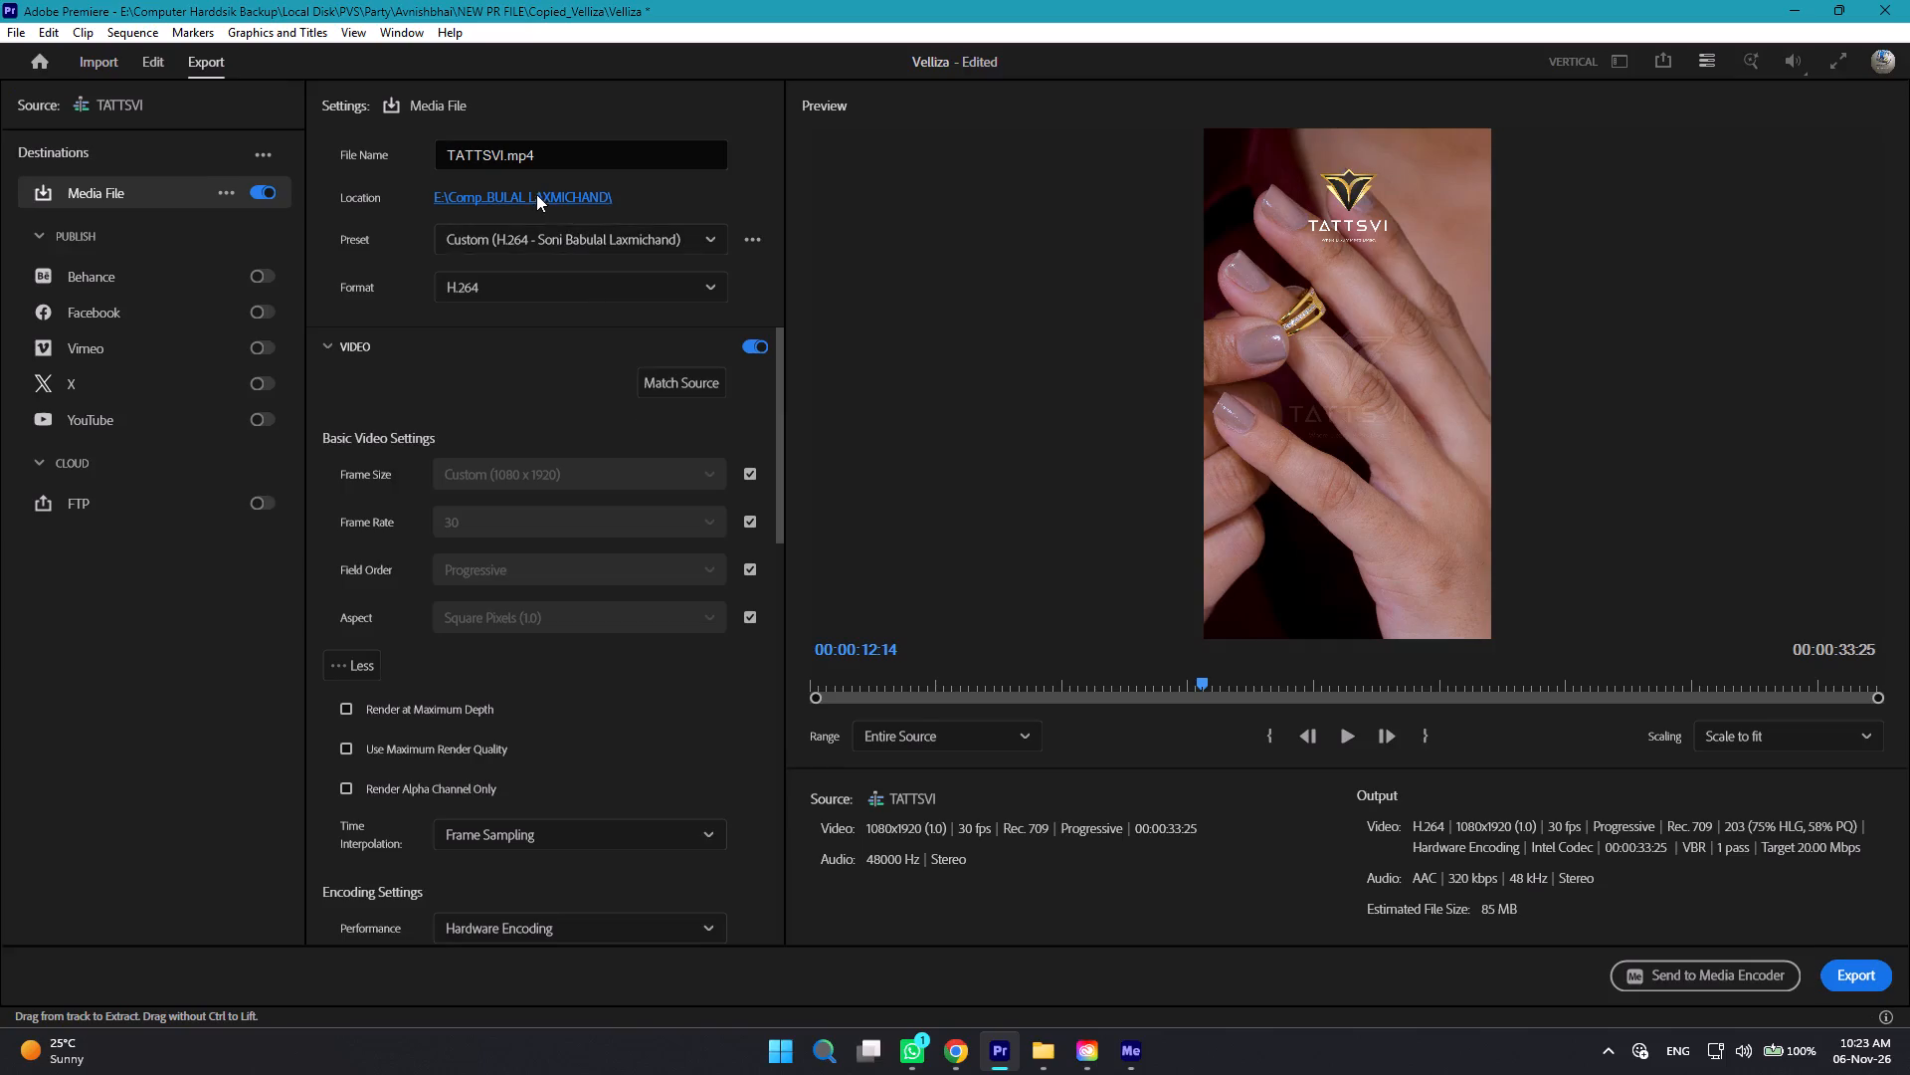
click(390, 89)
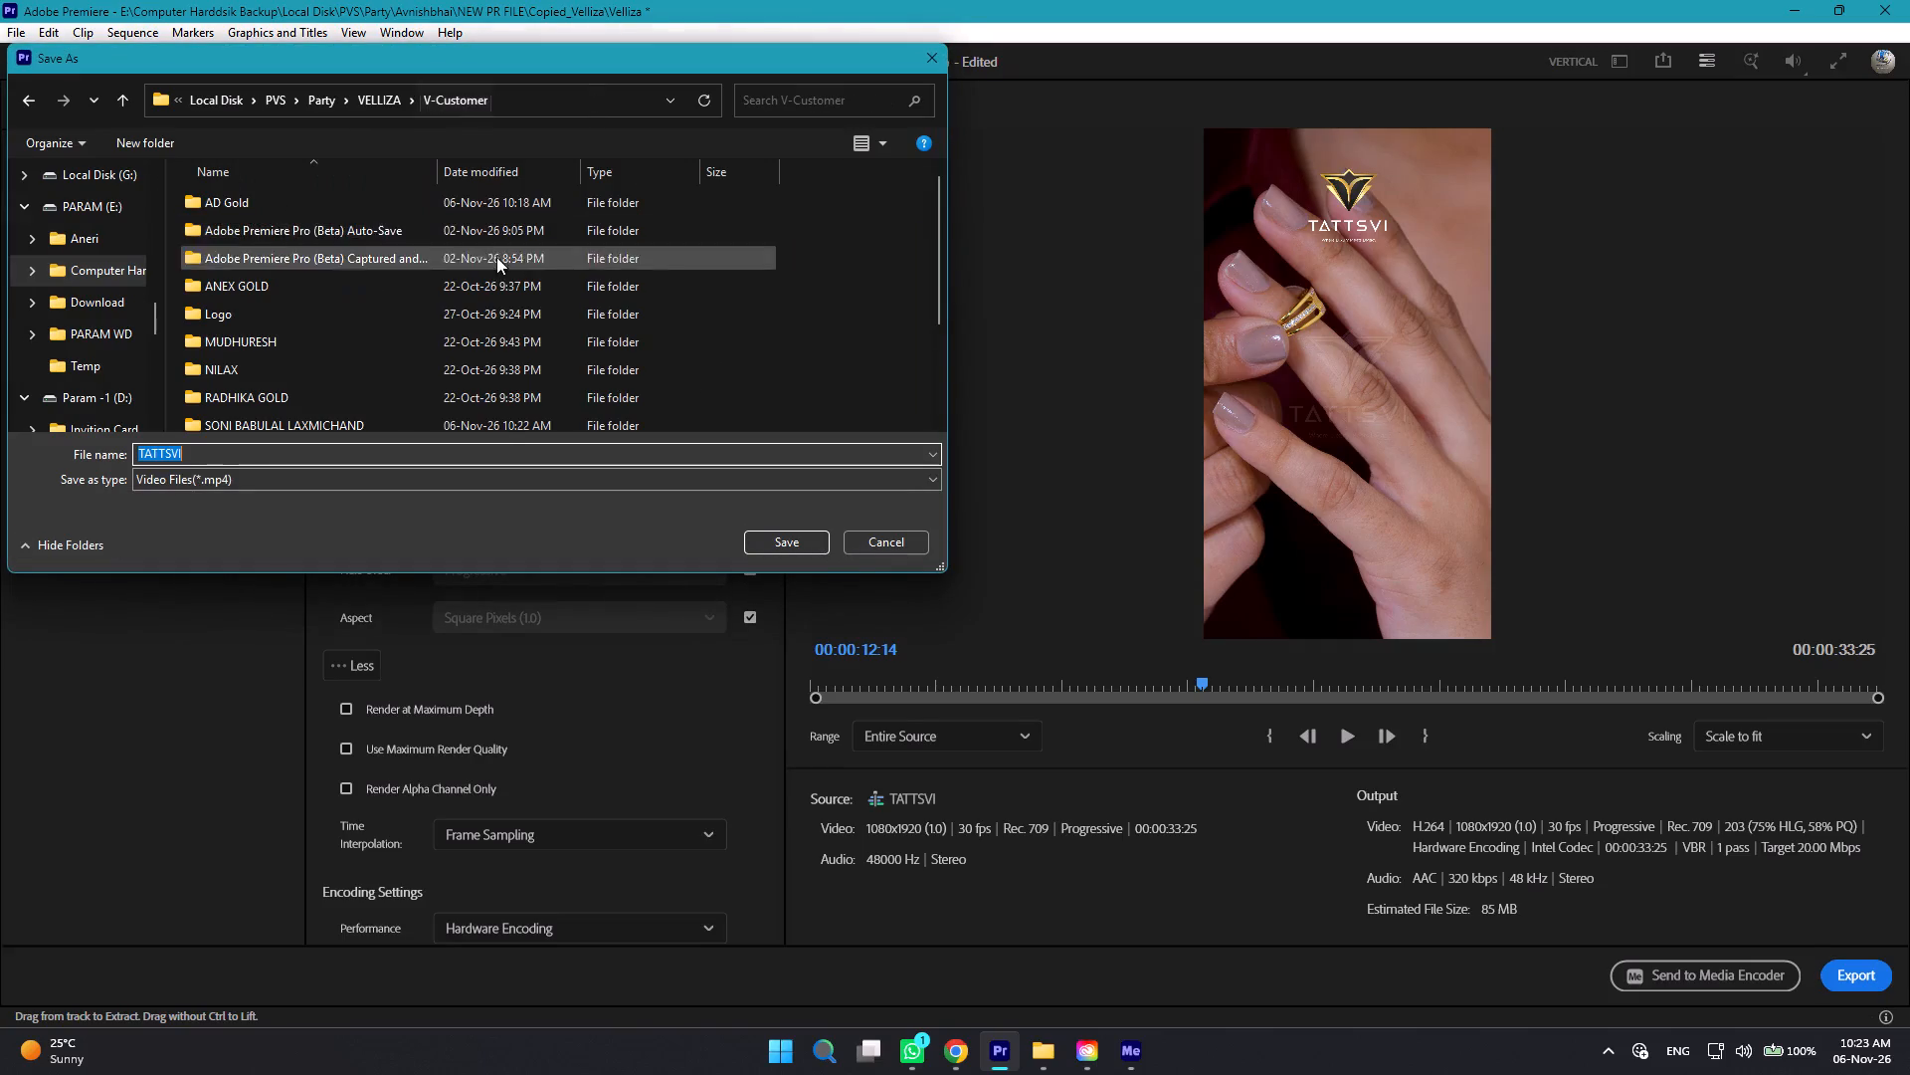
Name the TATTSVI export TATTSVI-11 in the V-Customer folder TATTSVI and send it to Media Encoder.
scroll(362, 331, down, 3)
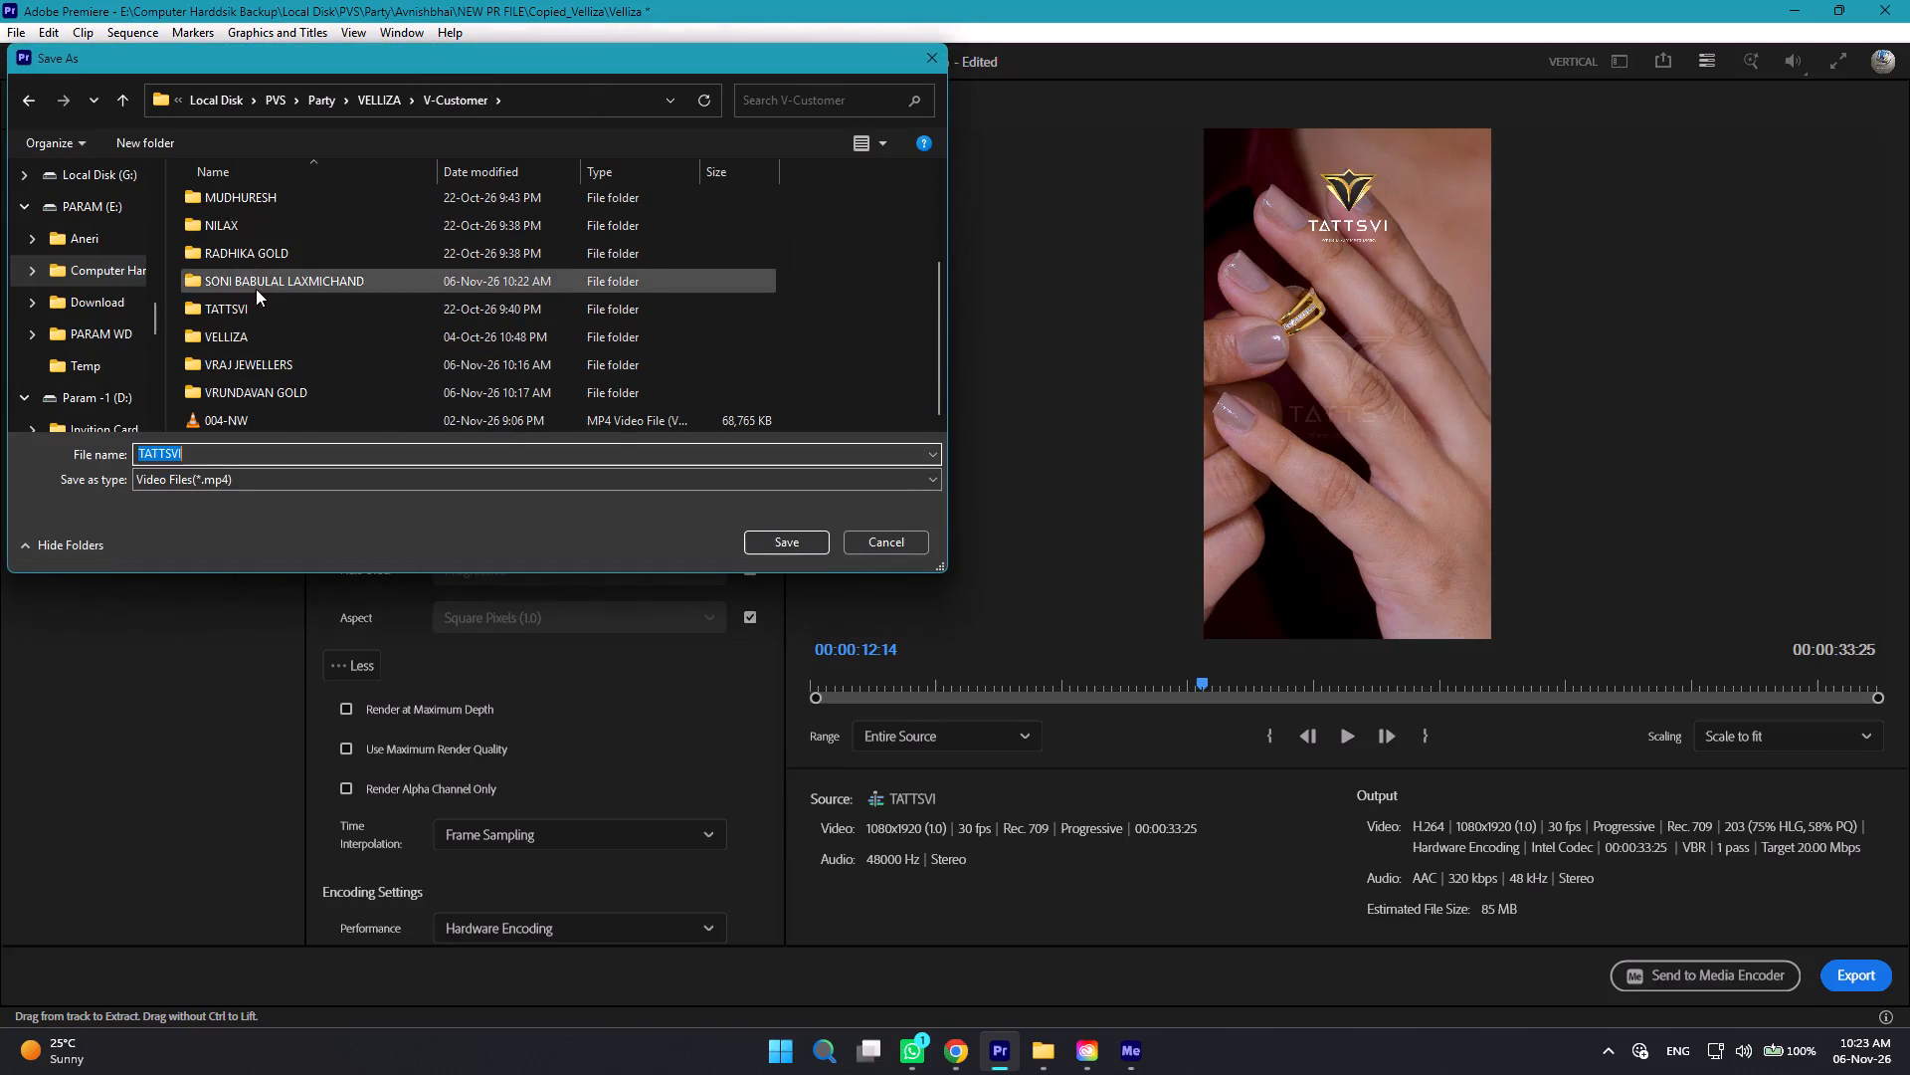
double_click(253, 301)
click(446, 356)
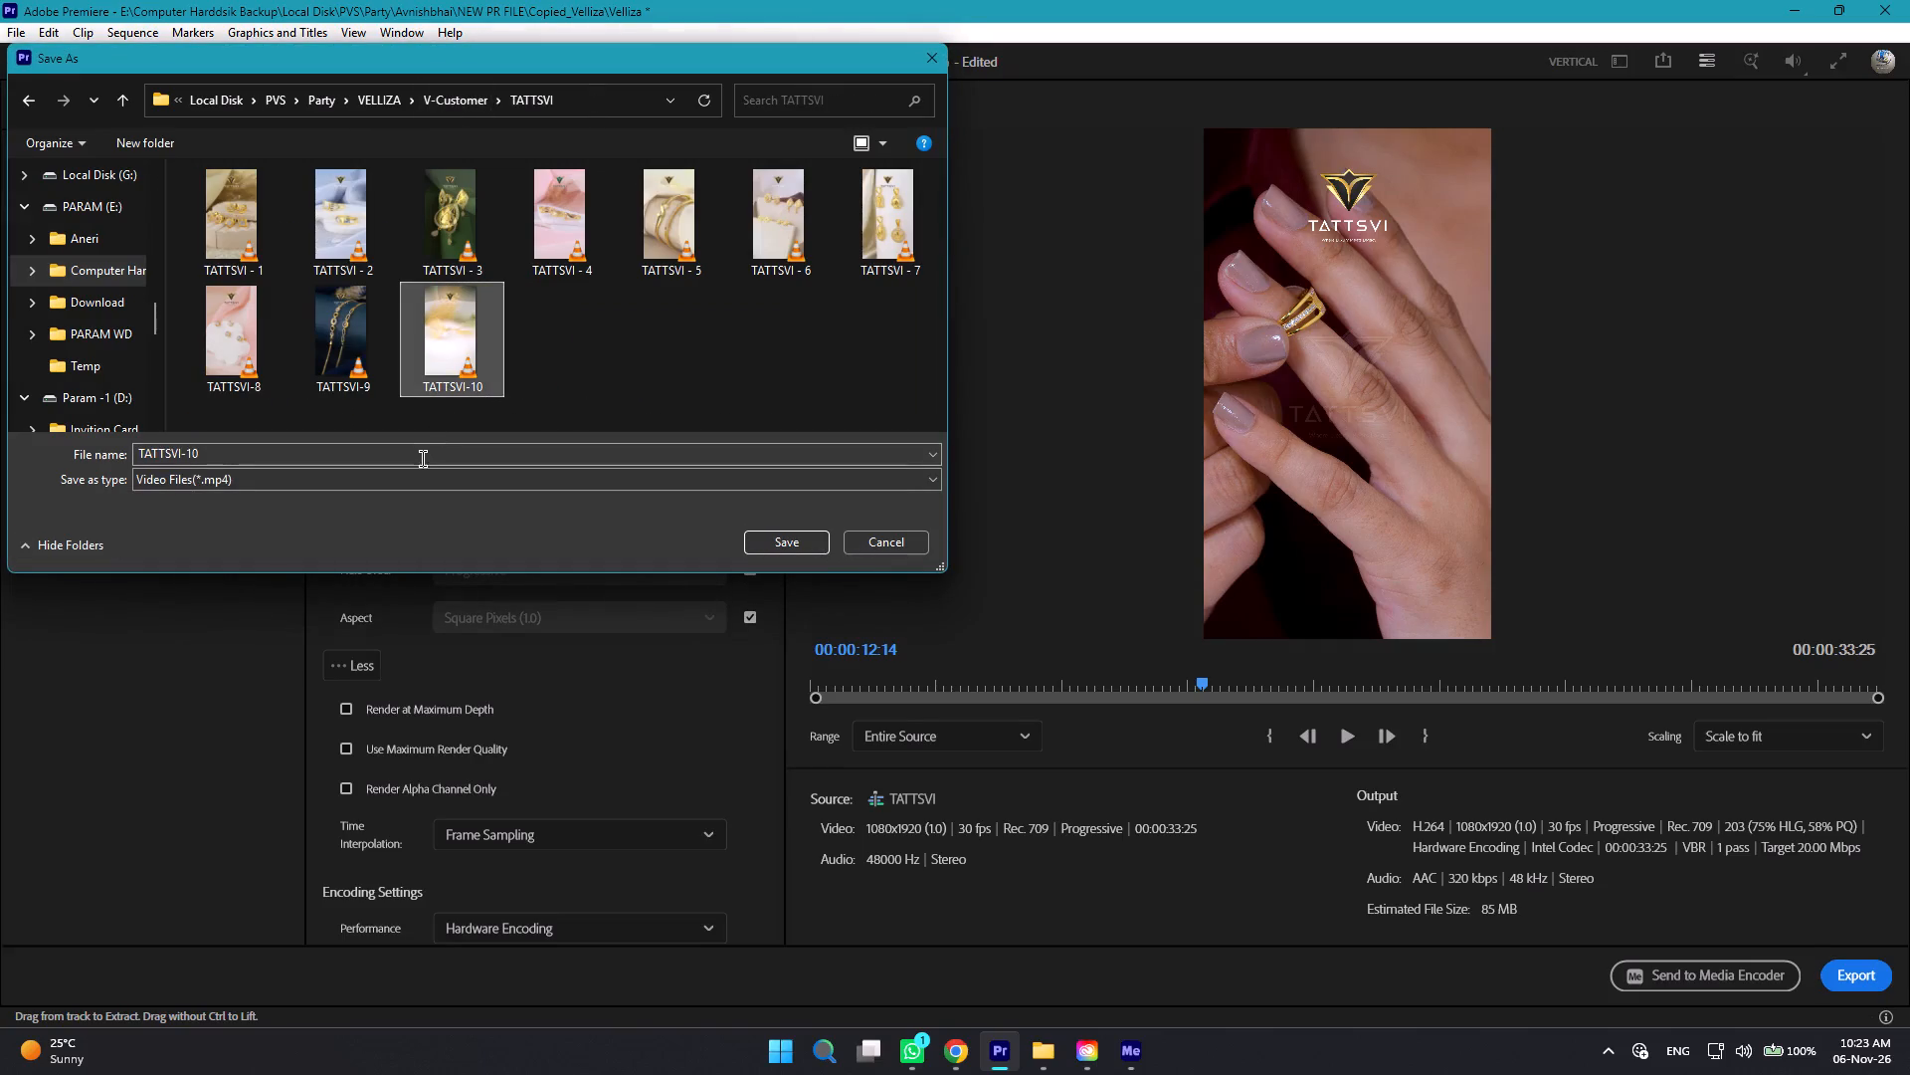
double_click(422, 462)
text(11)
key(Return)
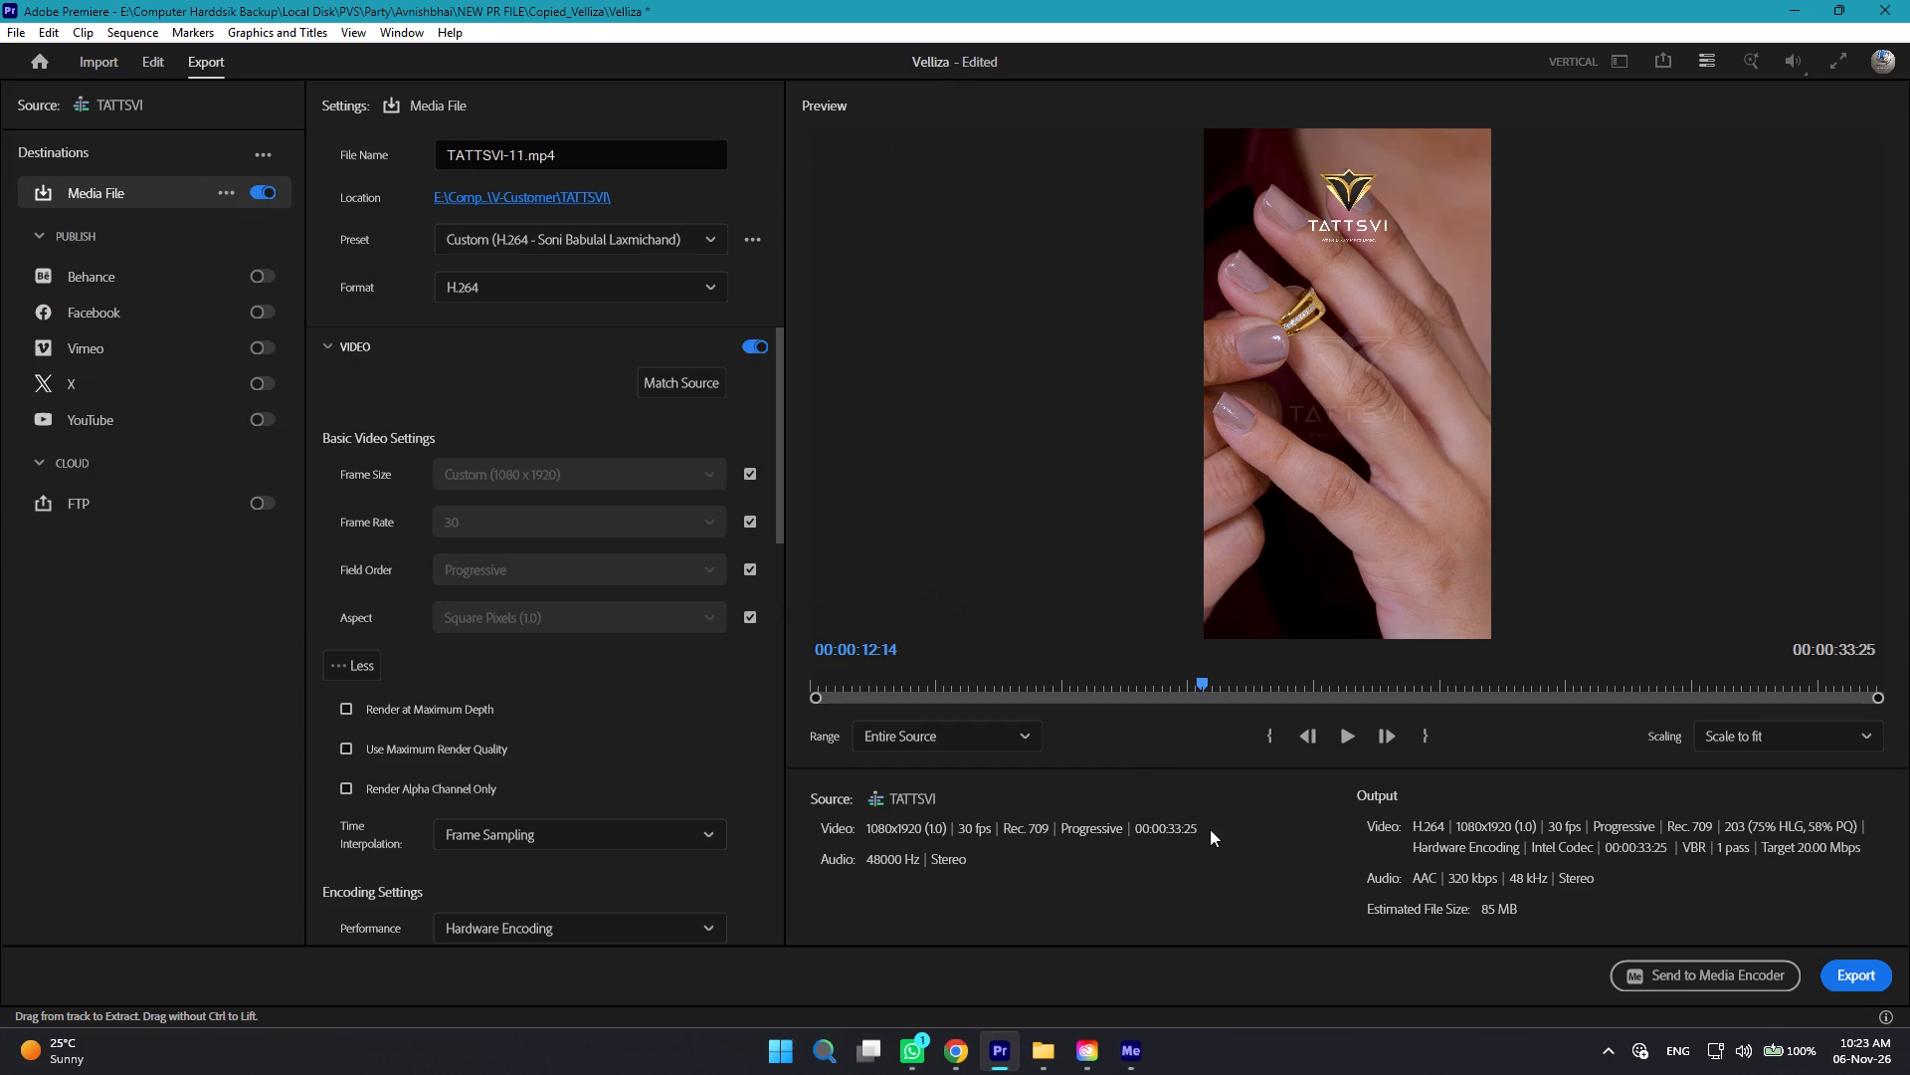
click(1738, 979)
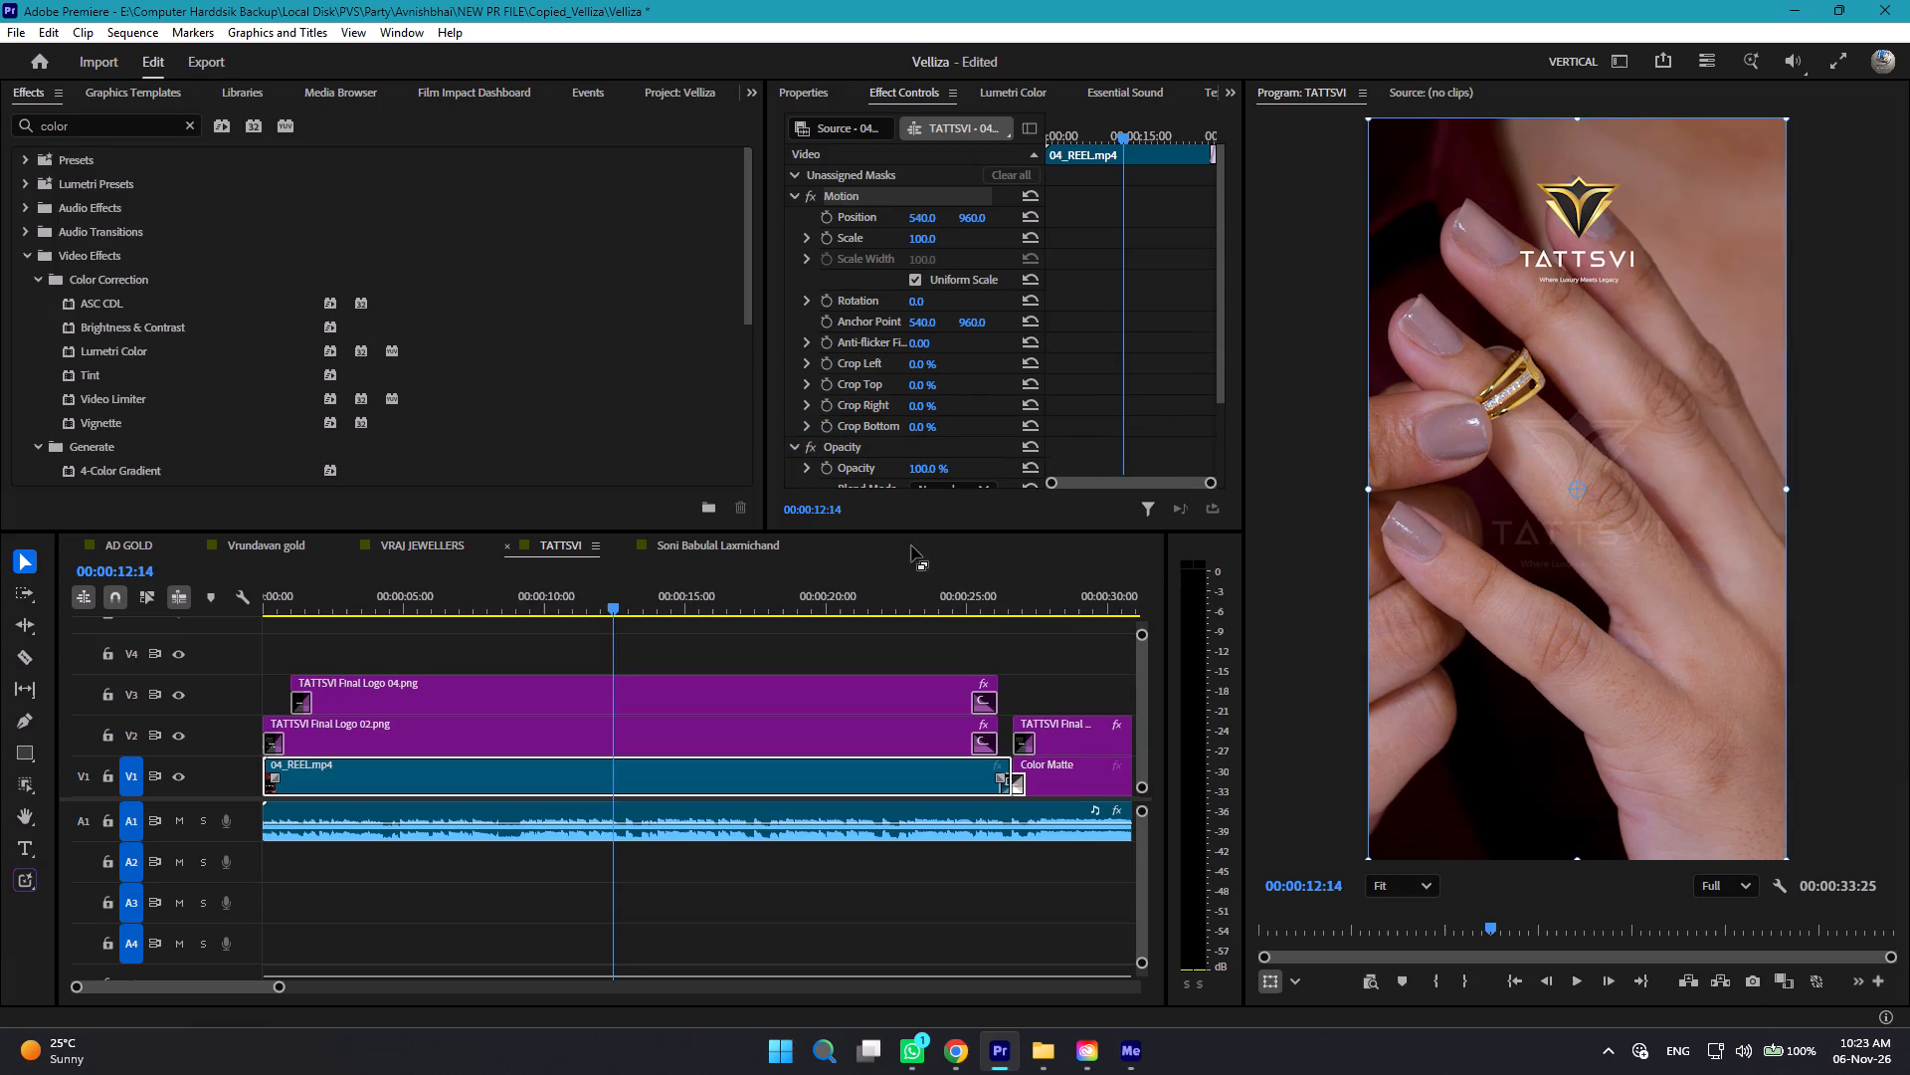
Open the RADHIKA GOLD sequence from the Velliza project.
click(666, 543)
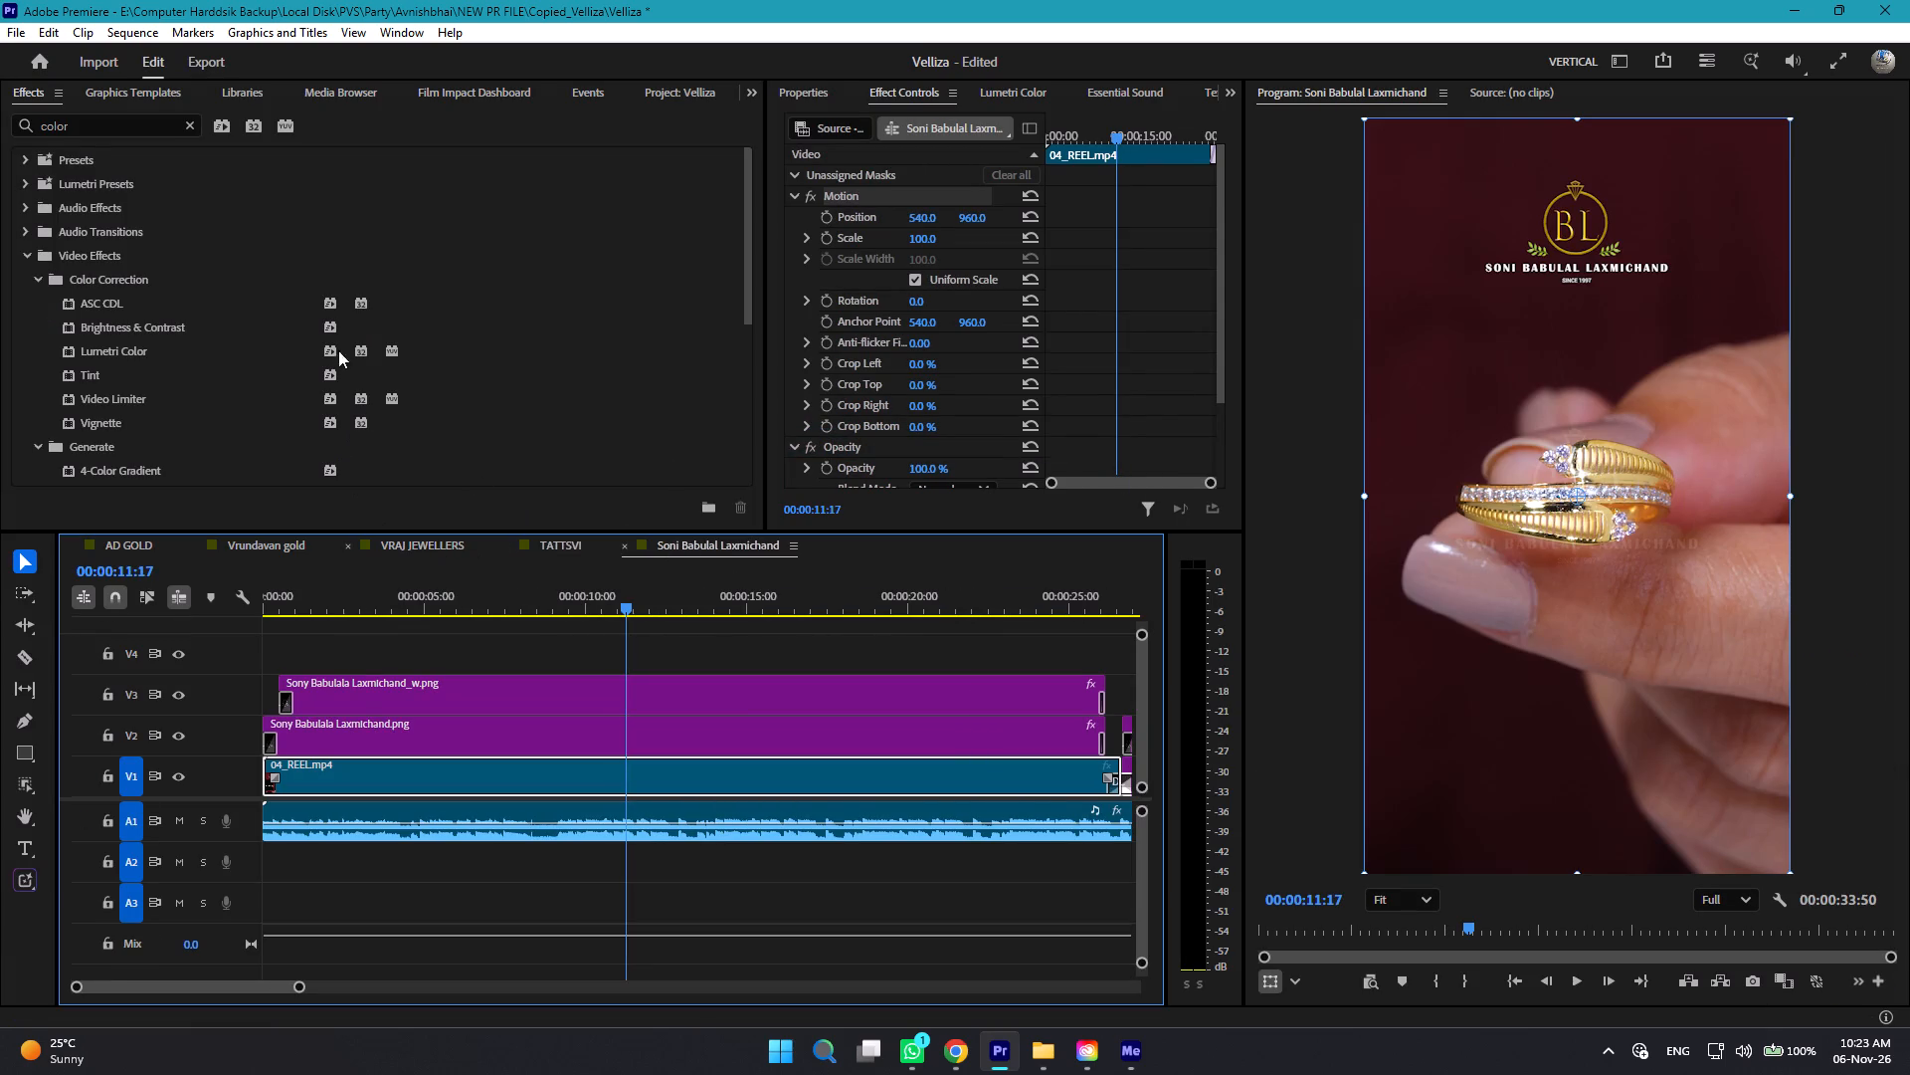
click(690, 88)
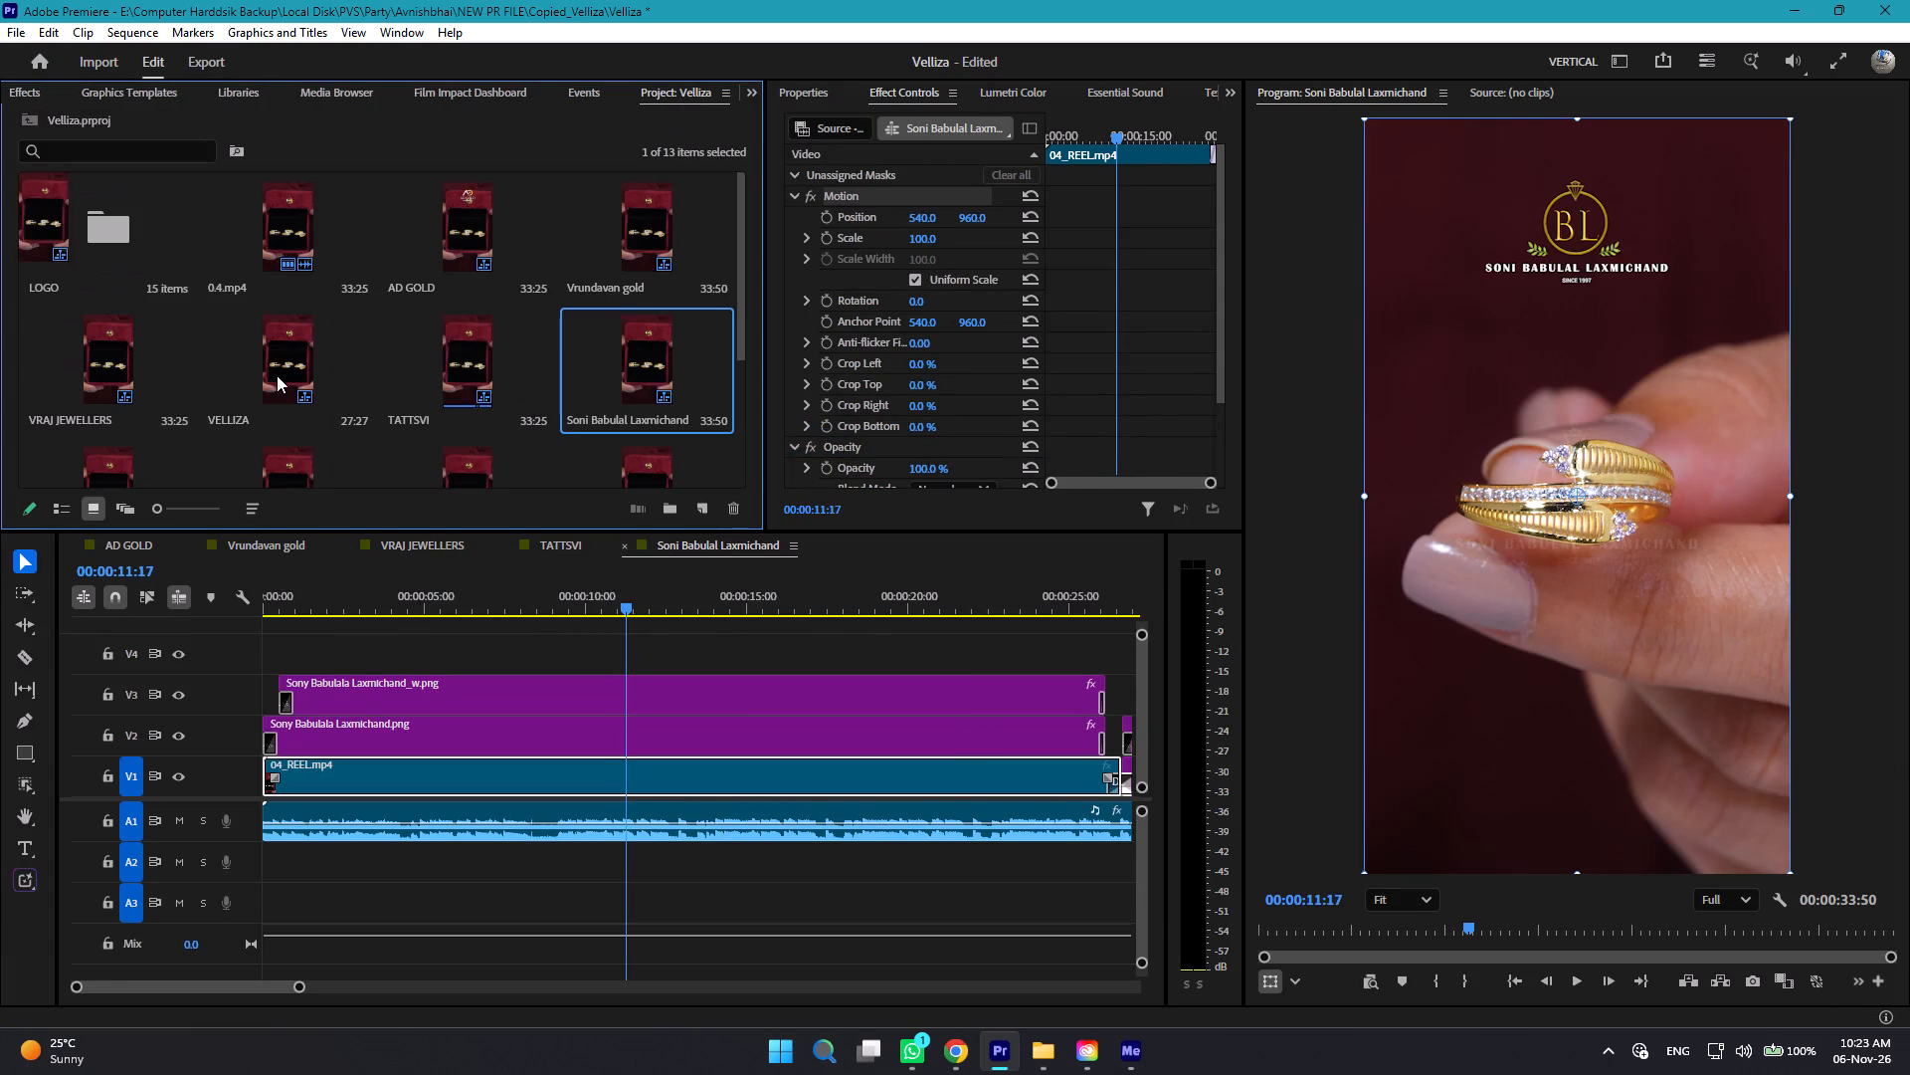
scroll(277, 375, down, 1)
double_click(121, 256)
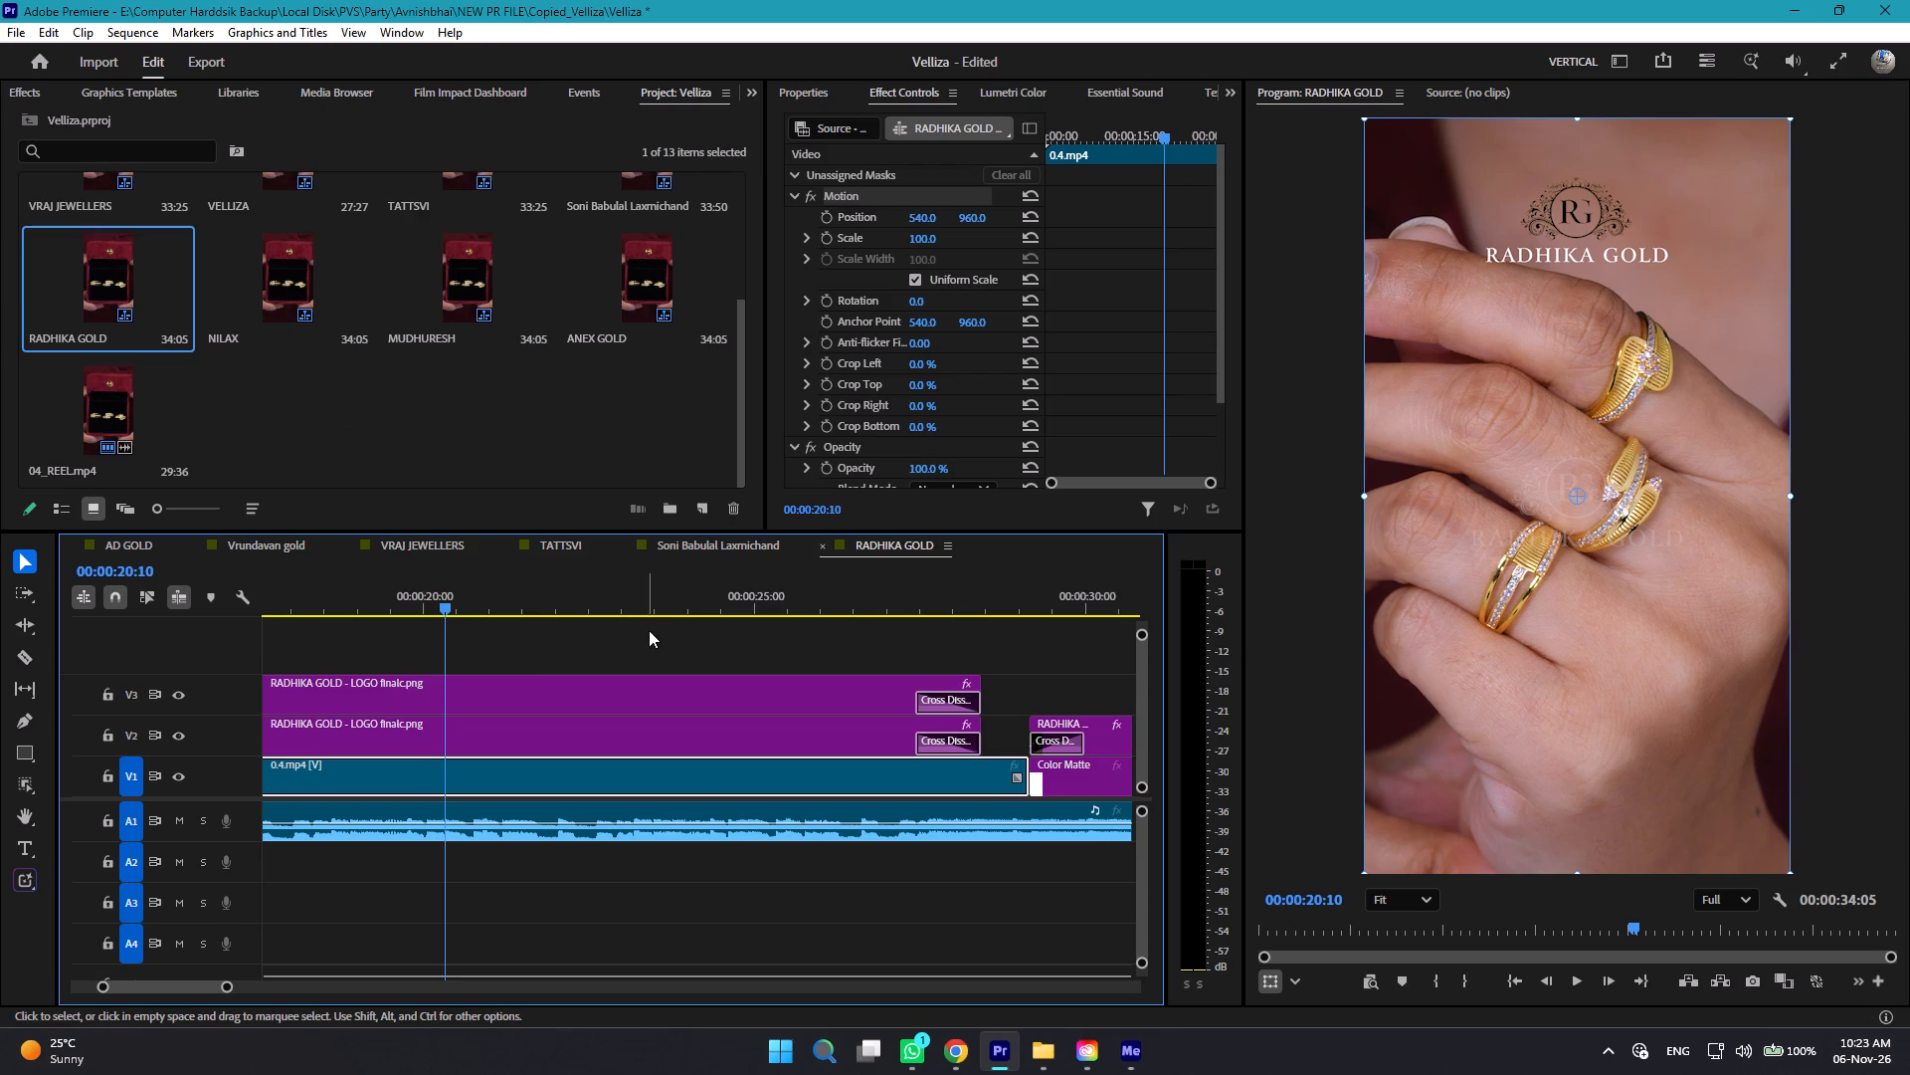
Set the blend mode of the faint centre RADHIKA GOLD logo on V3 to Screen.
ctrl+alt+scroll(529, 665, down, 2)
click(591, 736)
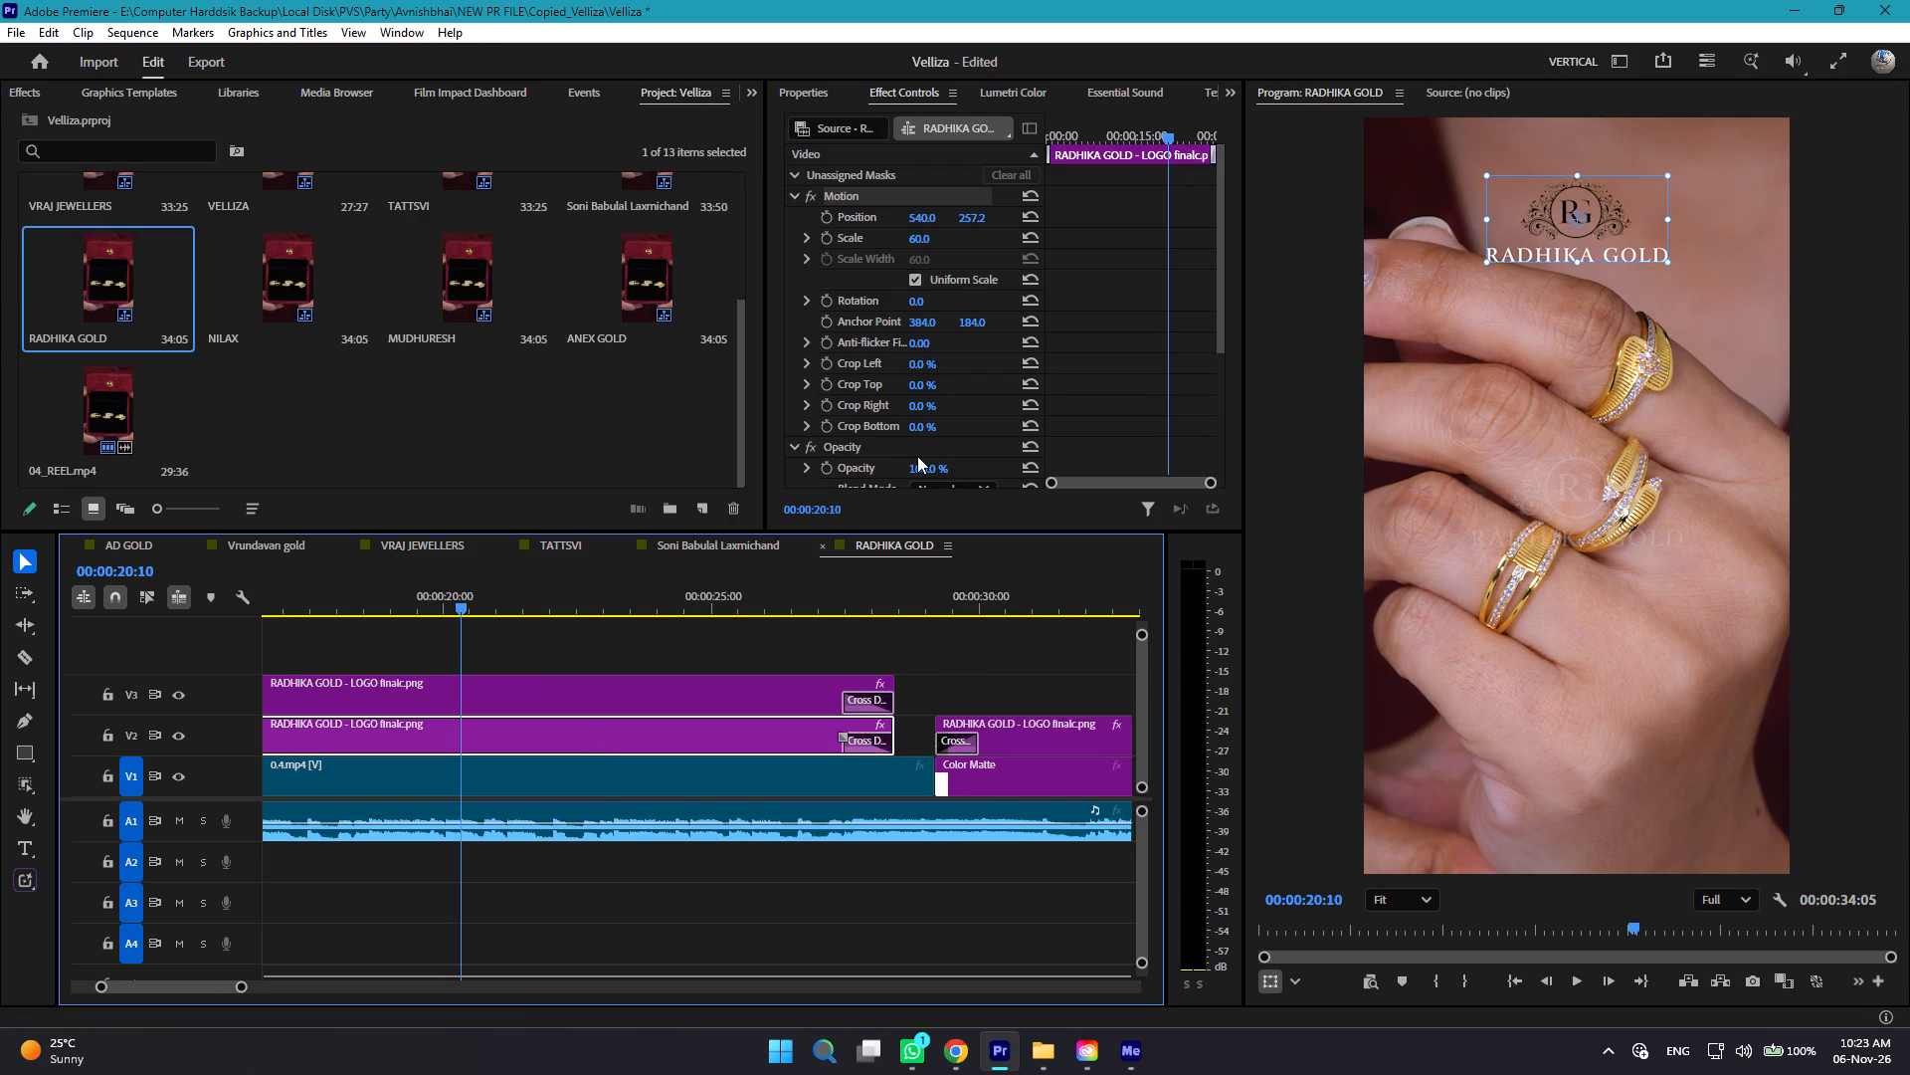
click(659, 686)
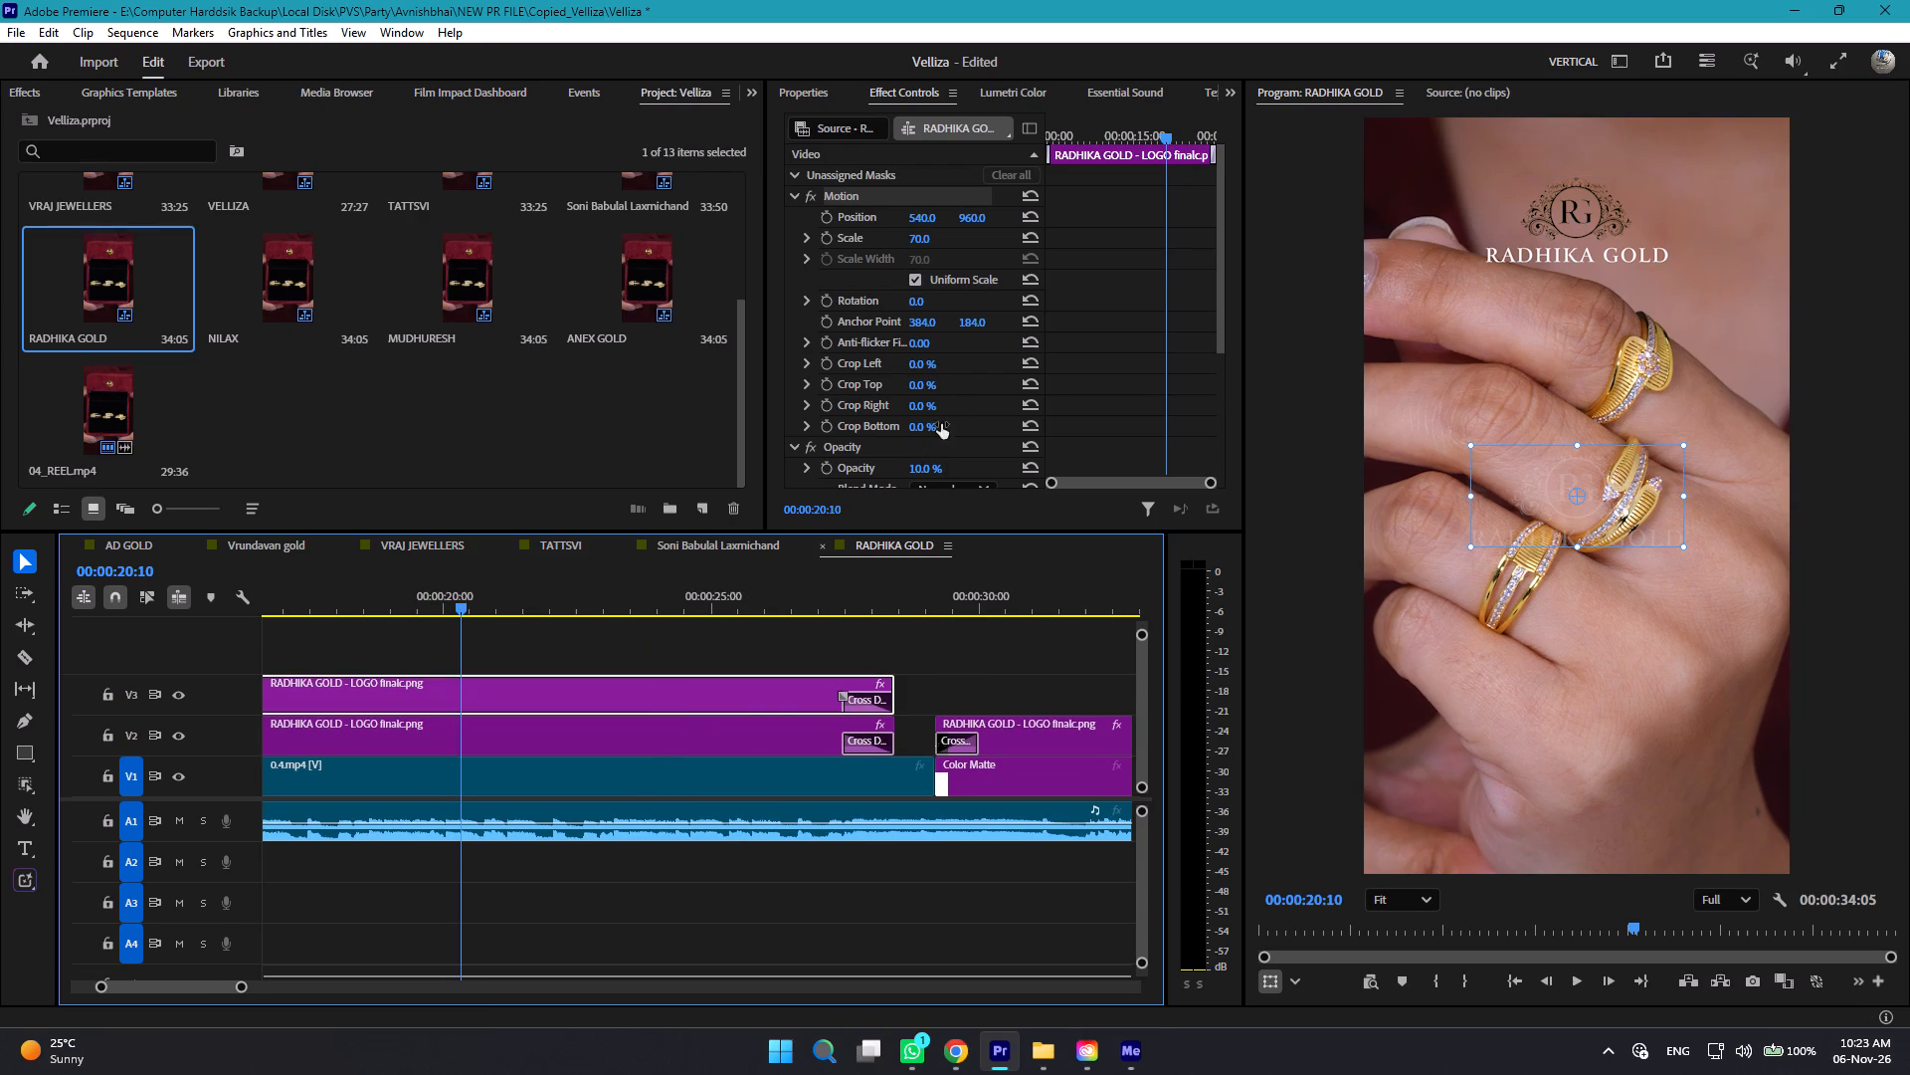
scroll(962, 403, down, 1)
click(948, 398)
click(950, 404)
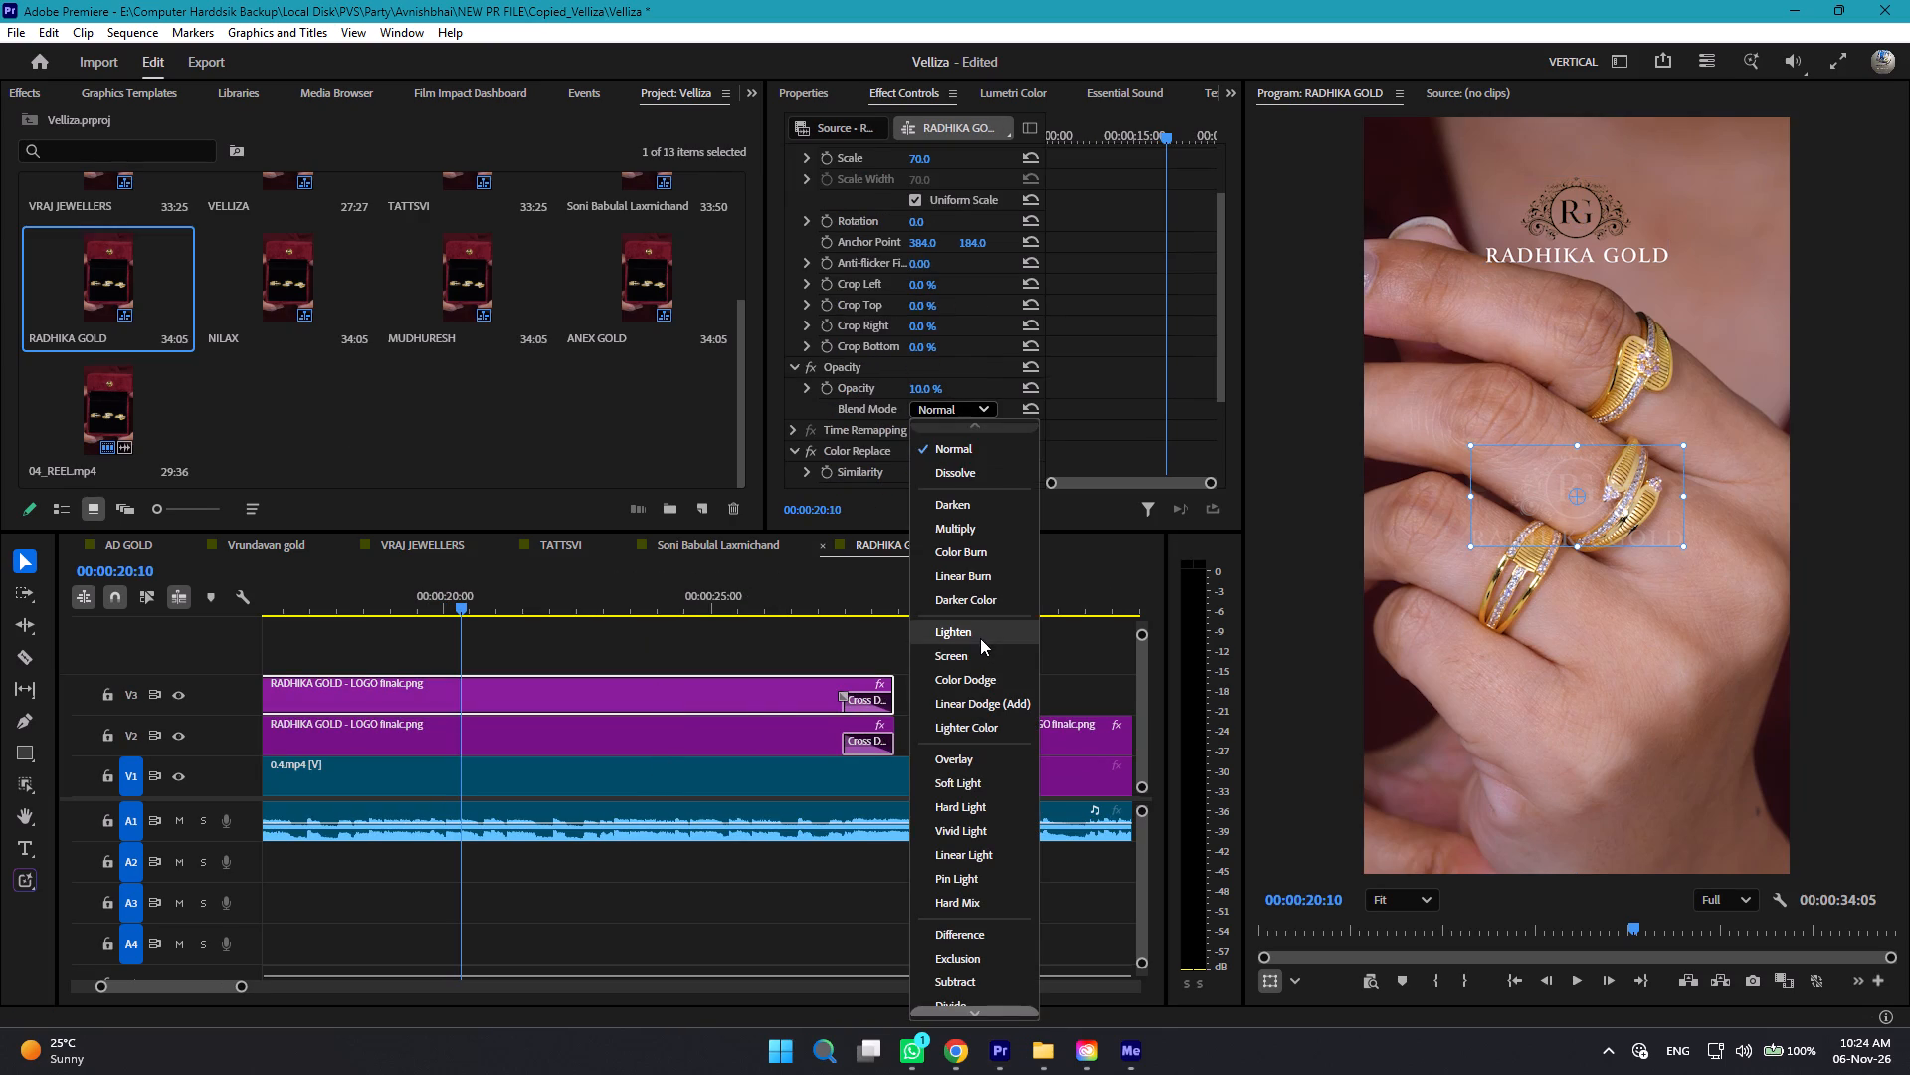
click(974, 649)
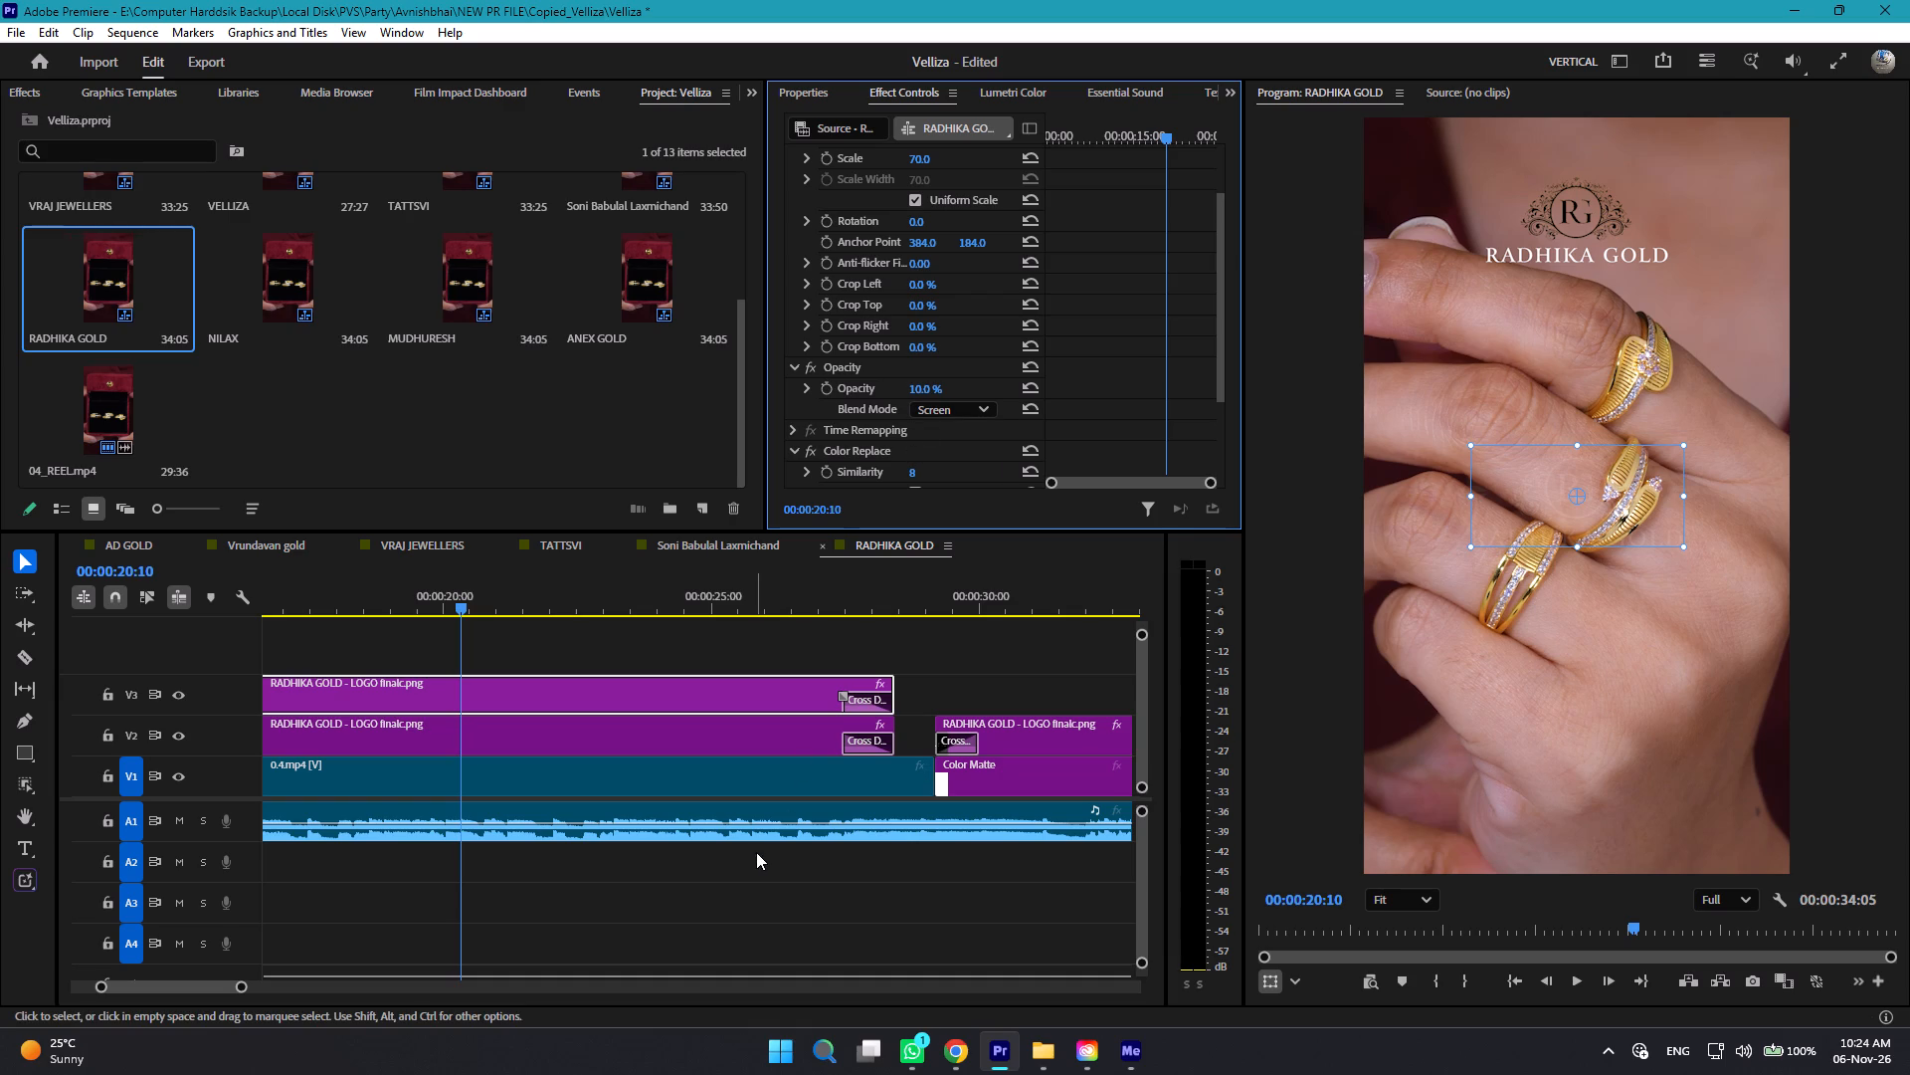
Paste the copied 04_REEL edit at the start of the sequence and delete the leftover matte and audio after 00:00:33:25.
drag(455, 596, 0, 551)
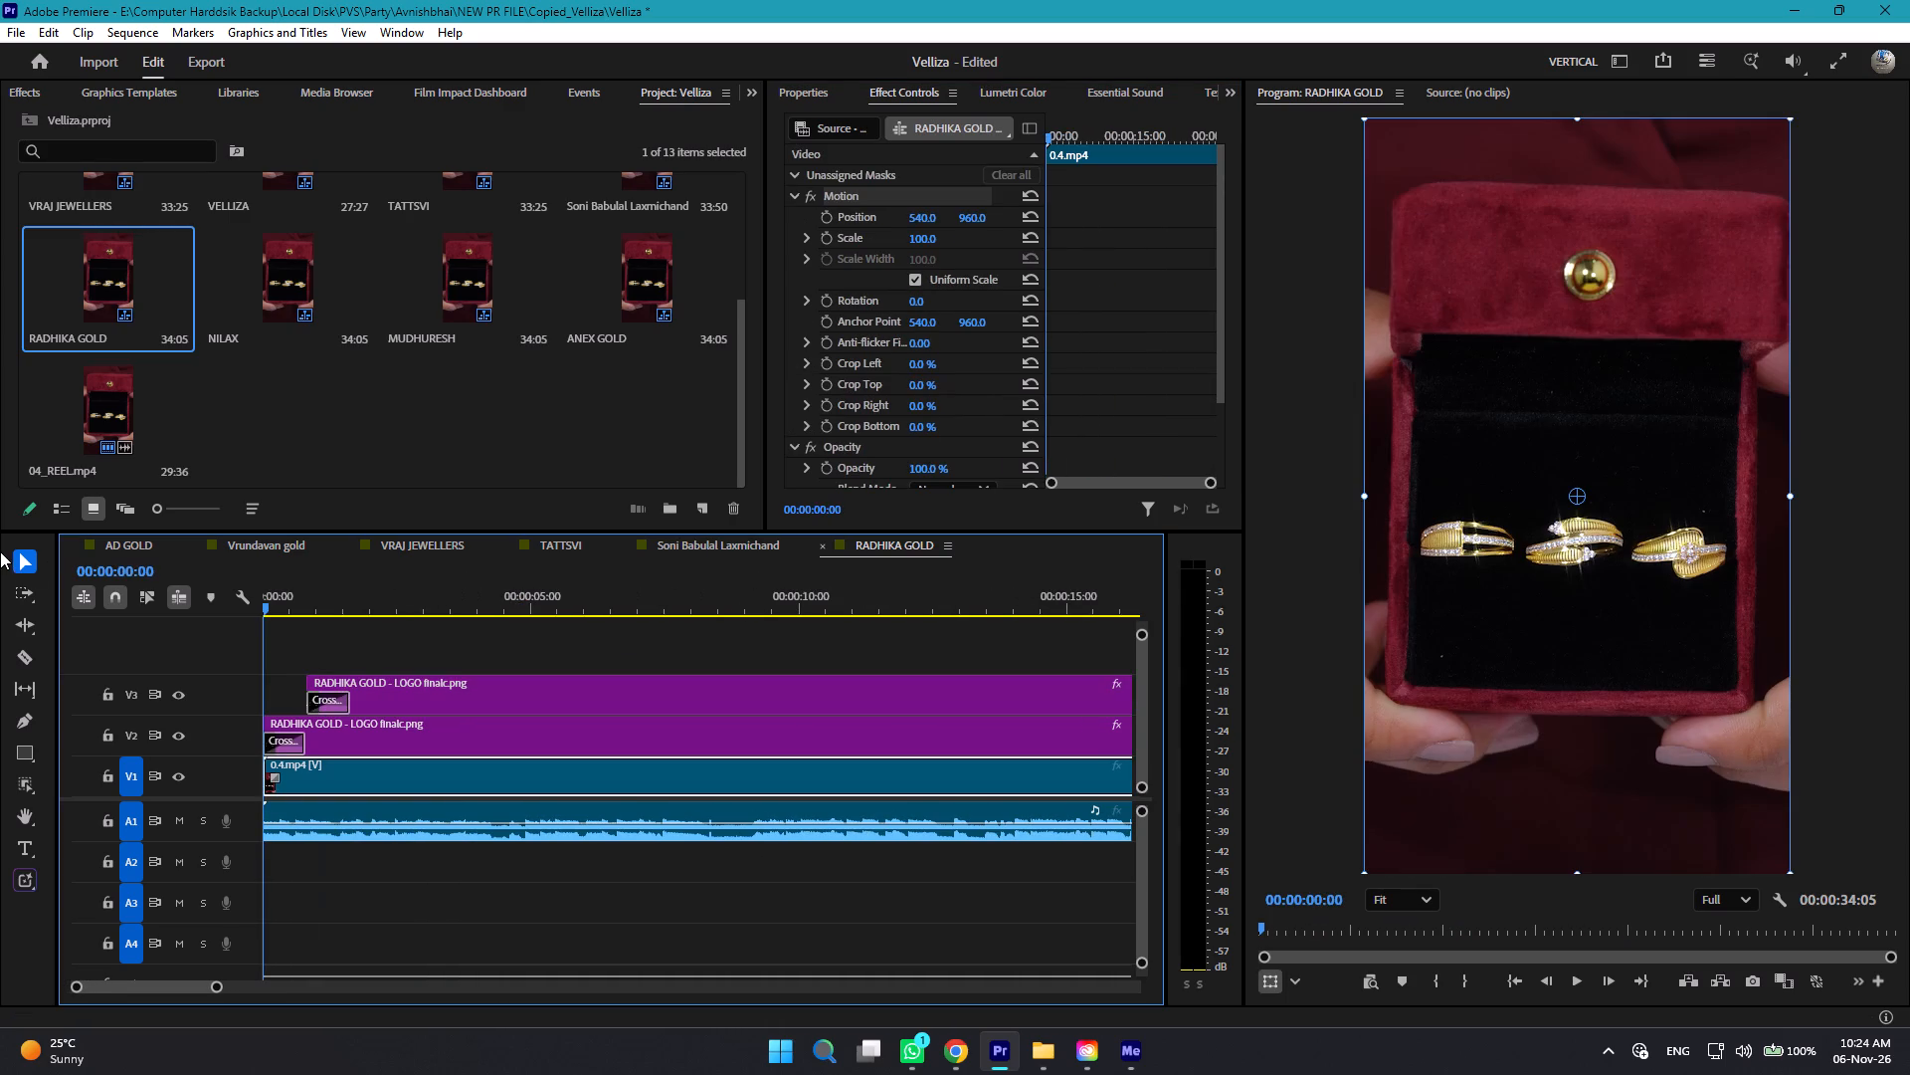
drag(0, 551, 0, 550)
key(ctrl+v)
drag(796, 879, 746, 832)
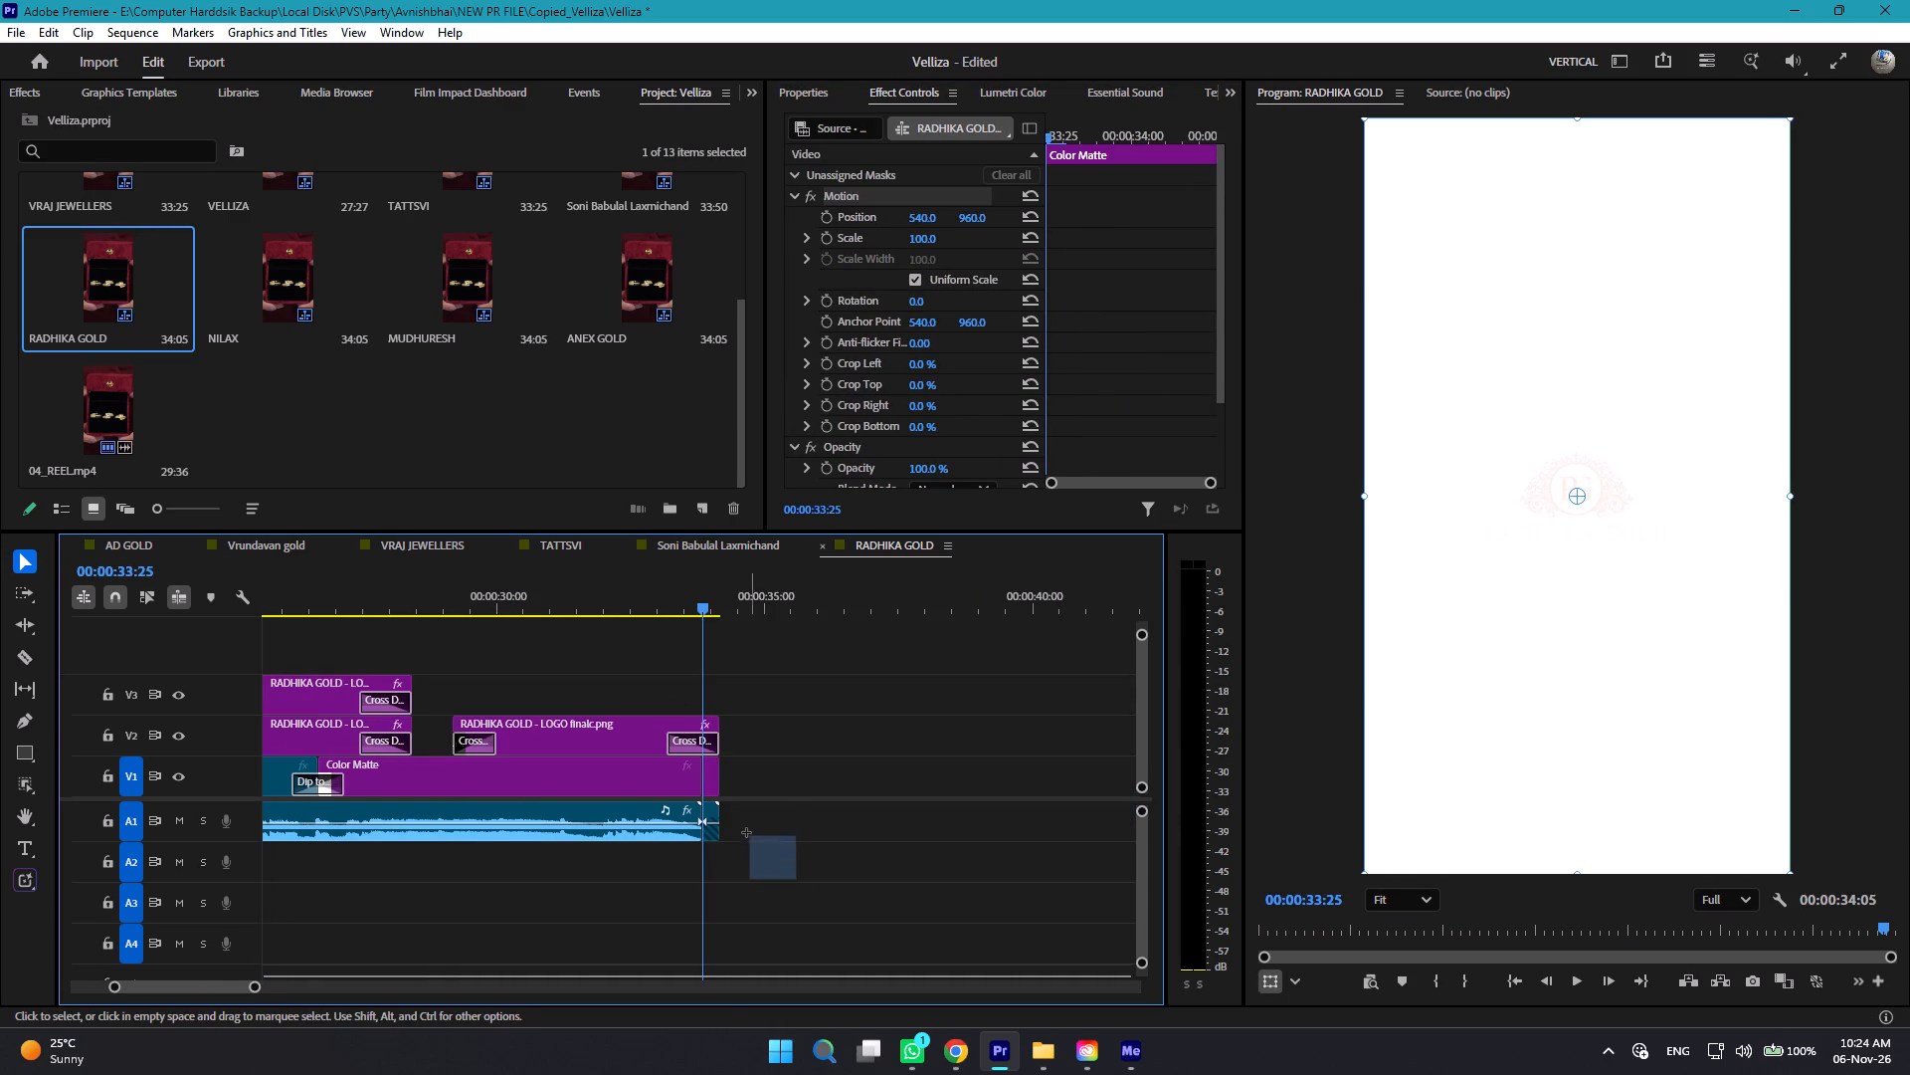
drag(746, 832, 709, 791)
key(Delete)
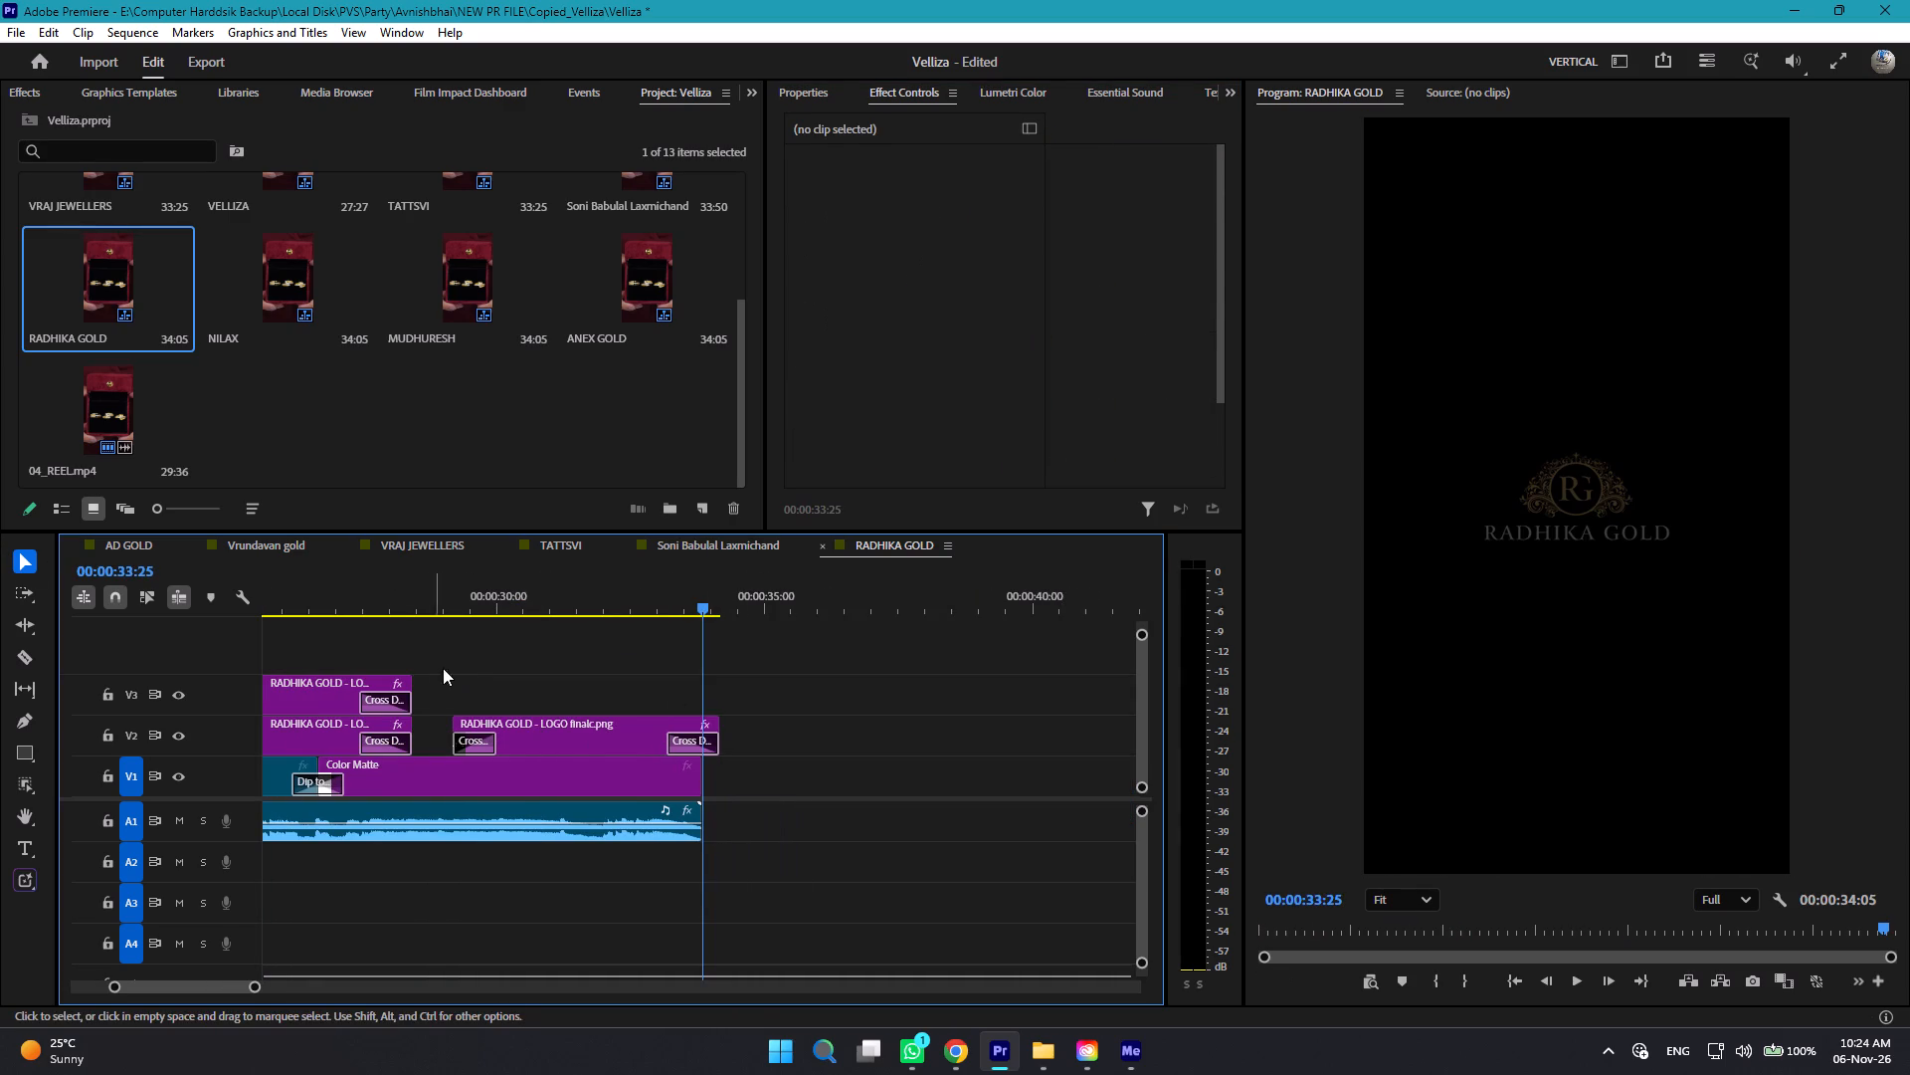
Trim the ends of both RADHIKA GOLD logo overlays on V2 and V3 back to just before the reel's transition into the Color Matte.
drag(441, 658, 369, 734)
shift+click(458, 722)
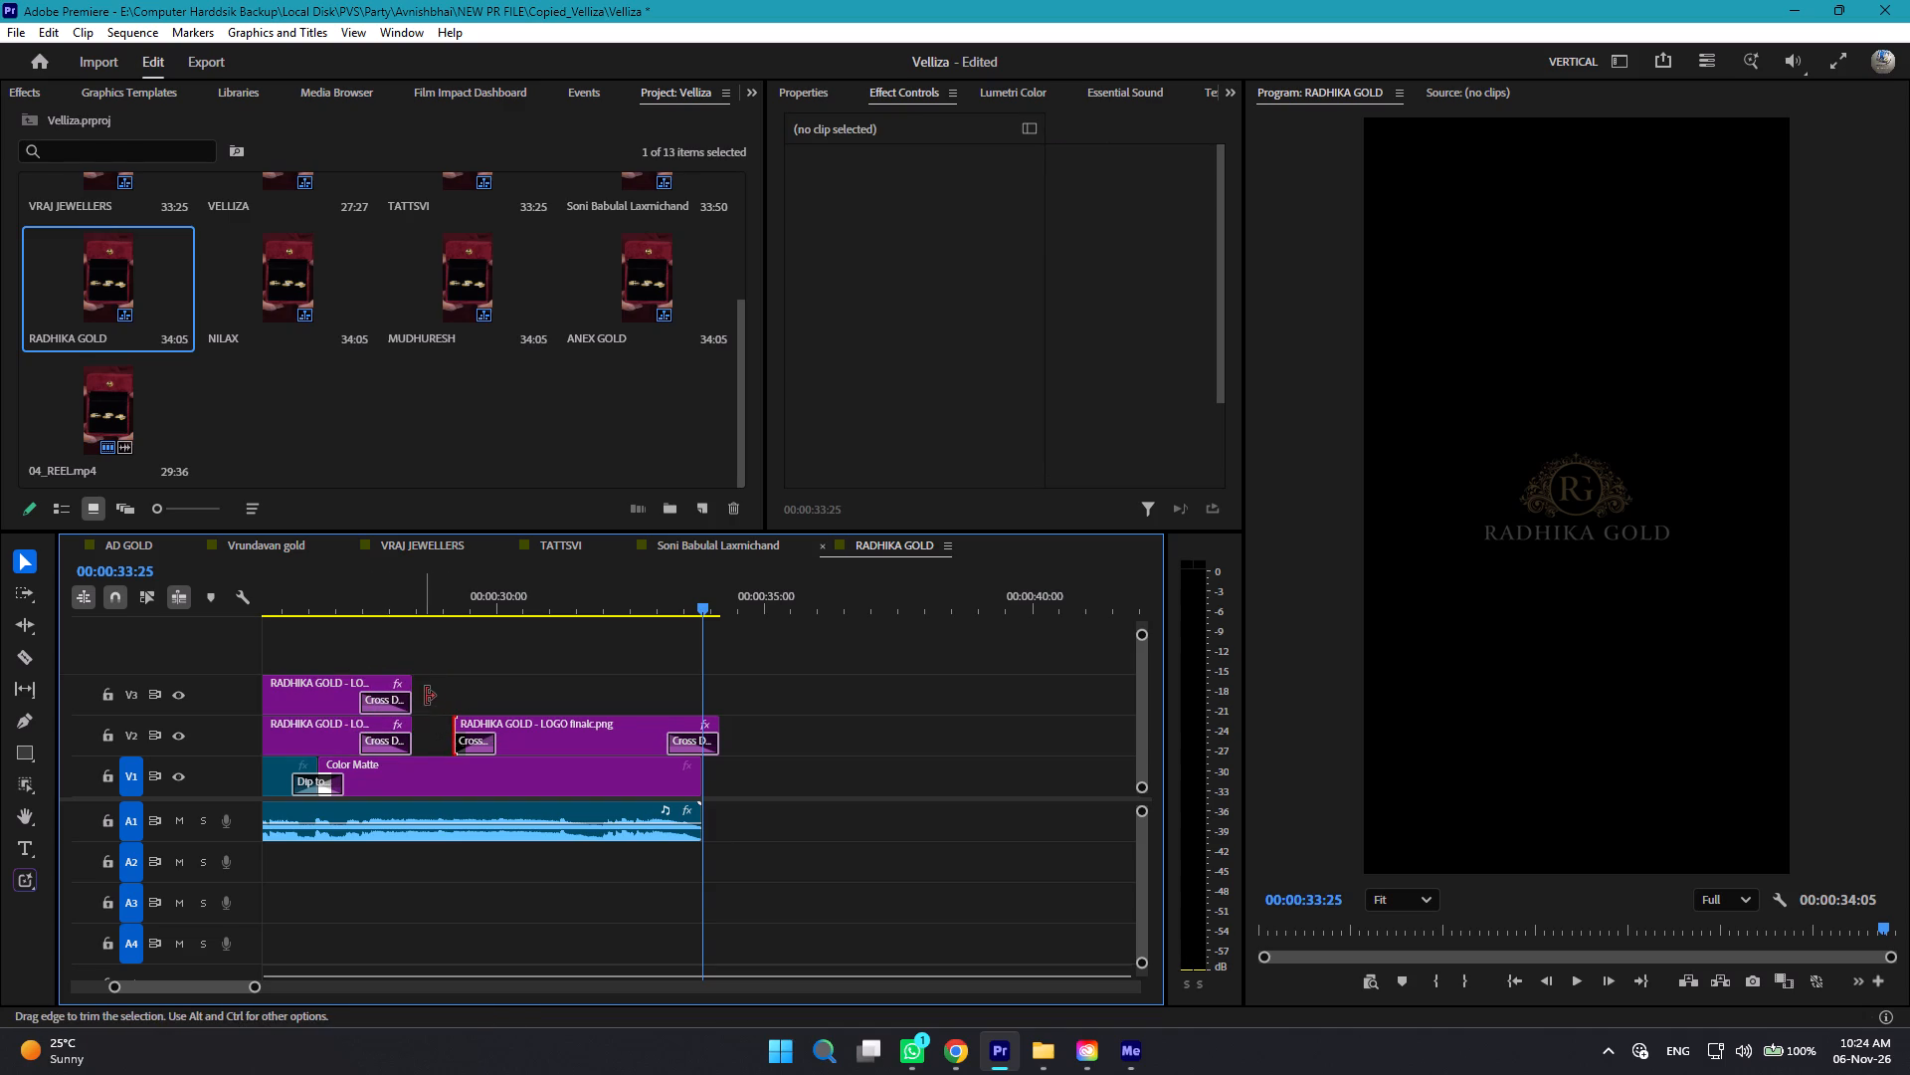
shift+drag(430, 691, 389, 745)
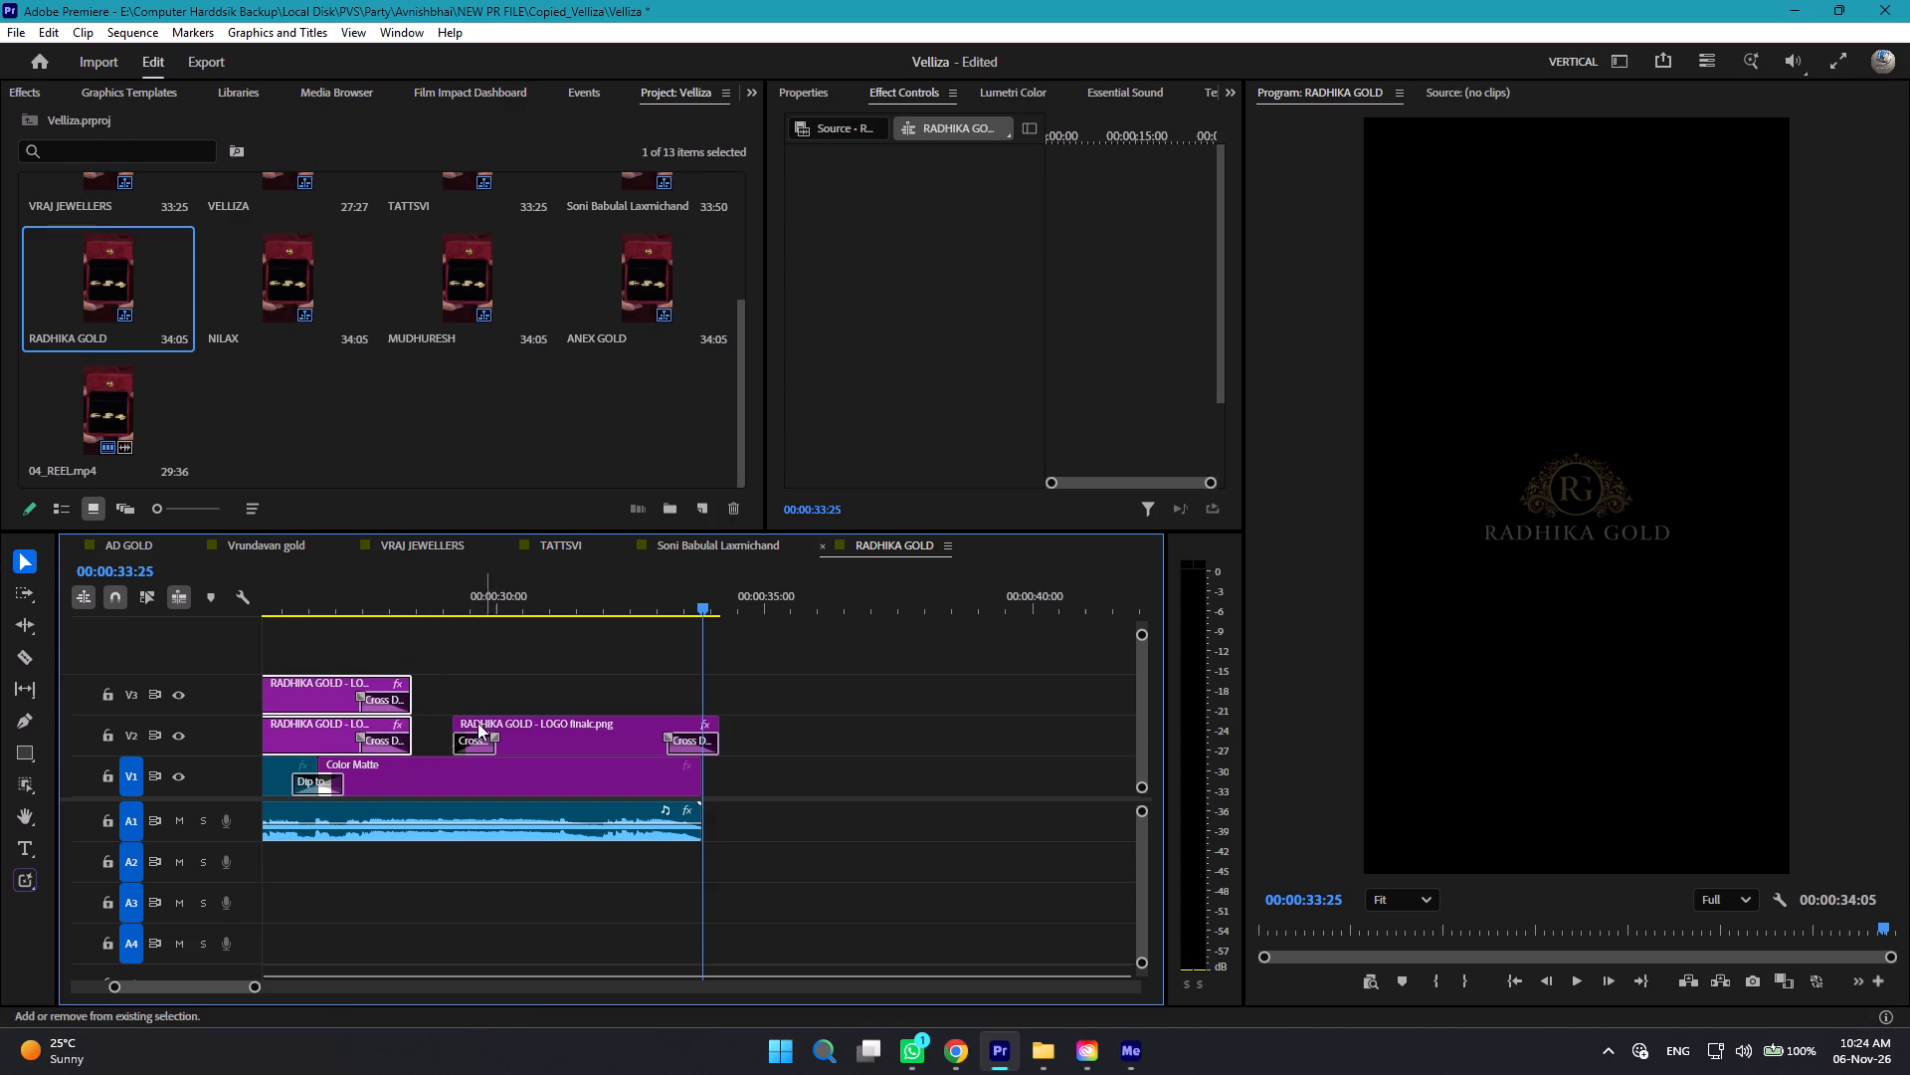
shift+click(456, 722)
ctrl+shift+click(412, 697)
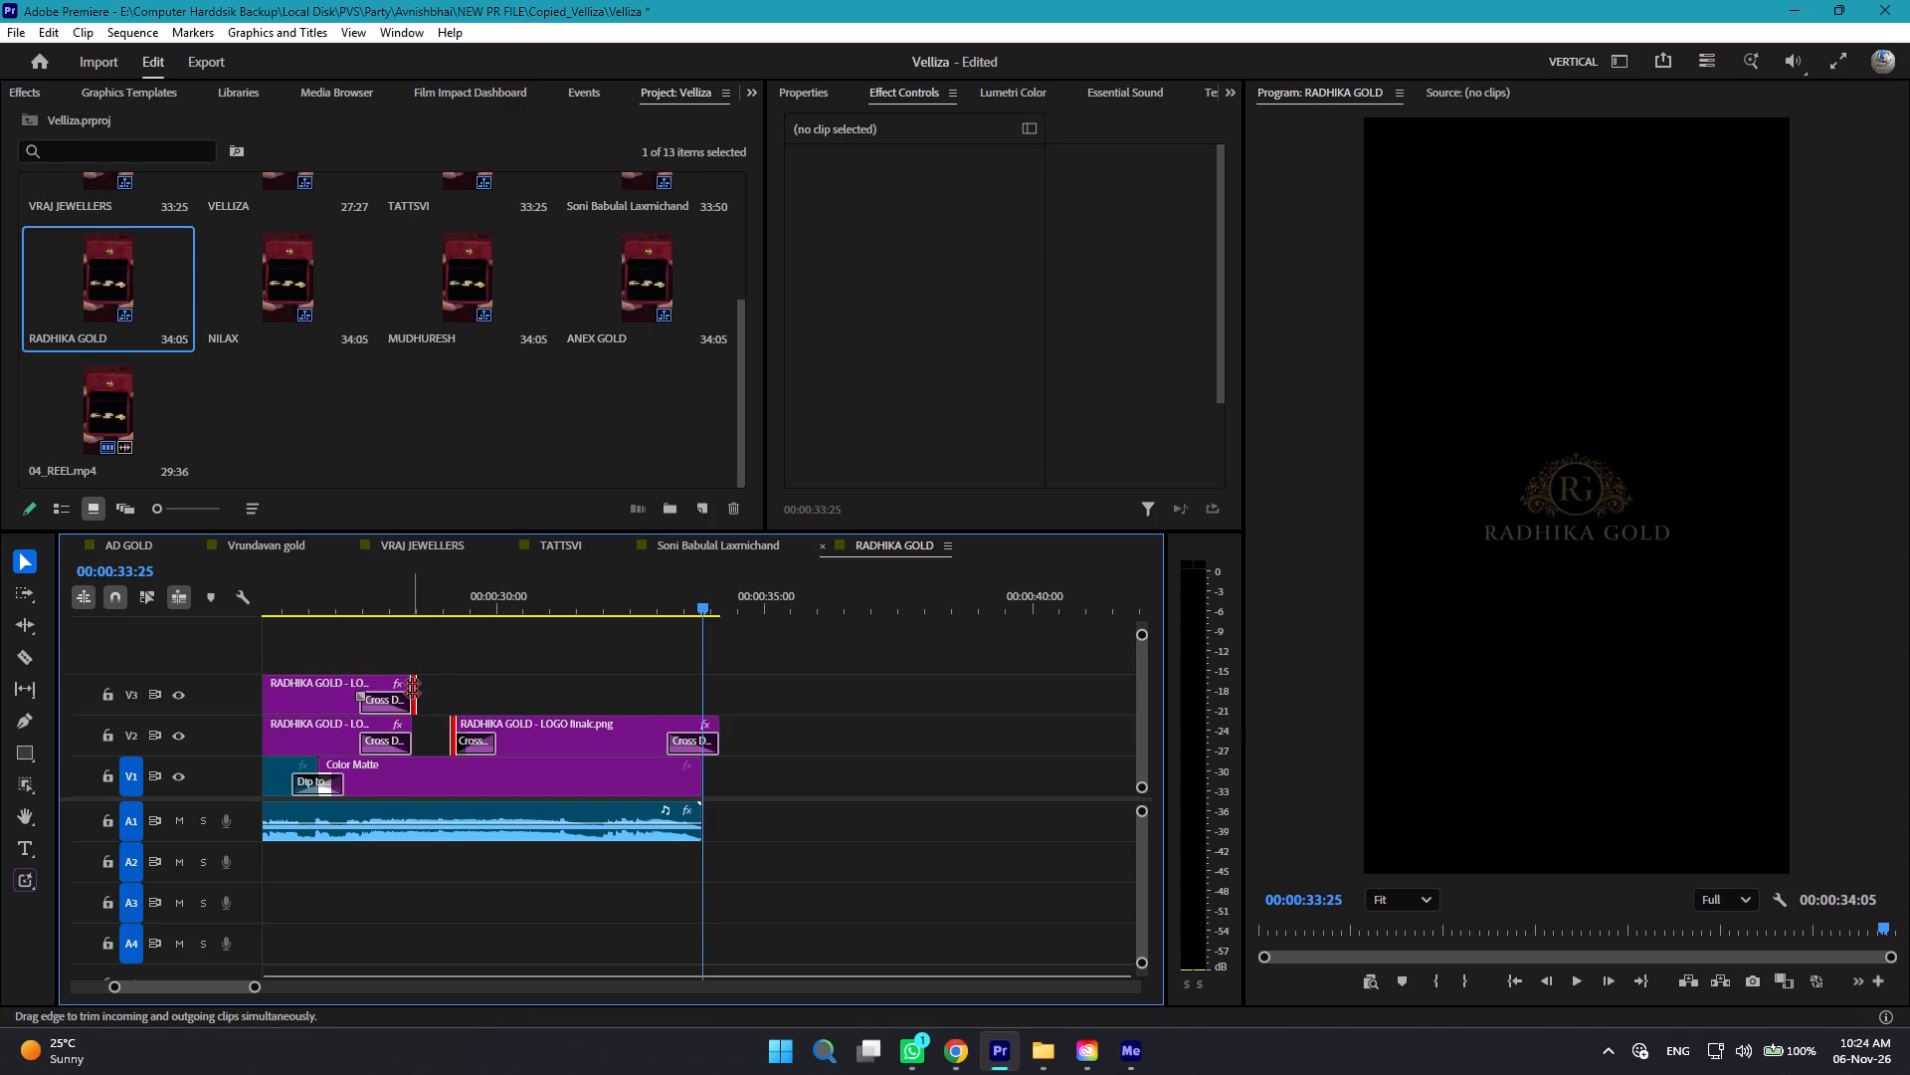
ctrl+shift+click(413, 718)
drag(413, 710, 388, 710)
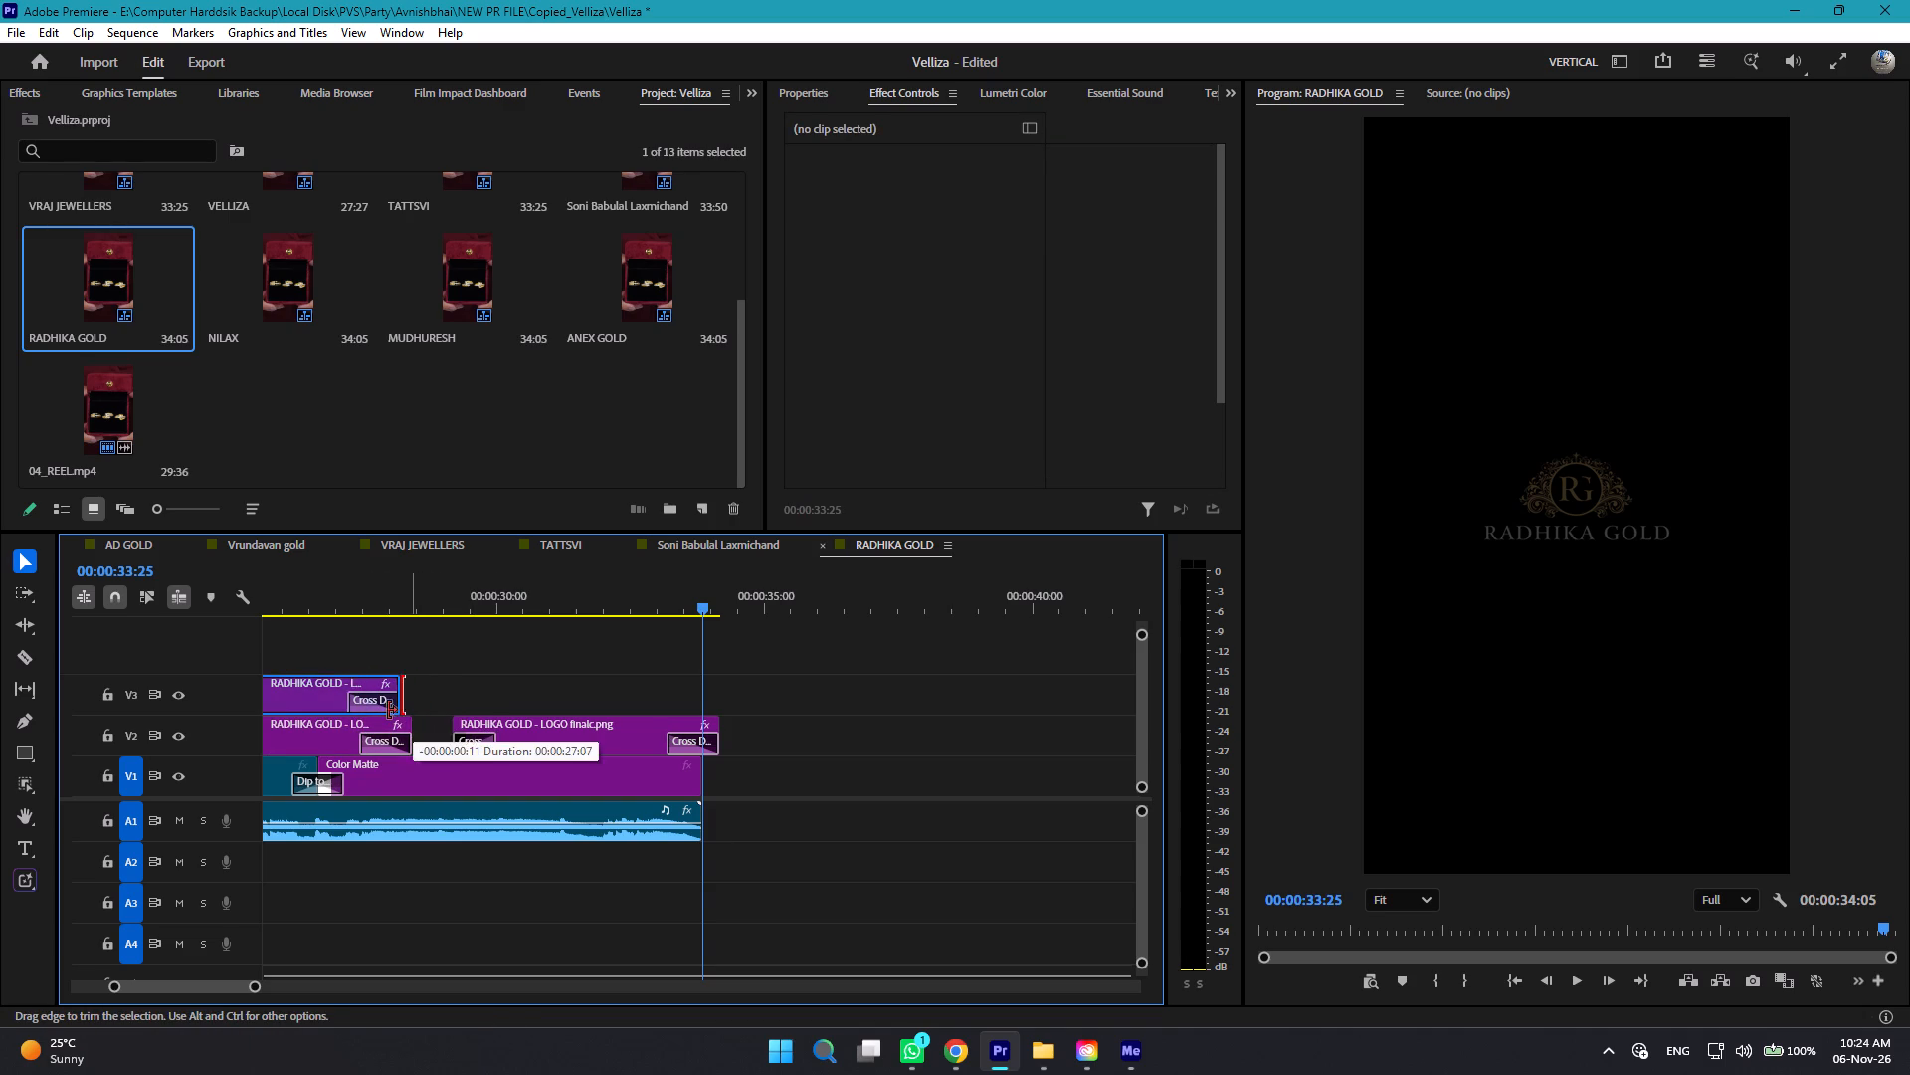
drag(388, 710, 314, 724)
drag(412, 725, 323, 736)
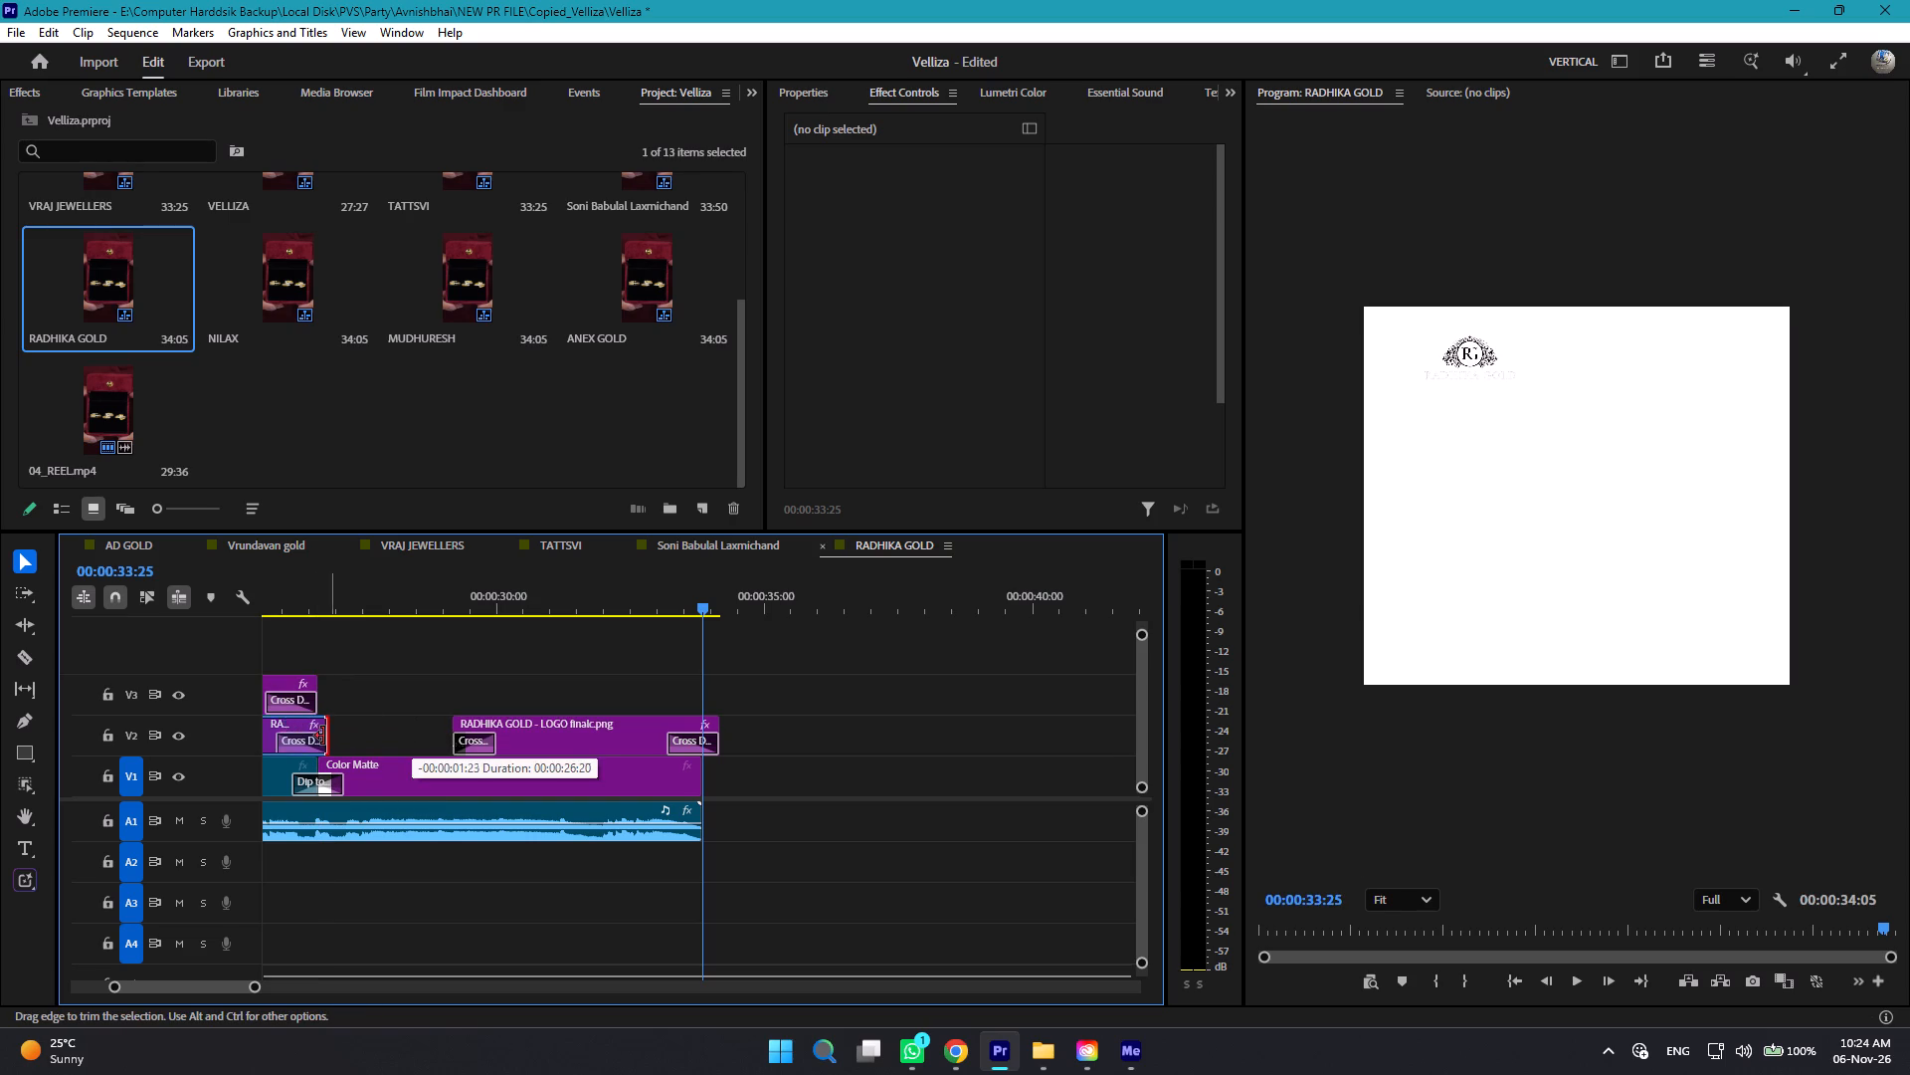
drag(323, 736, 310, 736)
drag(339, 707, 307, 734)
drag(314, 716, 308, 716)
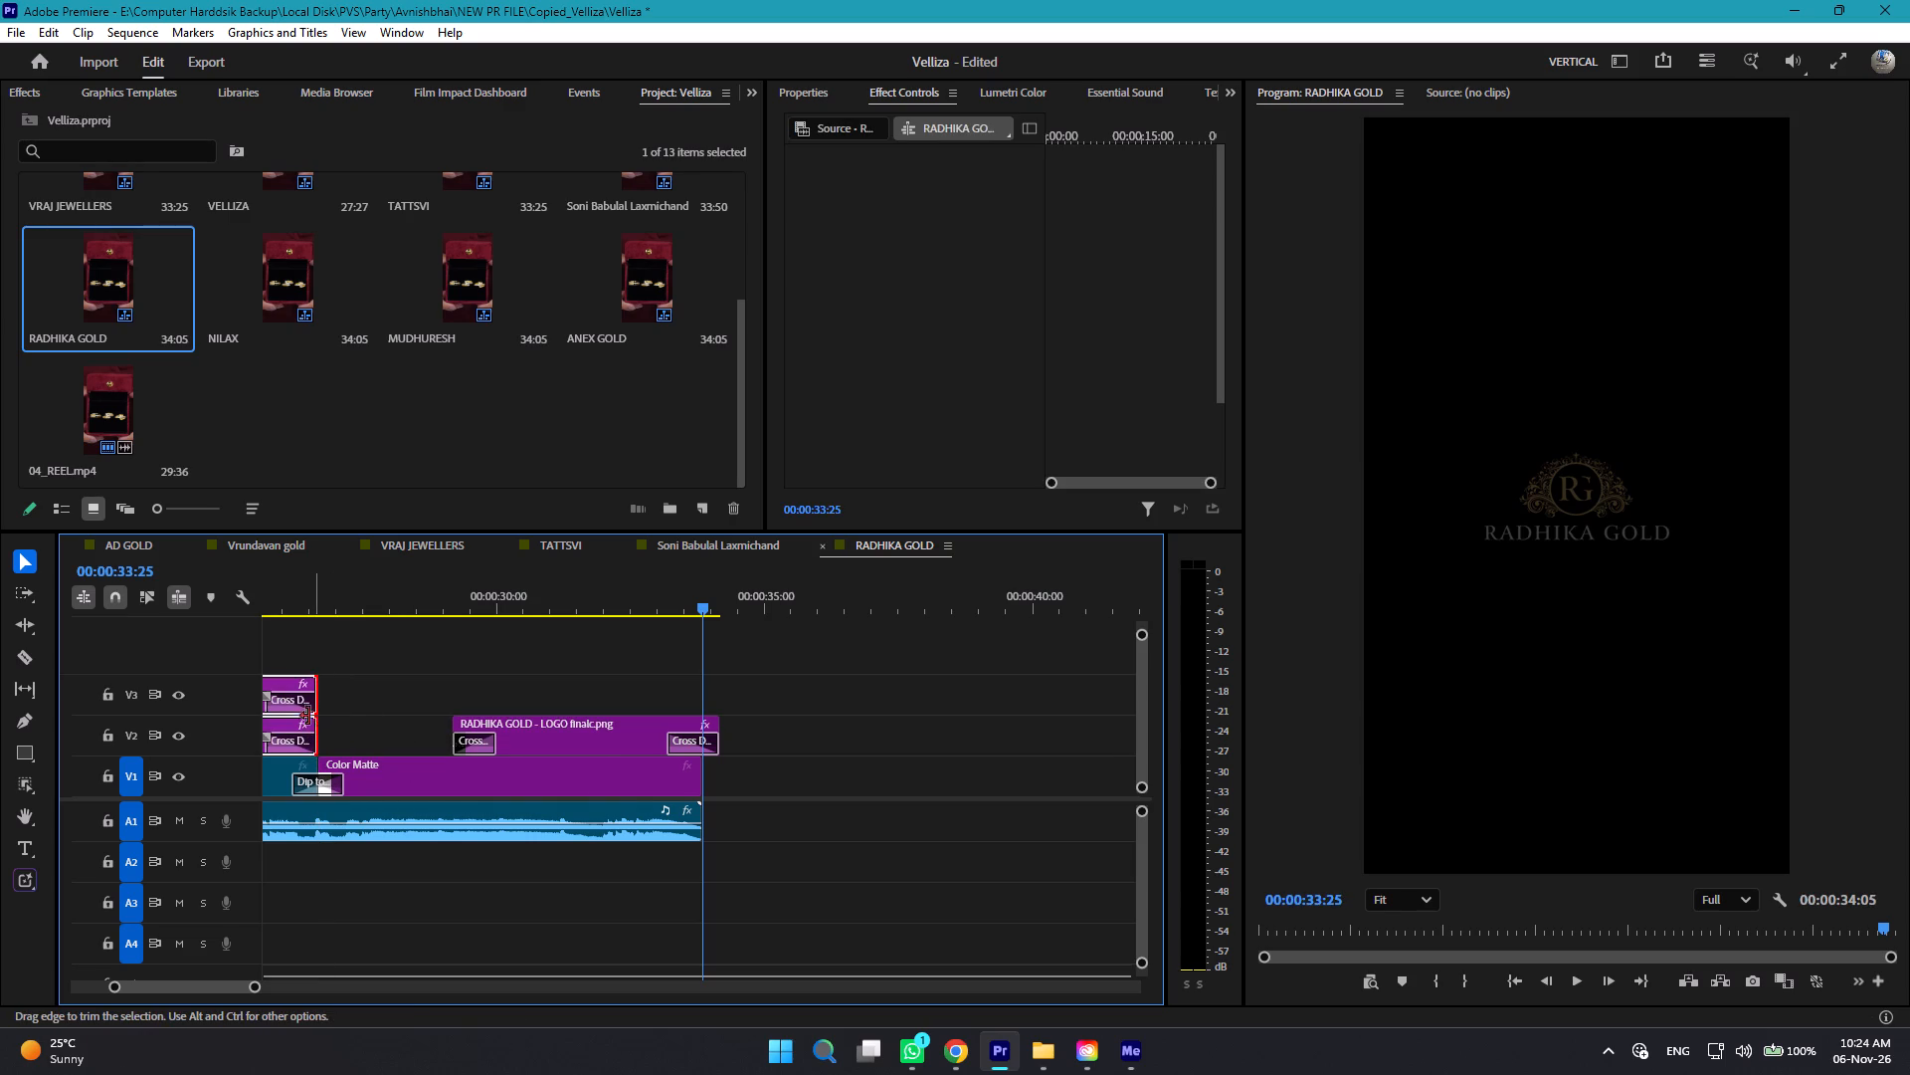
drag(308, 716, 300, 717)
Extend the start of the closing RADHIKA GOLD logo on V2 back to the beginning of the Color Matte.
drag(471, 717, 359, 731)
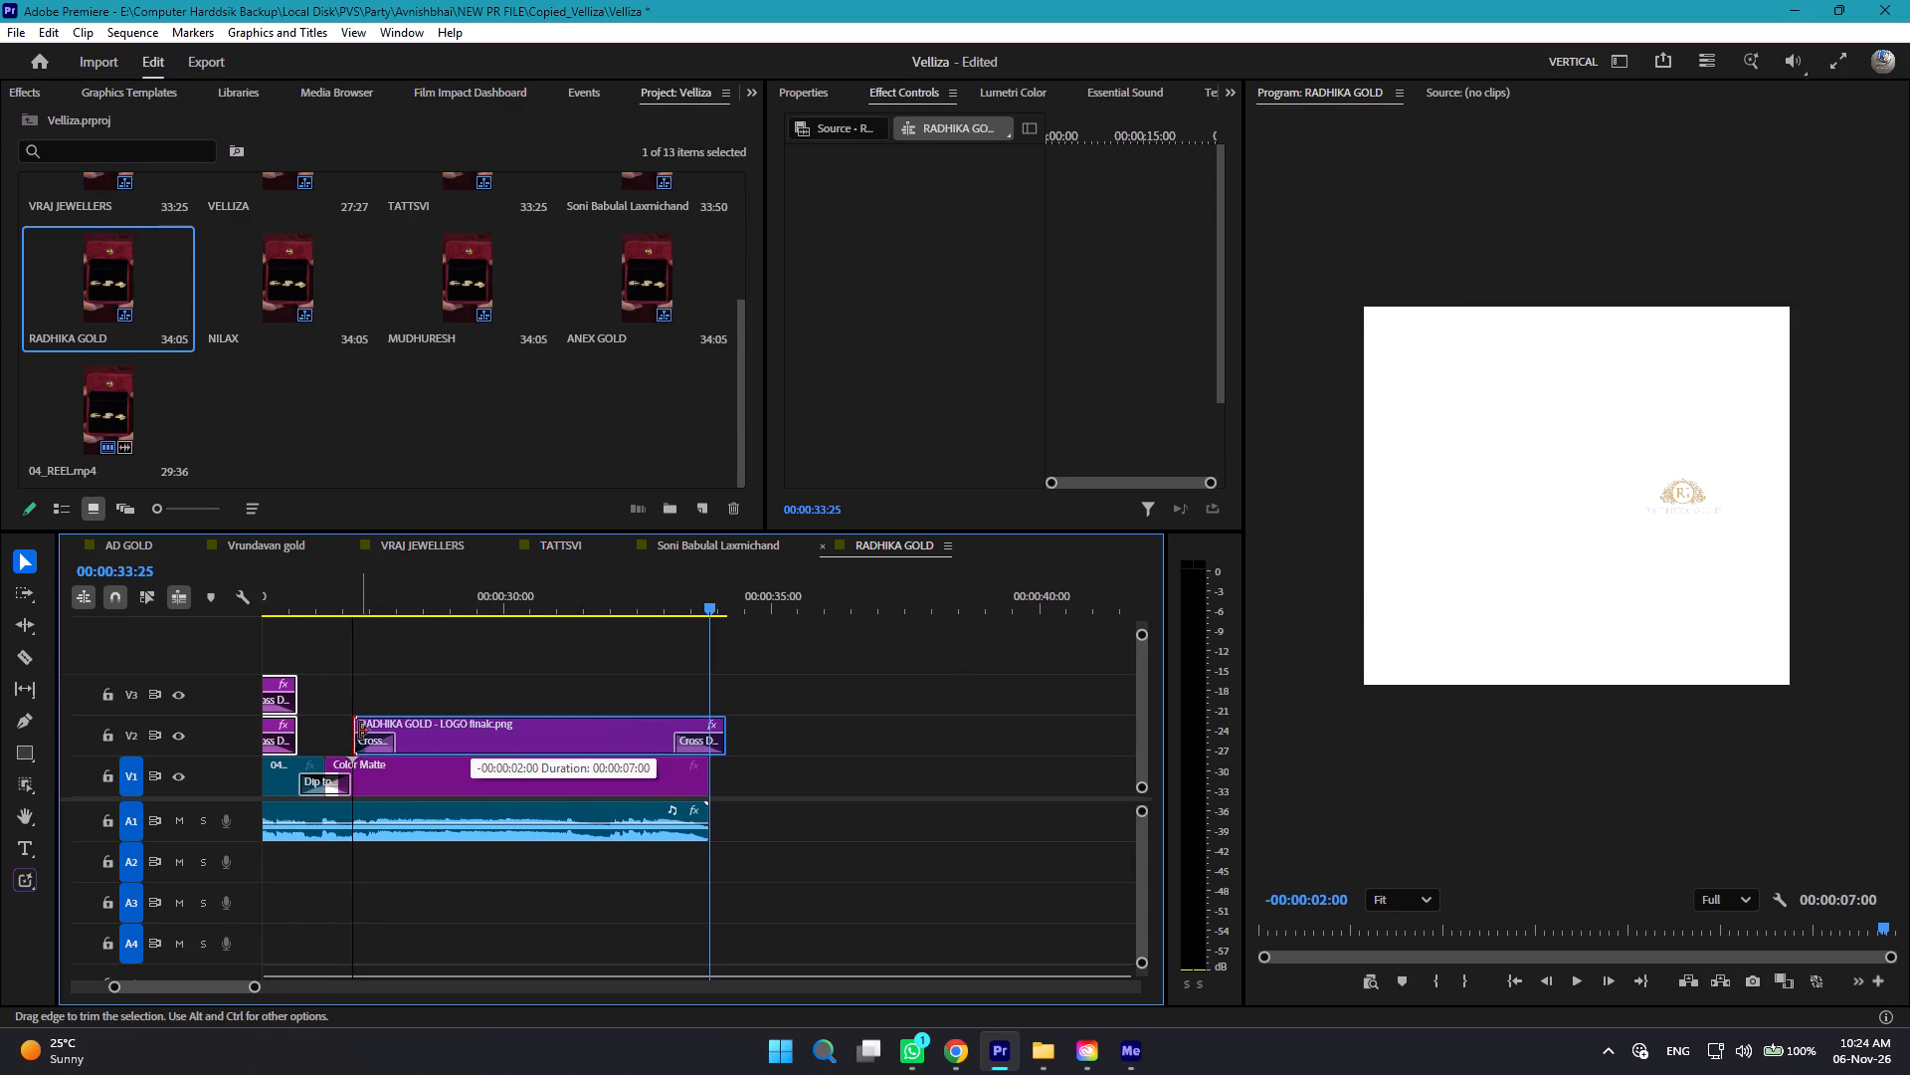
drag(359, 731, 337, 734)
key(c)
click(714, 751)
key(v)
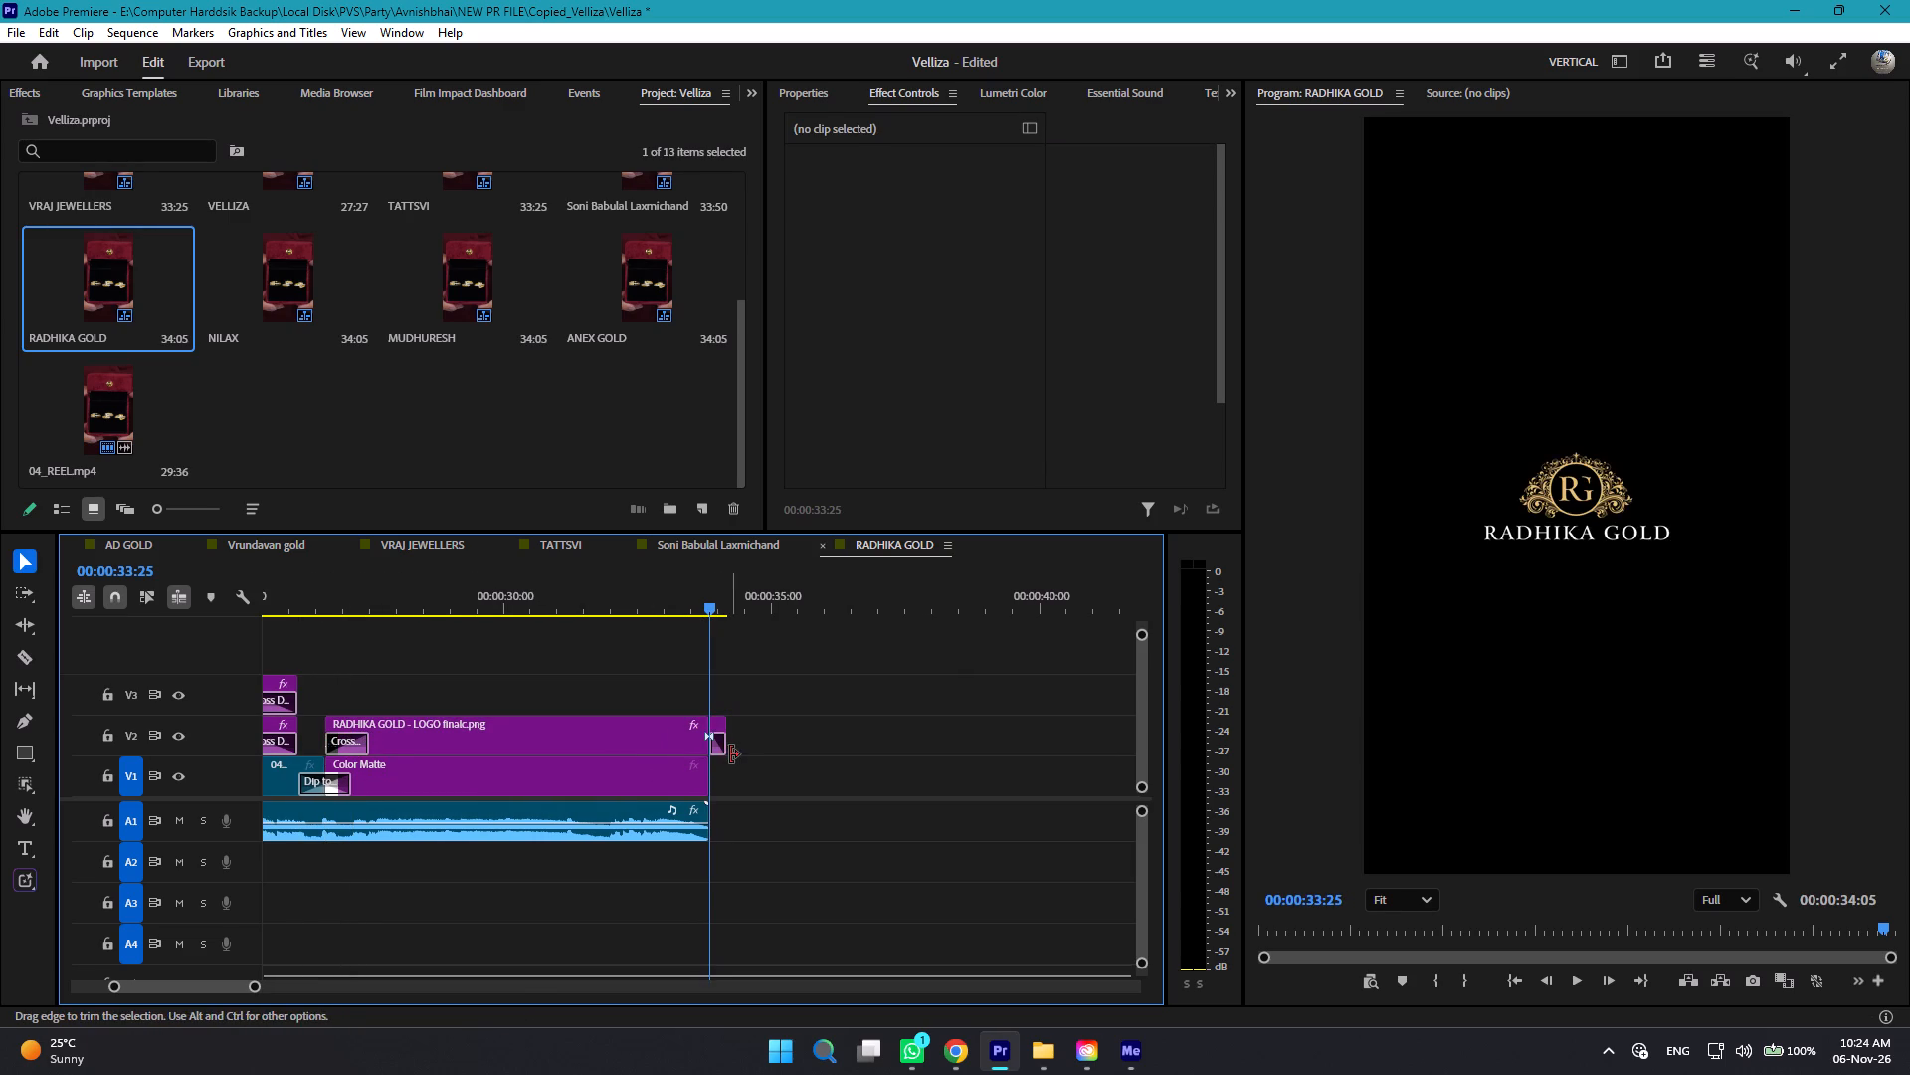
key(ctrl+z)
Trim the end of the closing RADHIKA GOLD logo on V2 to 00:00:33:25.
drag(720, 733, 705, 732)
click(773, 749)
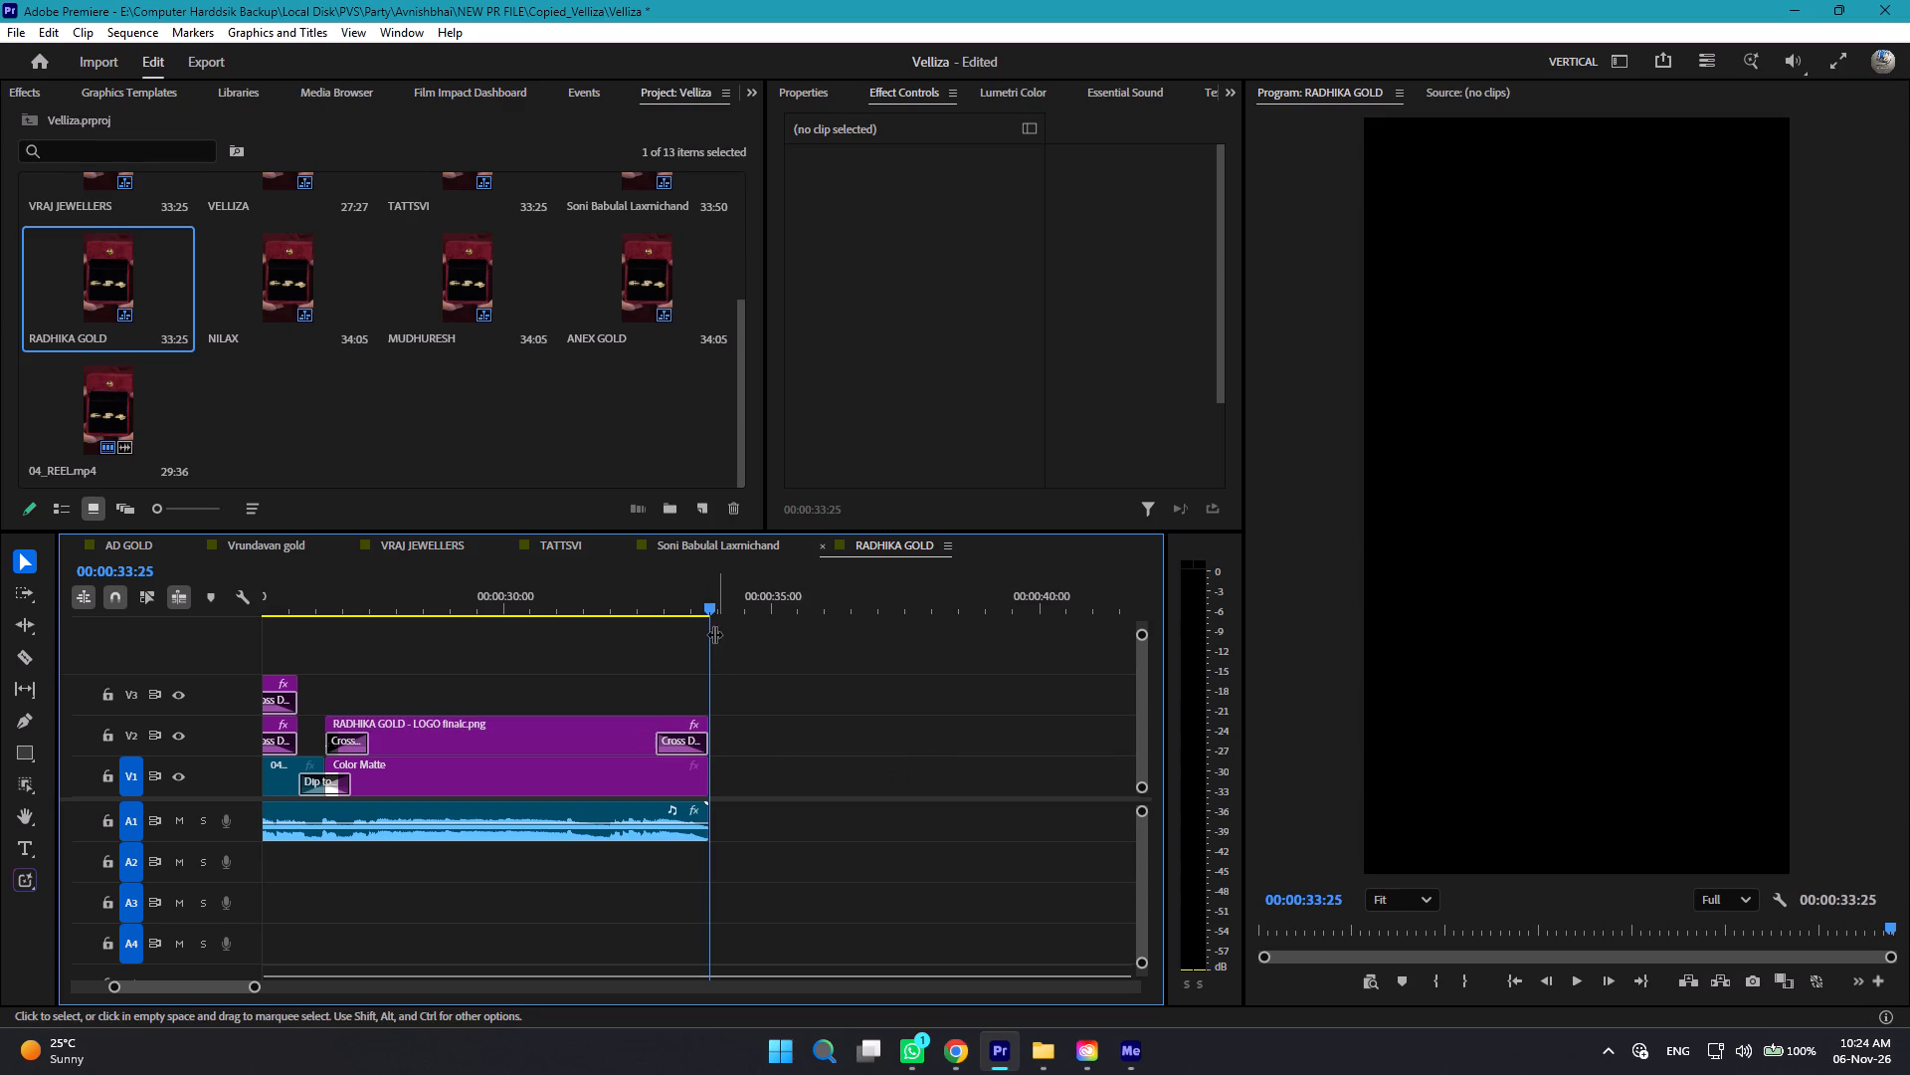
Turn off the Color Replace effect on the V2 RADHIKA GOLD logo overlay and play the reel briefly to check it.
drag(713, 604, 521, 681)
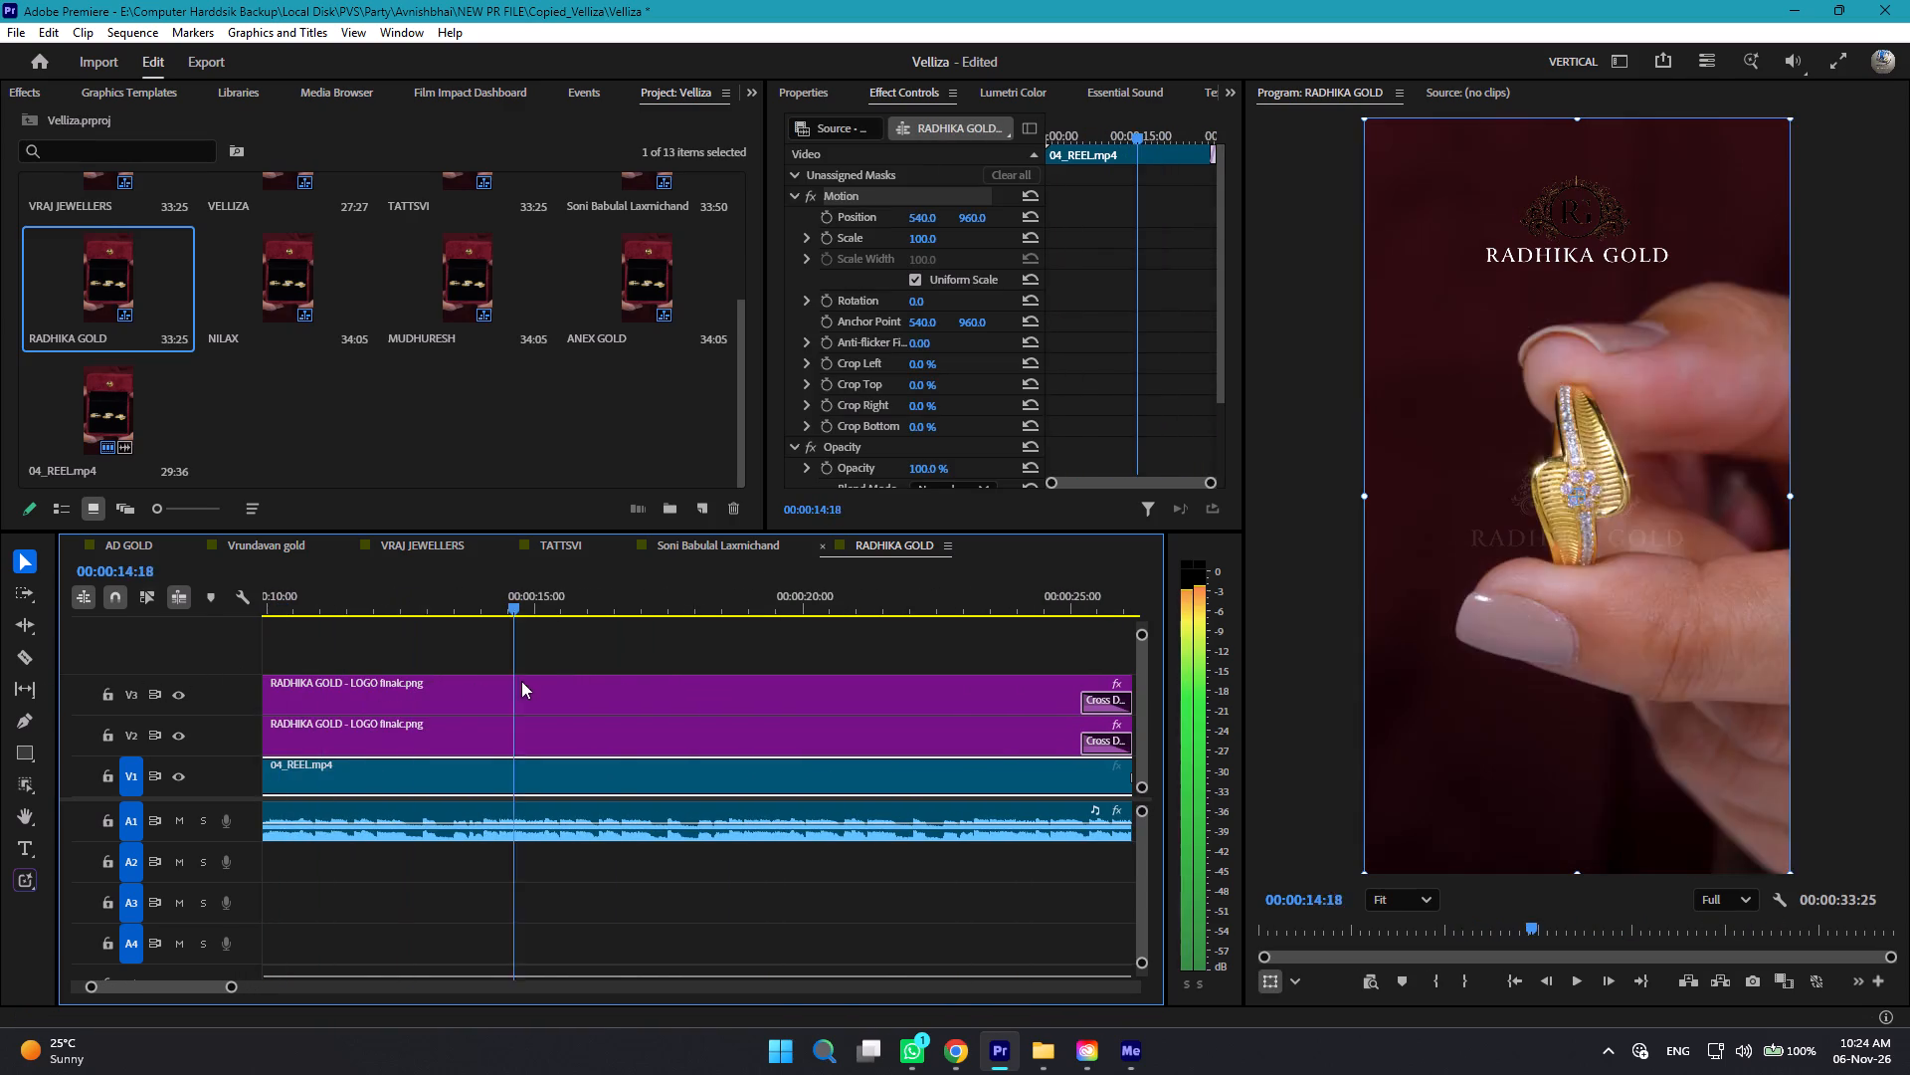
drag(521, 681, 472, 689)
click(591, 697)
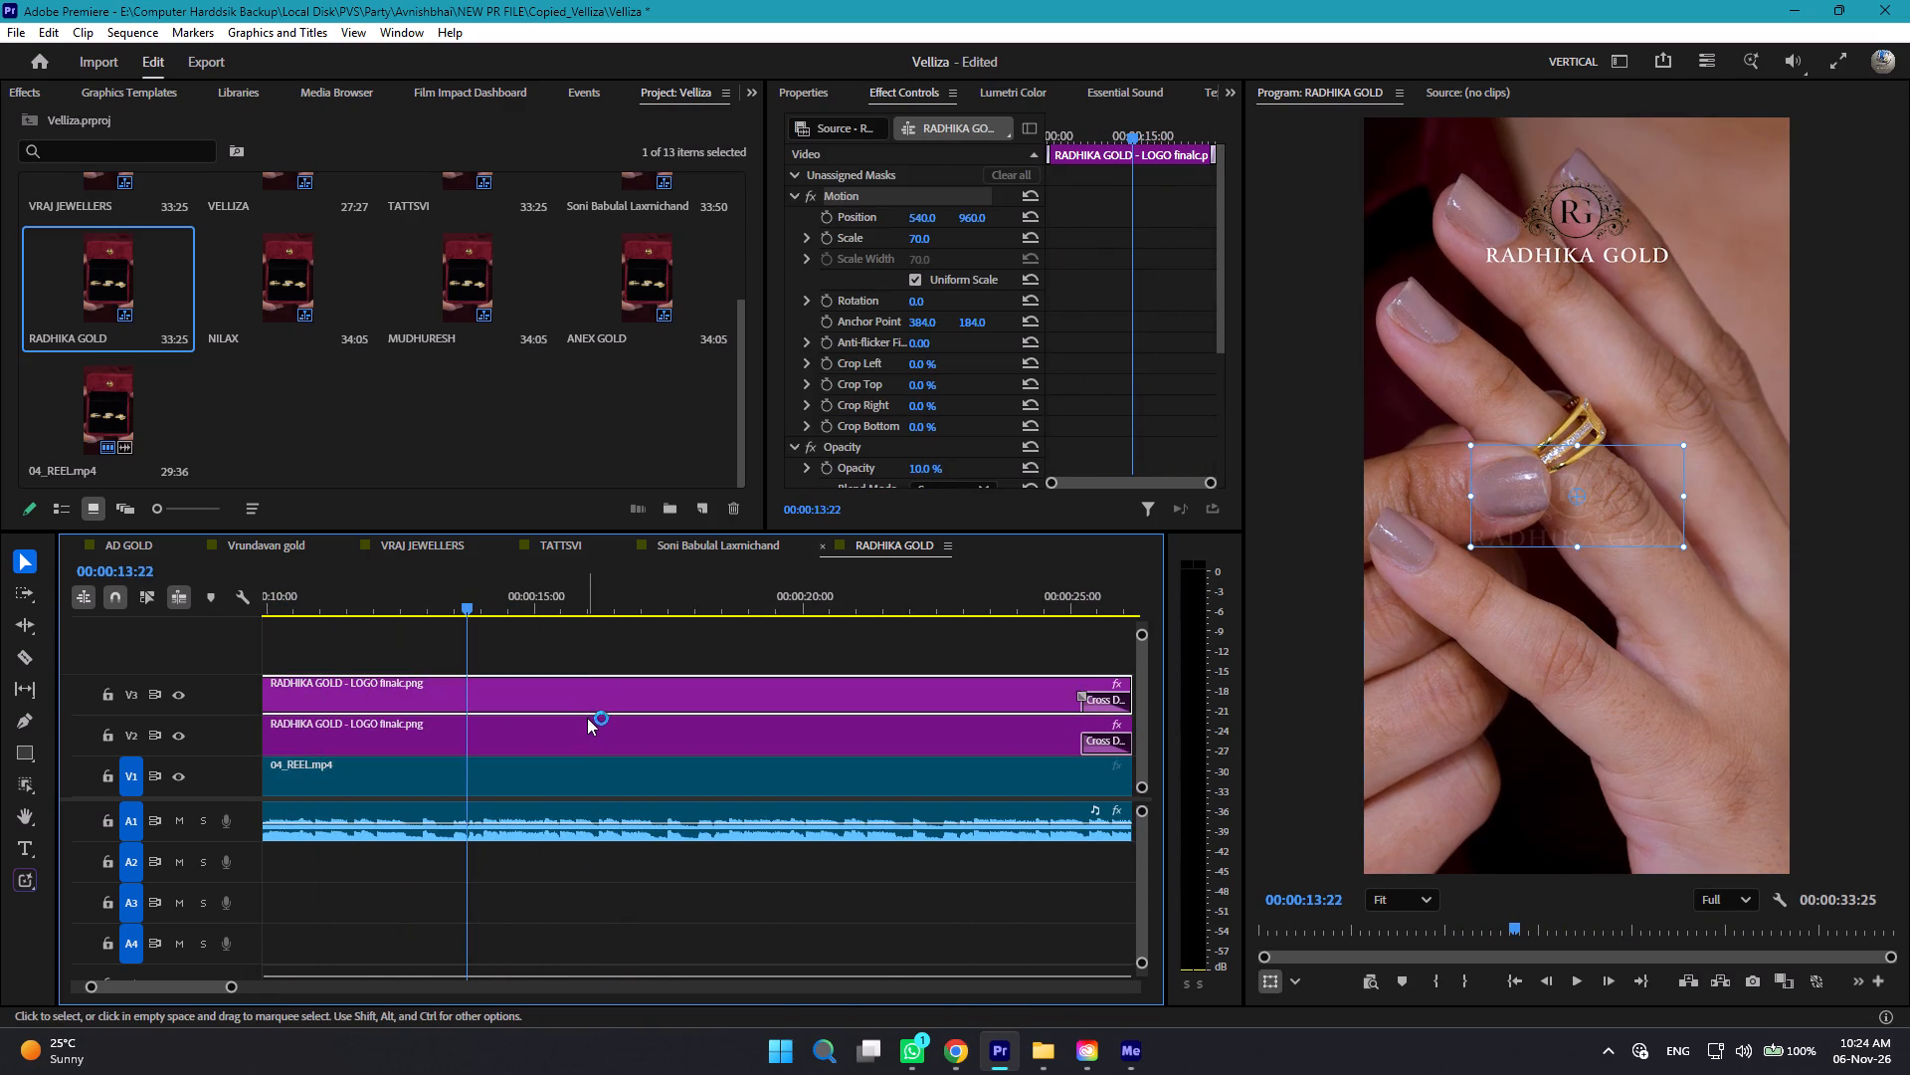
click(588, 727)
scroll(884, 407, down, 7)
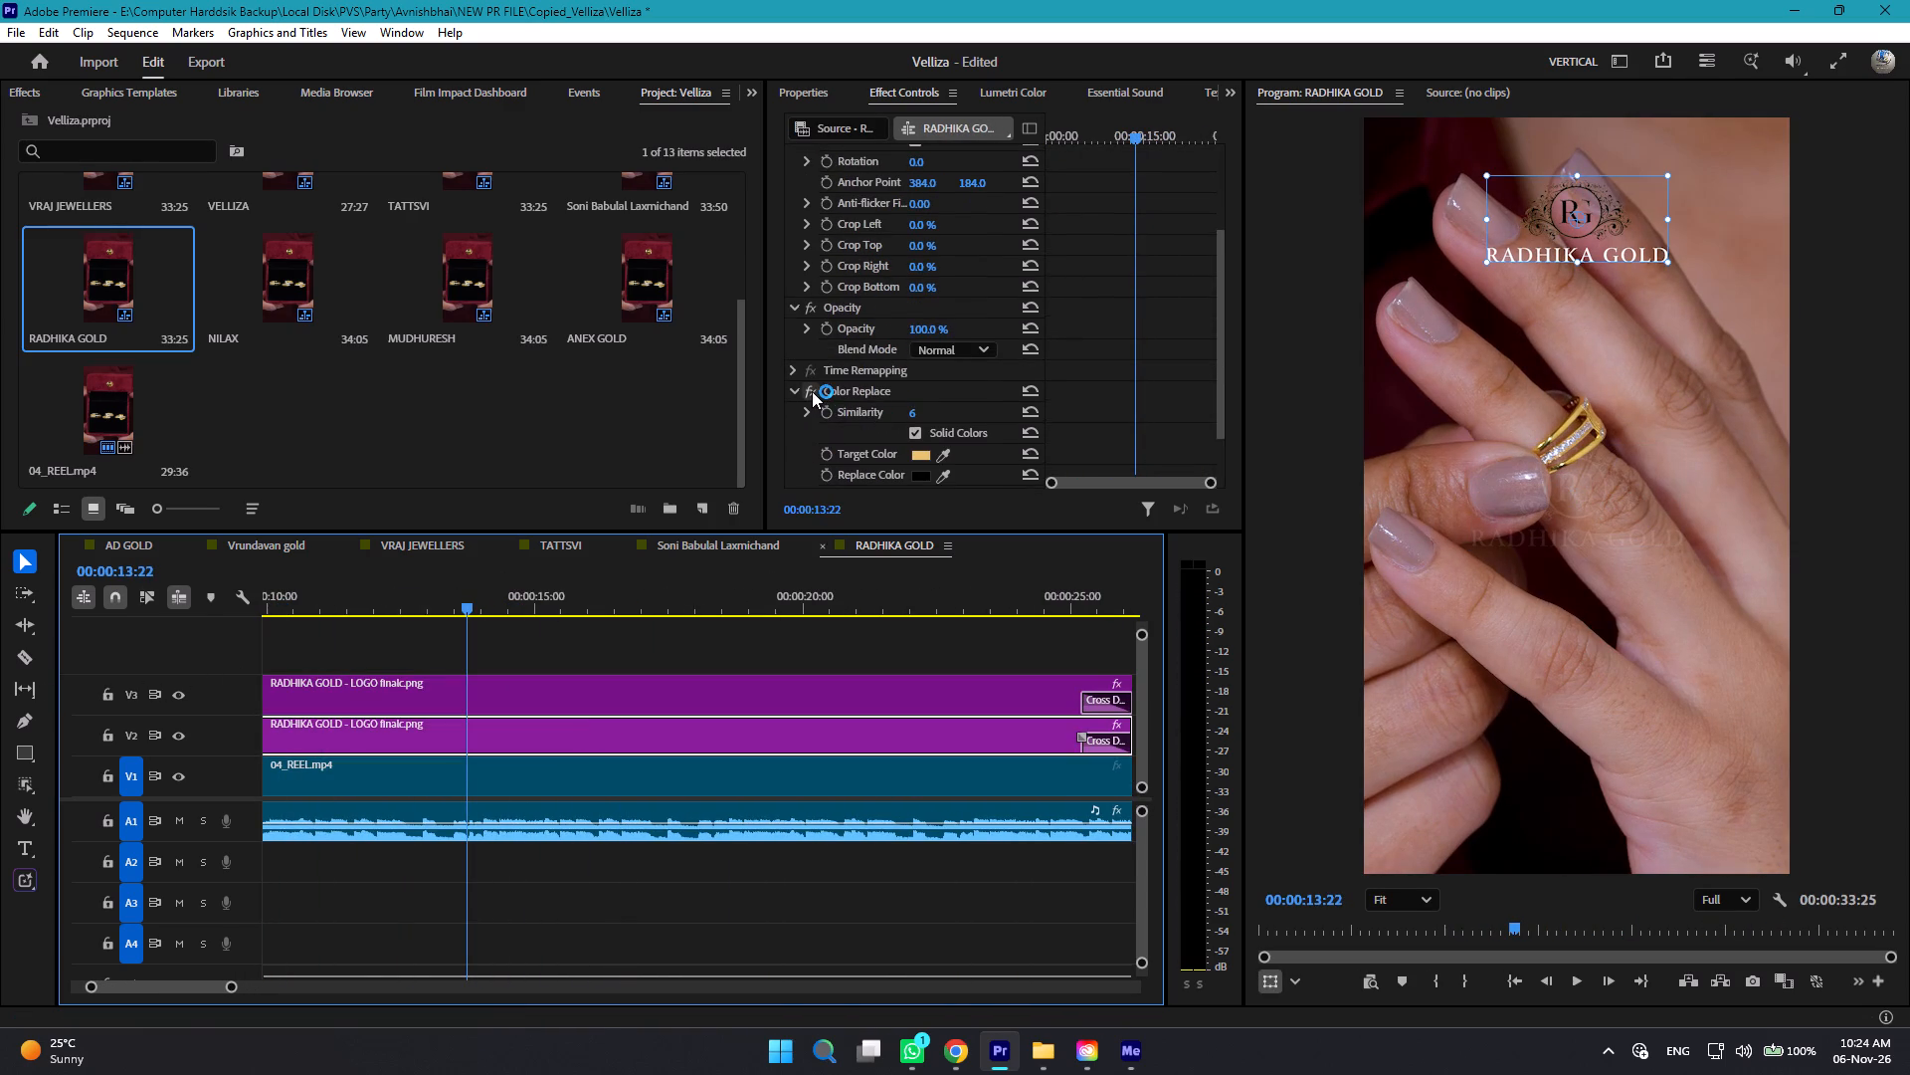
click(812, 391)
key(space)
click(792, 898)
key(space)
Export the RADHIKA GOLD sequence as RADHIKA GOLD-11 into the V-Customer folder RADHIKA GOLD.
key(ctrl+m)
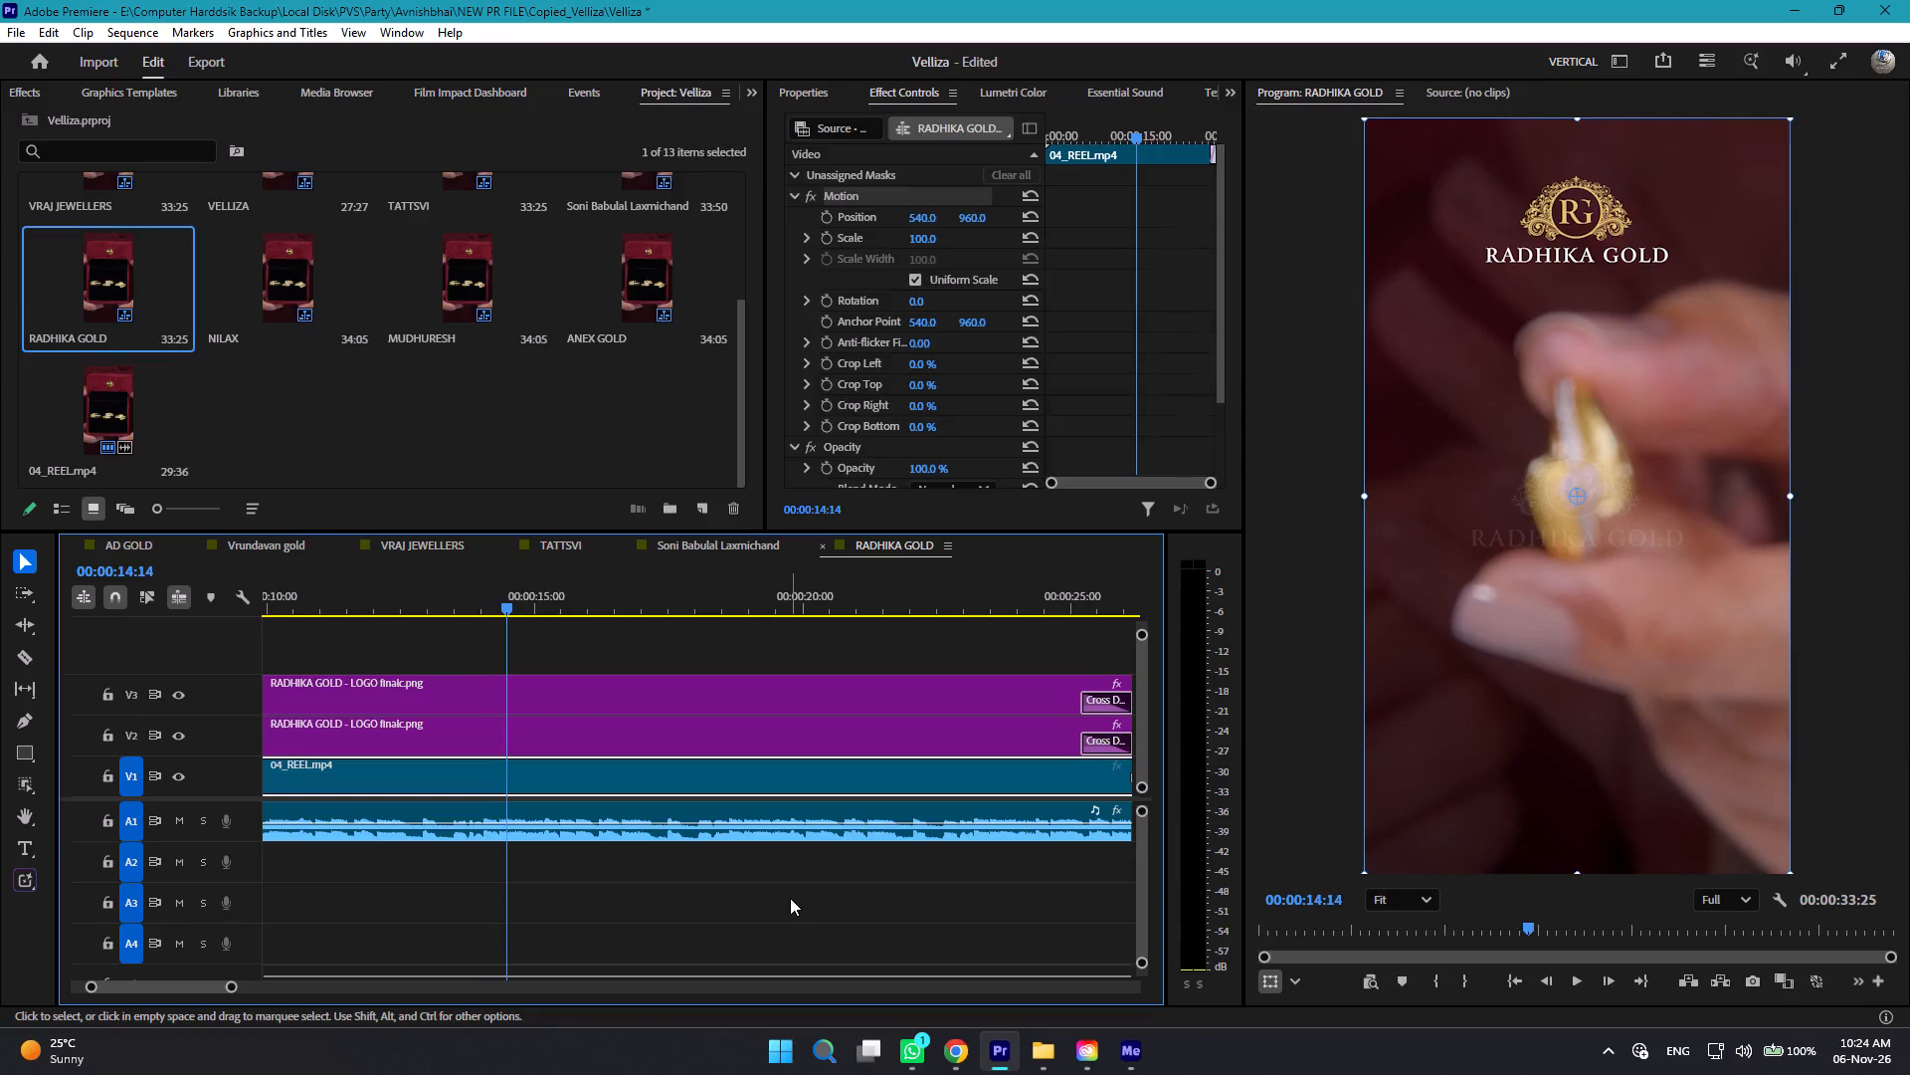
click(552, 190)
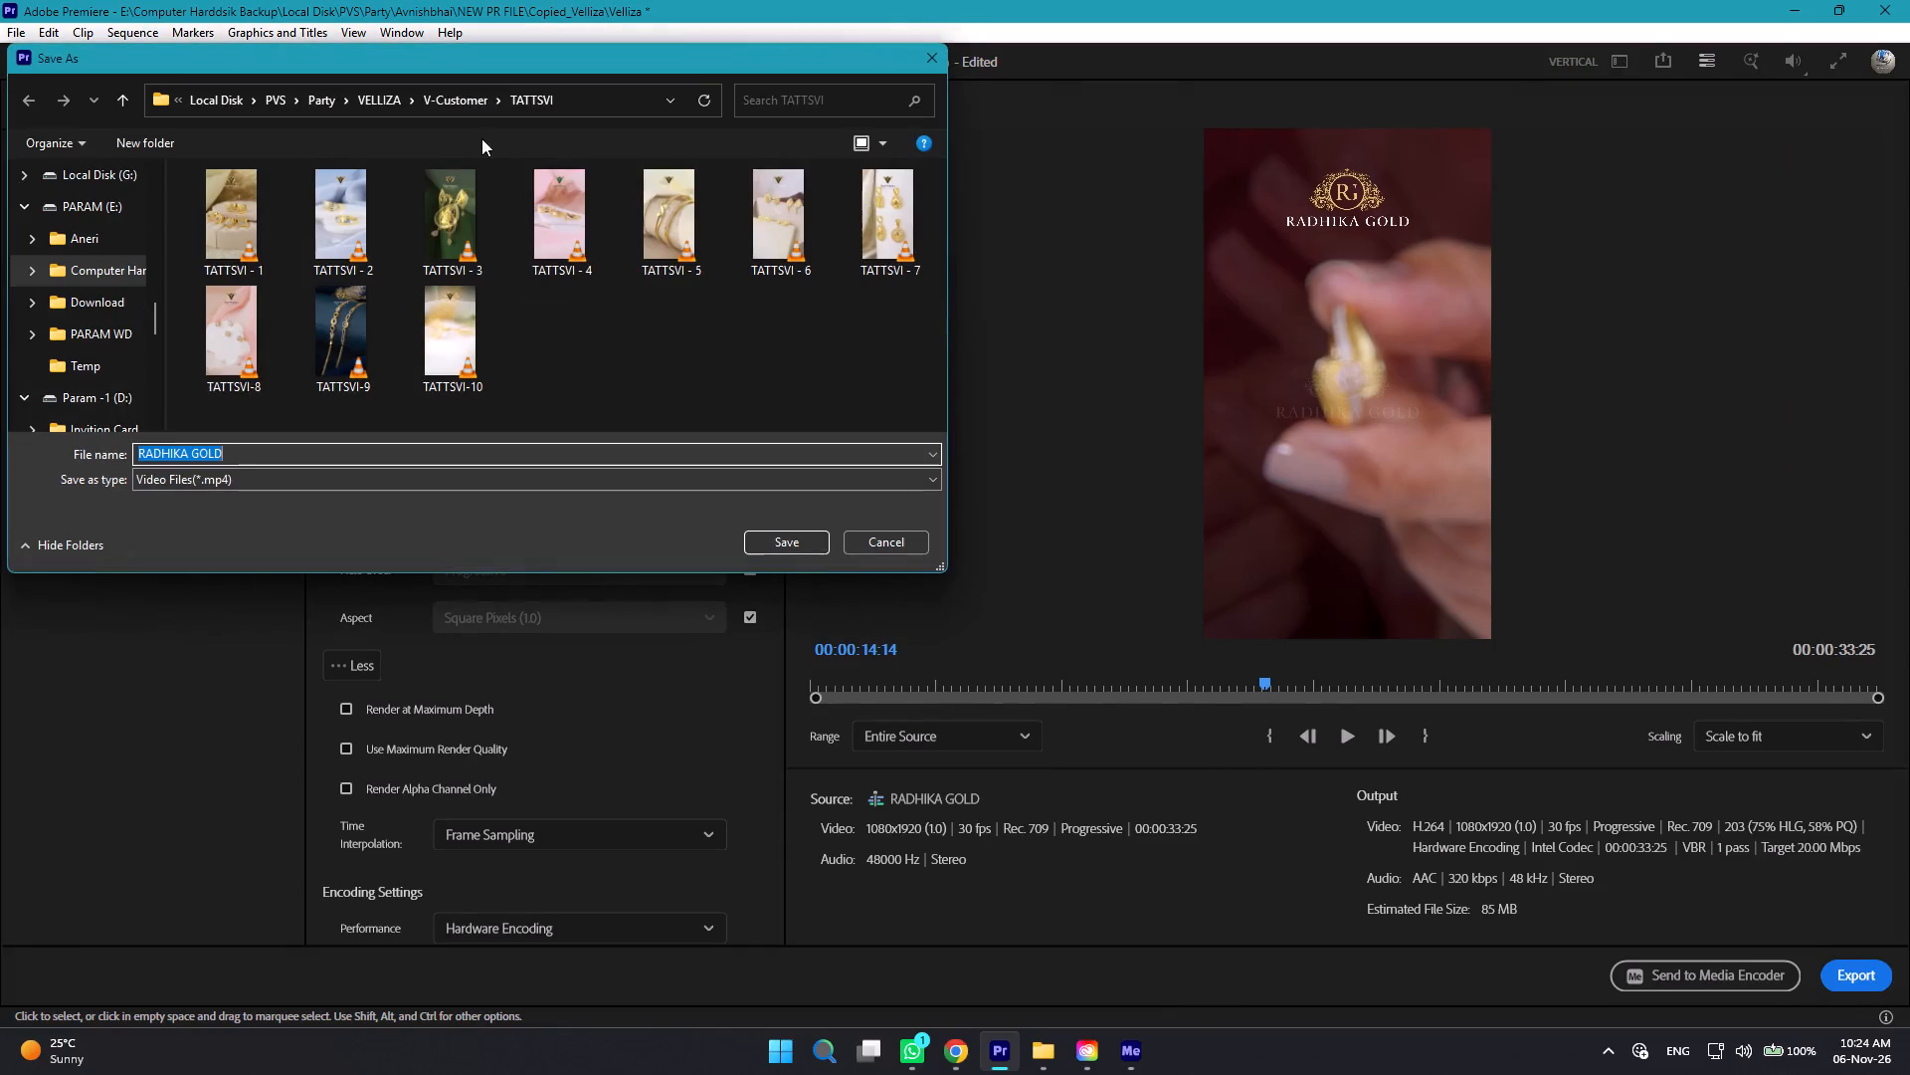
click(458, 103)
scroll(489, 266, down, 1)
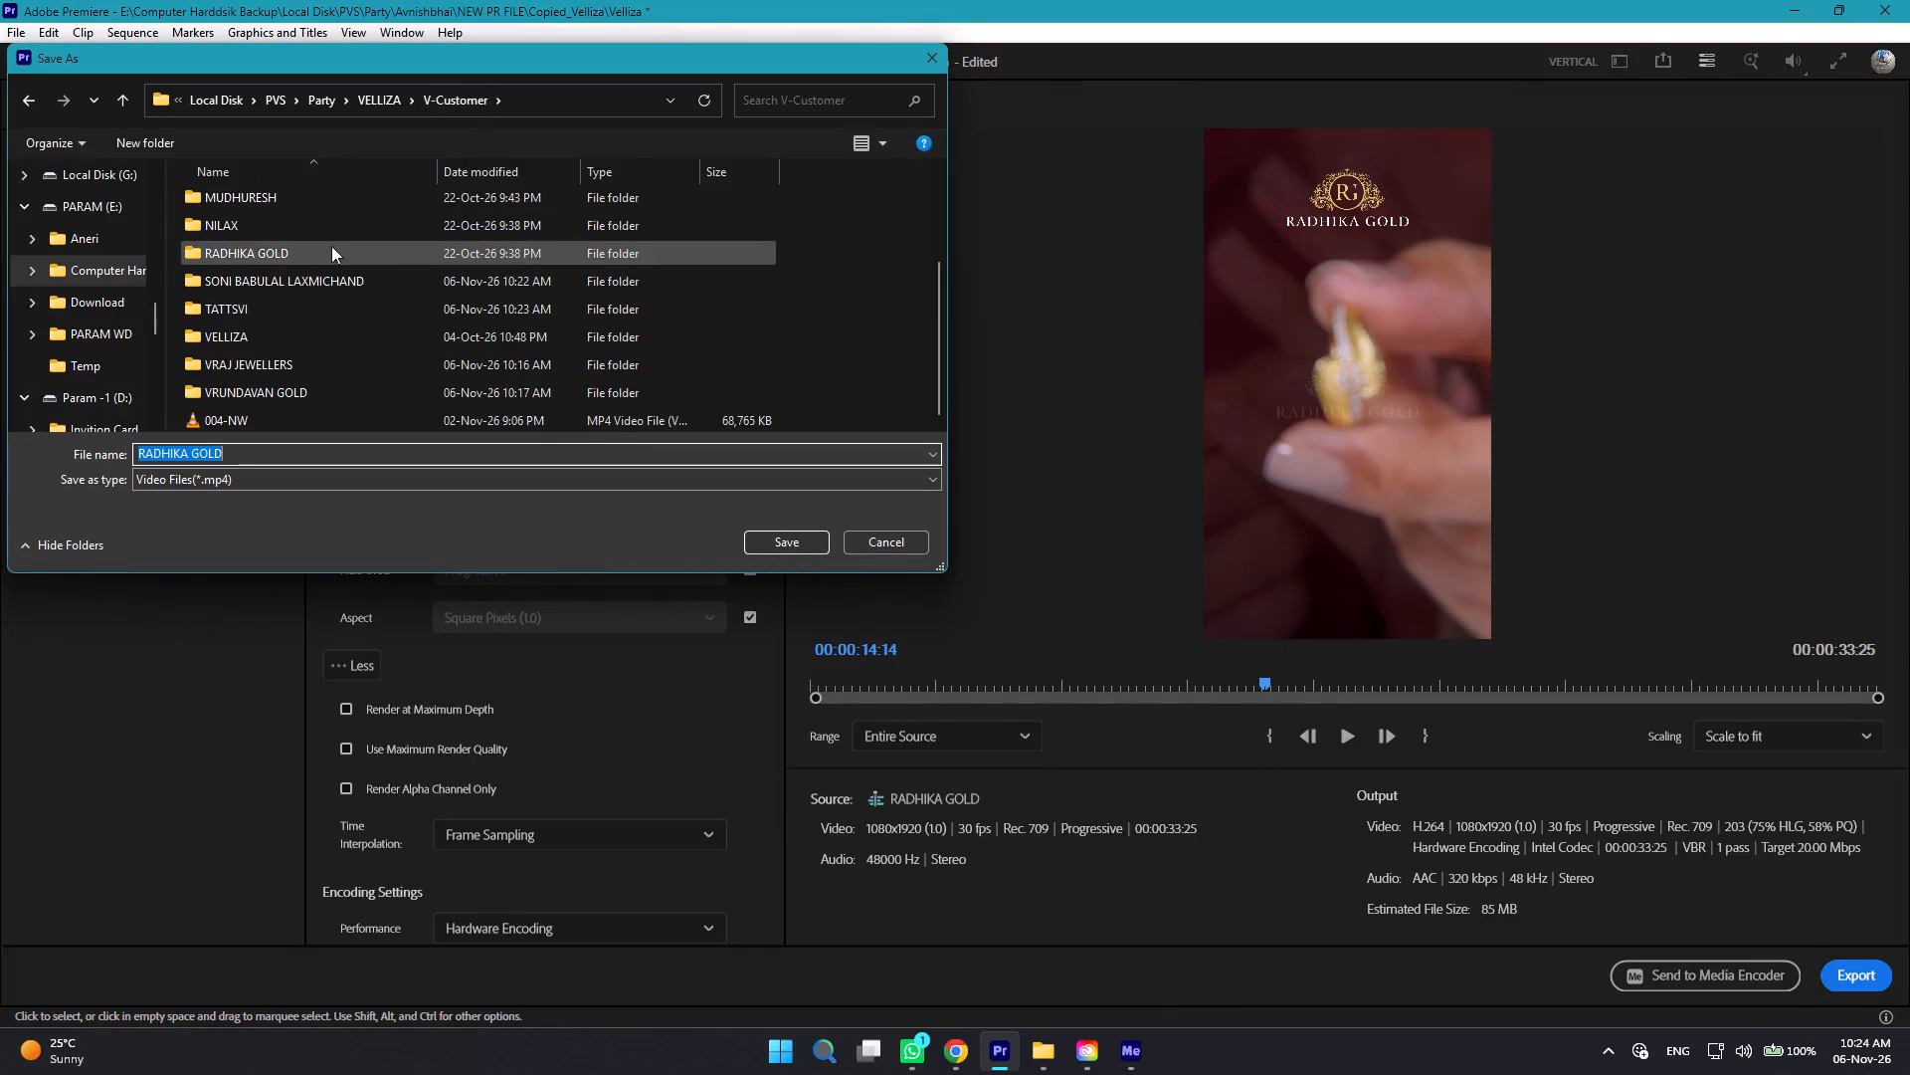
double_click(312, 243)
click(476, 355)
double_click(475, 450)
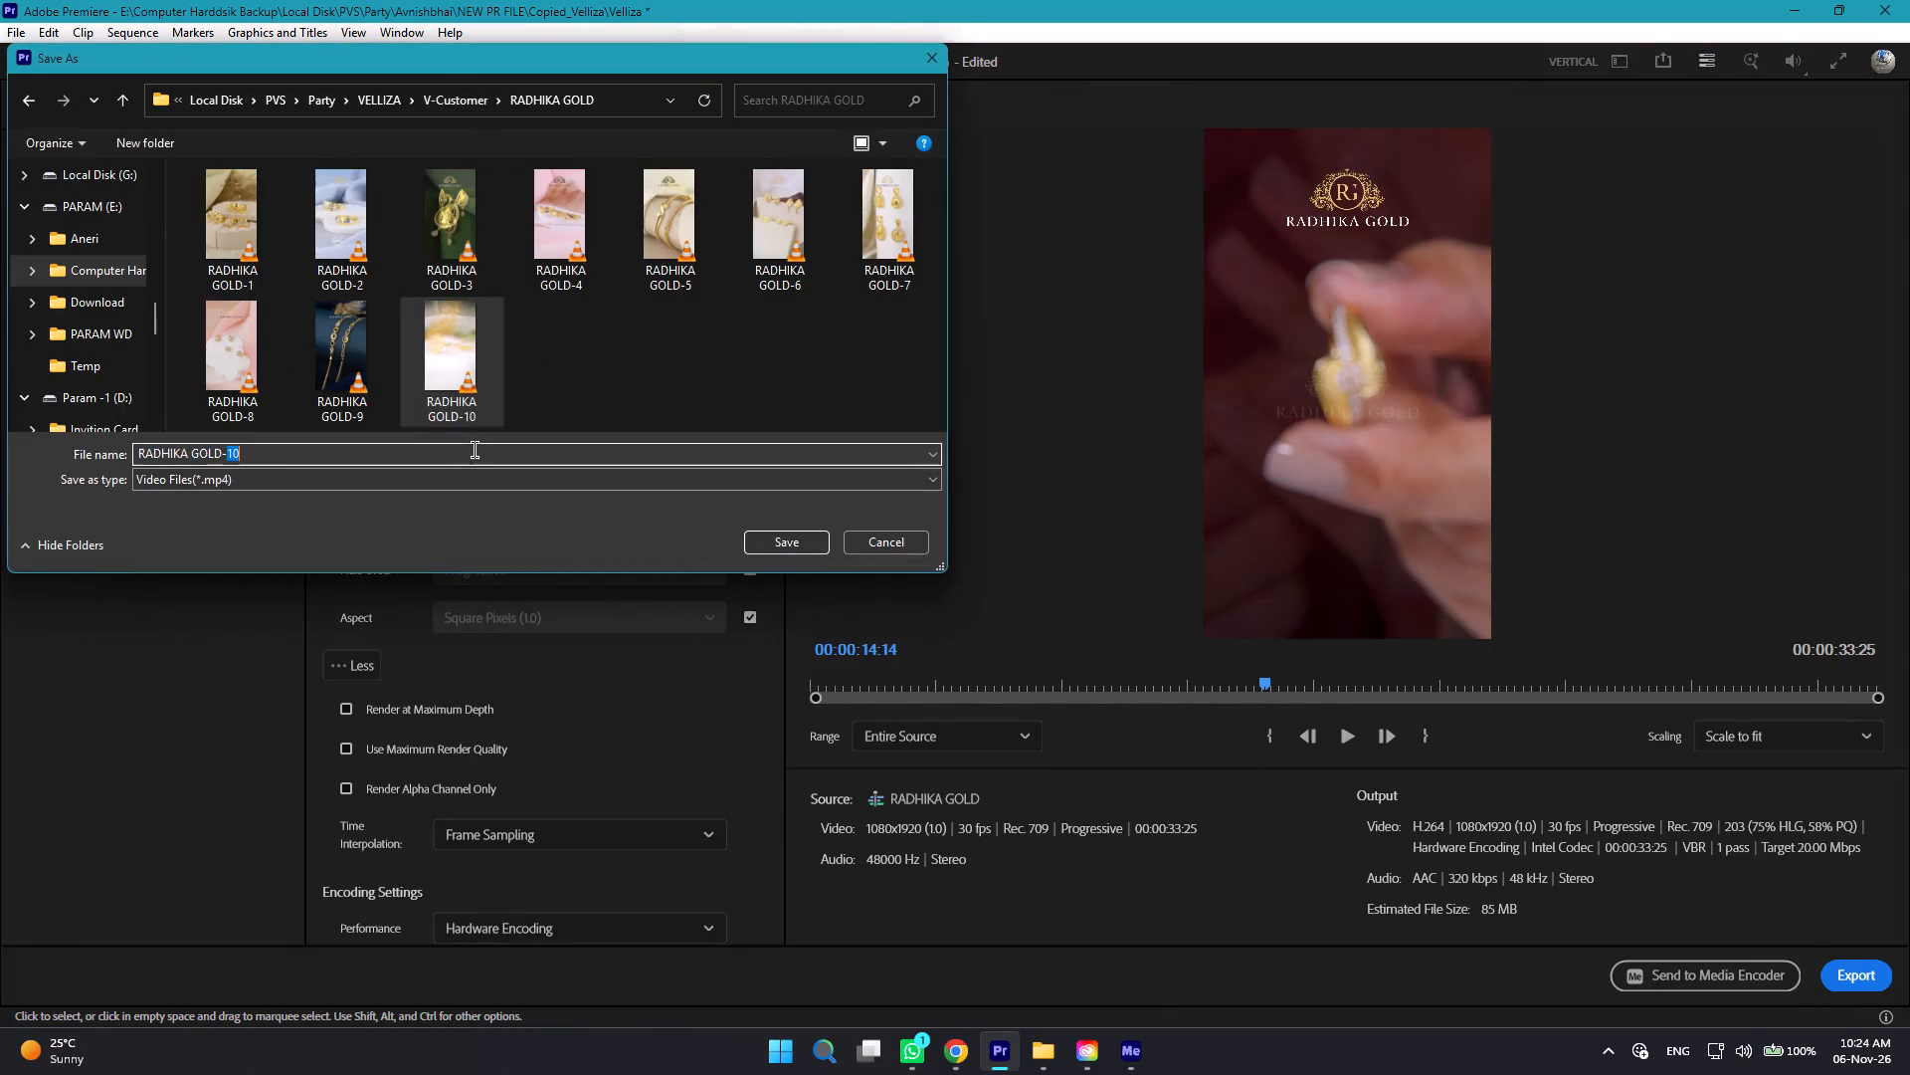
text(11)
key(Return)
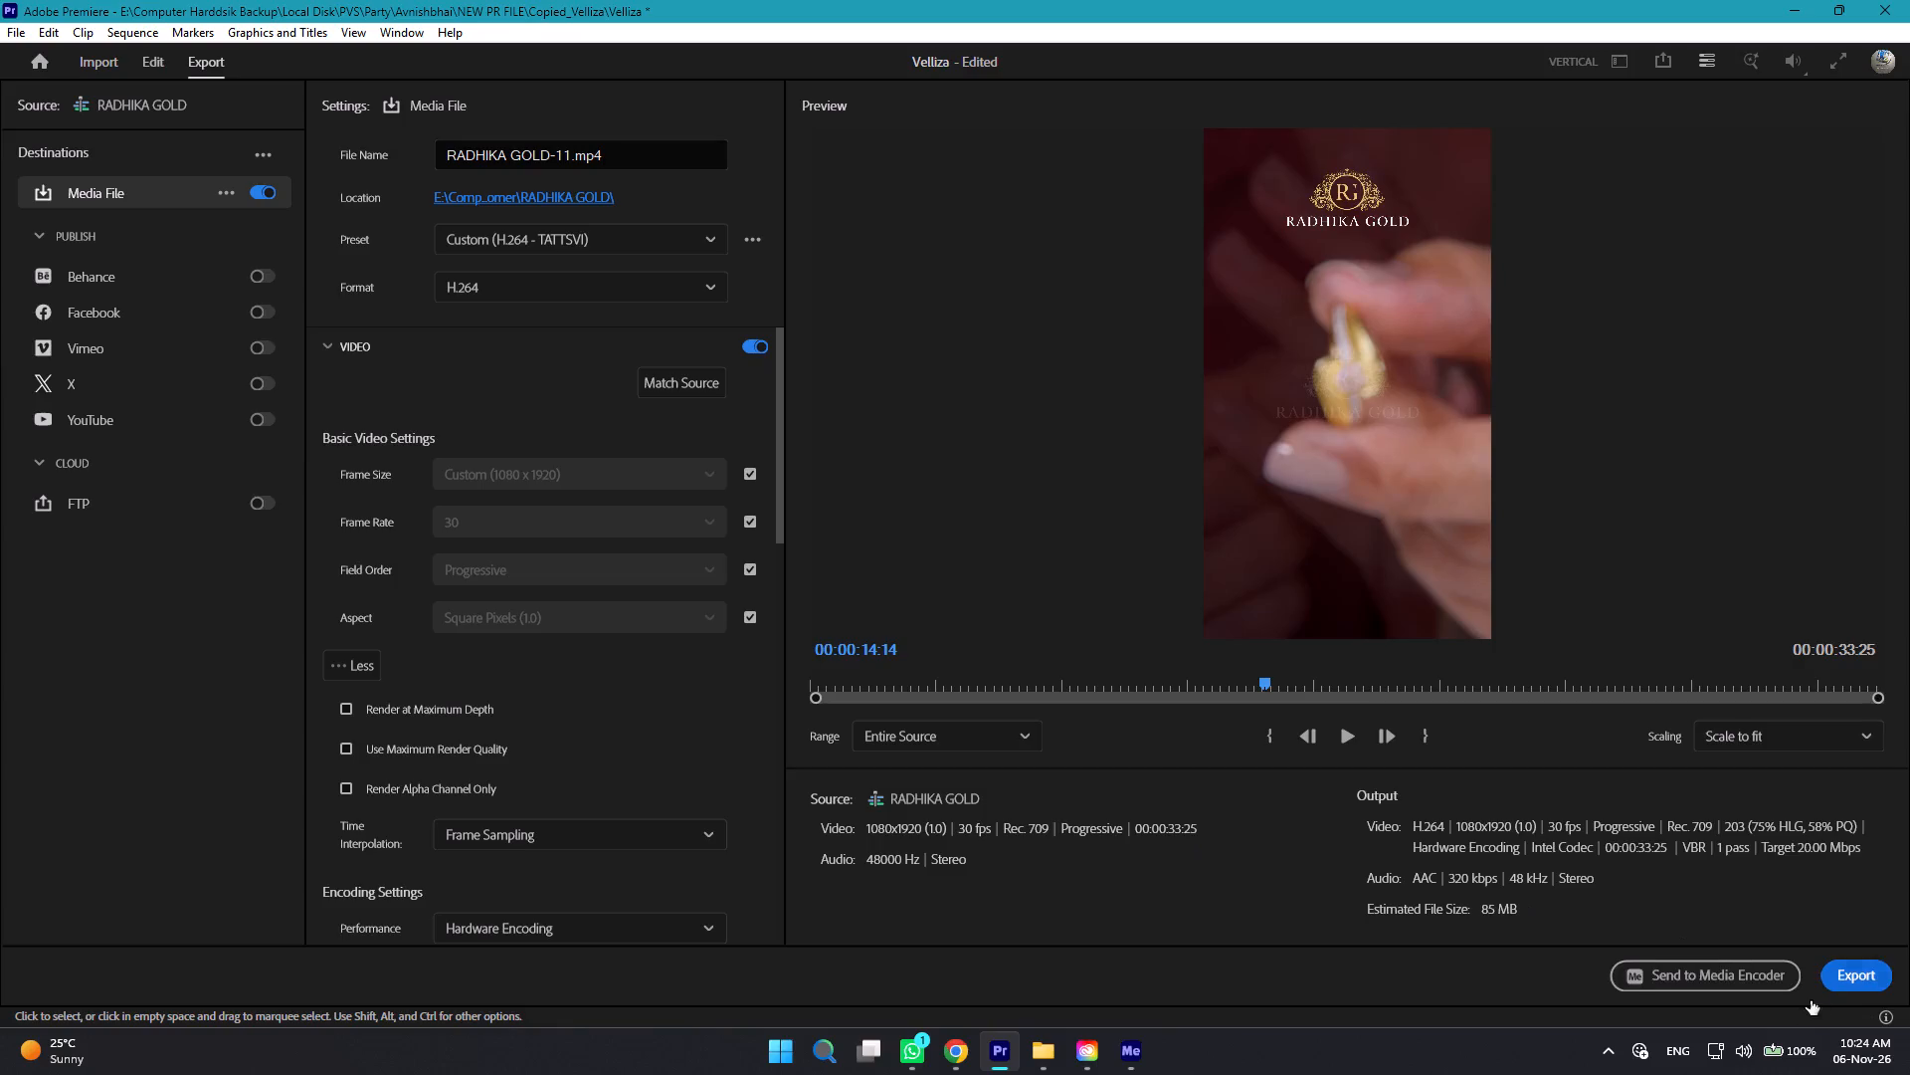
click(1844, 980)
click(1134, 1060)
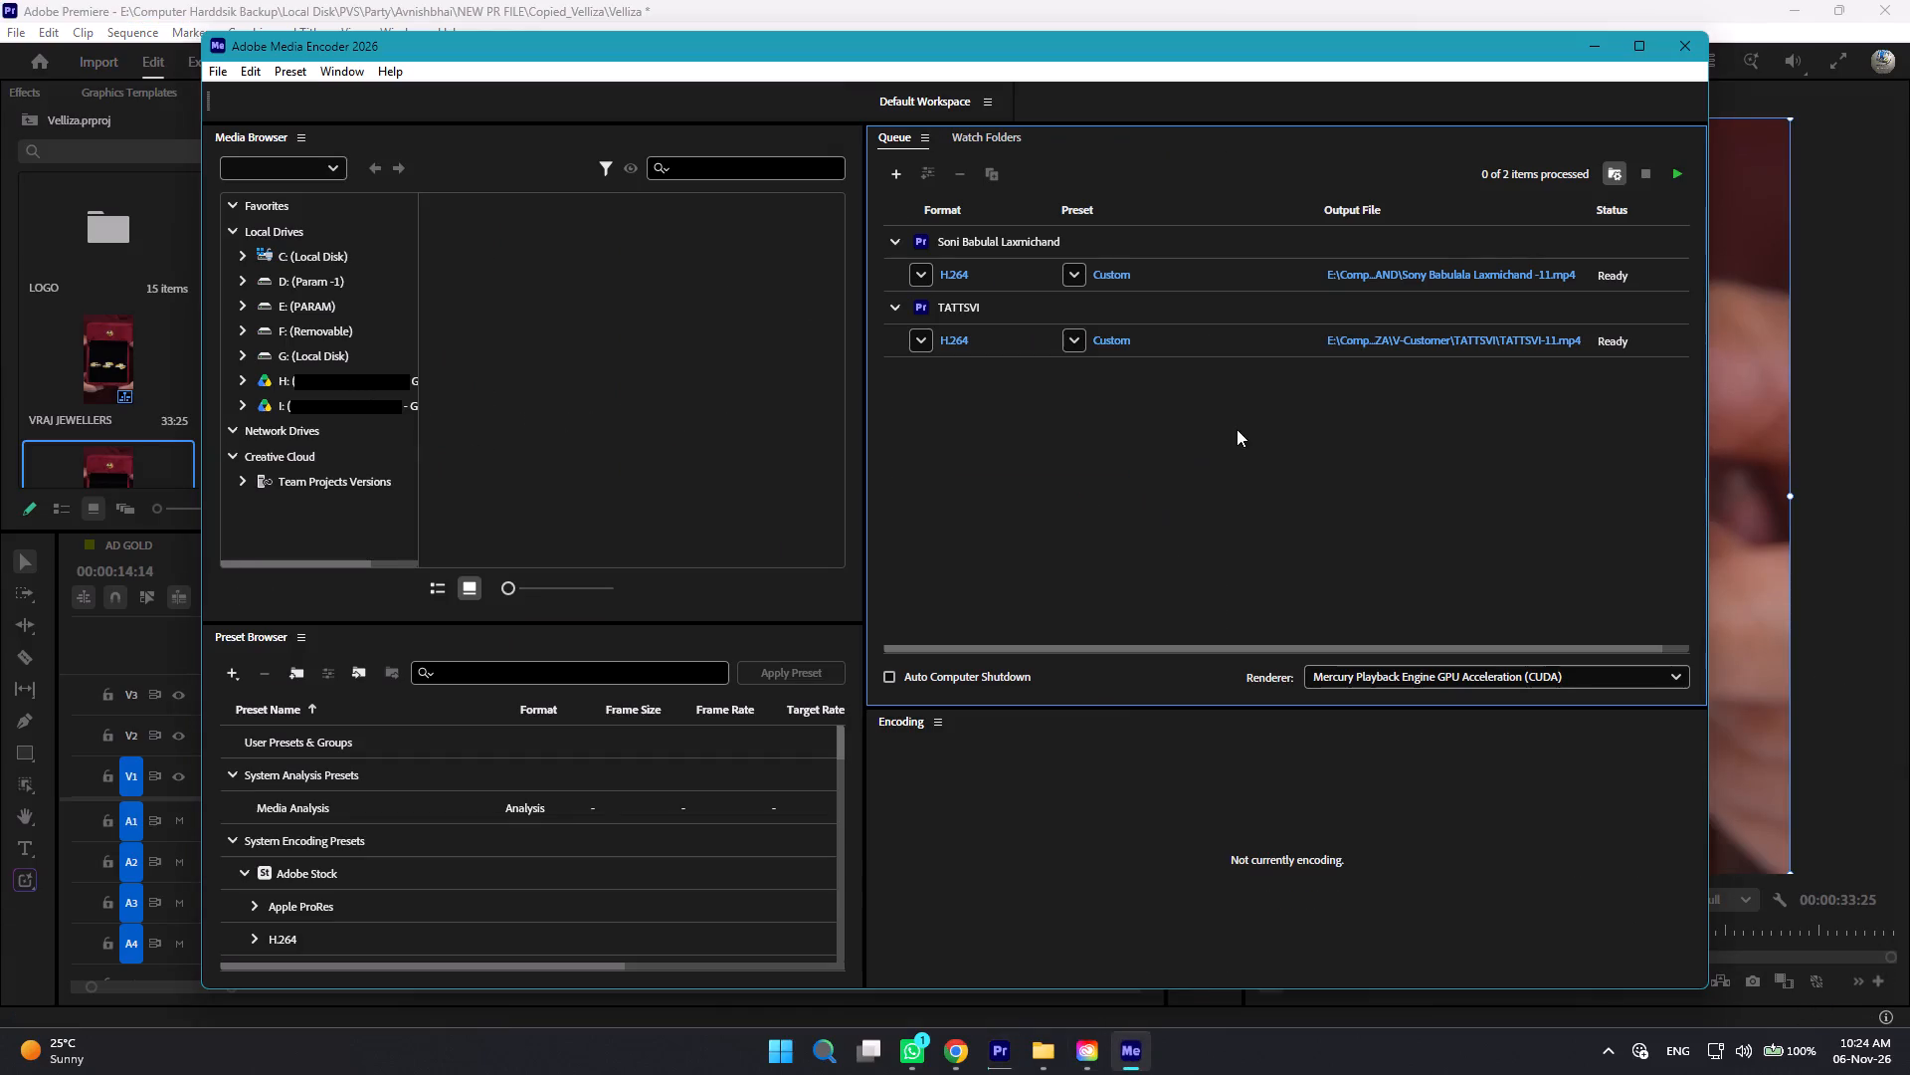
click(1678, 171)
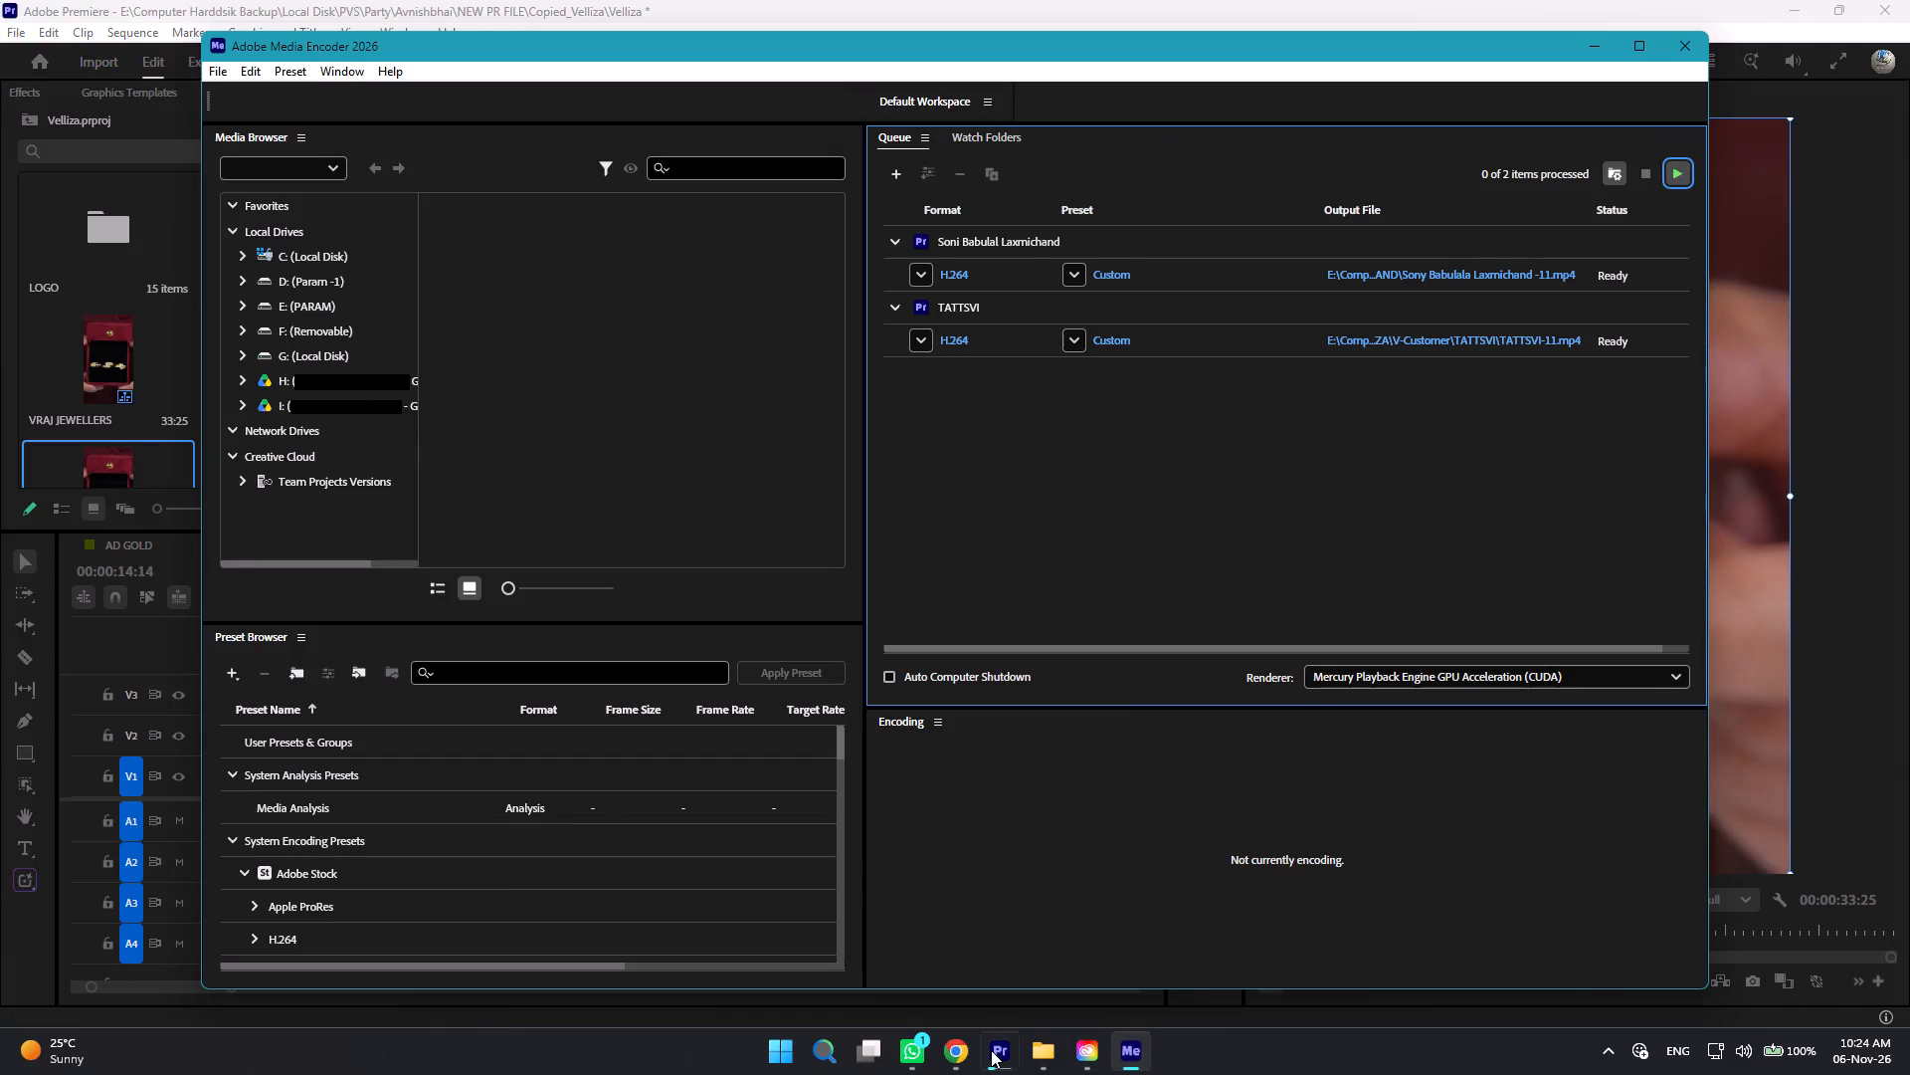